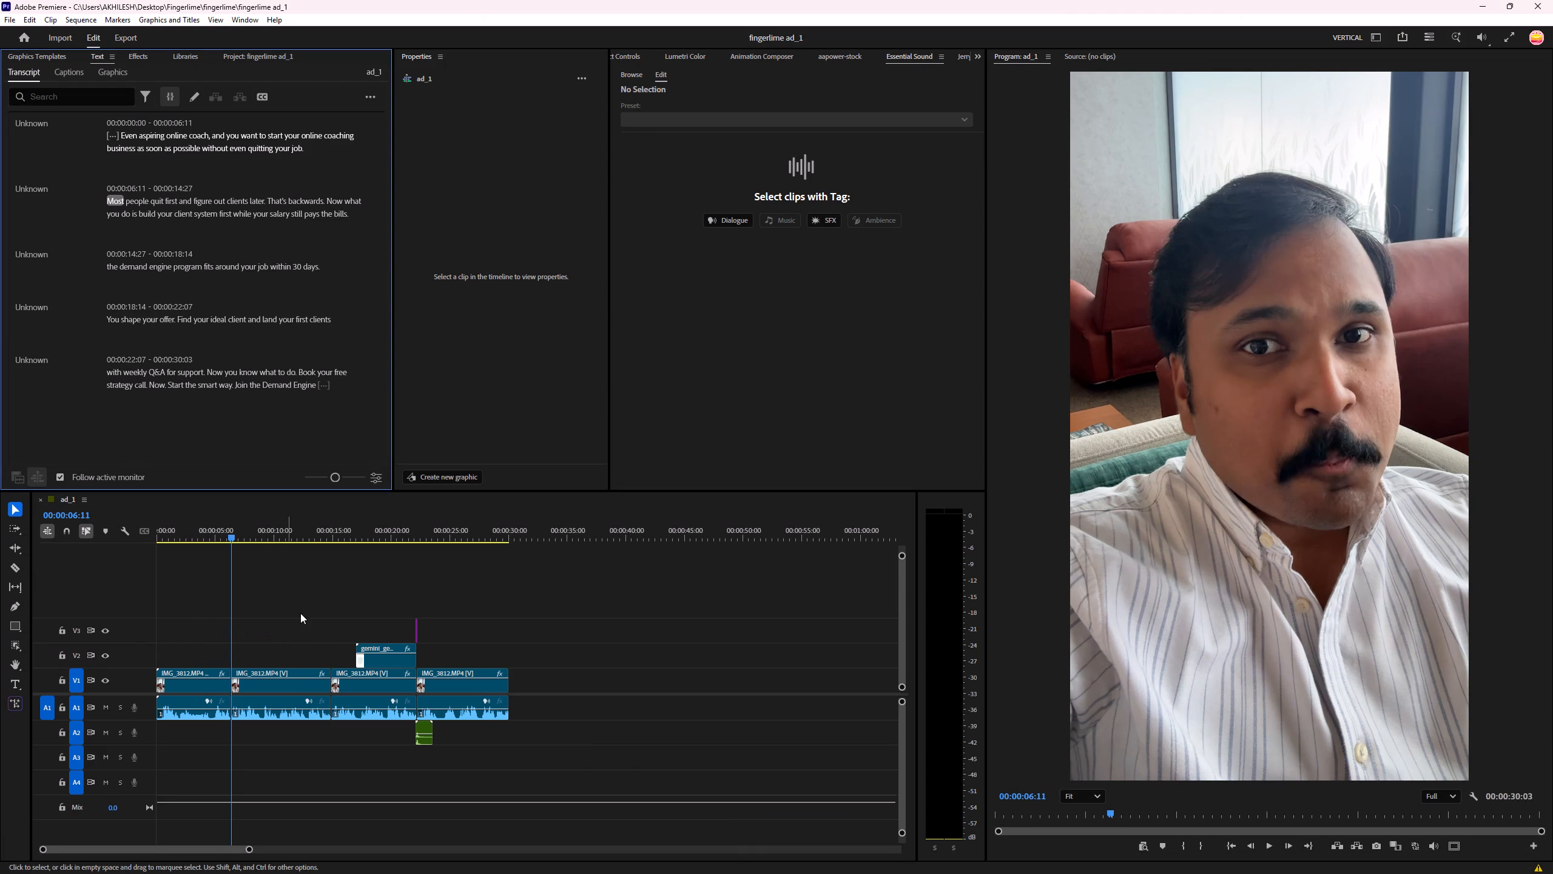
Import gemini_generated_video_42314668 from the Downloads folder into the Premiere project.
{"action": "left_click", "coordinate": [328, 598]}
{"action": "key", "text": "ctrl+i"}
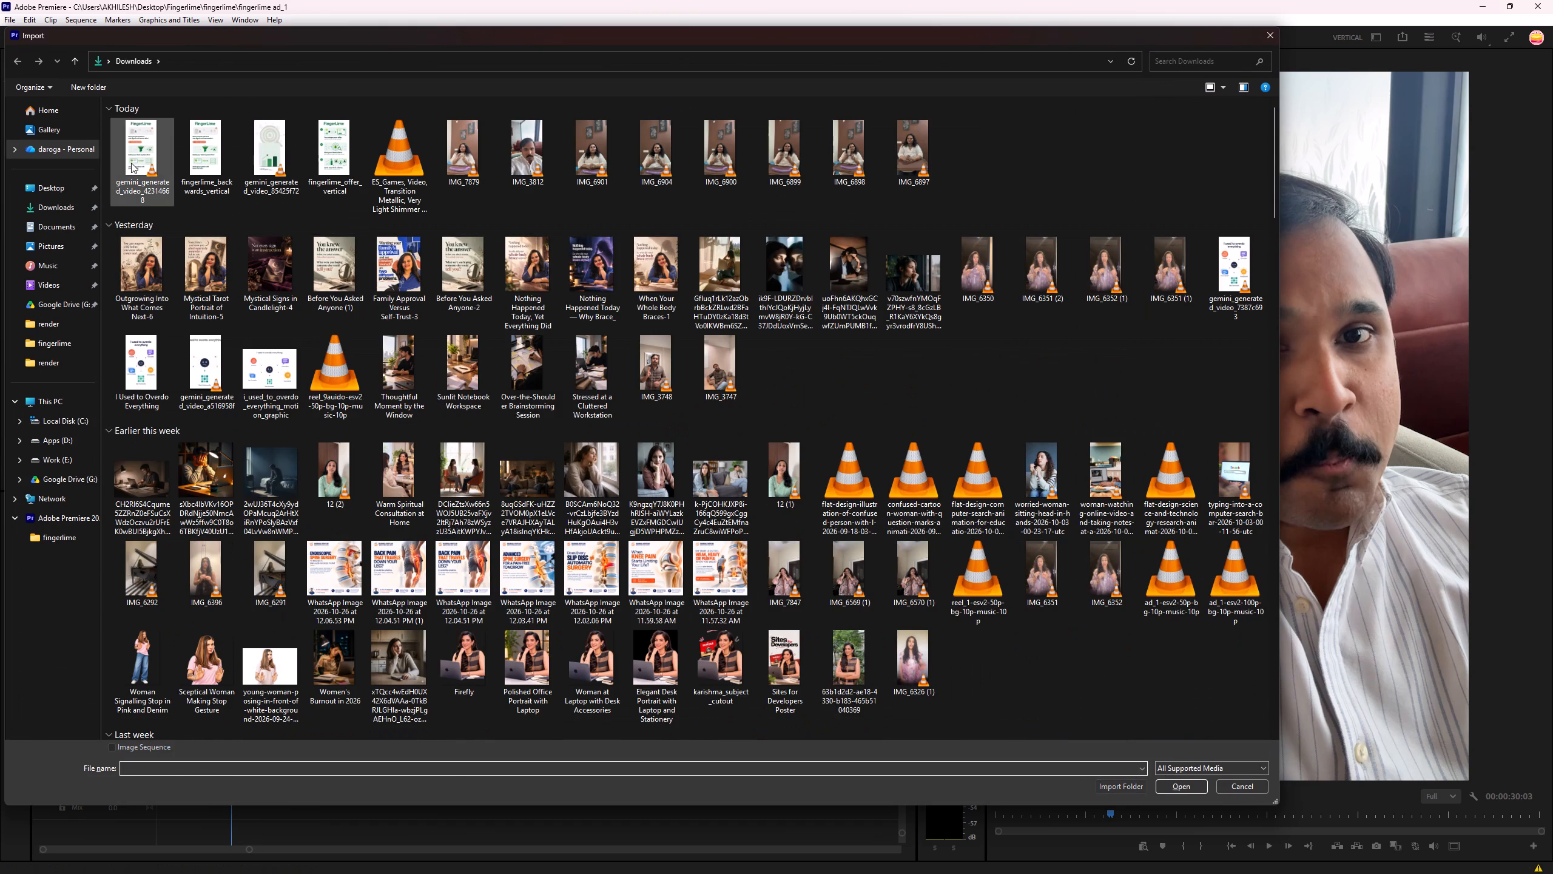
{"action": "double_click", "coordinate": [131, 163]}
Open the imported Gemini video in the source monitor and place it on track V2 near the playhead at 00:00:06:11.
{"action": "left_click", "coordinate": [152, 207]}
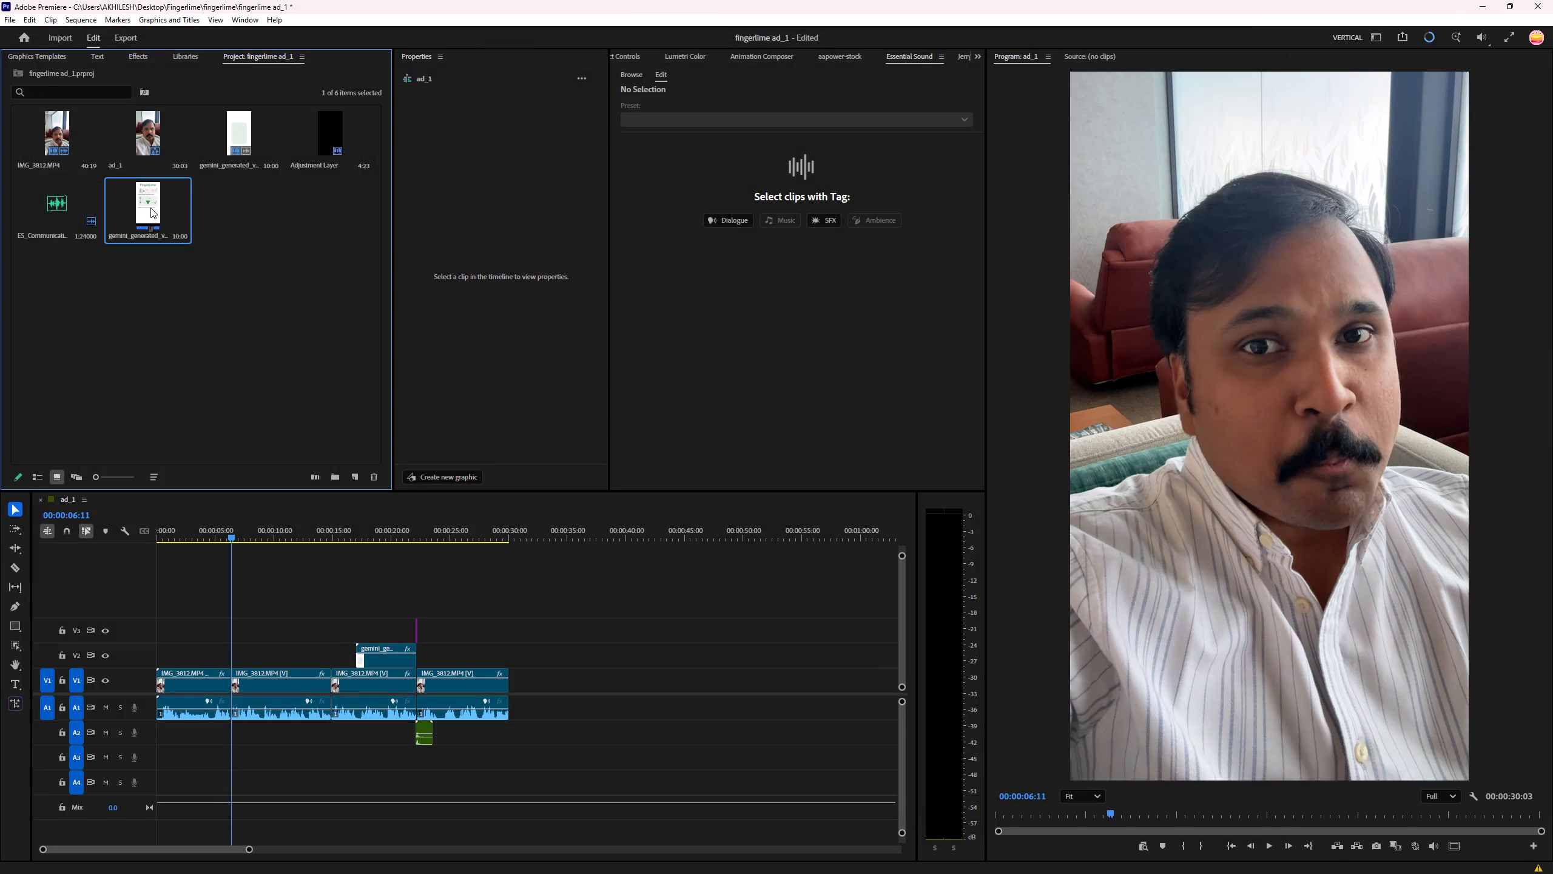
{"action": "double_click", "coordinate": [150, 208]}
{"action": "left_click_drag", "start_coordinate": [1244, 801], "coordinate": [1017, 787]}
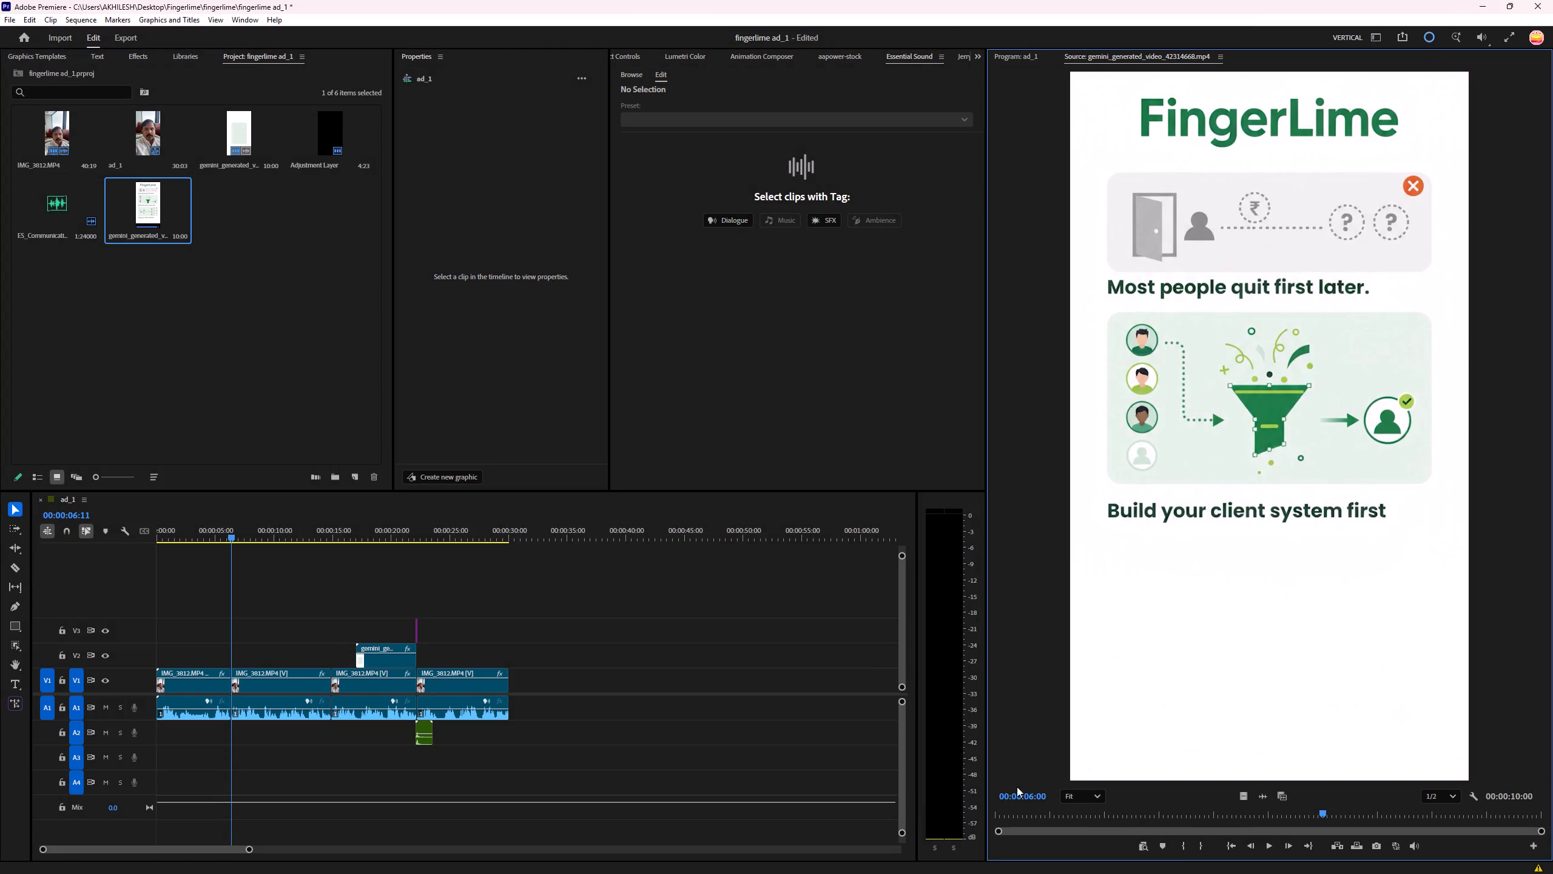
{"action": "left_click_drag", "start_coordinate": [1017, 787], "coordinate": [231, 663]}
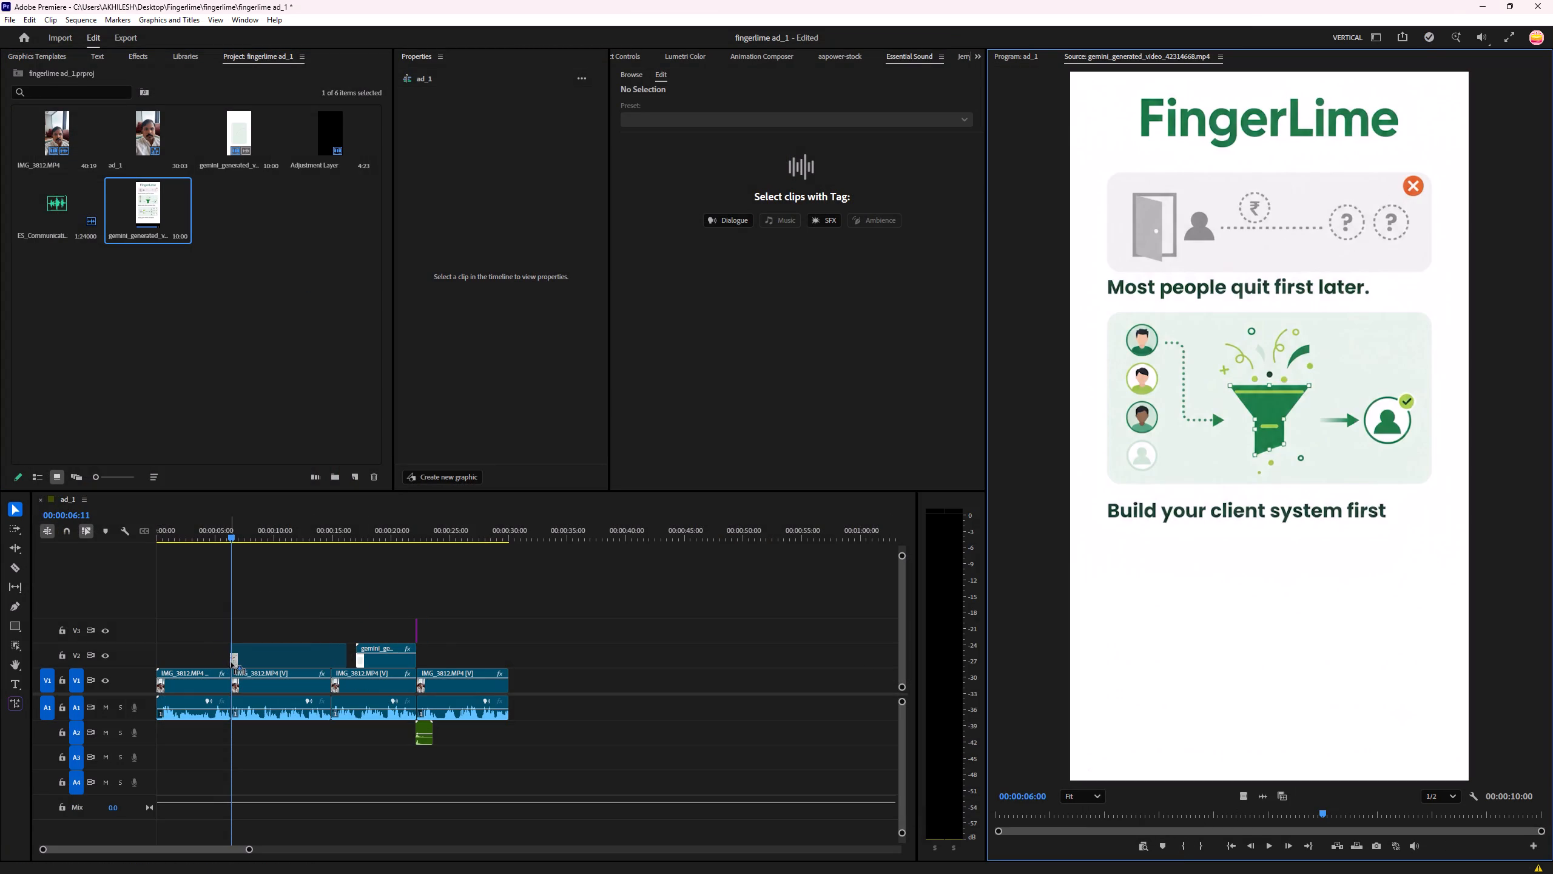
{"action": "left_click_drag", "start_coordinate": [231, 663], "coordinate": [235, 662]}
{"action": "left_click_drag", "start_coordinate": [235, 662], "coordinate": [234, 662]}
{"action": "left_click_drag", "start_coordinate": [234, 662], "coordinate": [232, 662]}
{"action": "left_click", "coordinate": [253, 618]}
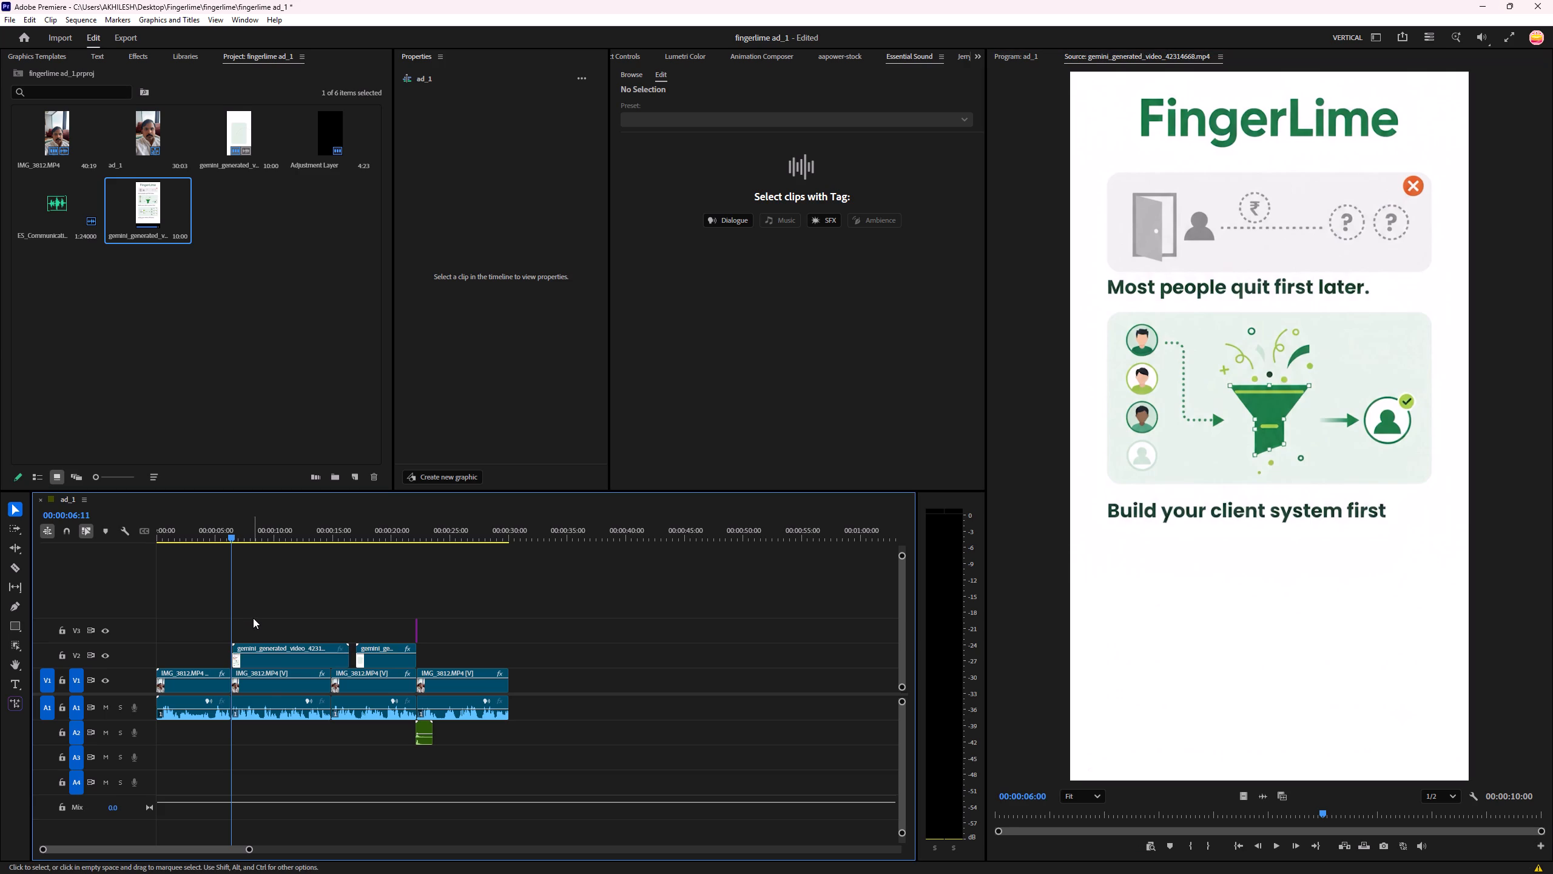
Align the start of the new V2 clip exactly with the cut at 00:00:06:11.
{"action": "type", "text": "===="}
{"action": "key", "text": "equal"}
{"action": "key", "text": "equal"}
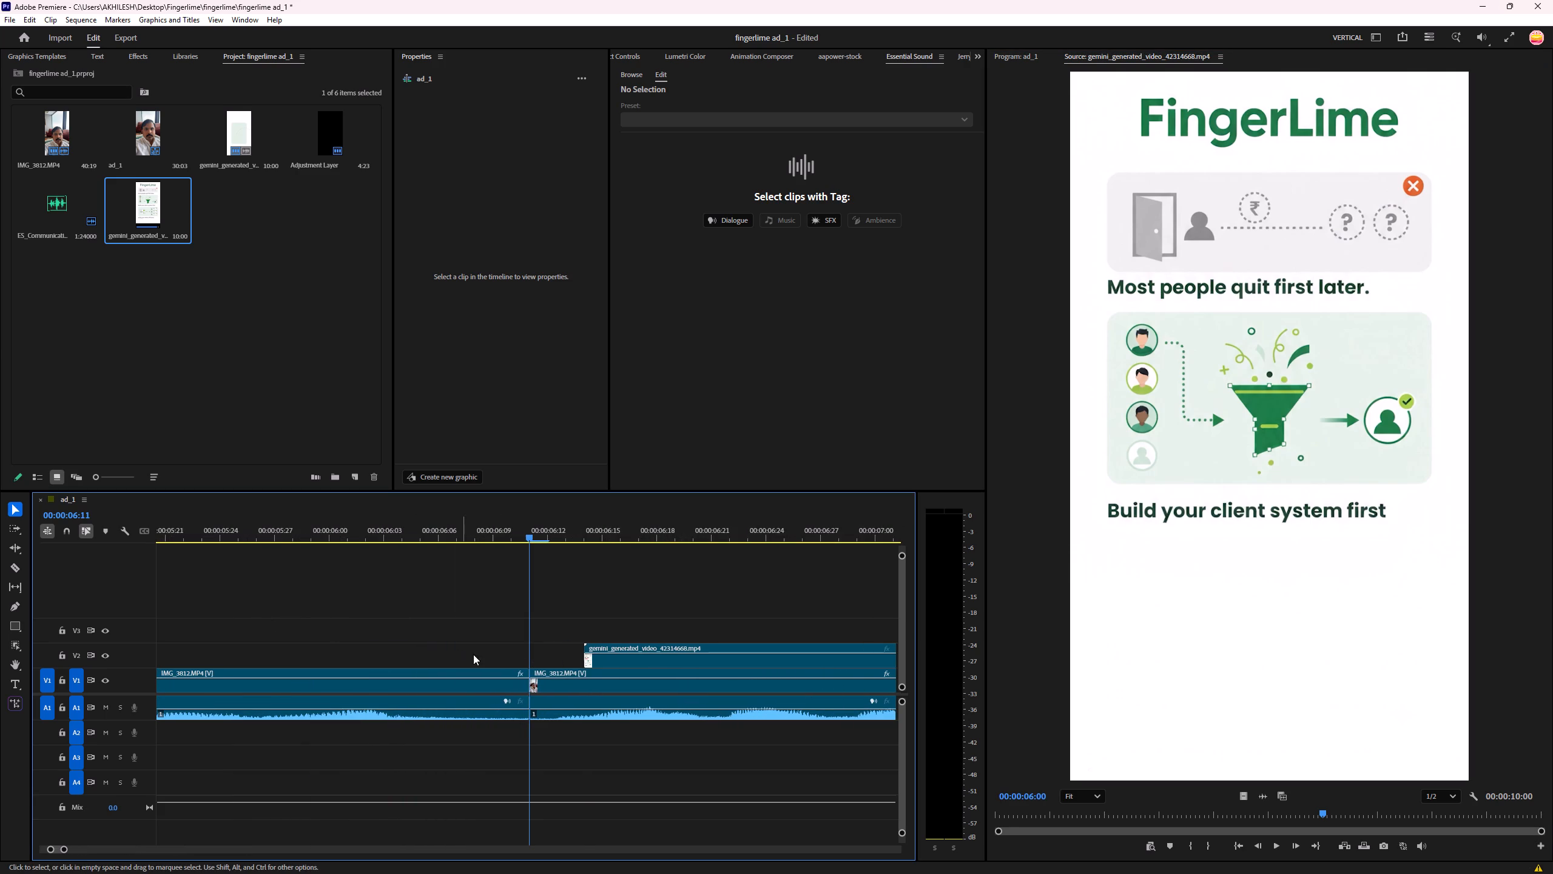
{"action": "key", "text": "equal"}
{"action": "left_click_drag", "start_coordinate": [620, 661], "coordinate": [564, 660]}
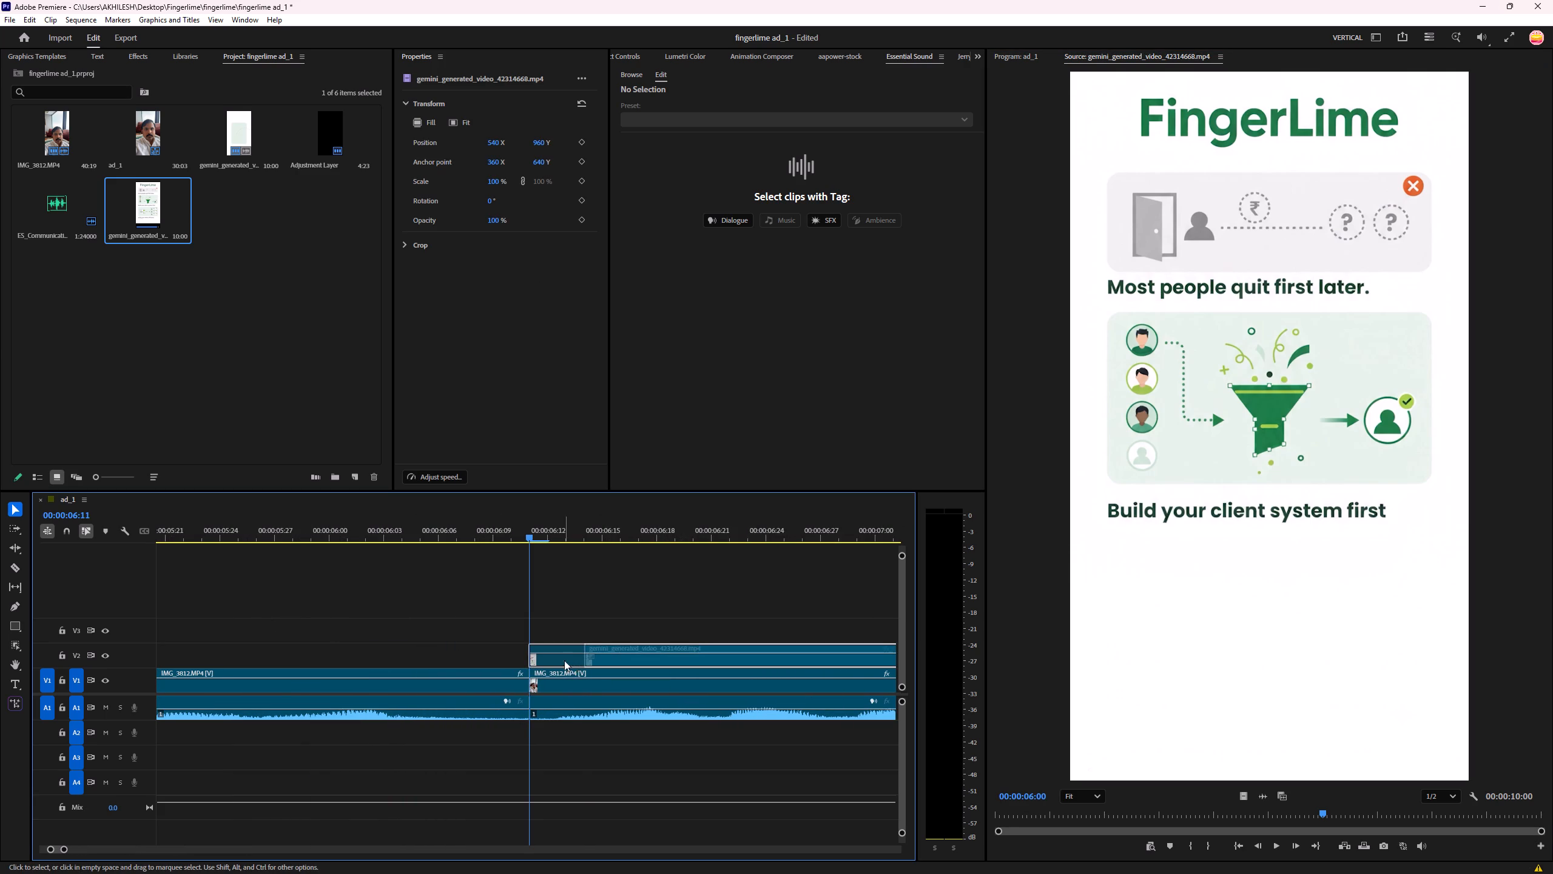
{"action": "left_click", "coordinate": [605, 622]}
Scale the new Gemini clip on V2 to fill the vertical frame, and save the project.
{"action": "type", "text": "---"}
{"action": "key", "text": "minus"}
{"action": "left_click", "coordinate": [587, 598]}
{"action": "key", "text": "space"}
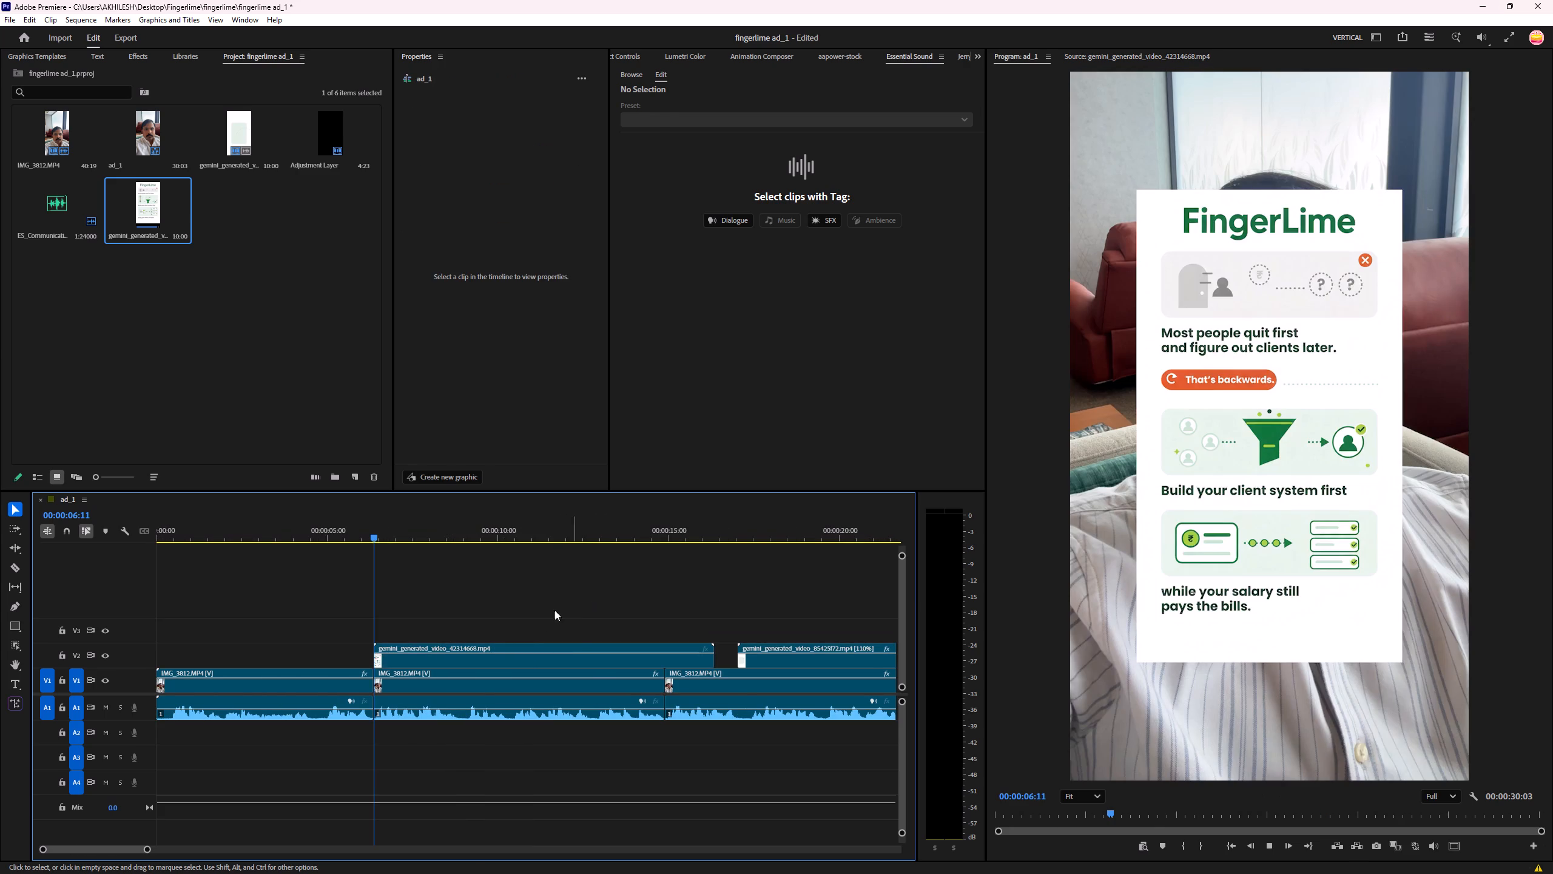
{"action": "left_click", "coordinate": [500, 657]}
{"action": "left_click", "coordinate": [464, 122]}
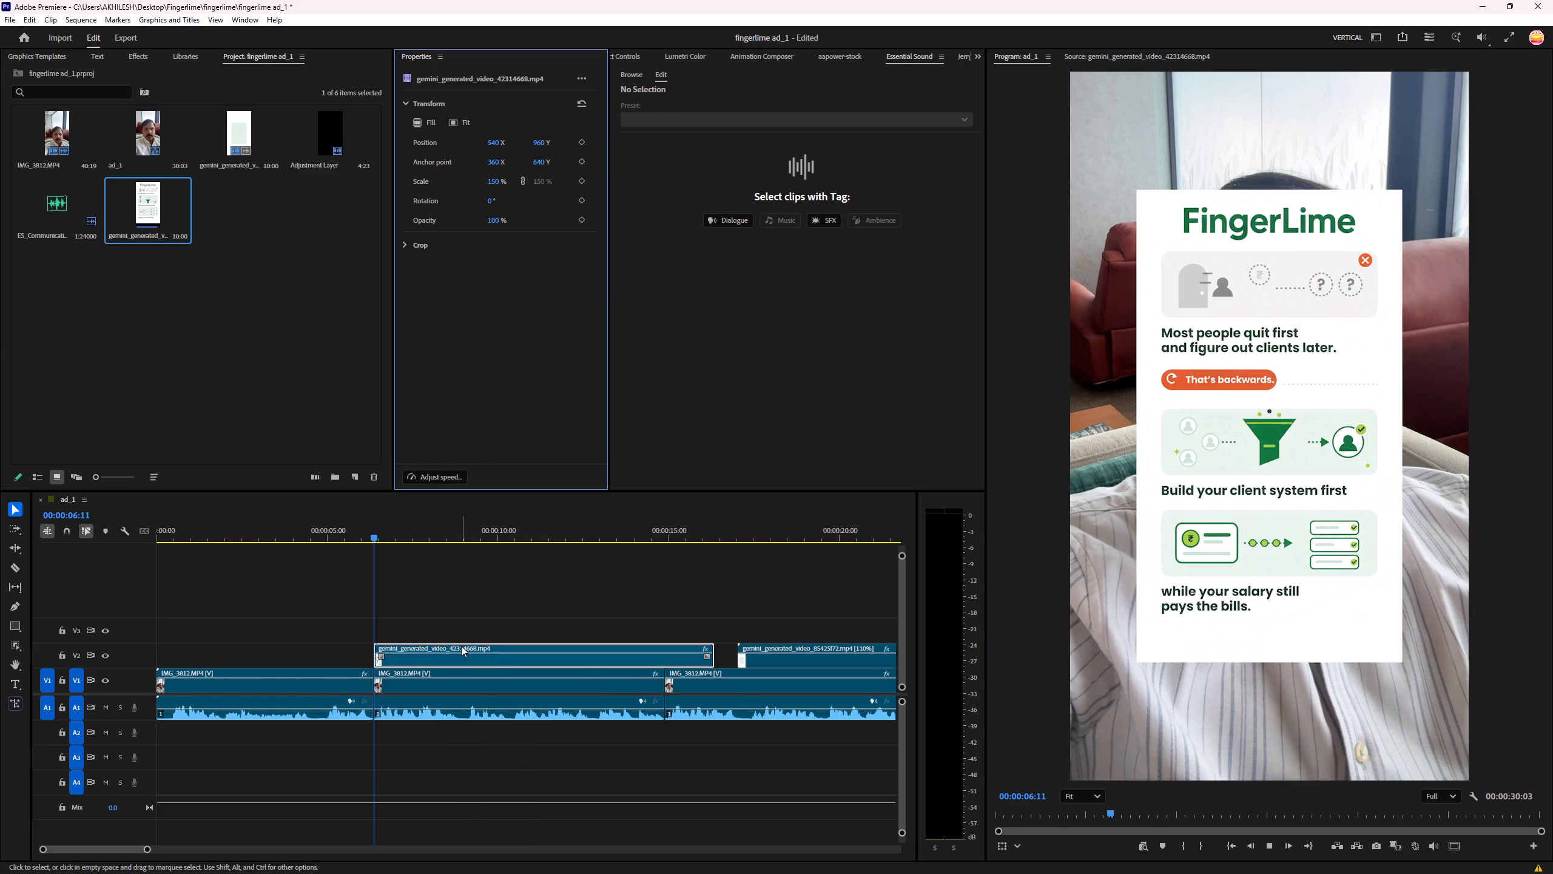
{"action": "key", "text": "ctrl+s"}
Play the start of the FingerLime overlay to check its picture and sound, and save the project.
{"action": "left_click", "coordinate": [498, 612]}
{"action": "key", "text": "space"}
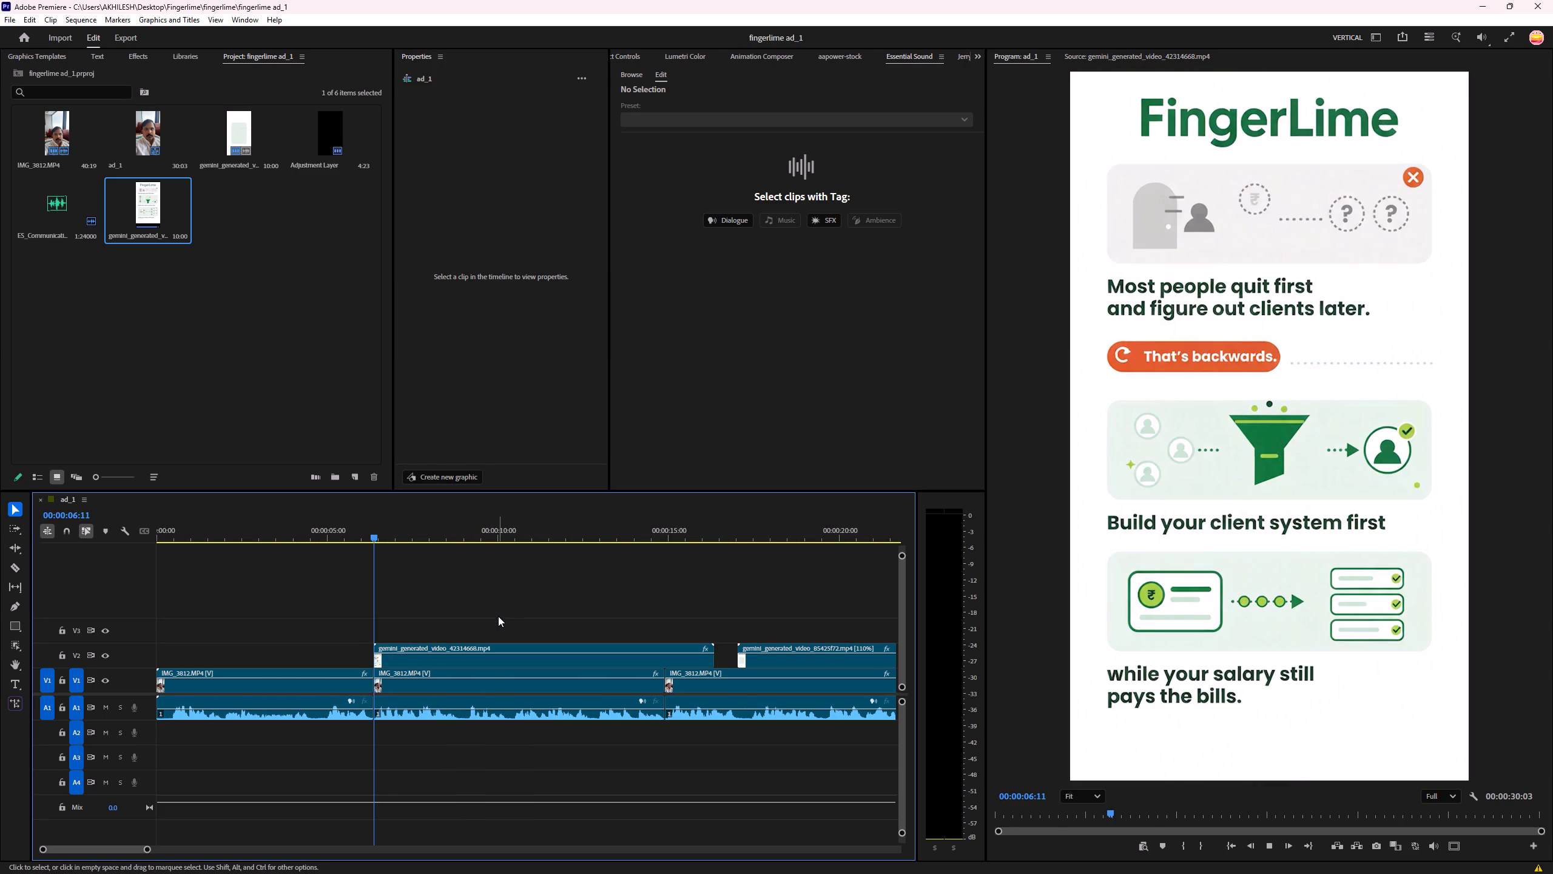
{"action": "left_click", "coordinate": [511, 614]}
{"action": "key", "text": "space"}
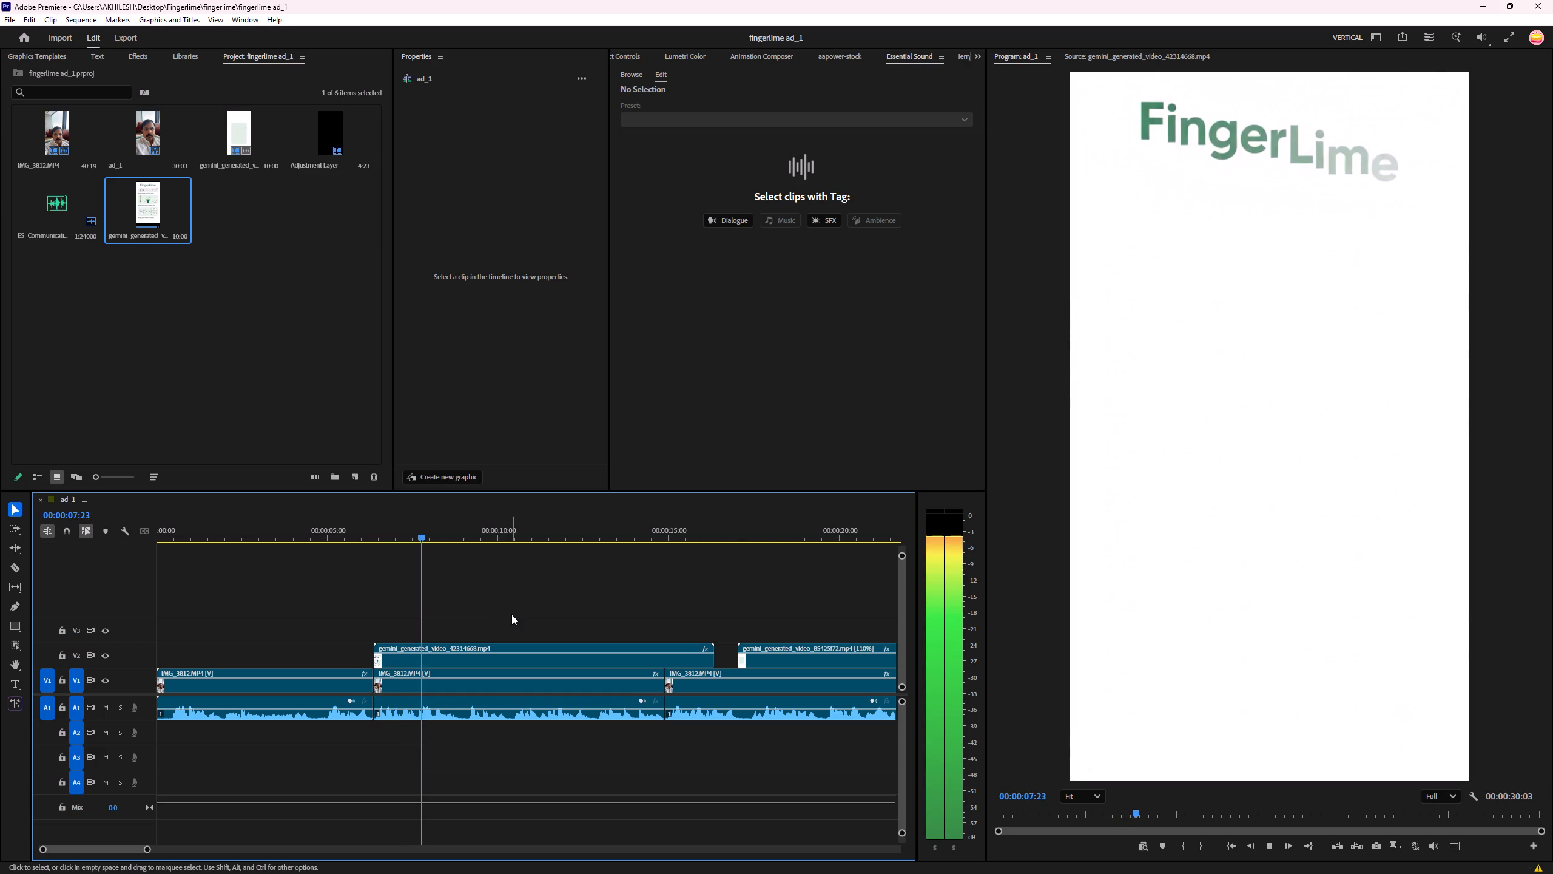
{"action": "key", "text": "ctrl+s"}
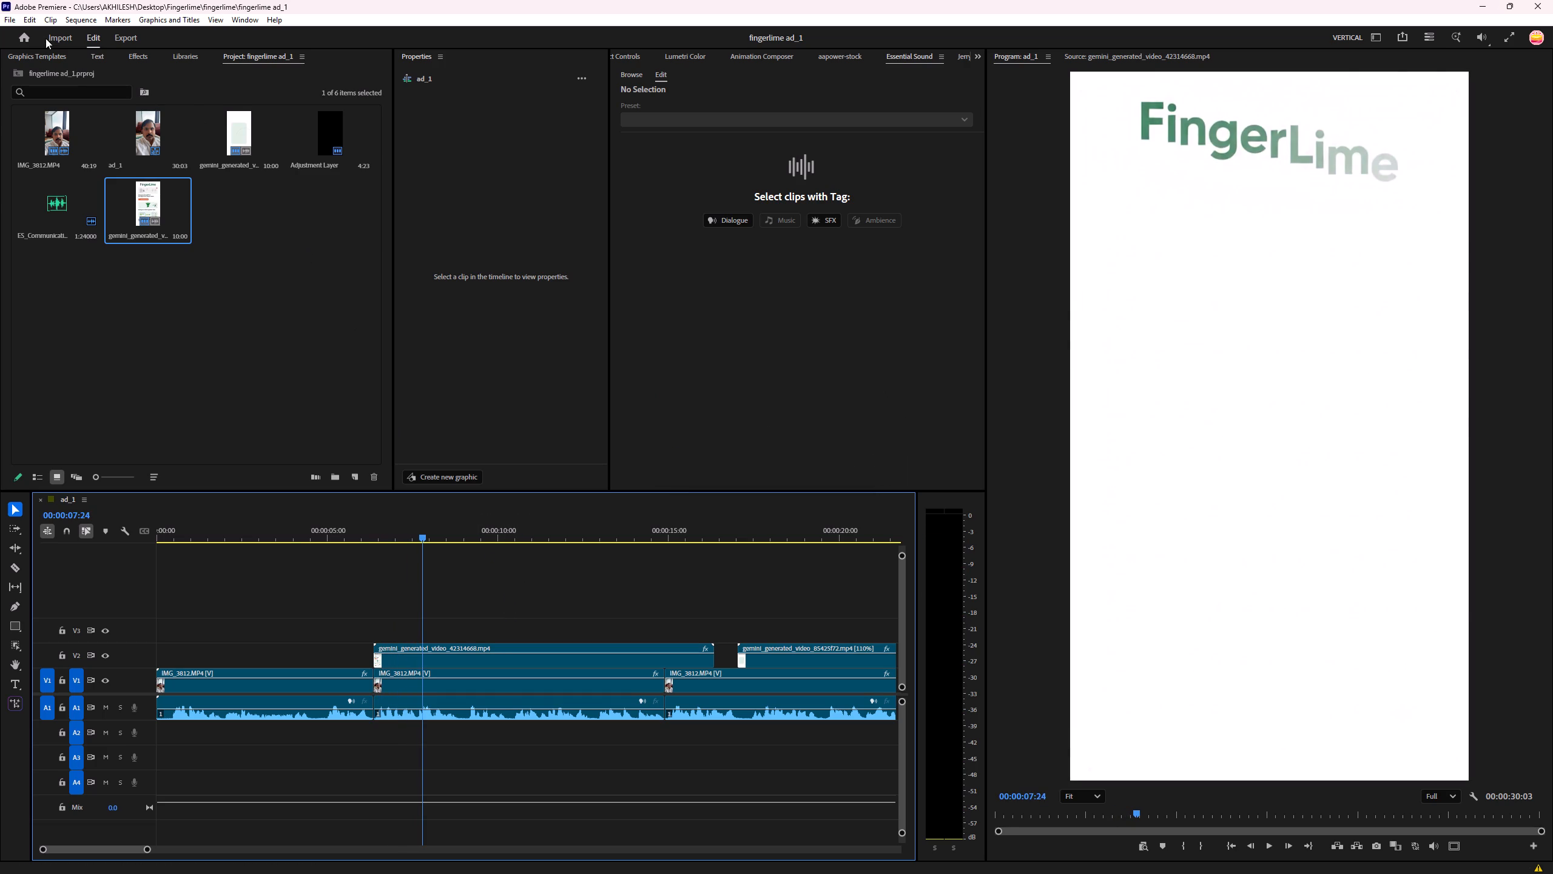
Reselect Headphones (Carvaan mini) as the default output in the Audio Hardware preferences after trying the SA272U G0 device.
{"action": "left_click", "coordinate": [35, 25]}
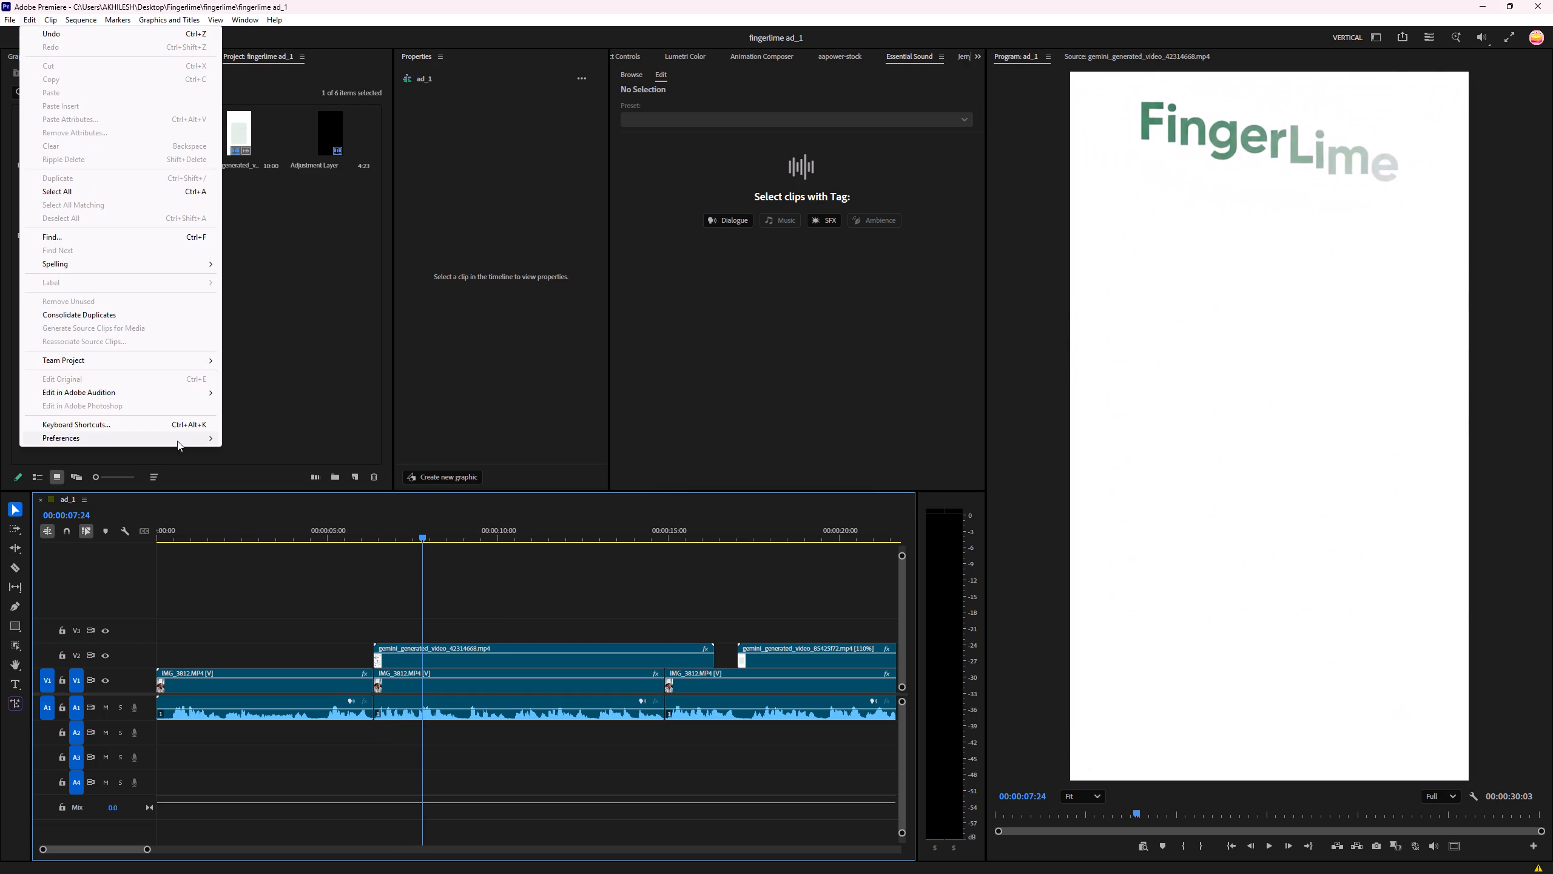
{"action": "left_click", "coordinate": [177, 441]}
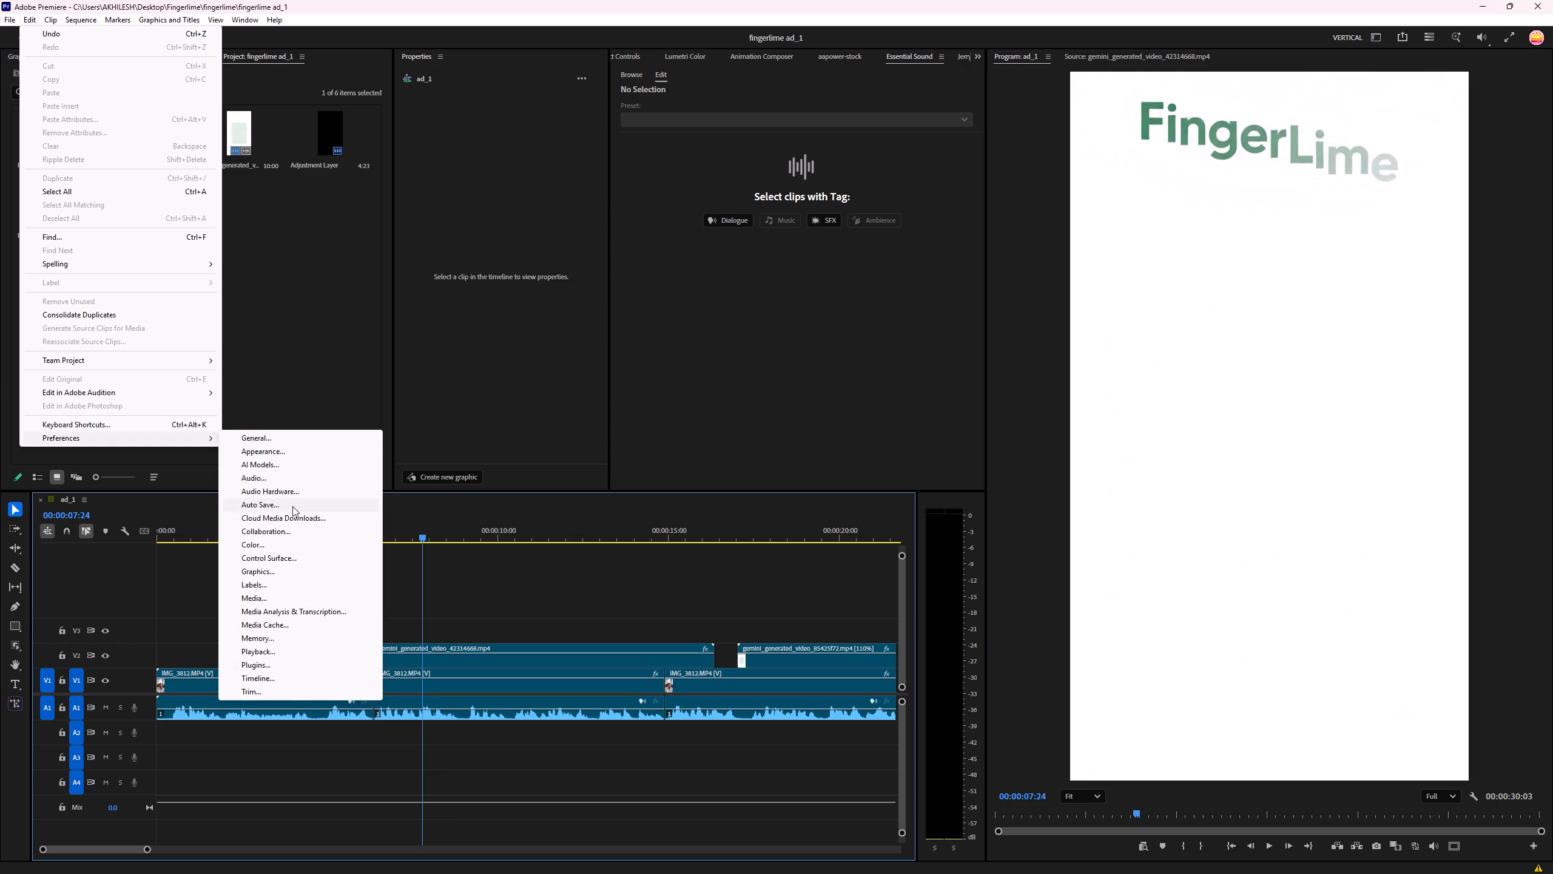
{"action": "left_click", "coordinate": [297, 494]}
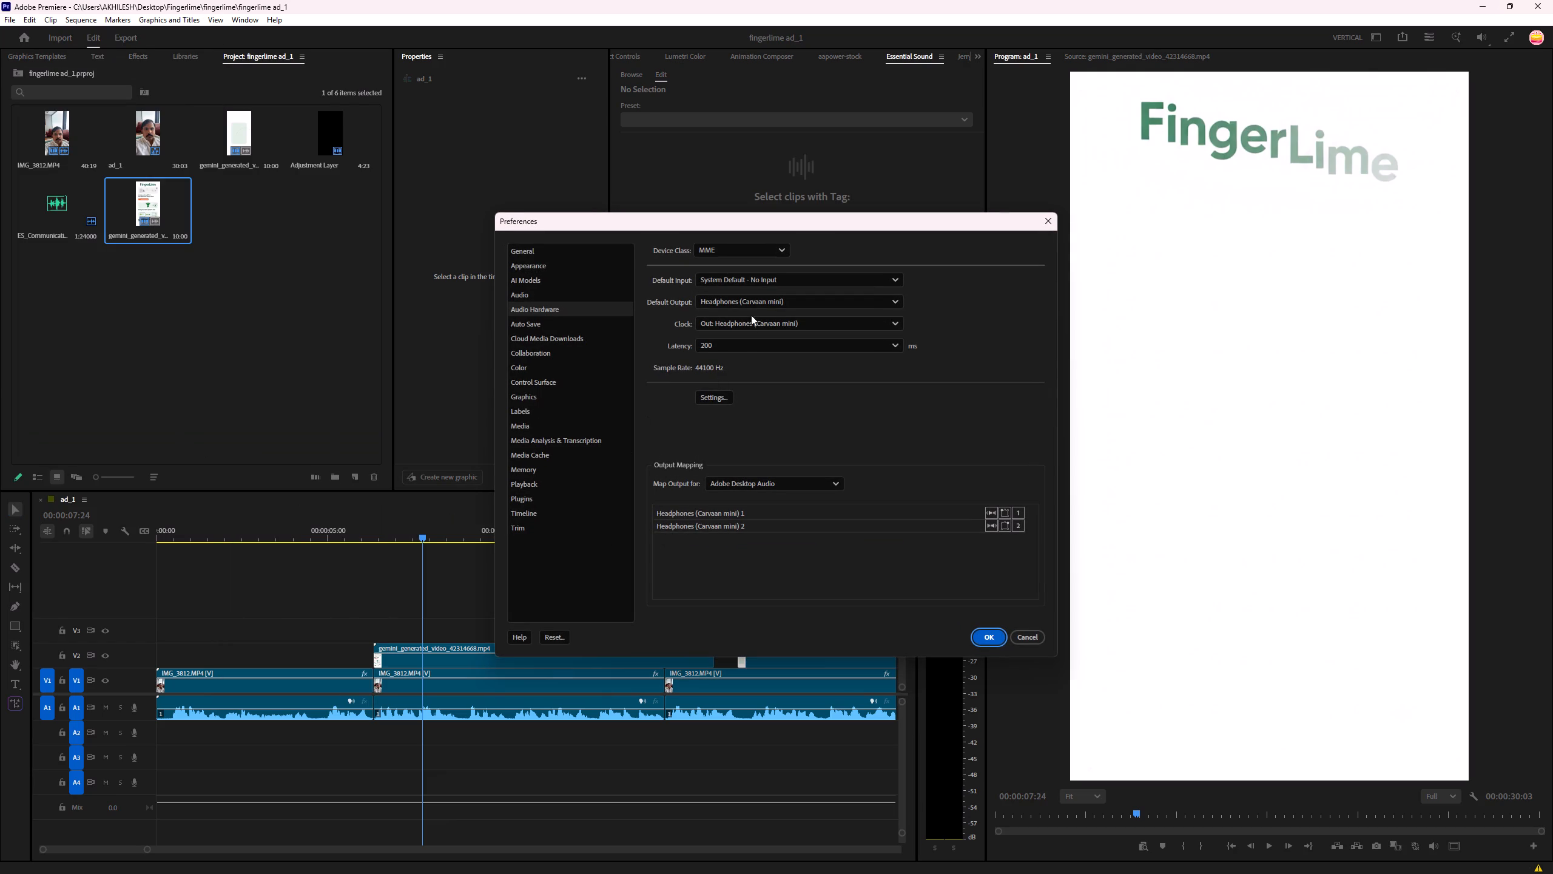
{"action": "left_click", "coordinate": [752, 303]}
{"action": "left_click", "coordinate": [748, 348]}
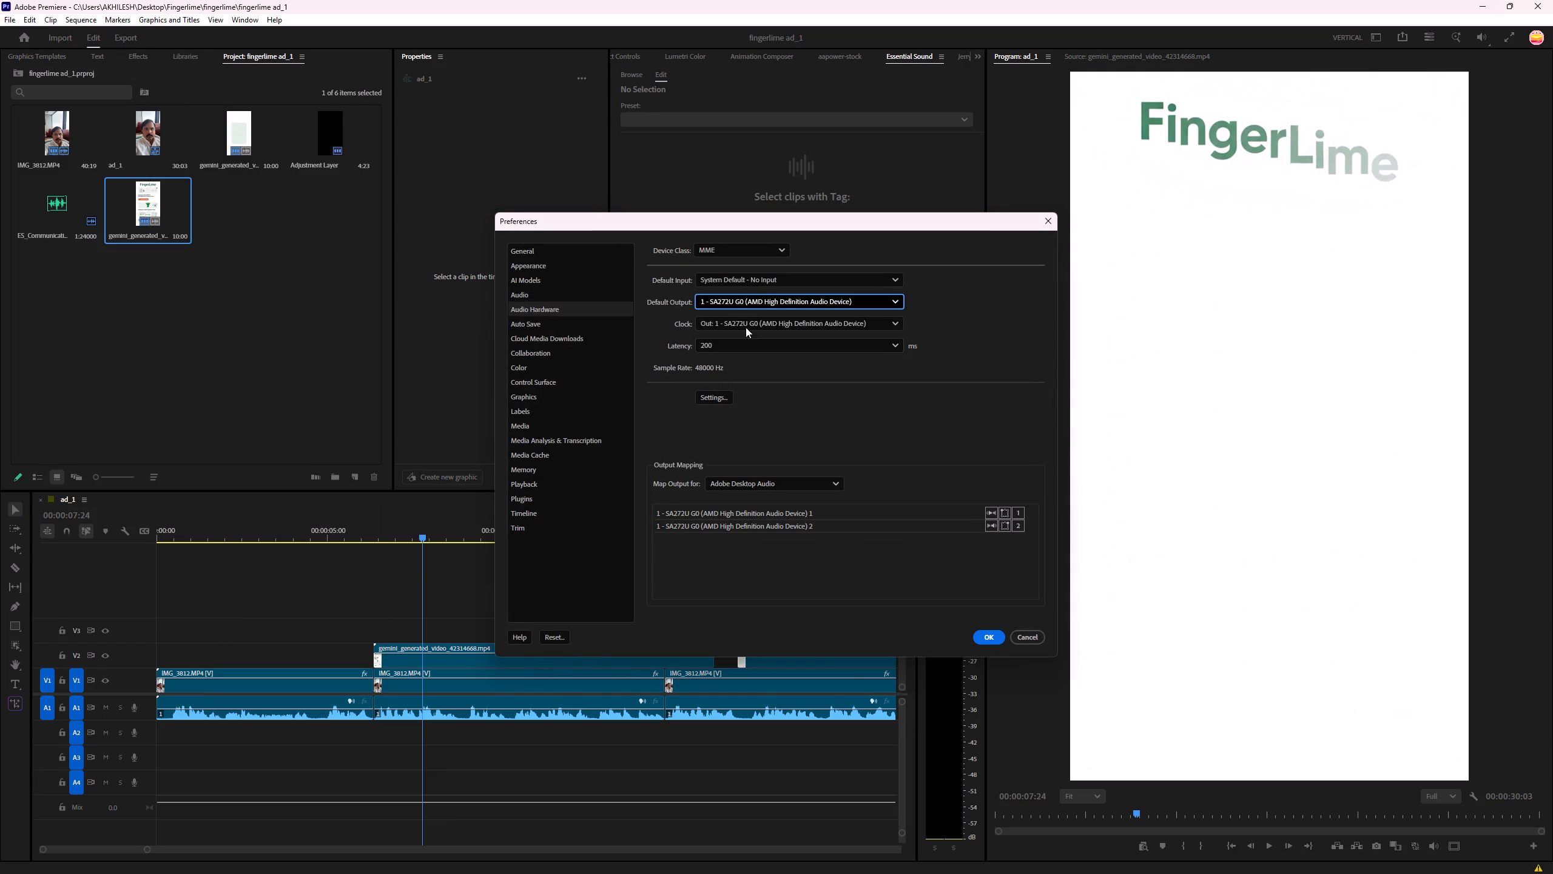
{"action": "left_click", "coordinate": [747, 306]}
{"action": "left_click", "coordinate": [734, 362]}
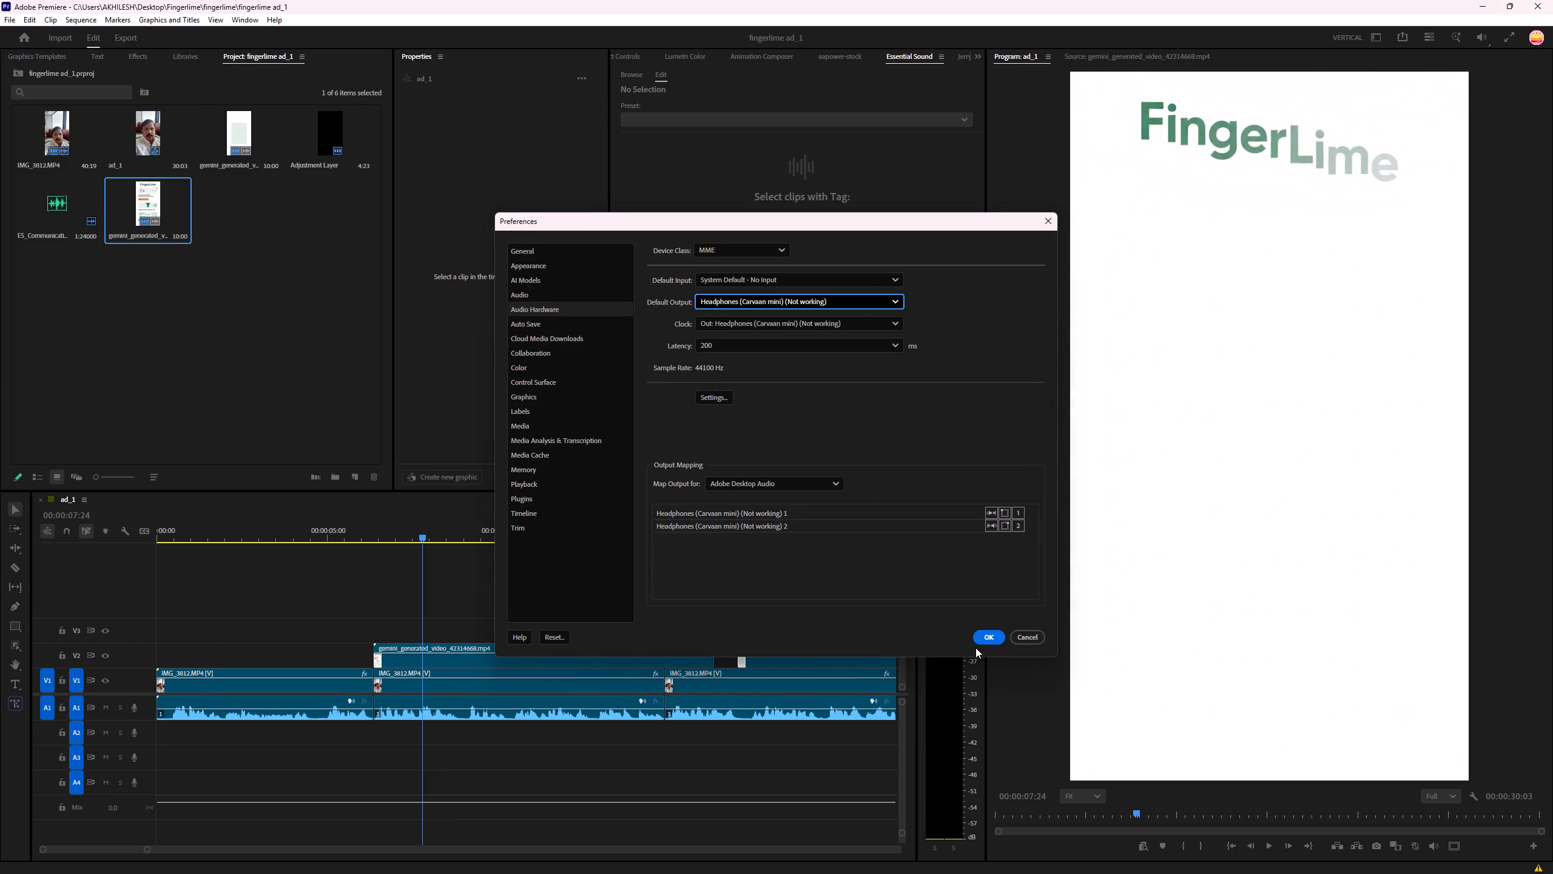
{"action": "left_click", "coordinate": [982, 638]}
Play the sequence again from just before the FingerLime overlay starts to check the audio output.
{"action": "left_click", "coordinate": [487, 605]}
{"action": "key", "text": "space"}
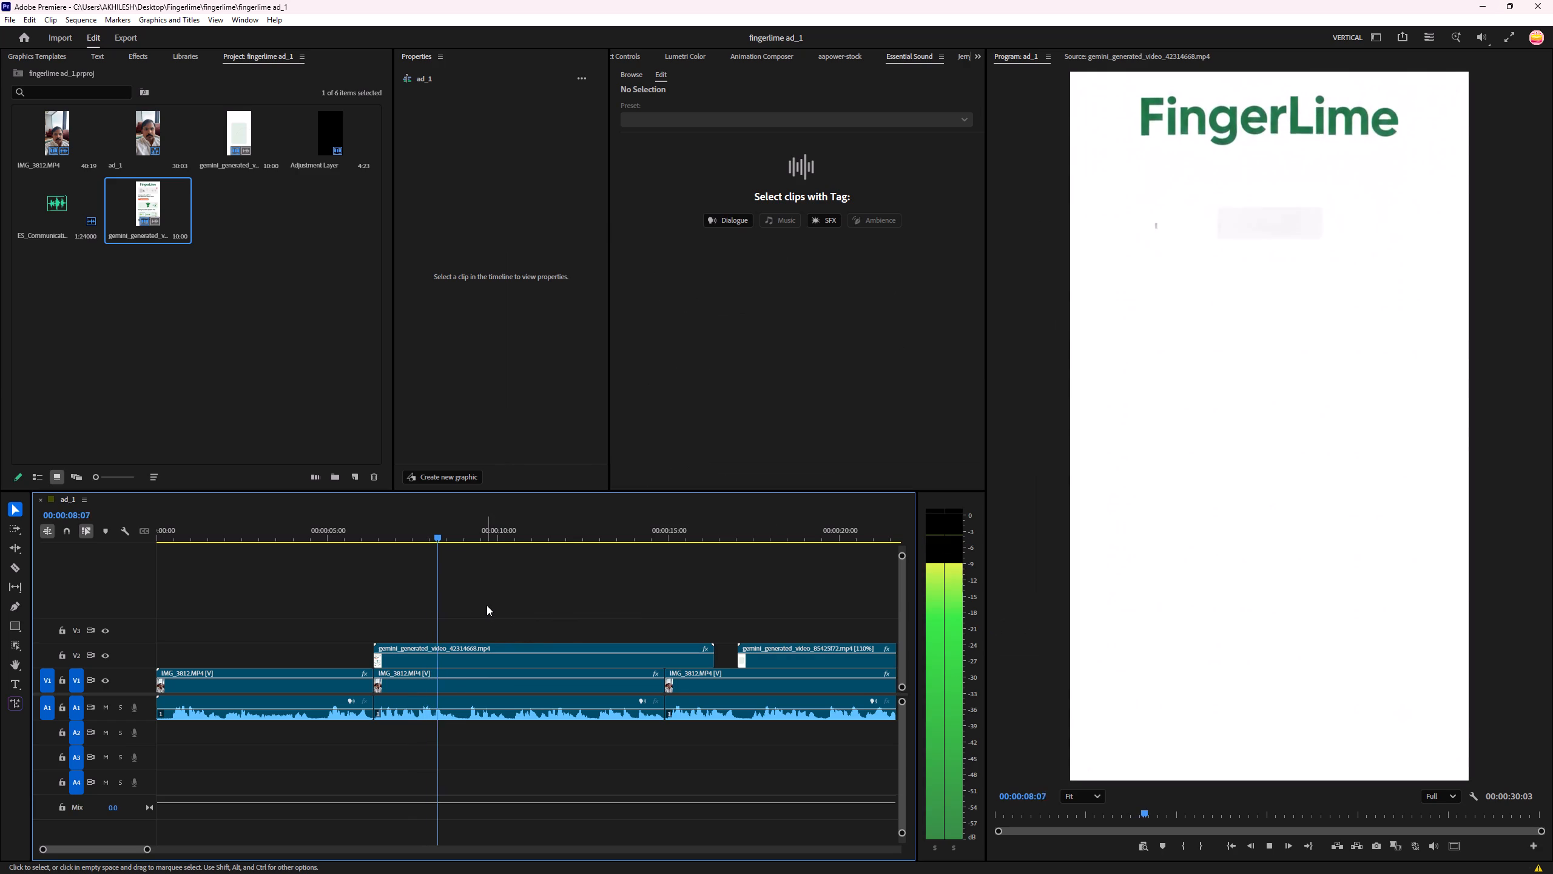
{"action": "key", "text": "space"}
{"action": "left_click_drag", "start_coordinate": [349, 534], "coordinate": [355, 533]}
{"action": "key", "text": "space"}
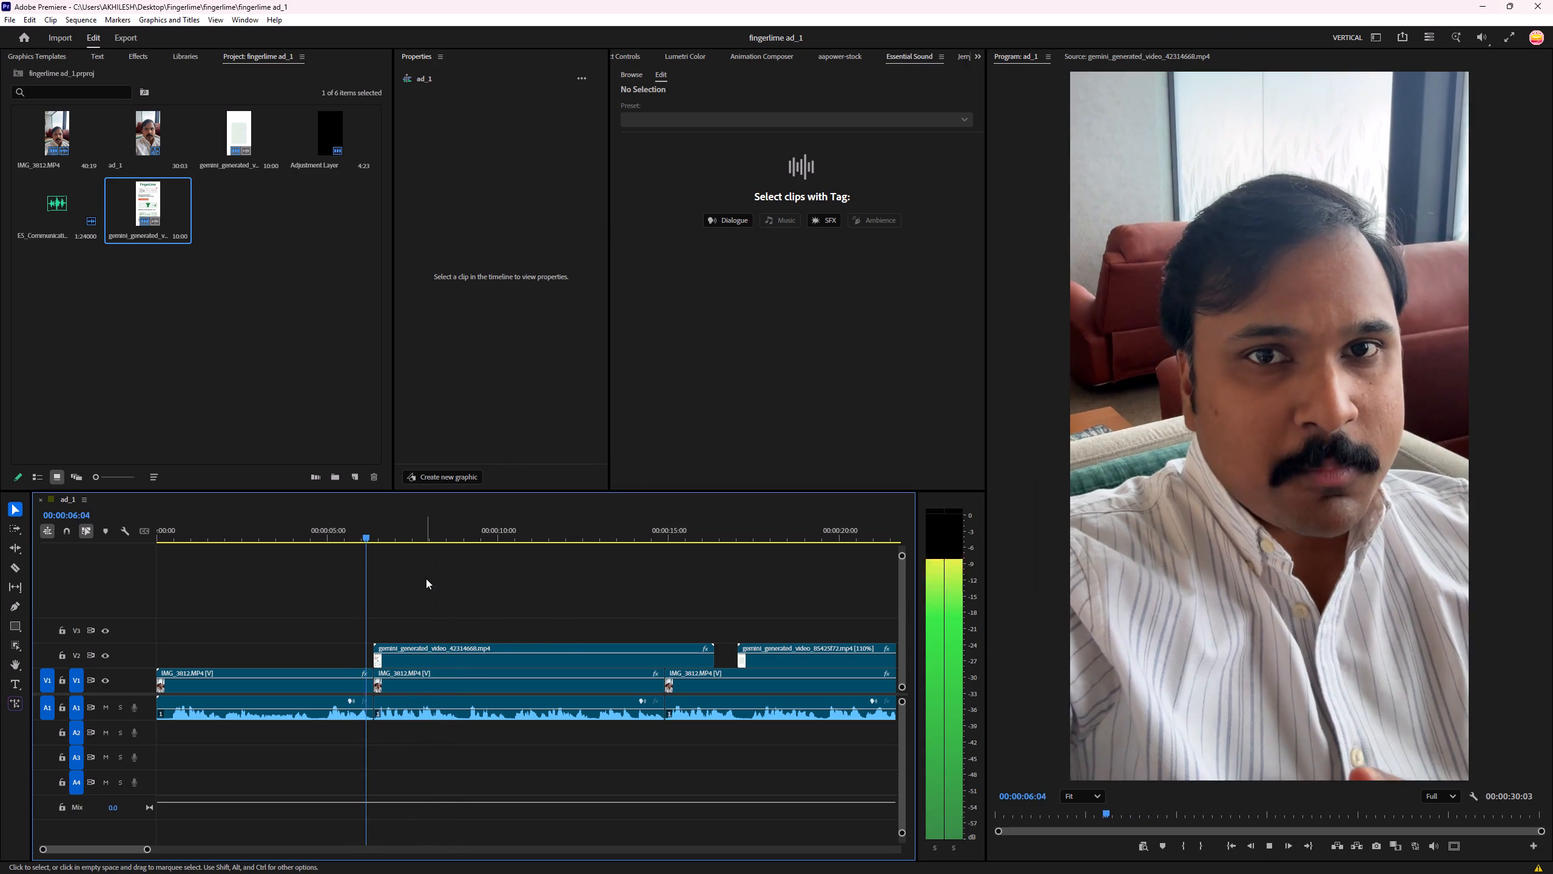
{"action": "left_click", "coordinate": [426, 578]}
{"action": "key", "text": "space"}
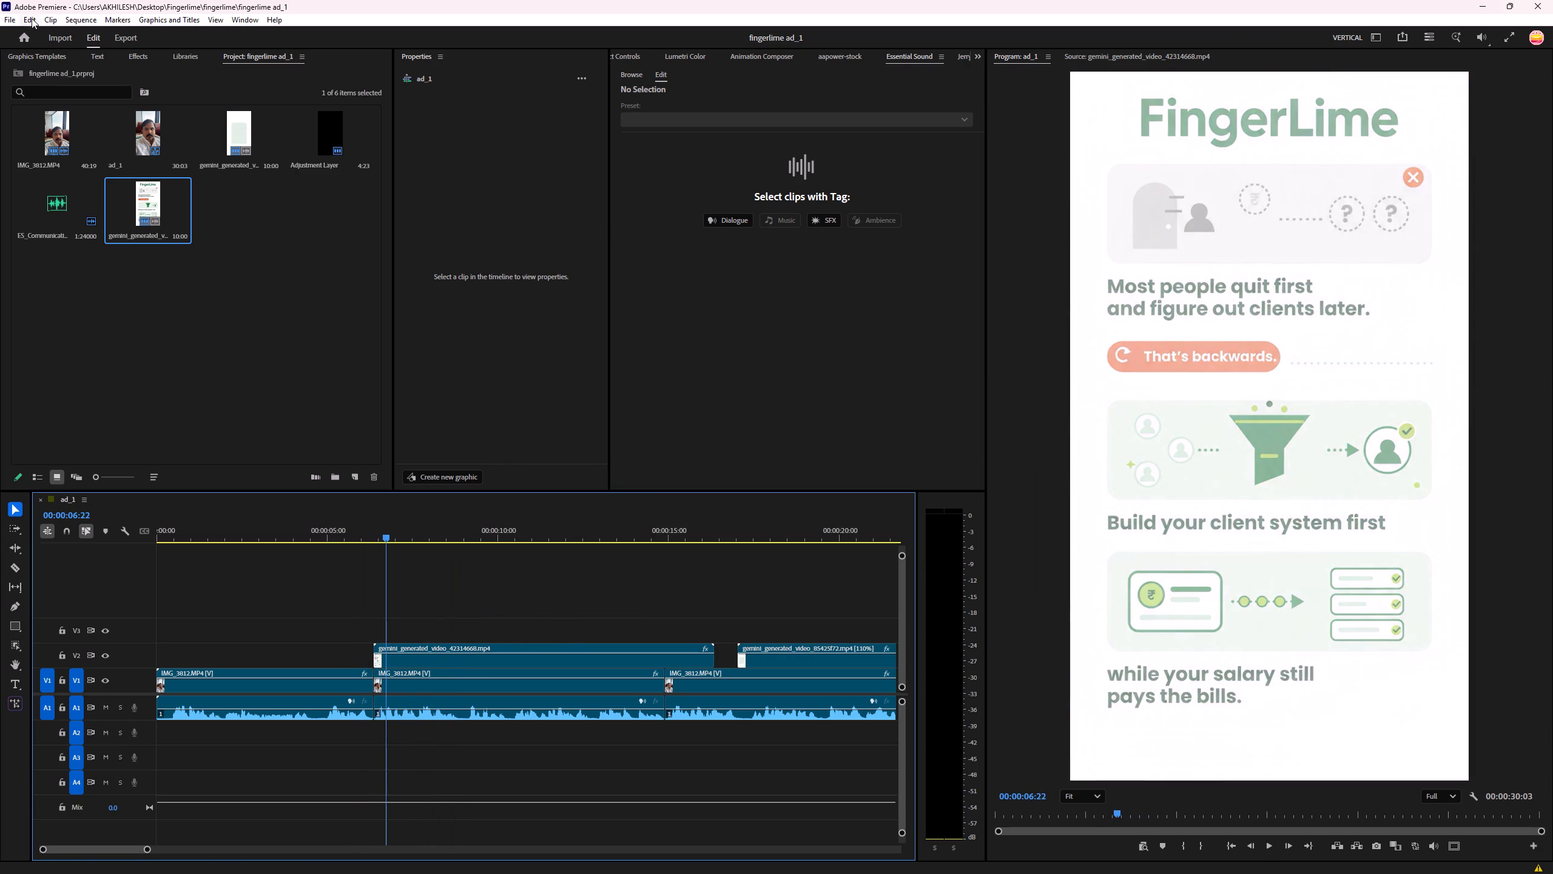
Choose Headphones (Carvaan mini) again as the default output in the Audio Hardware preferences, and save the project.
{"action": "left_click", "coordinate": [32, 18]}
{"action": "left_click", "coordinate": [168, 442]}
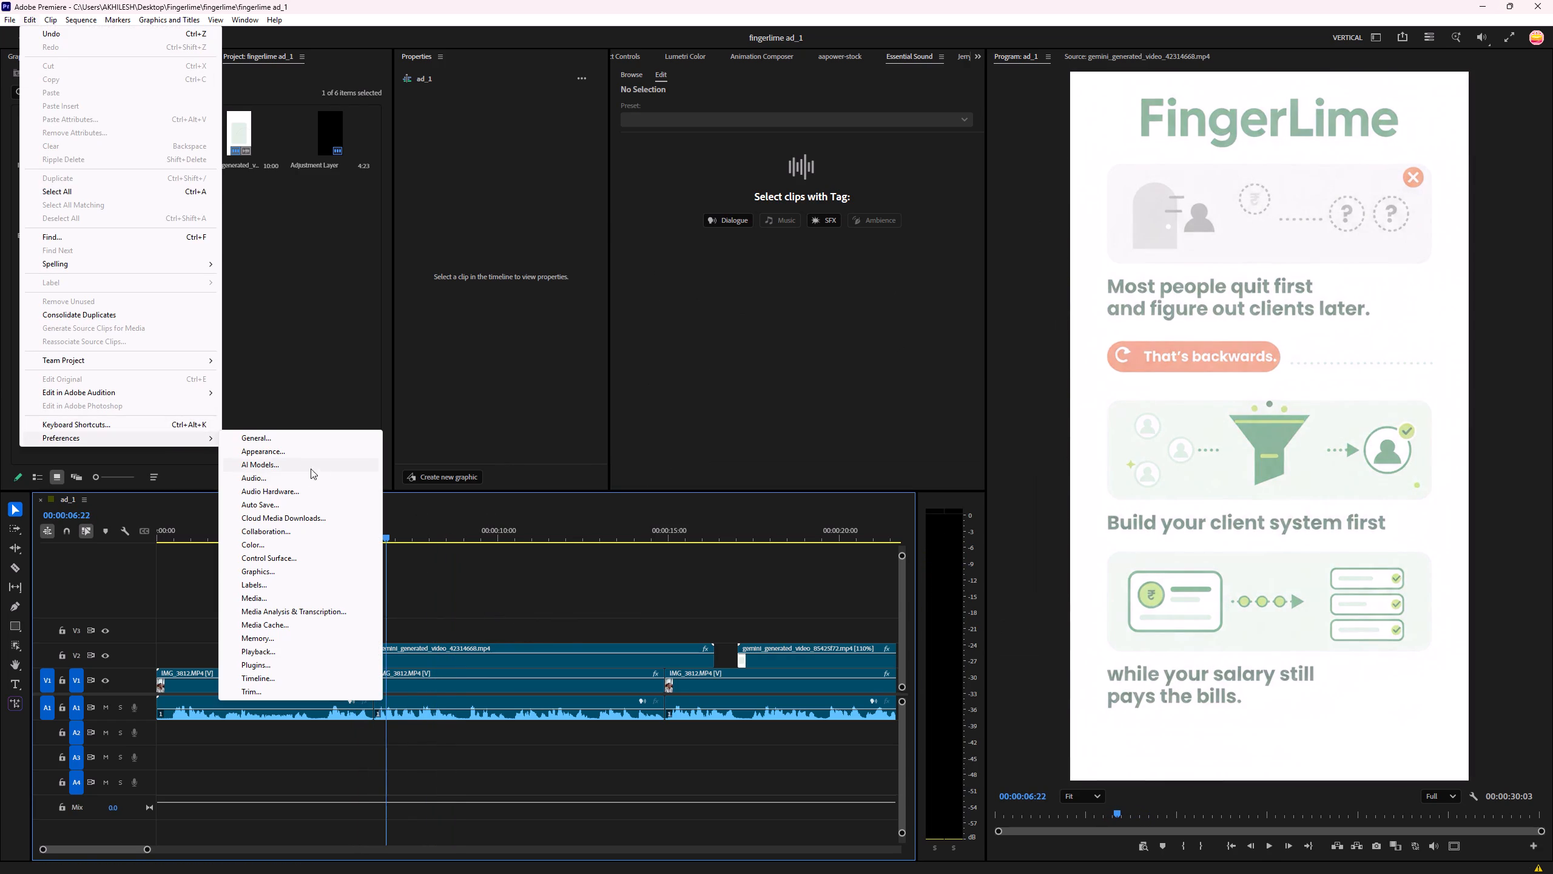
{"action": "left_click", "coordinate": [301, 497]}
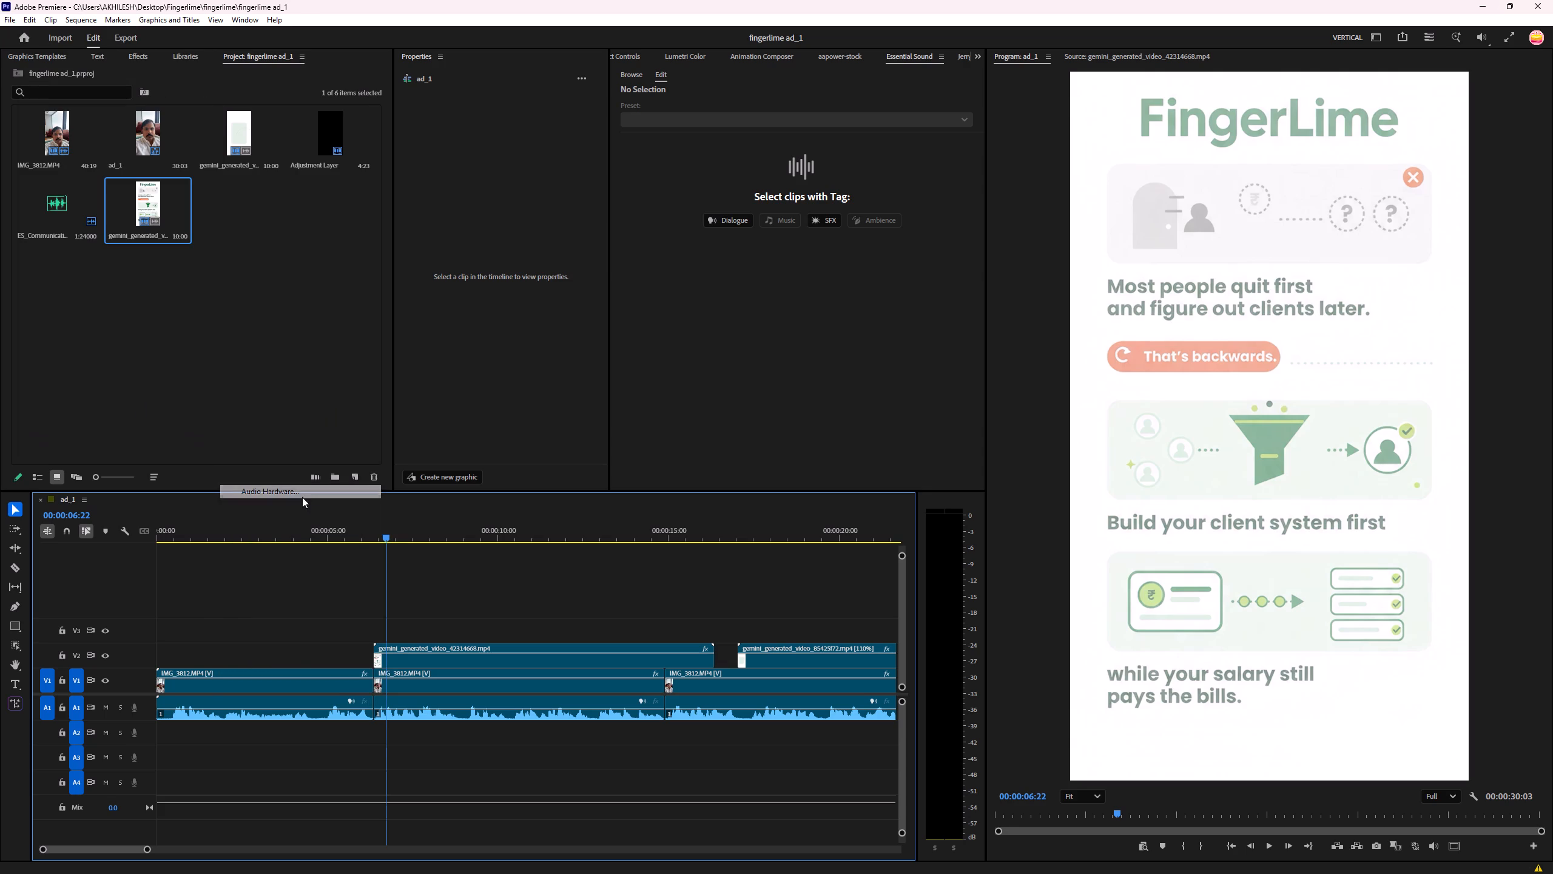
{"action": "left_click", "coordinate": [726, 300]}
{"action": "left_click", "coordinate": [723, 359]}
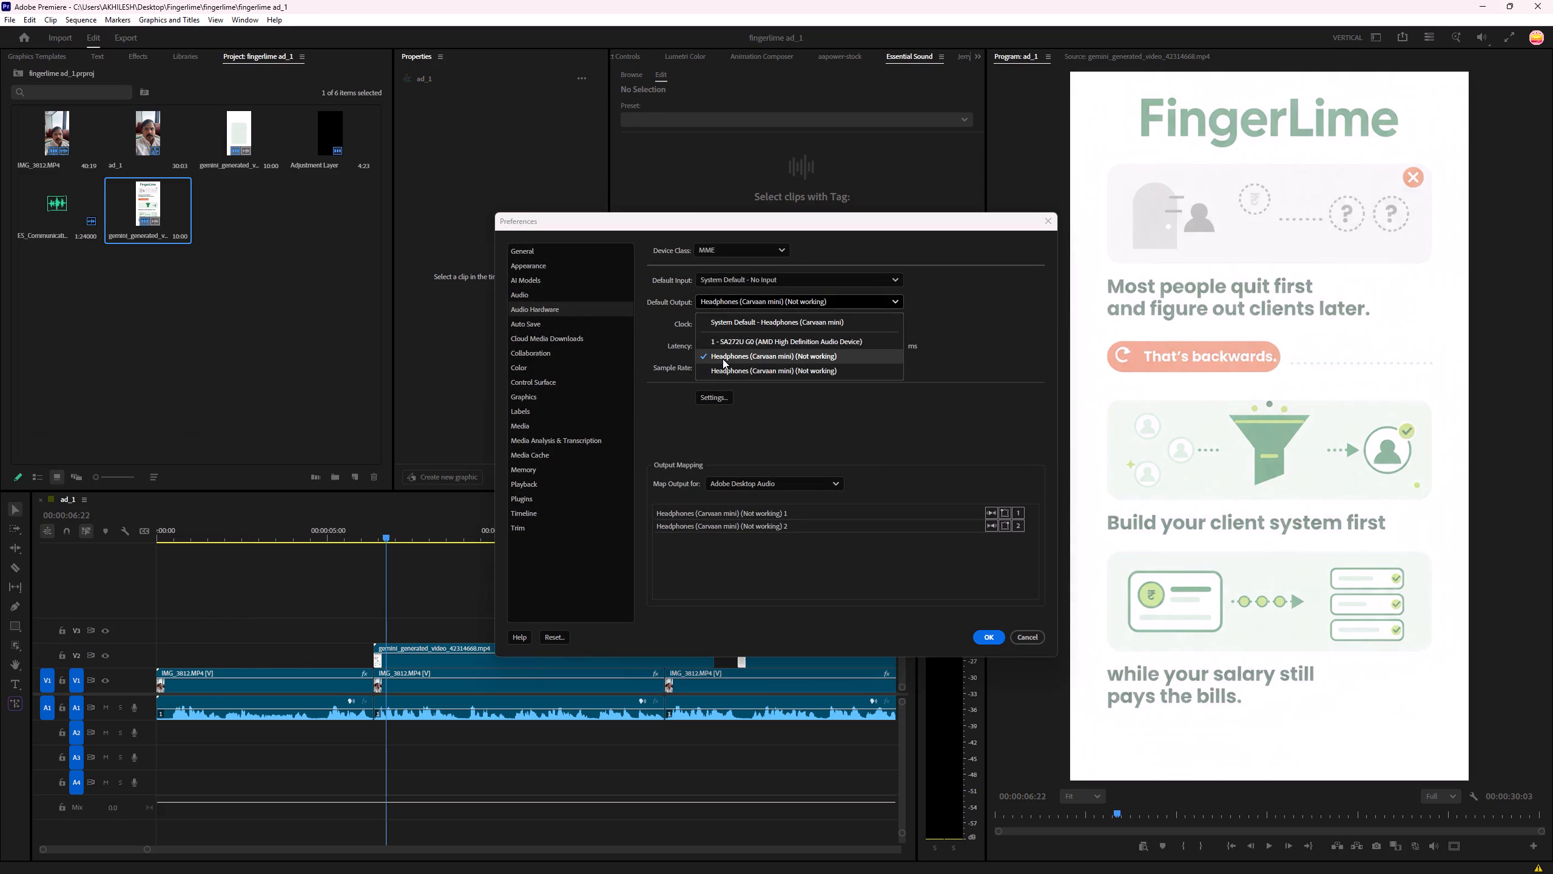
{"action": "left_click", "coordinate": [992, 640]}
{"action": "key", "text": "ctrl+s"}
Play the opening of the FingerLime overlay to test the sound again, and save the project.
{"action": "left_click", "coordinate": [549, 609], "text": "ctrl"}
{"action": "key", "text": "space"}
{"action": "left_click", "coordinate": [565, 612]}
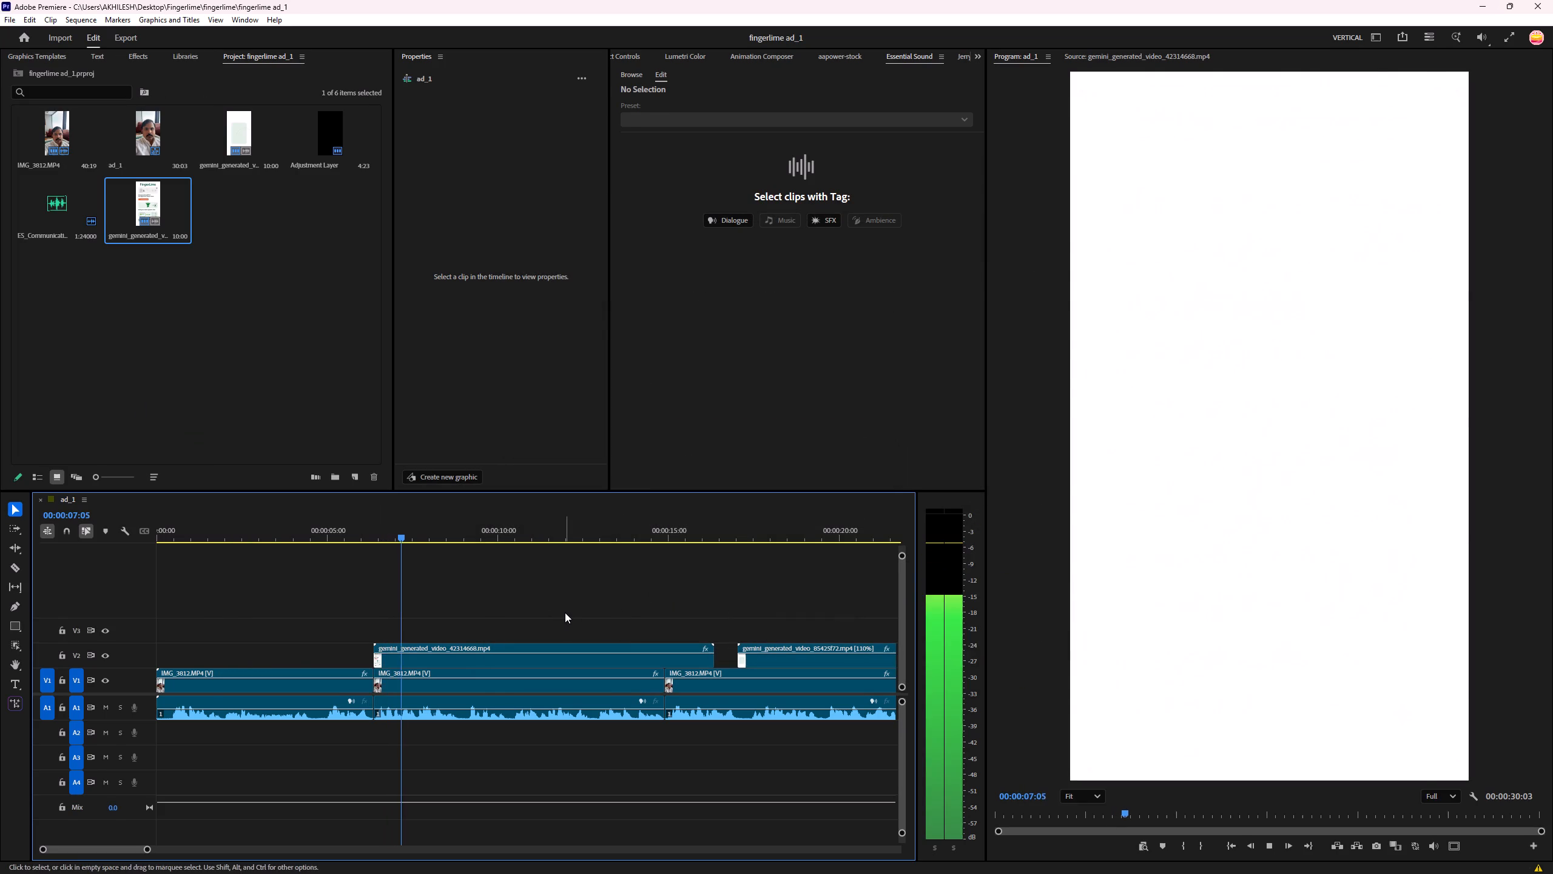
{"action": "key", "text": "space"}
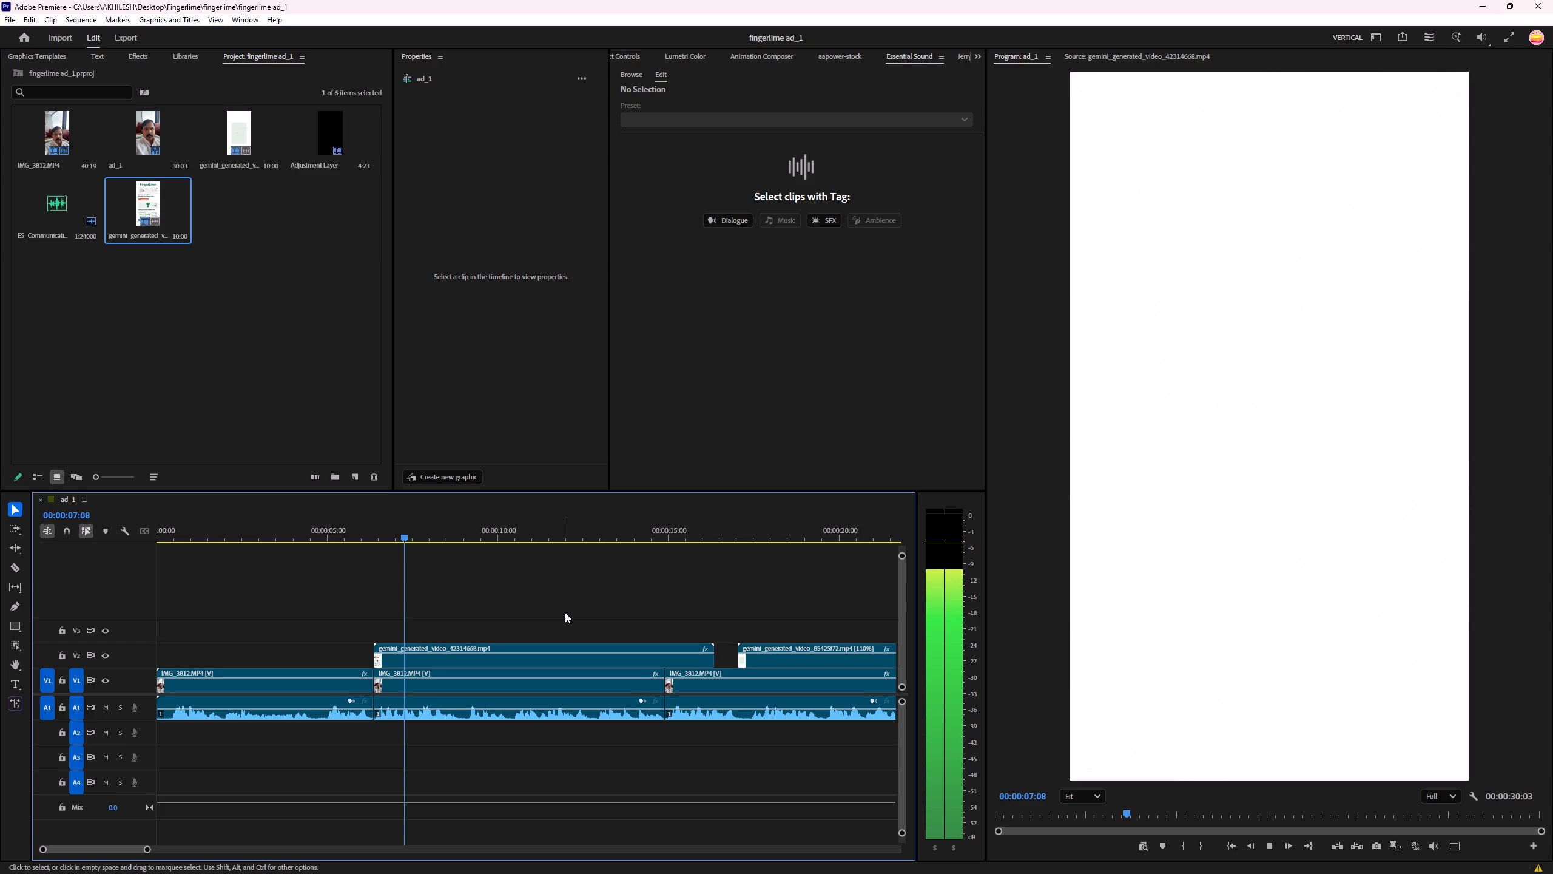
{"action": "key", "text": "space"}
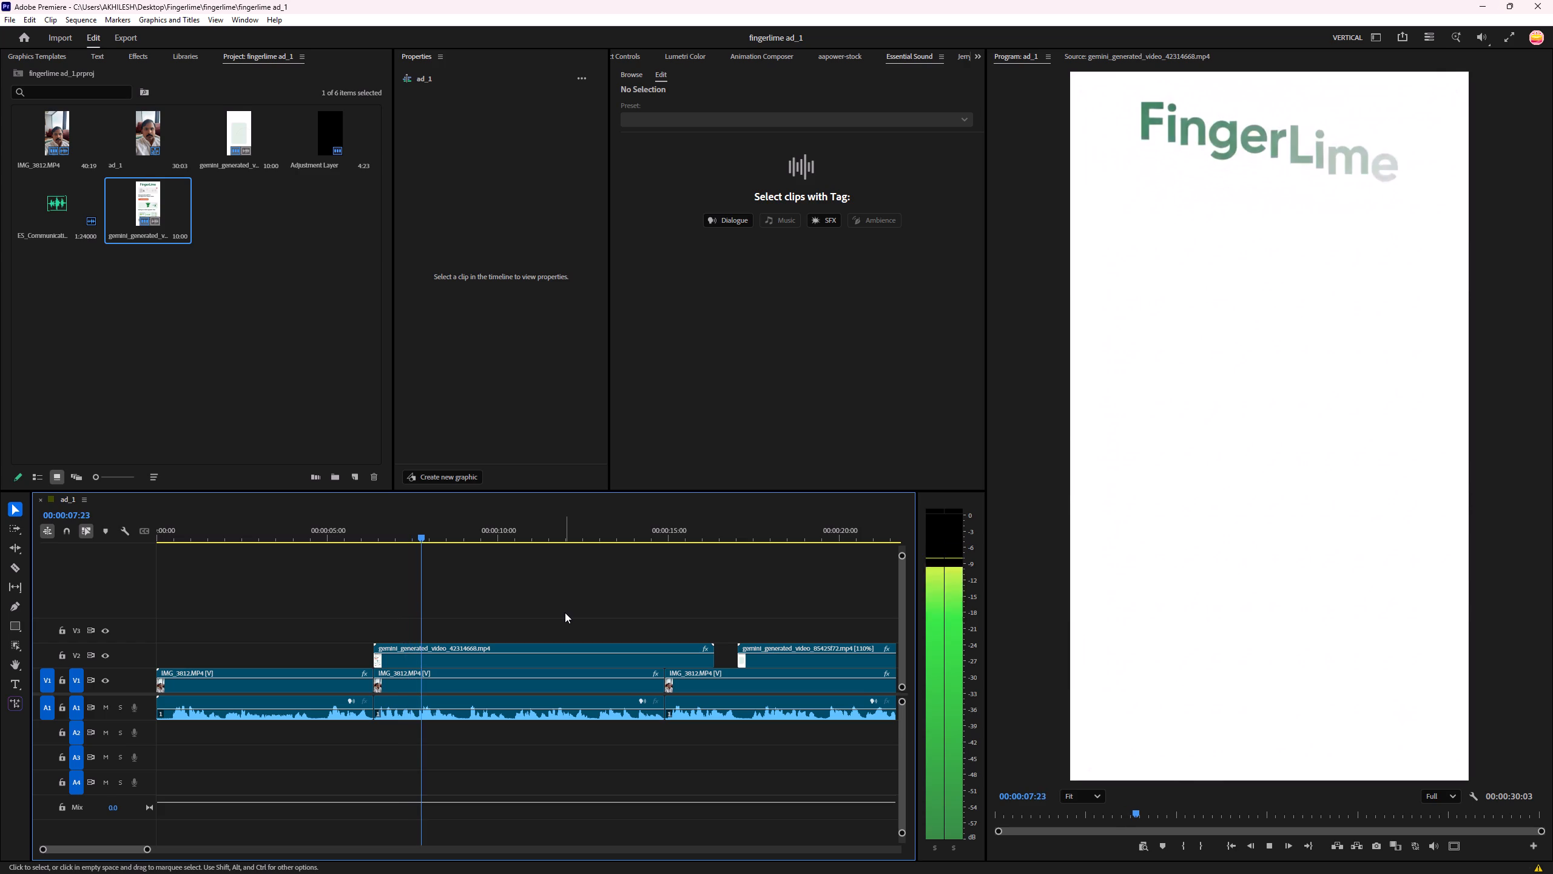
{"action": "key", "text": "ctrl+s"}
{"action": "left_click", "coordinate": [565, 612], "text": "ctrl"}
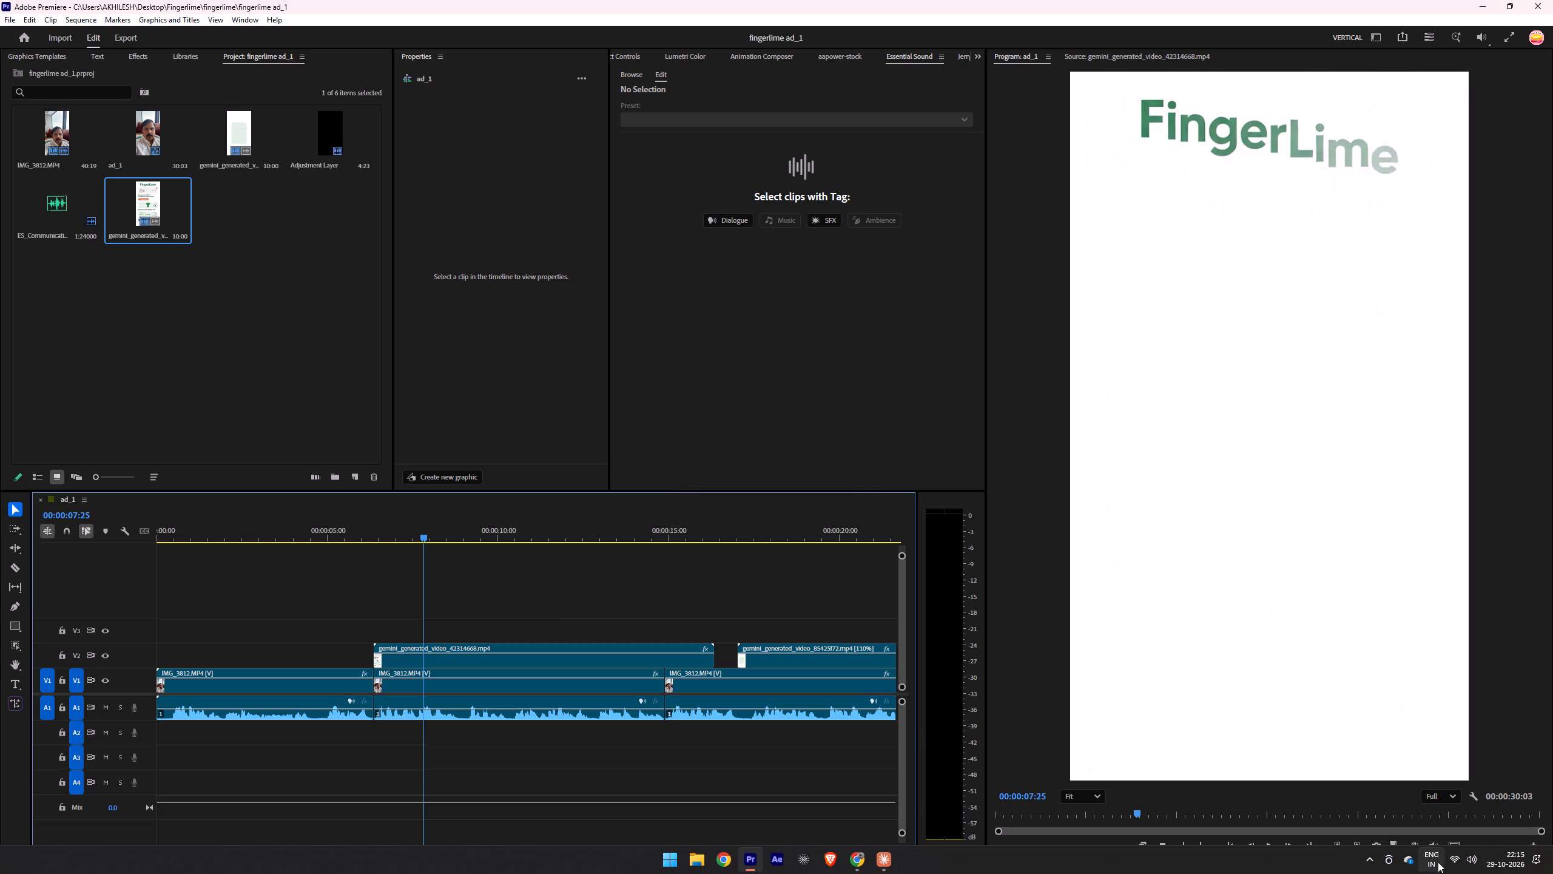
Switch the Audio Hardware default output to SA272U G0 and back to Headphones (Carvaan mini), and save the project.
{"action": "left_click", "coordinate": [1461, 860]}
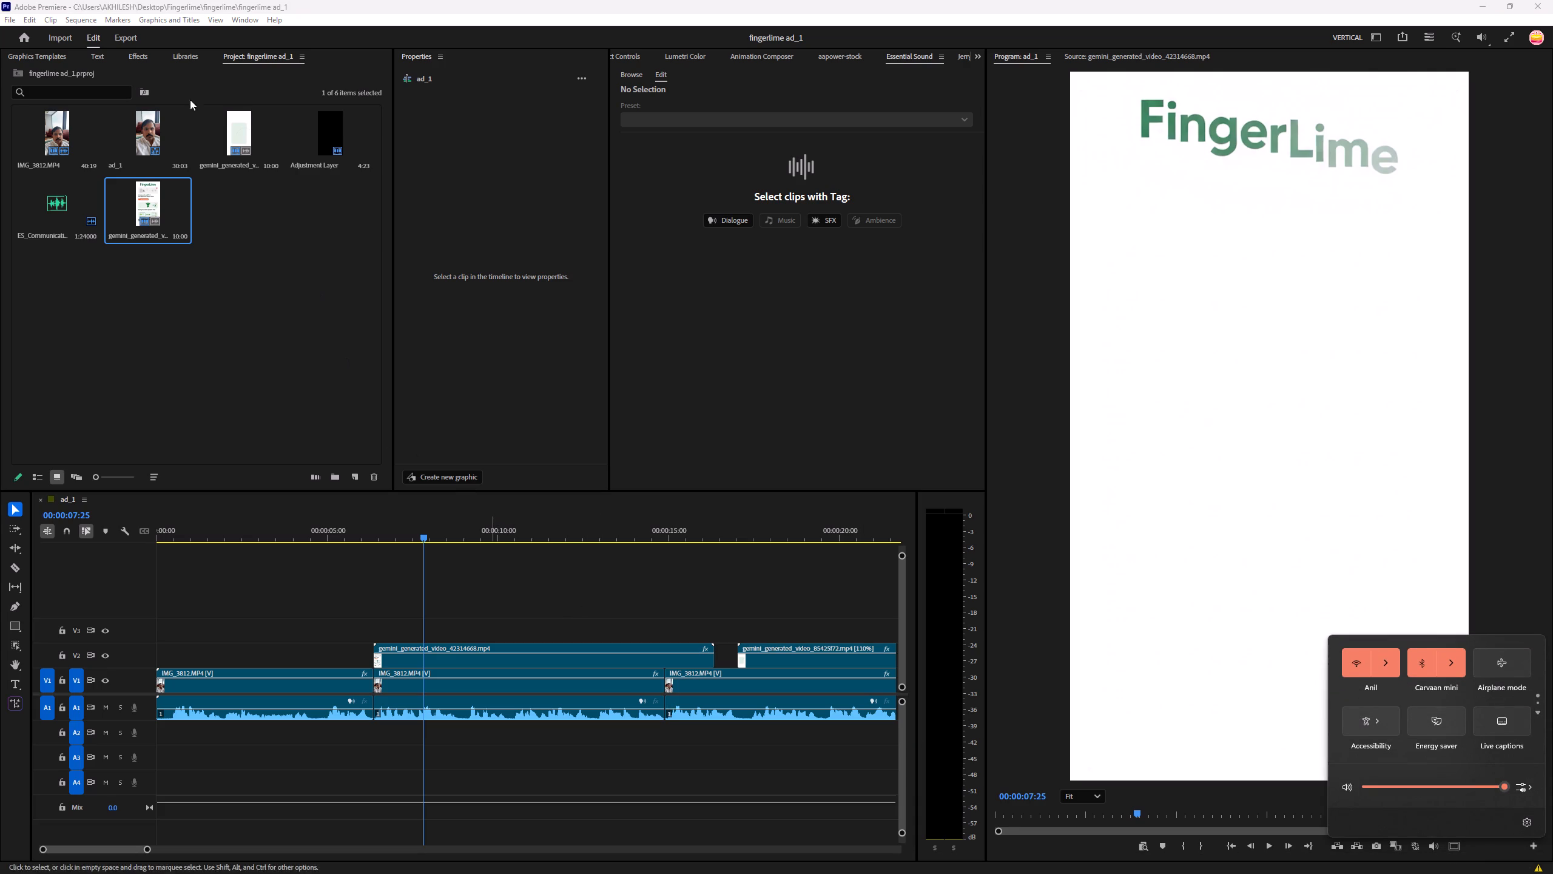
{"action": "left_click", "coordinate": [29, 14]}
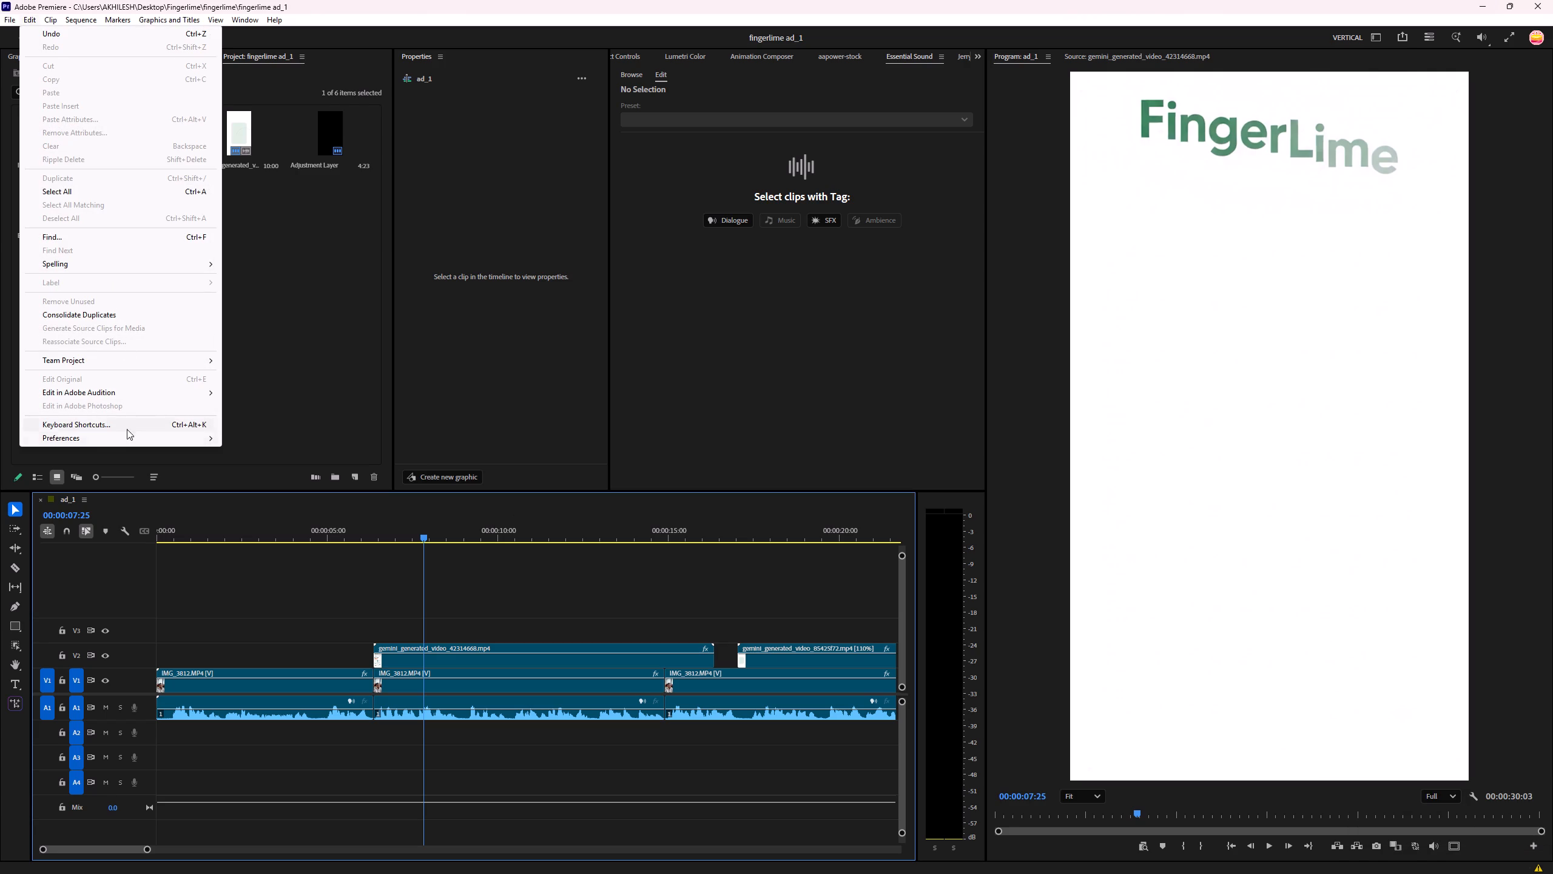
{"action": "left_click", "coordinate": [127, 433]}
{"action": "left_click", "coordinate": [306, 486]}
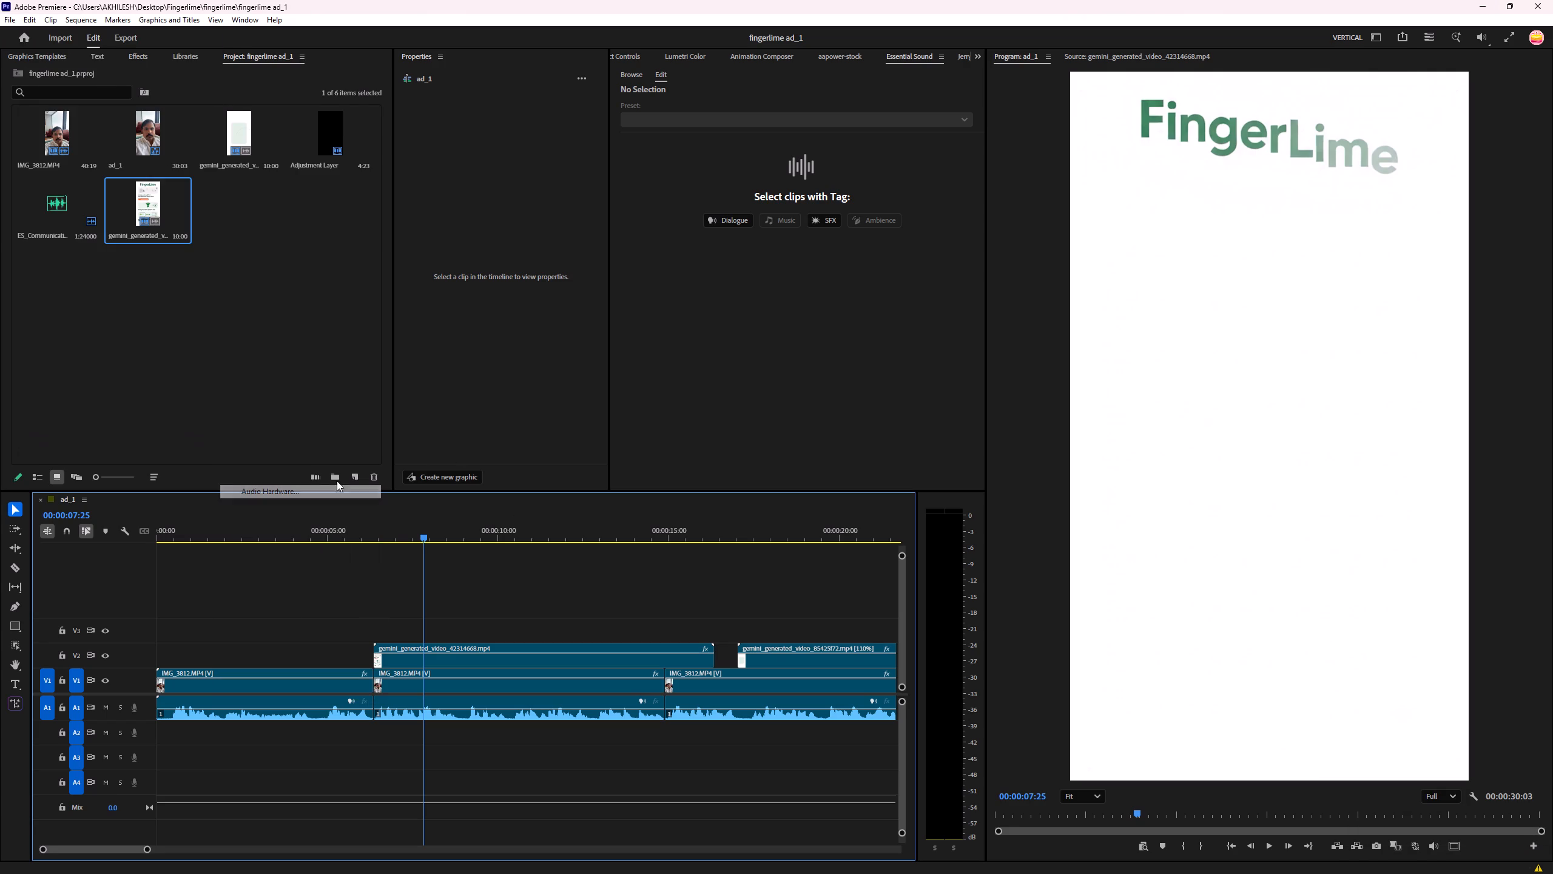
{"action": "left_click", "coordinate": [726, 297]}
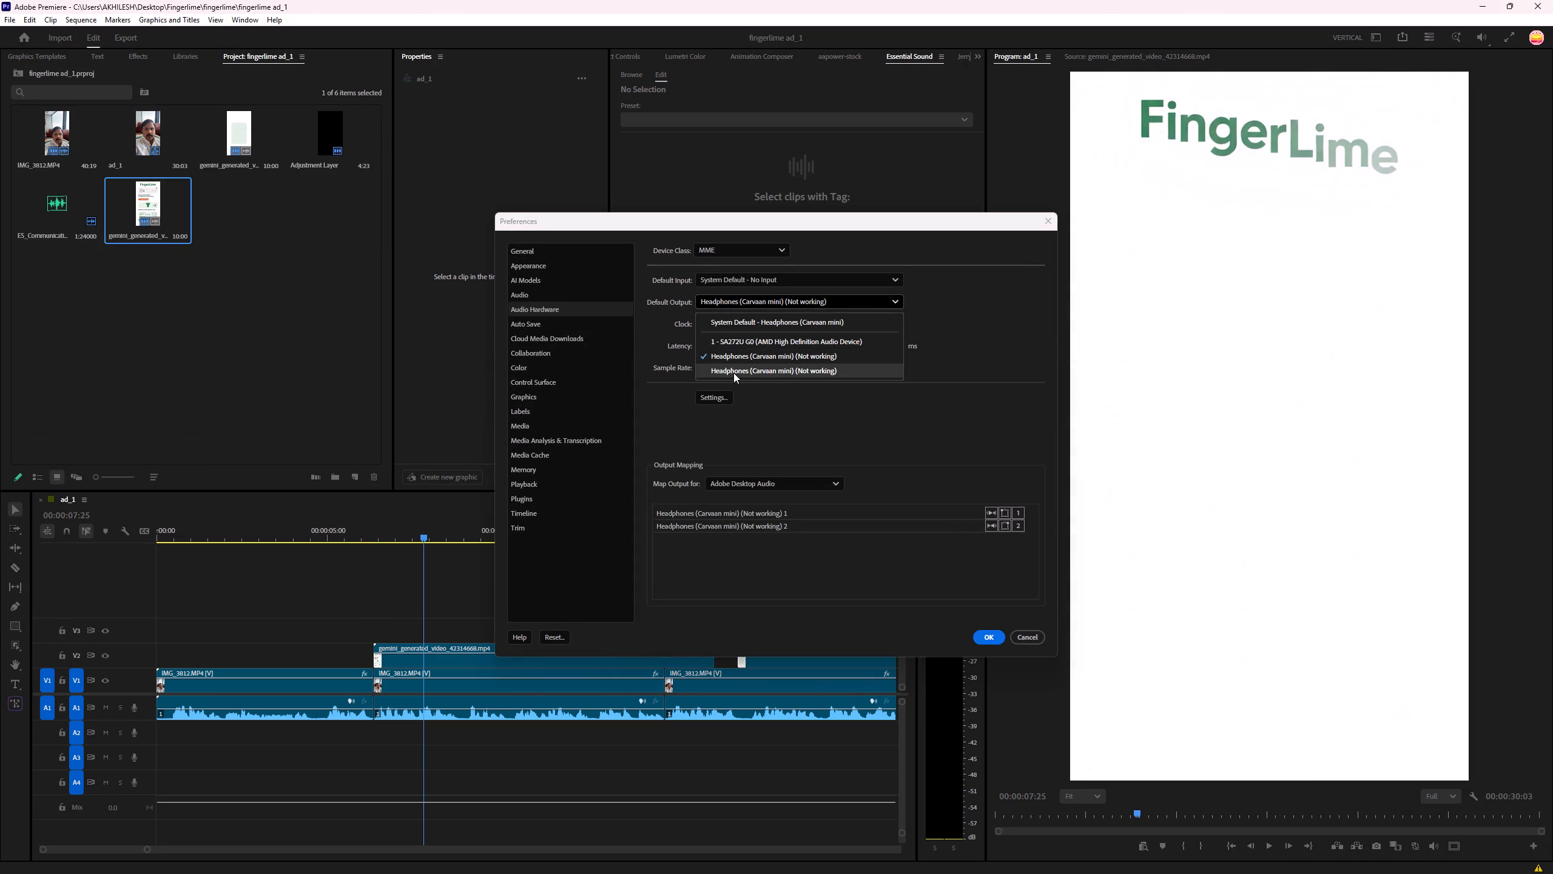
{"action": "left_click", "coordinate": [733, 373]}
{"action": "left_click", "coordinate": [766, 302]}
{"action": "left_click", "coordinate": [759, 337]}
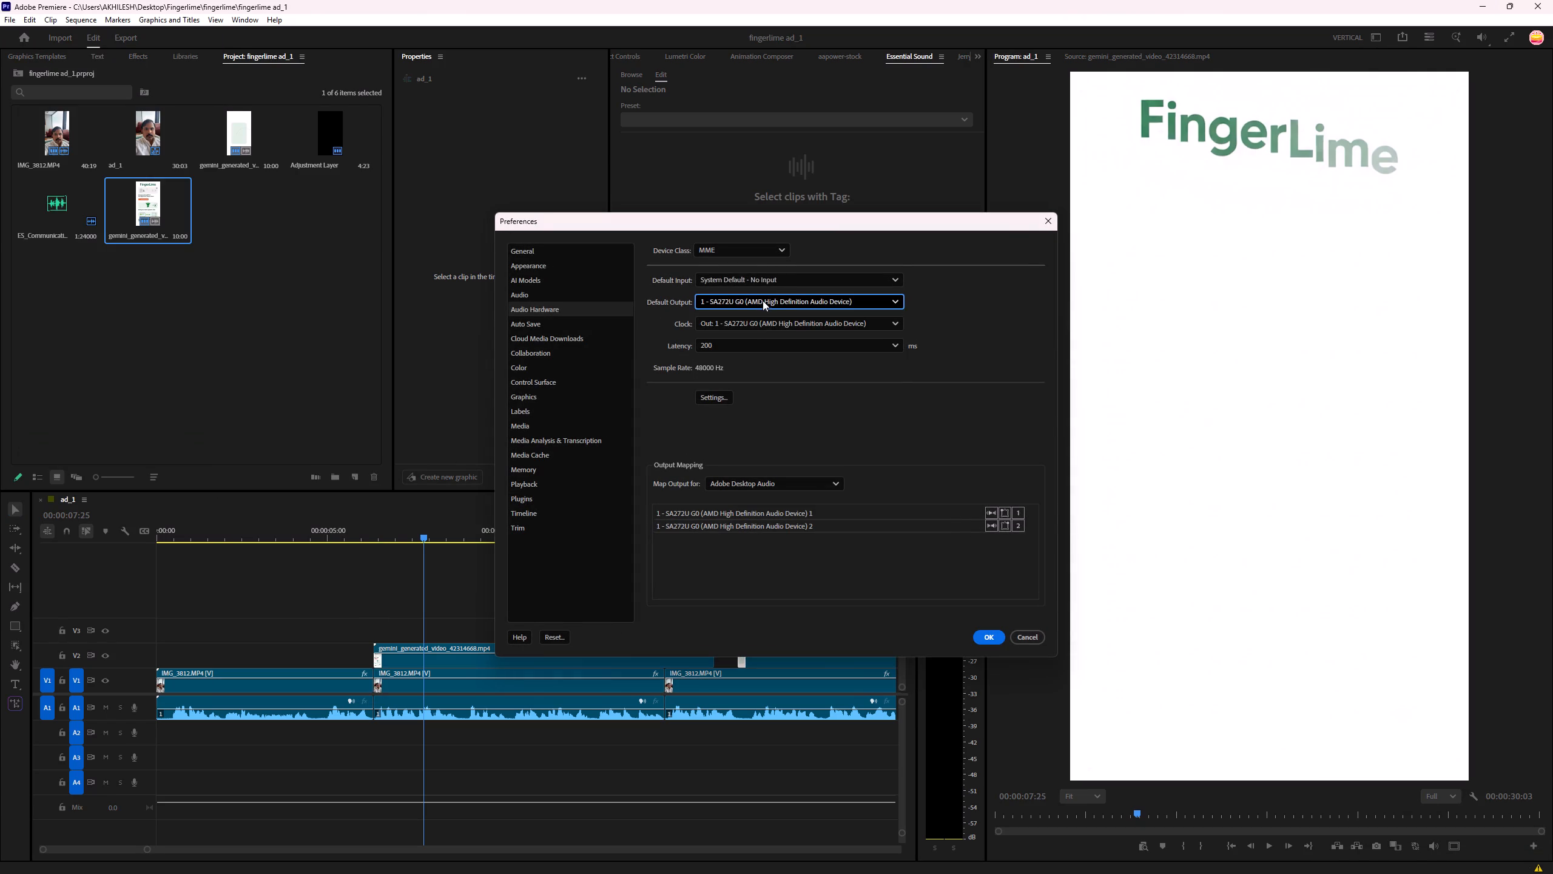
{"action": "left_click", "coordinate": [763, 300]}
{"action": "left_click", "coordinate": [790, 358]}
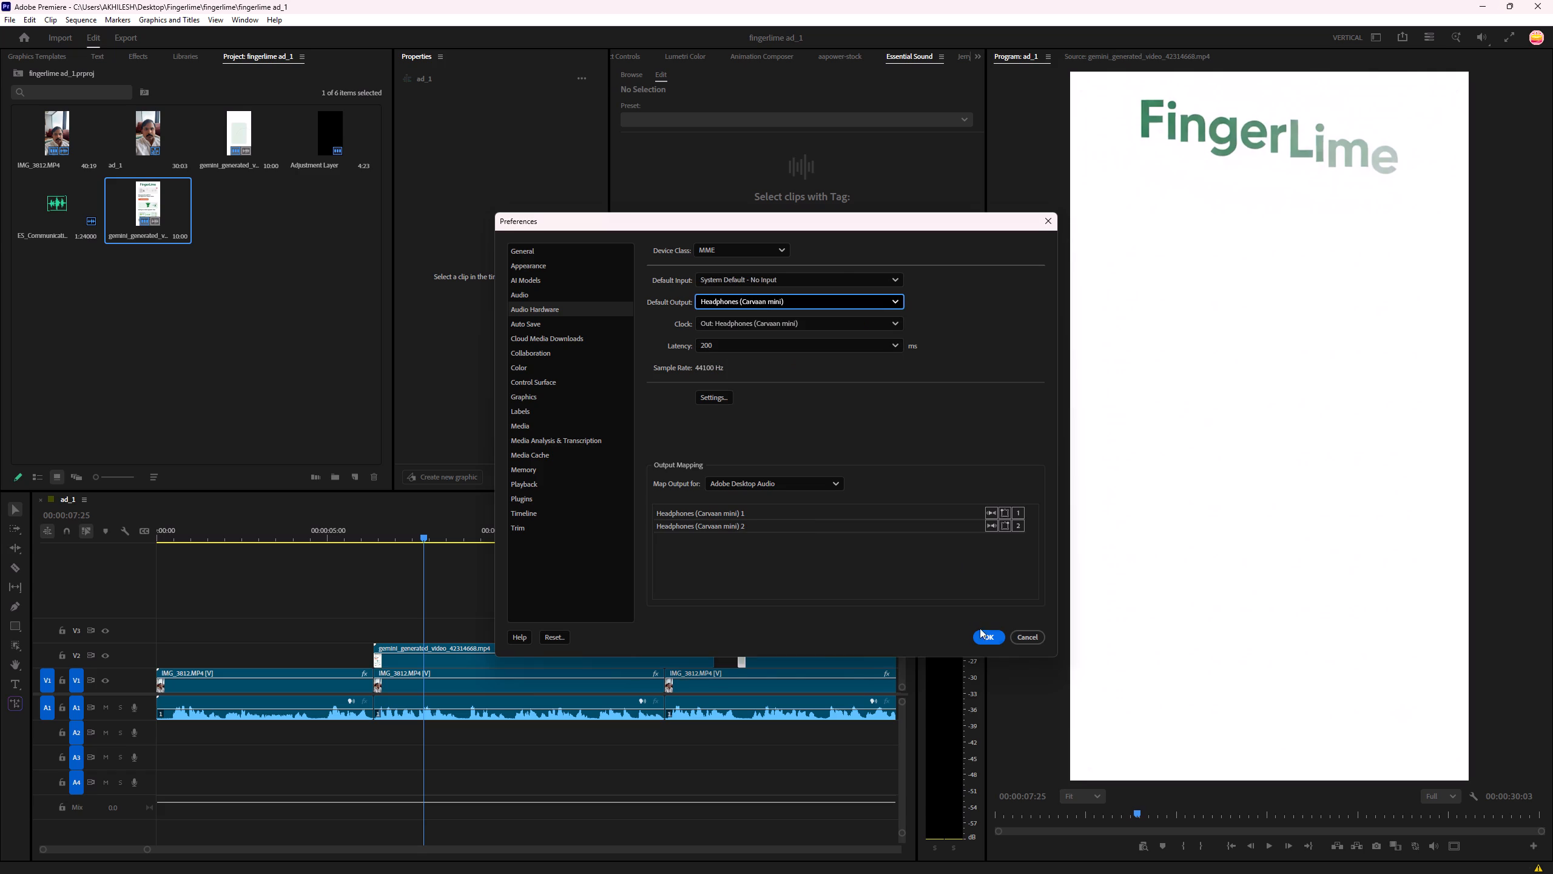
{"action": "left_click", "coordinate": [982, 635]}
{"action": "key", "text": "ctrl+s"}
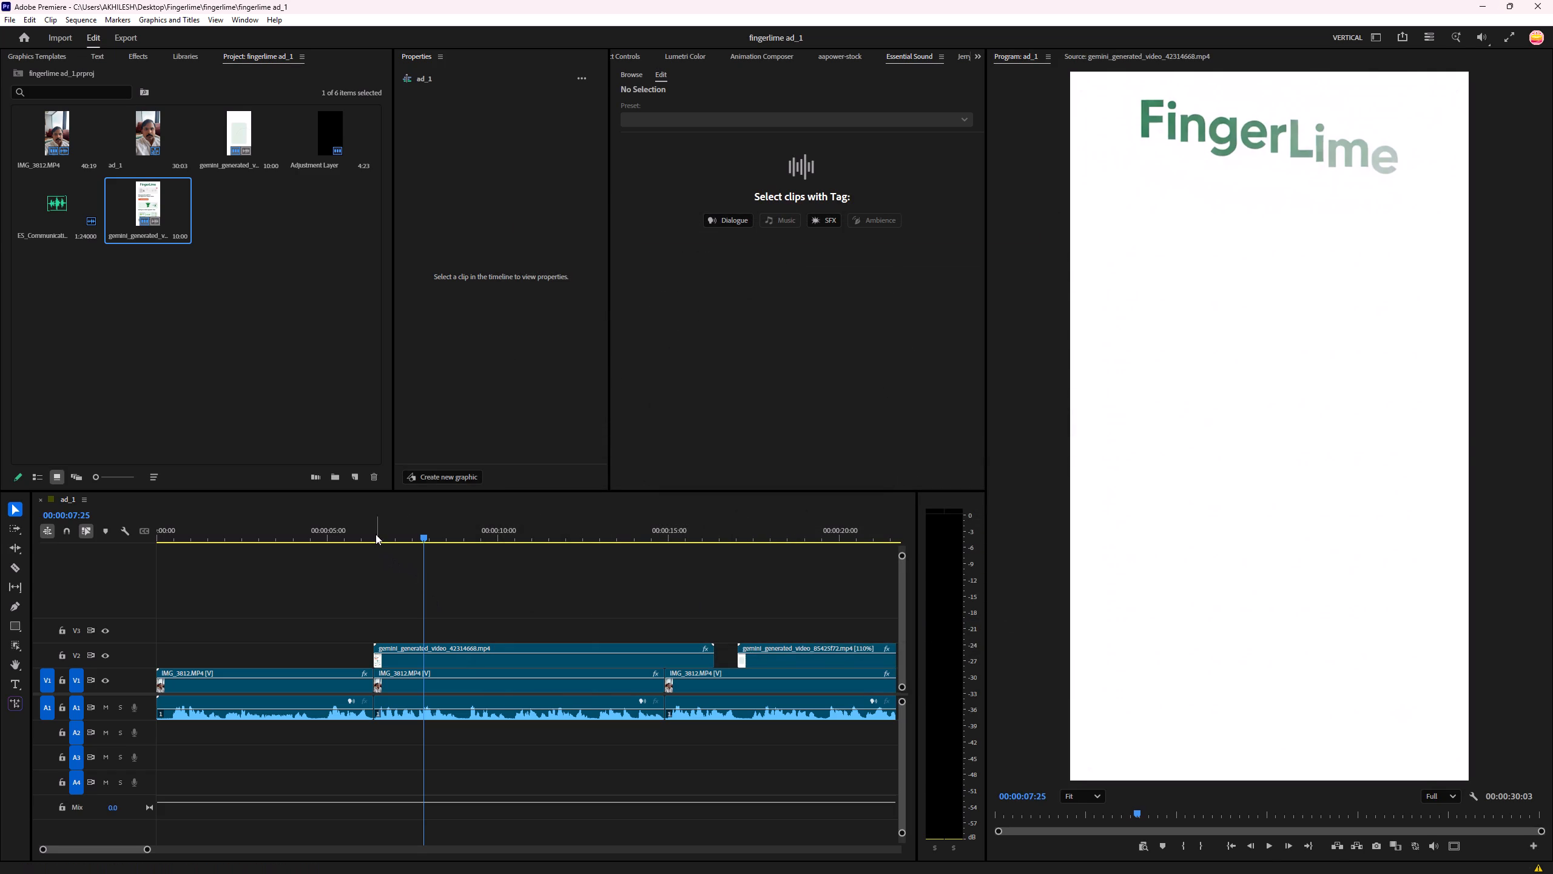
Play the sequence from just before the FingerLime overlay, around 00:00:06:05, to test the headphone output.
{"action": "left_click_drag", "start_coordinate": [375, 534], "coordinate": [368, 536]}
{"action": "key", "text": "space"}
{"action": "left_click", "coordinate": [460, 572]}
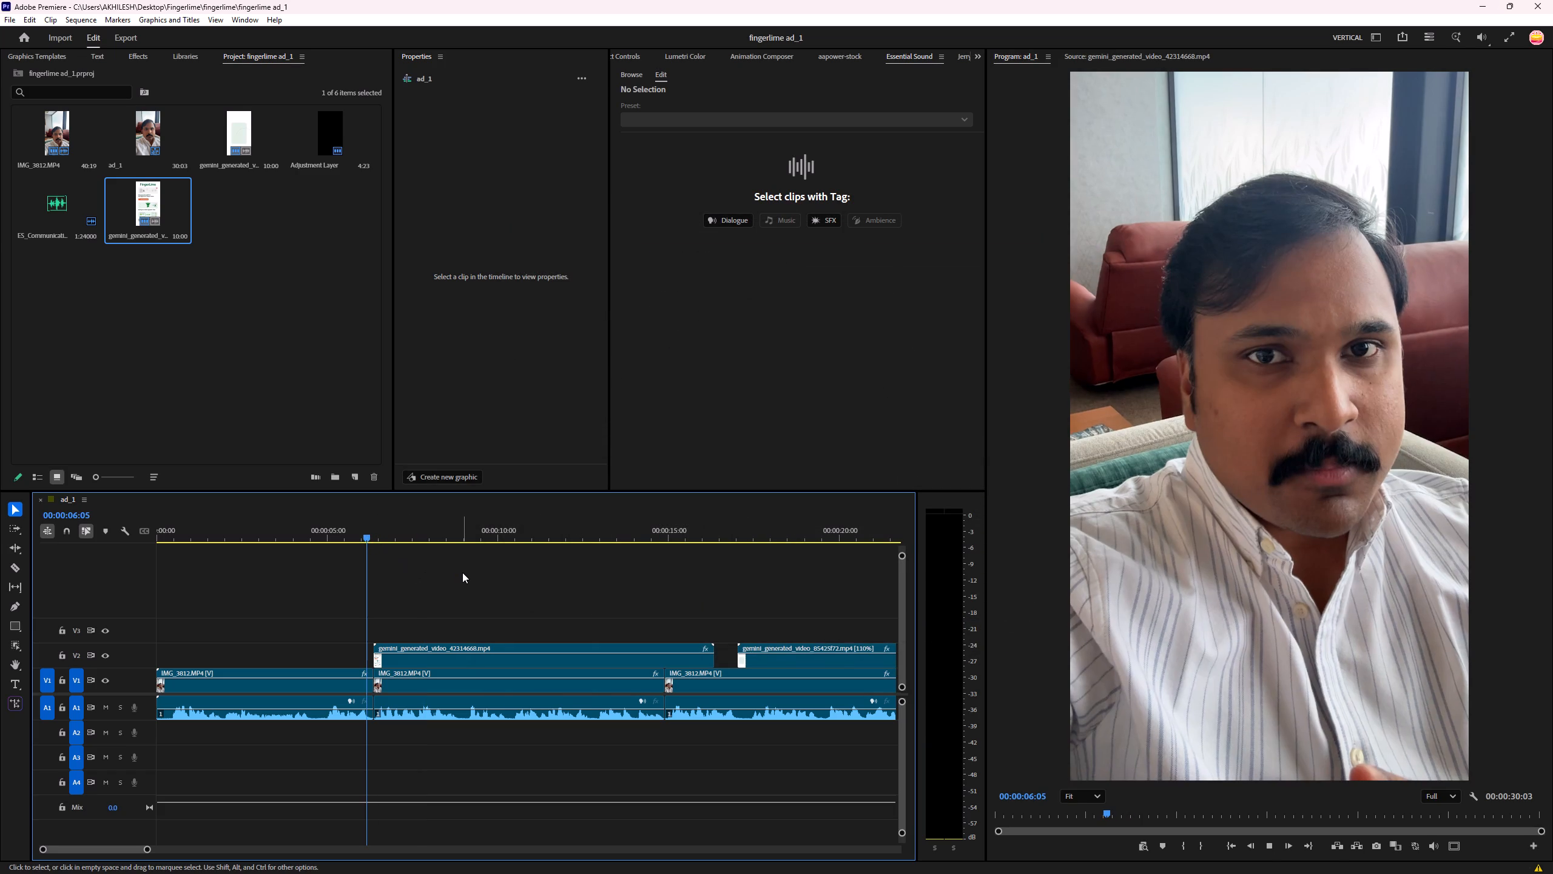
{"action": "key", "text": "space"}
{"action": "left_click", "coordinate": [462, 572]}
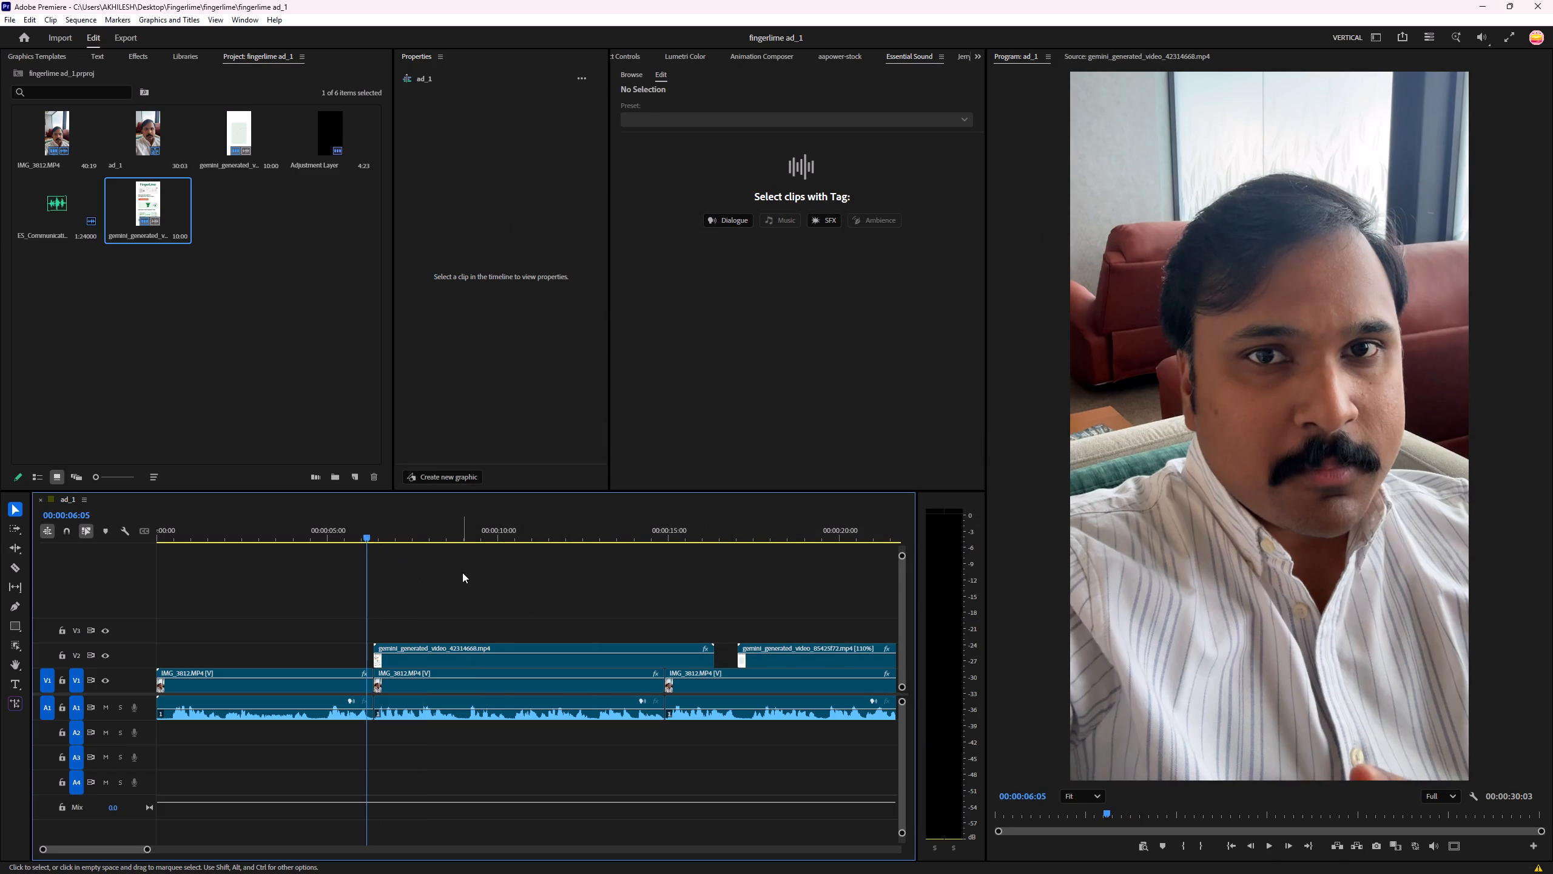
{"action": "left_click", "coordinate": [475, 572]}
{"action": "key", "text": "space"}
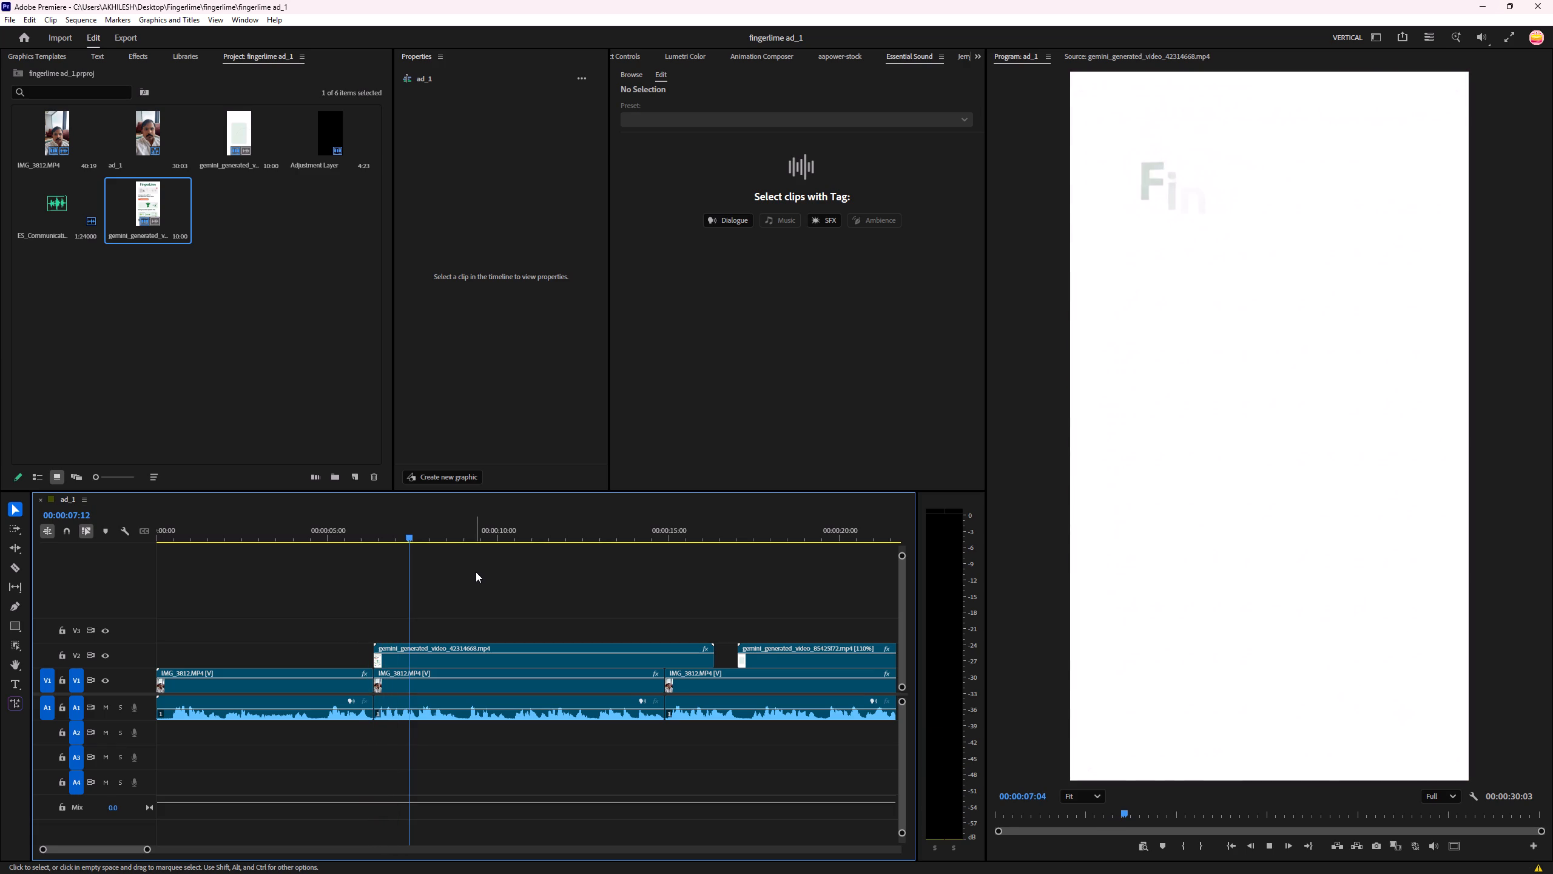
Cut the FingerLime overlay at 00:00:07:04, delete its opening part, and move the rest back to the start of the second talking-head clip.
{"action": "left_click_drag", "start_coordinate": [413, 529], "coordinate": [411, 529]}
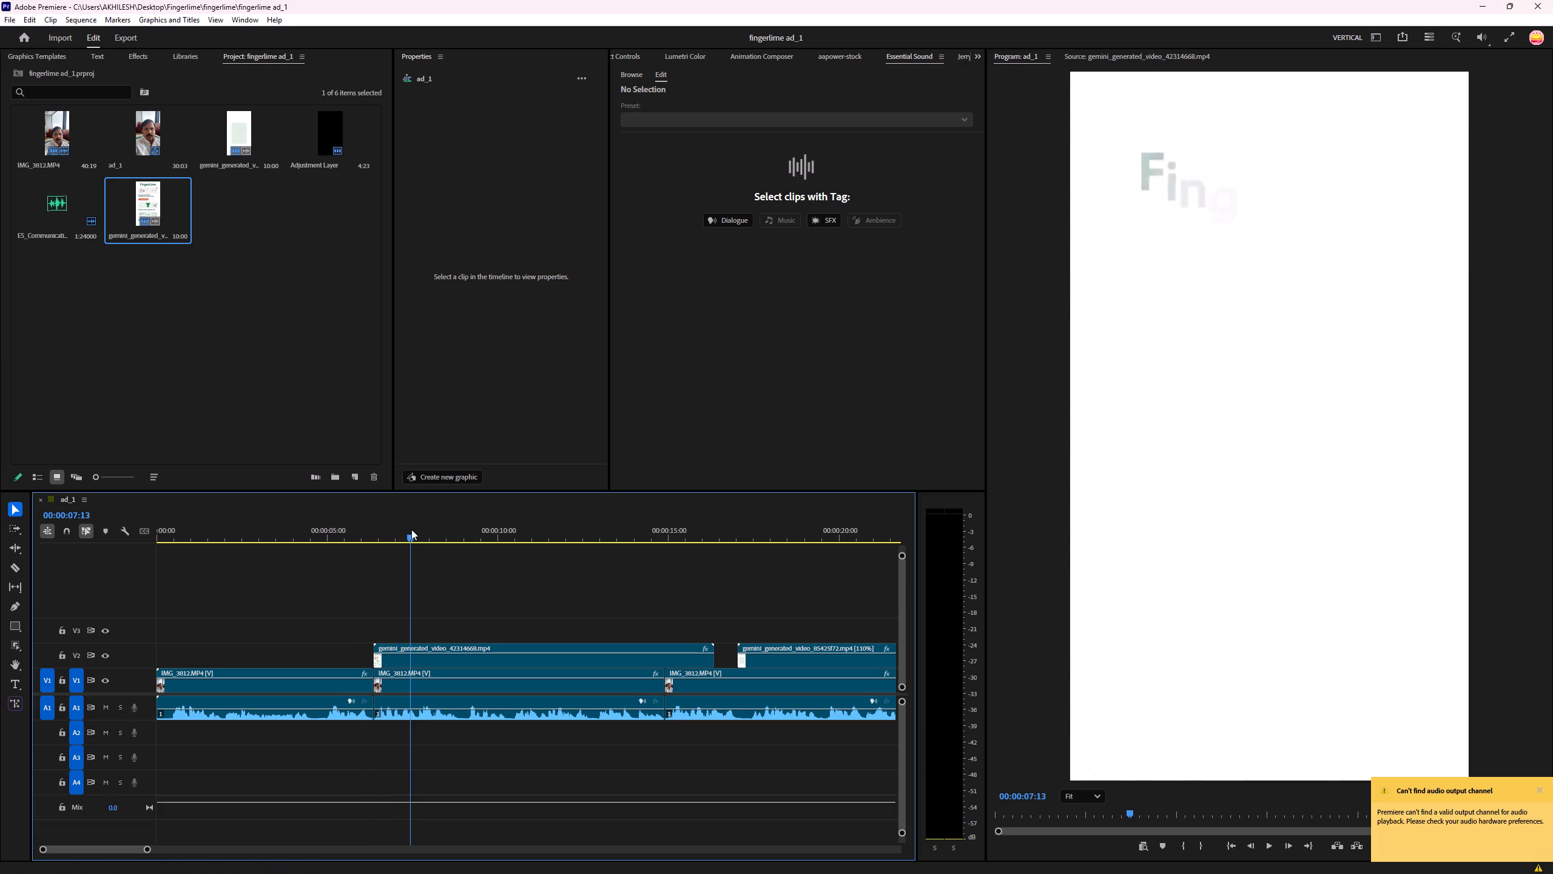
{"action": "left_click_drag", "start_coordinate": [411, 529], "coordinate": [401, 534]}
{"action": "left_click", "coordinate": [434, 659]}
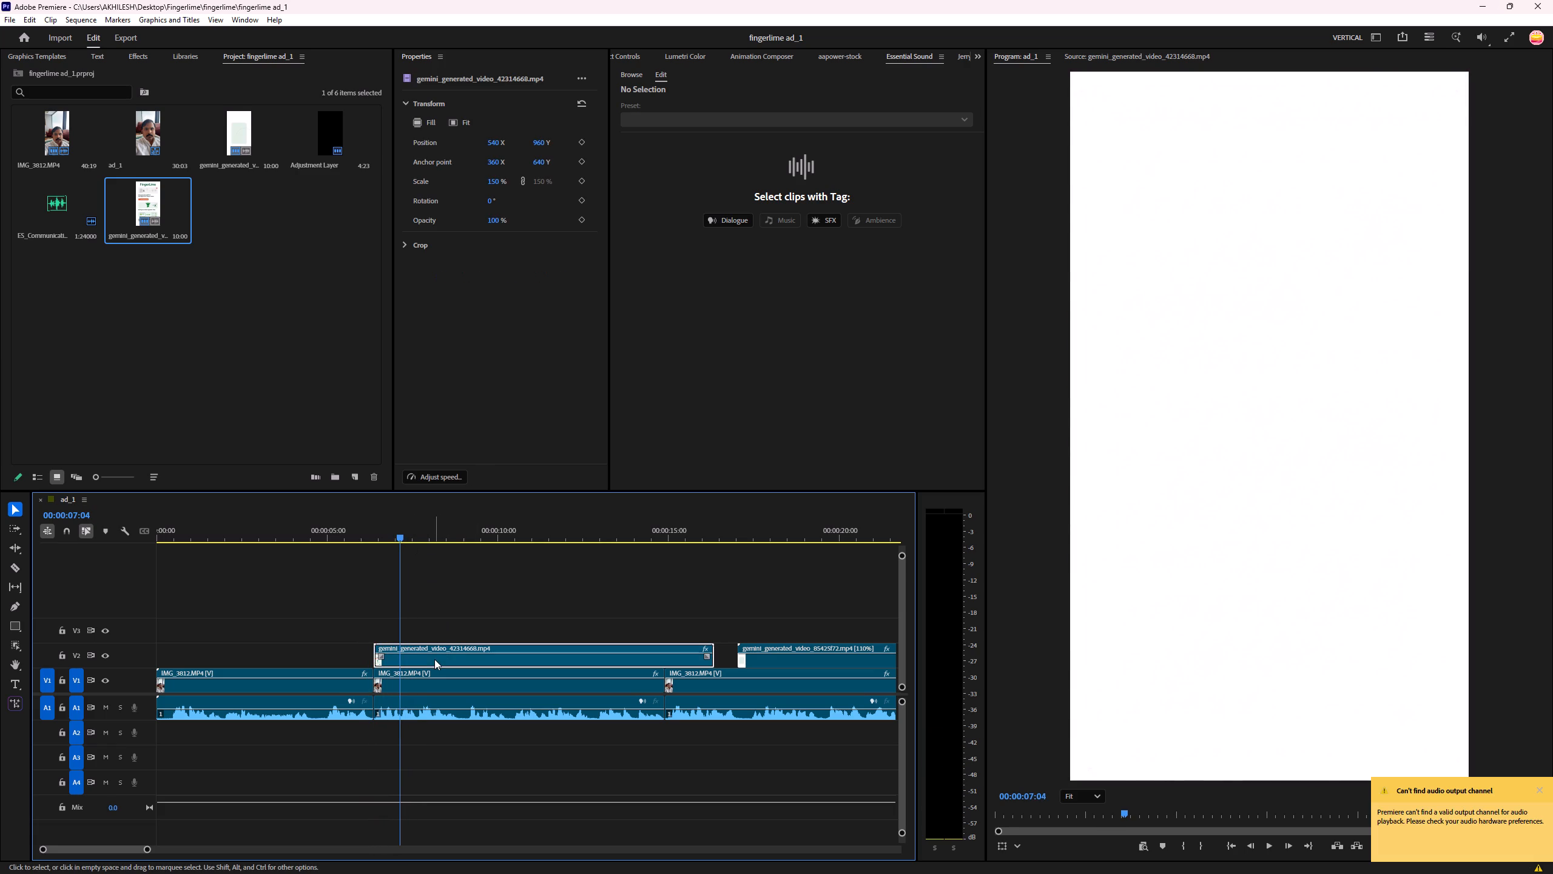
{"action": "key", "text": "ctrl+k"}
{"action": "key", "text": "BackSpace"}
{"action": "left_click_drag", "start_coordinate": [422, 661], "coordinate": [395, 662]}
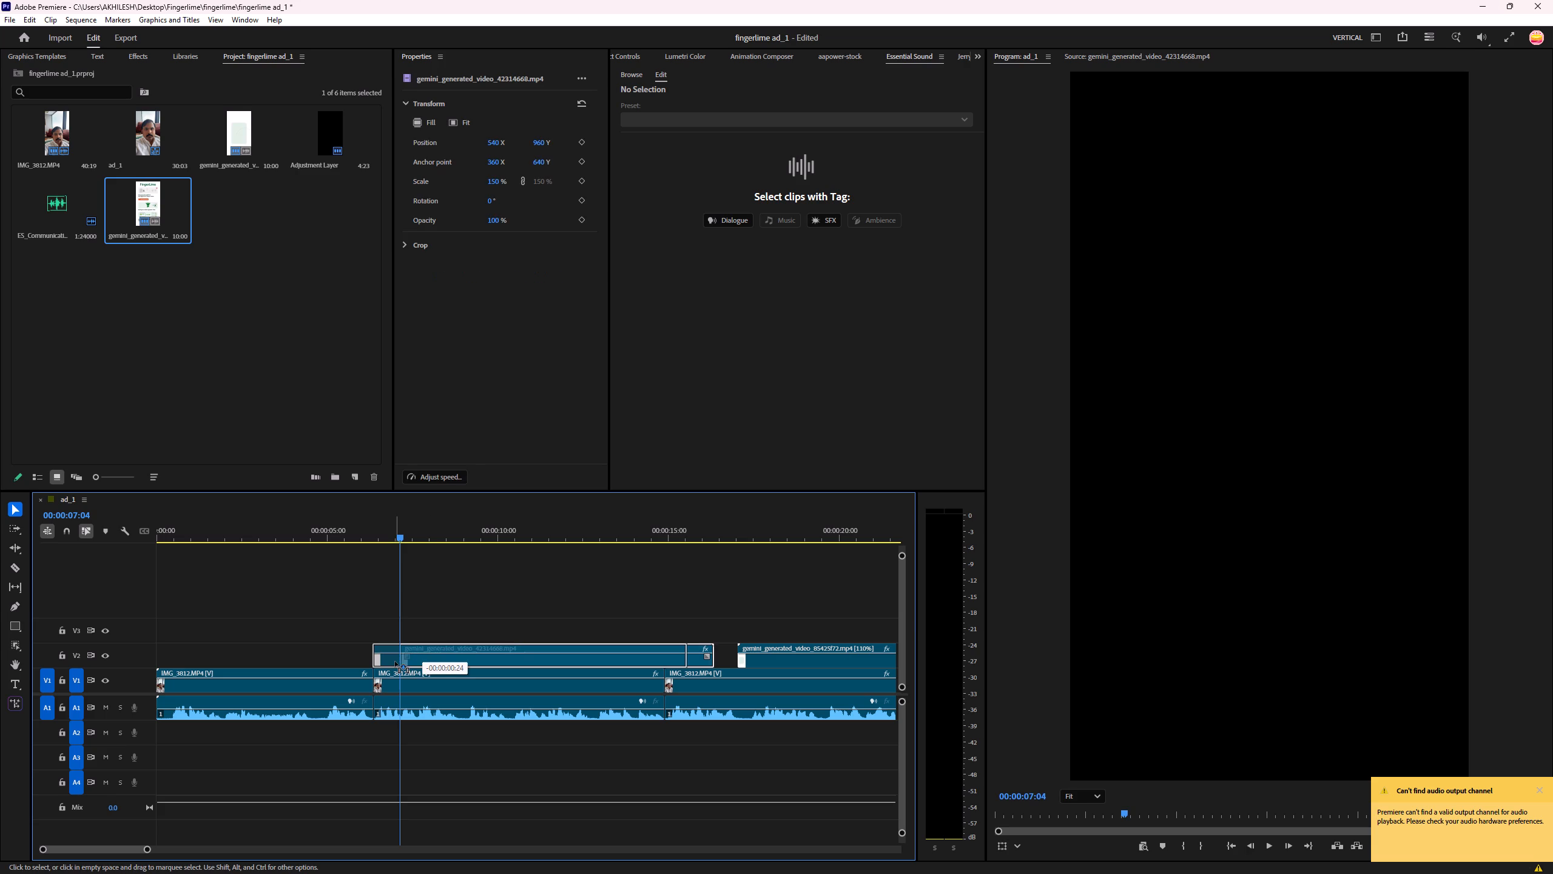
{"action": "left_click_drag", "start_coordinate": [395, 662], "coordinate": [397, 662]}
Play the shortened FingerLime overlay through to just past the third talking-head clip's start to check its timing, and save the project.
{"action": "left_click", "coordinate": [453, 611]}
{"action": "key", "text": "Up"}
{"action": "left_click", "coordinate": [453, 606]}
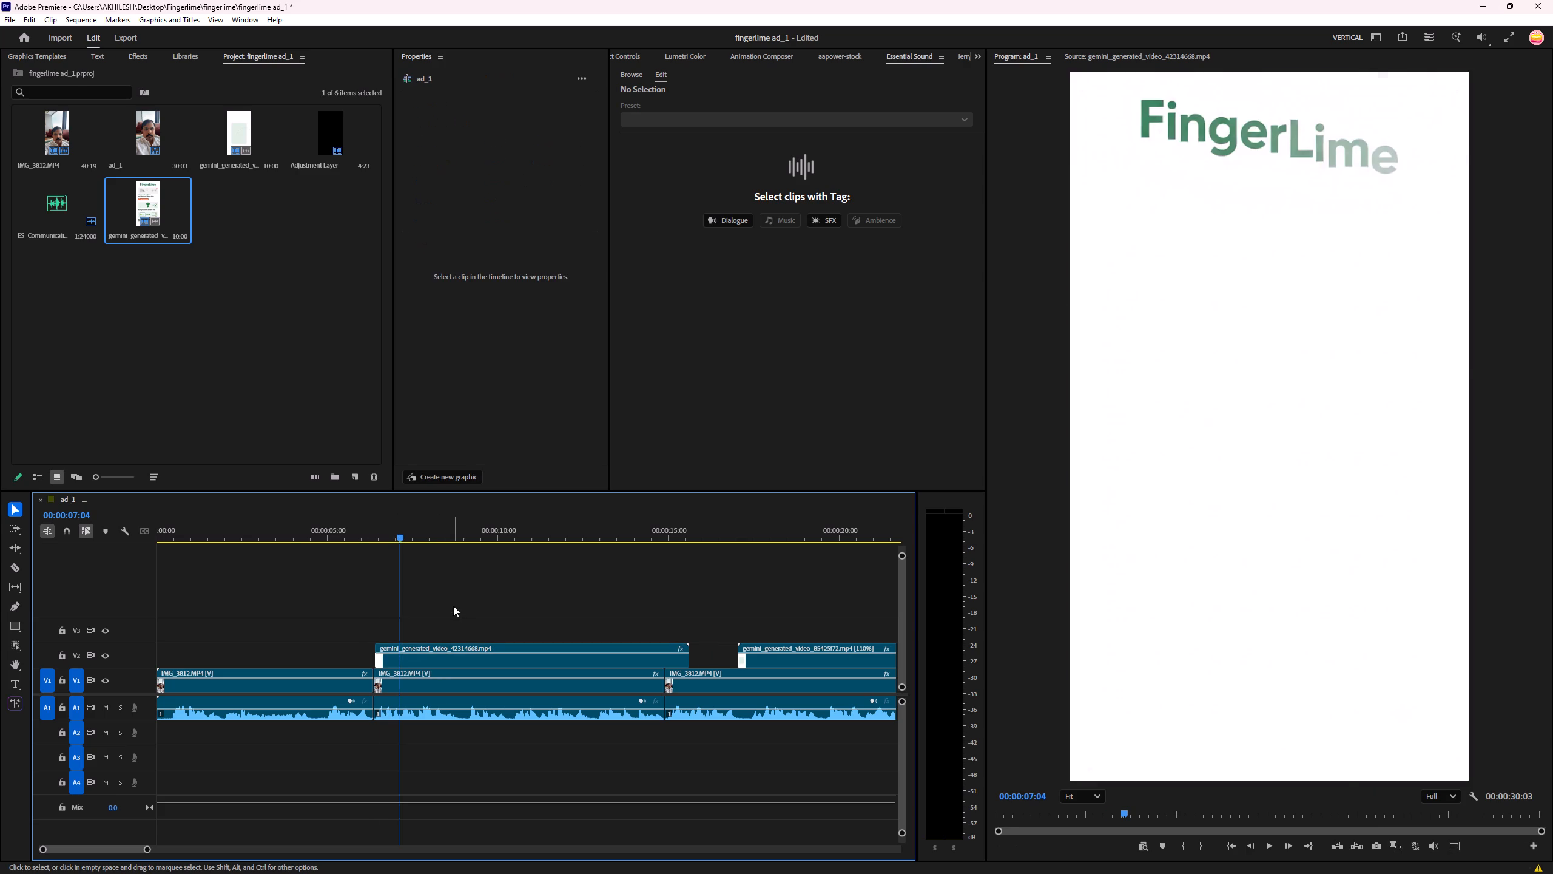
{"action": "key", "text": "space"}
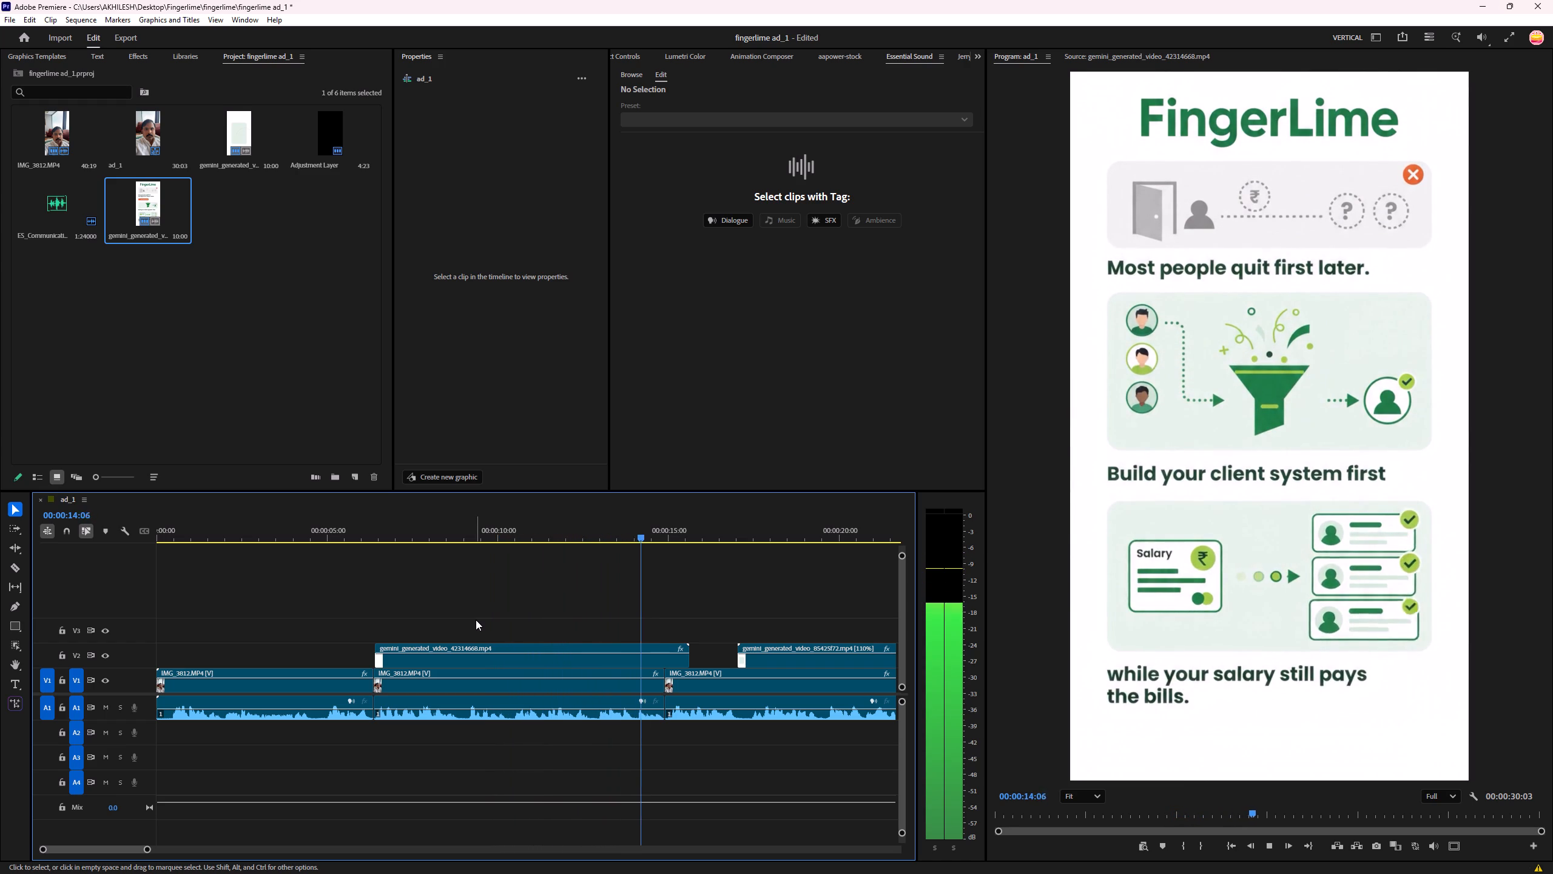
{"action": "key", "text": "space"}
{"action": "key", "text": "ctrl+s"}
{"action": "key", "text": "space"}
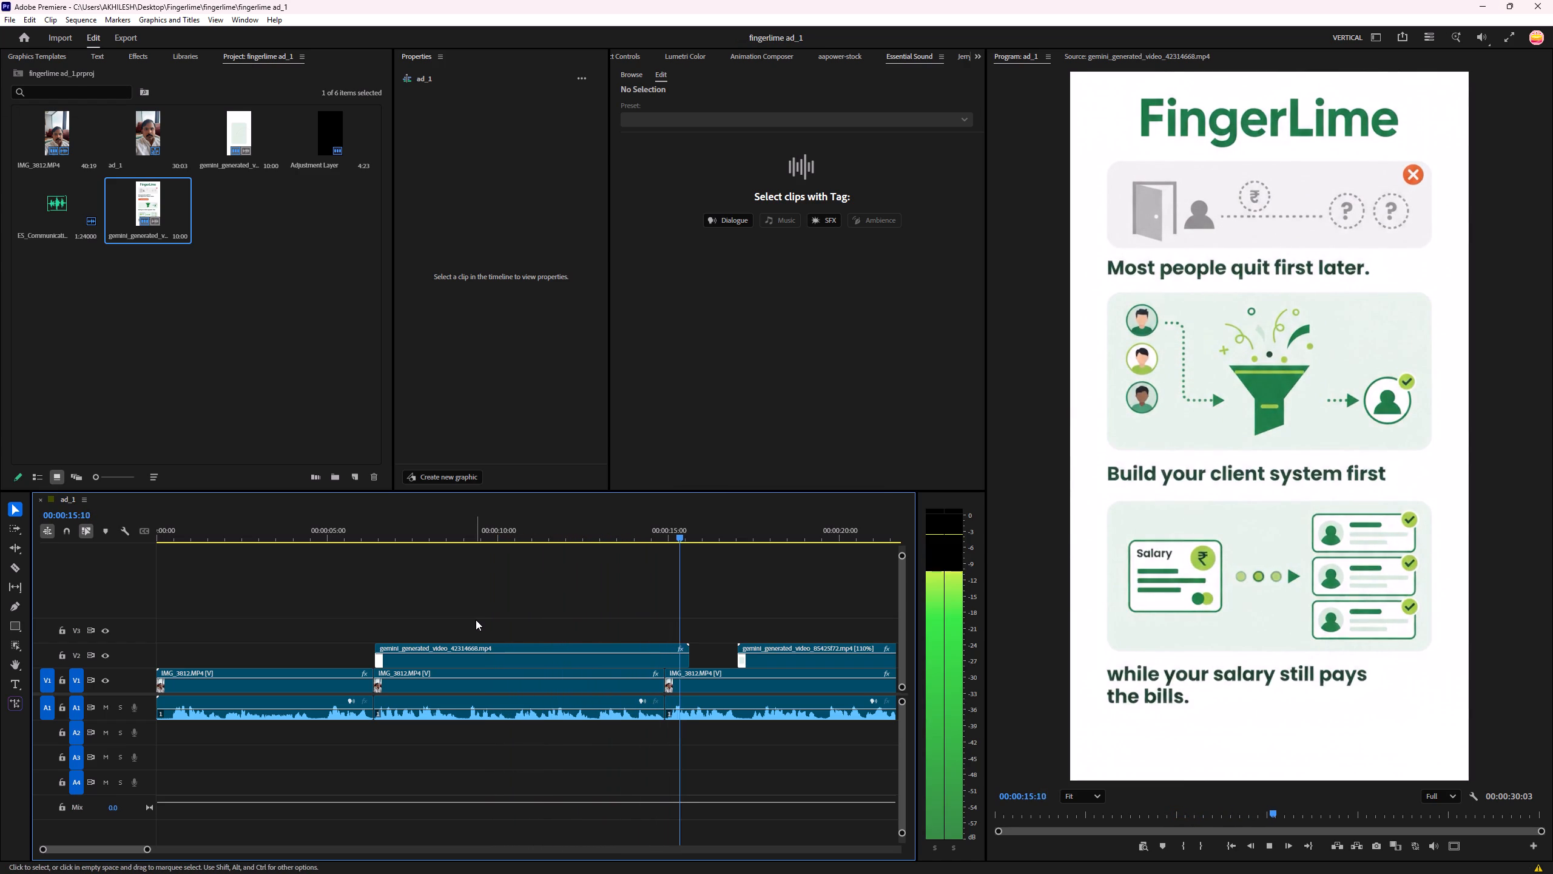
{"action": "key", "text": "space"}
Cut the FingerLime overlay at 00:00:14:27, where the third talking-head clip starts, delete only the leftover tail, and save the project.
{"action": "key", "text": "Up"}
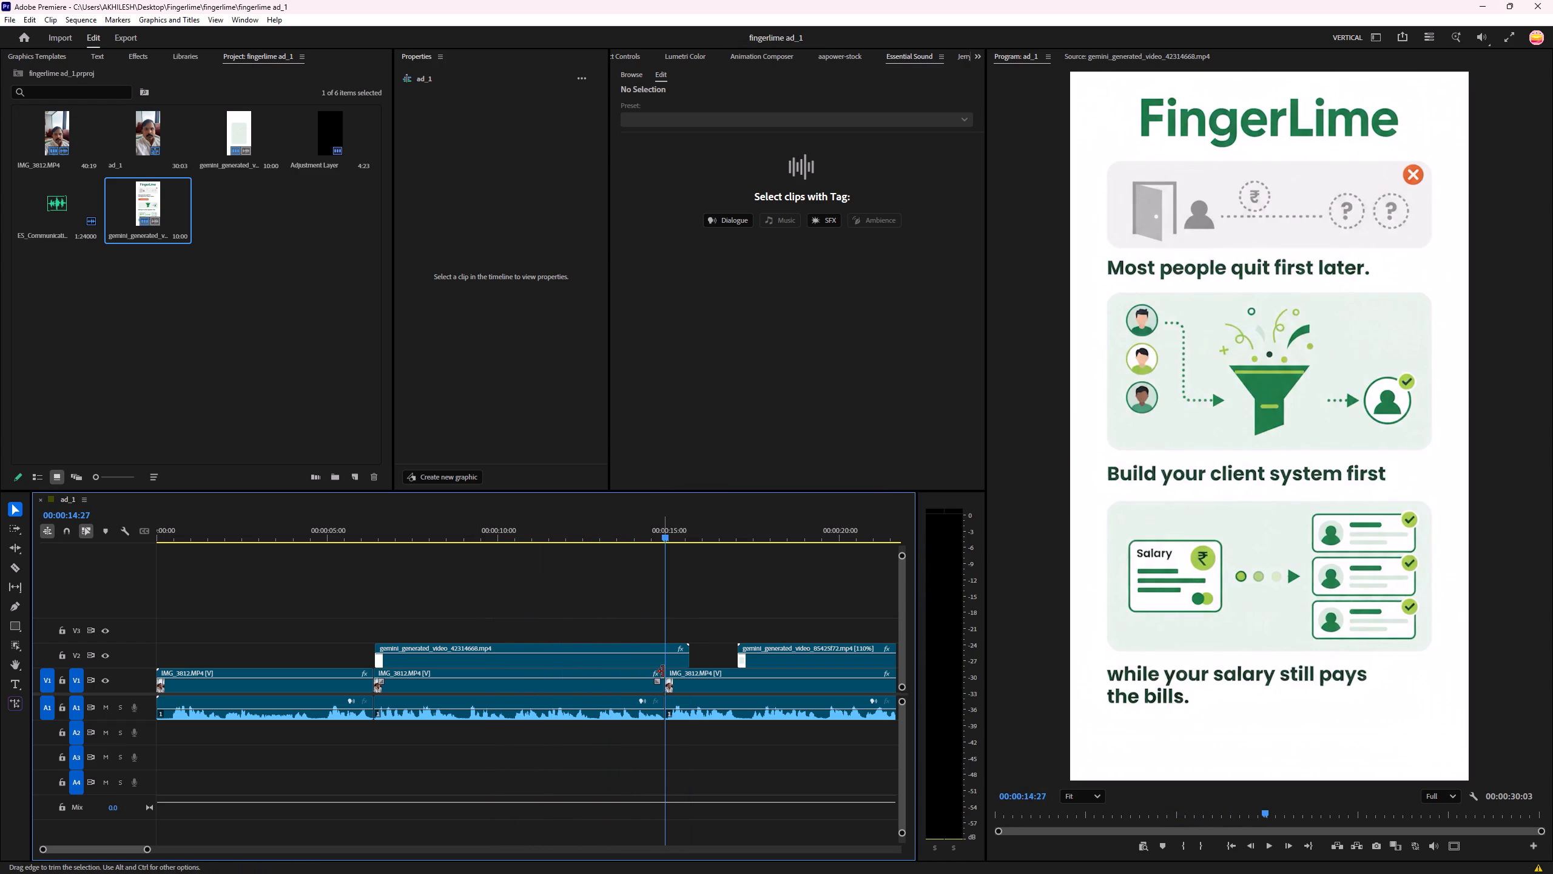
{"action": "left_click", "coordinate": [664, 663]}
{"action": "key", "text": "ctrl+k"}
{"action": "left_click", "coordinate": [681, 660]}
{"action": "key", "text": "BackSpace"}
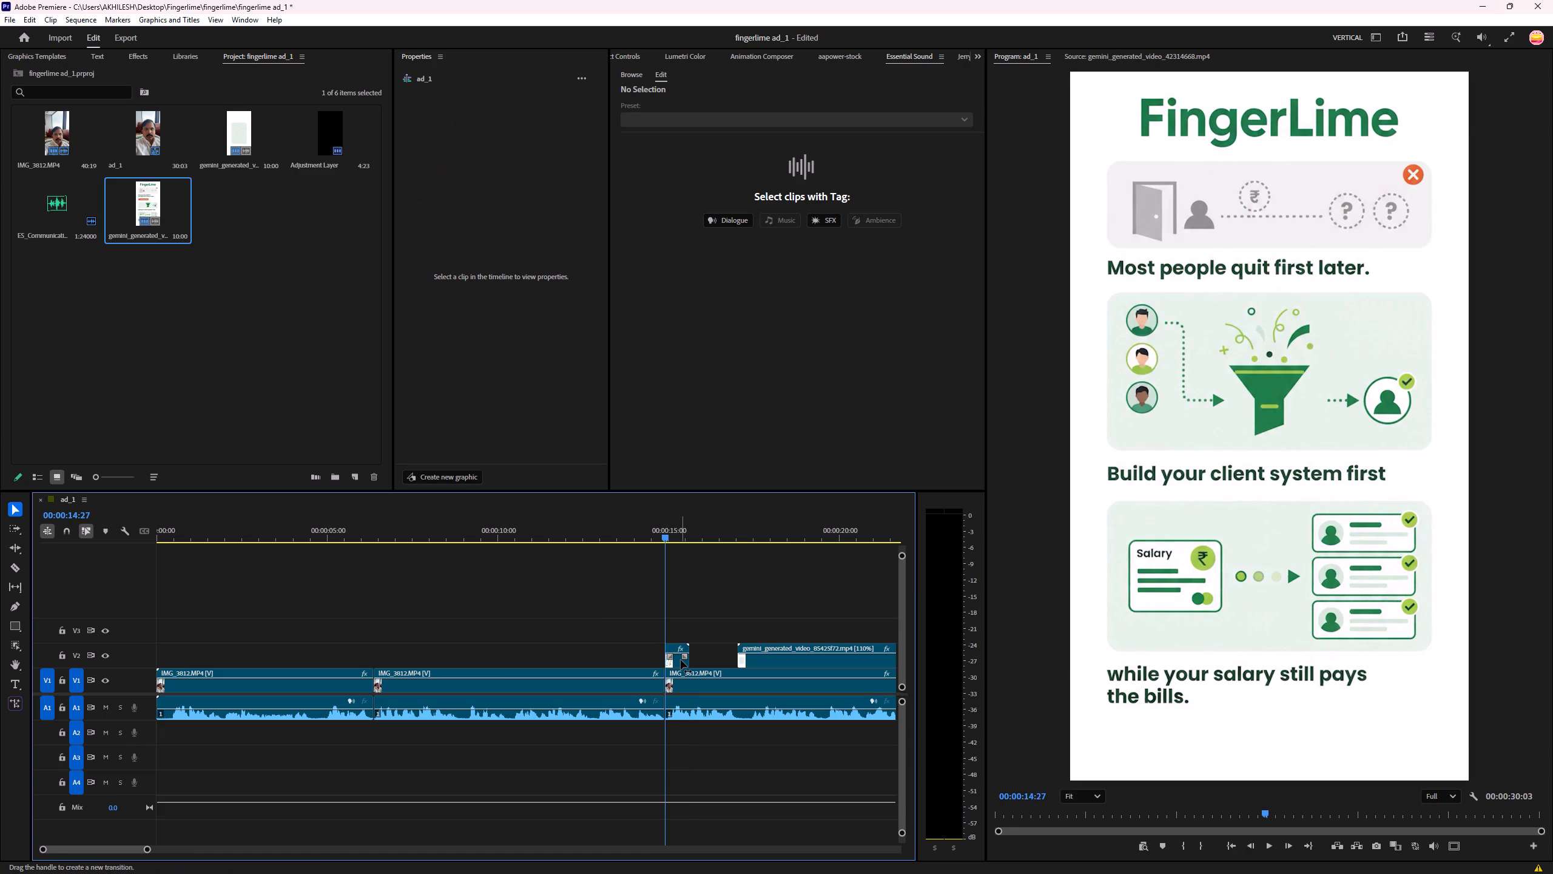
{"action": "key", "text": "ctrl+z"}
{"action": "left_click", "coordinate": [679, 662]}
{"action": "key", "text": "BackSpace"}
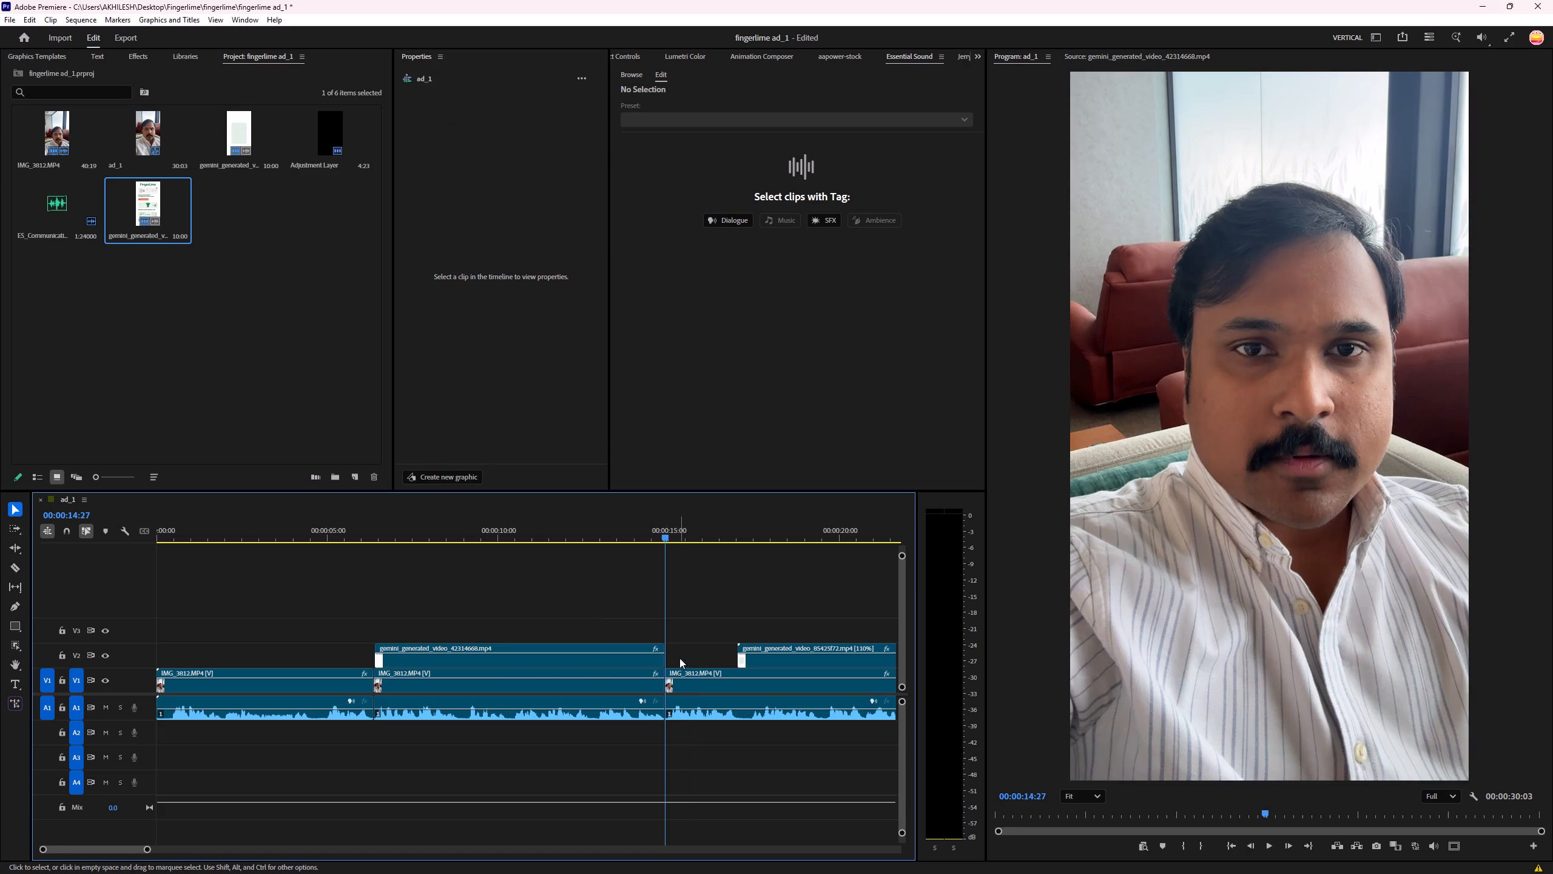
{"action": "key", "text": "minus"}
{"action": "key", "text": "ctrl+s"}
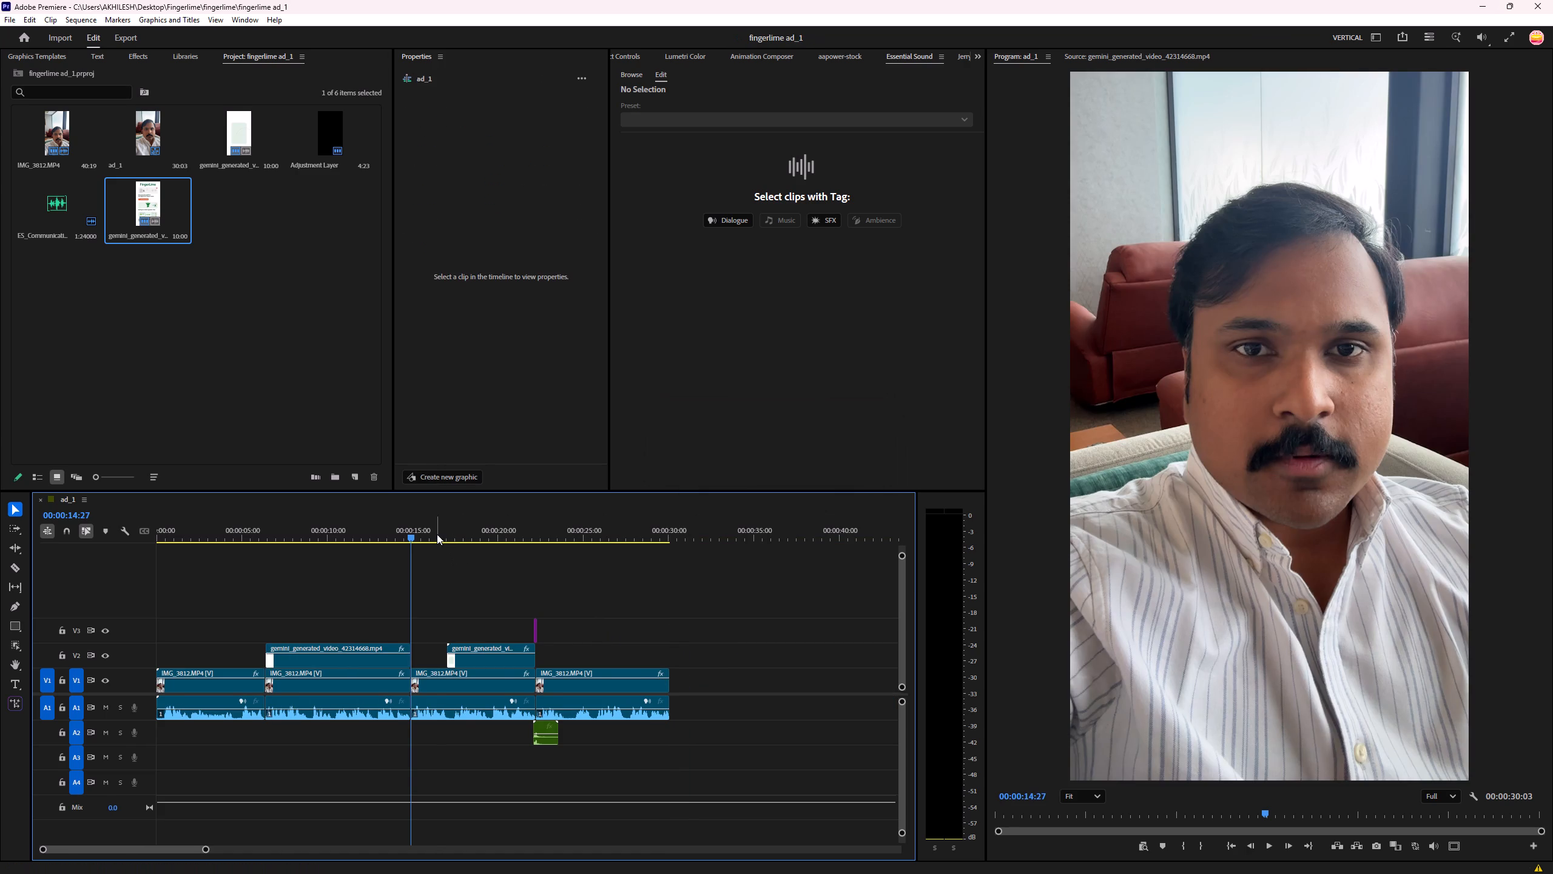
Save the project and play the sequence from the beginning to the end of the FingerLime overlay to review picture and sound.
{"action": "left_click_drag", "start_coordinate": [437, 534], "coordinate": [0, 510]}
{"action": "left_click", "coordinate": [274, 542]}
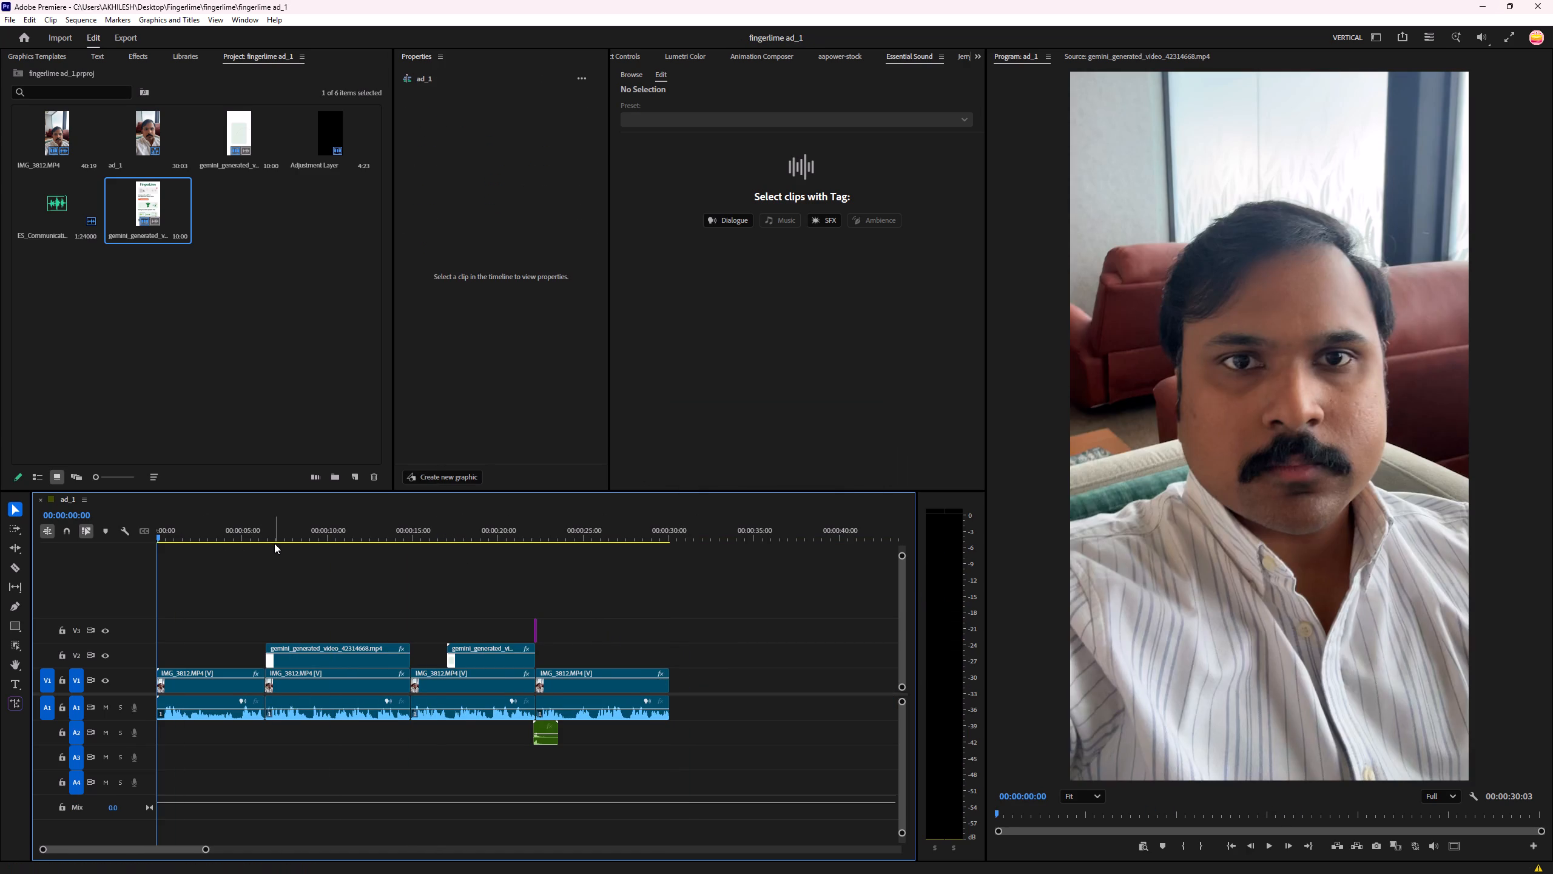
{"action": "key", "text": "ctrl+s"}
{"action": "key", "text": "space"}
{"action": "left_click", "coordinate": [371, 577]}
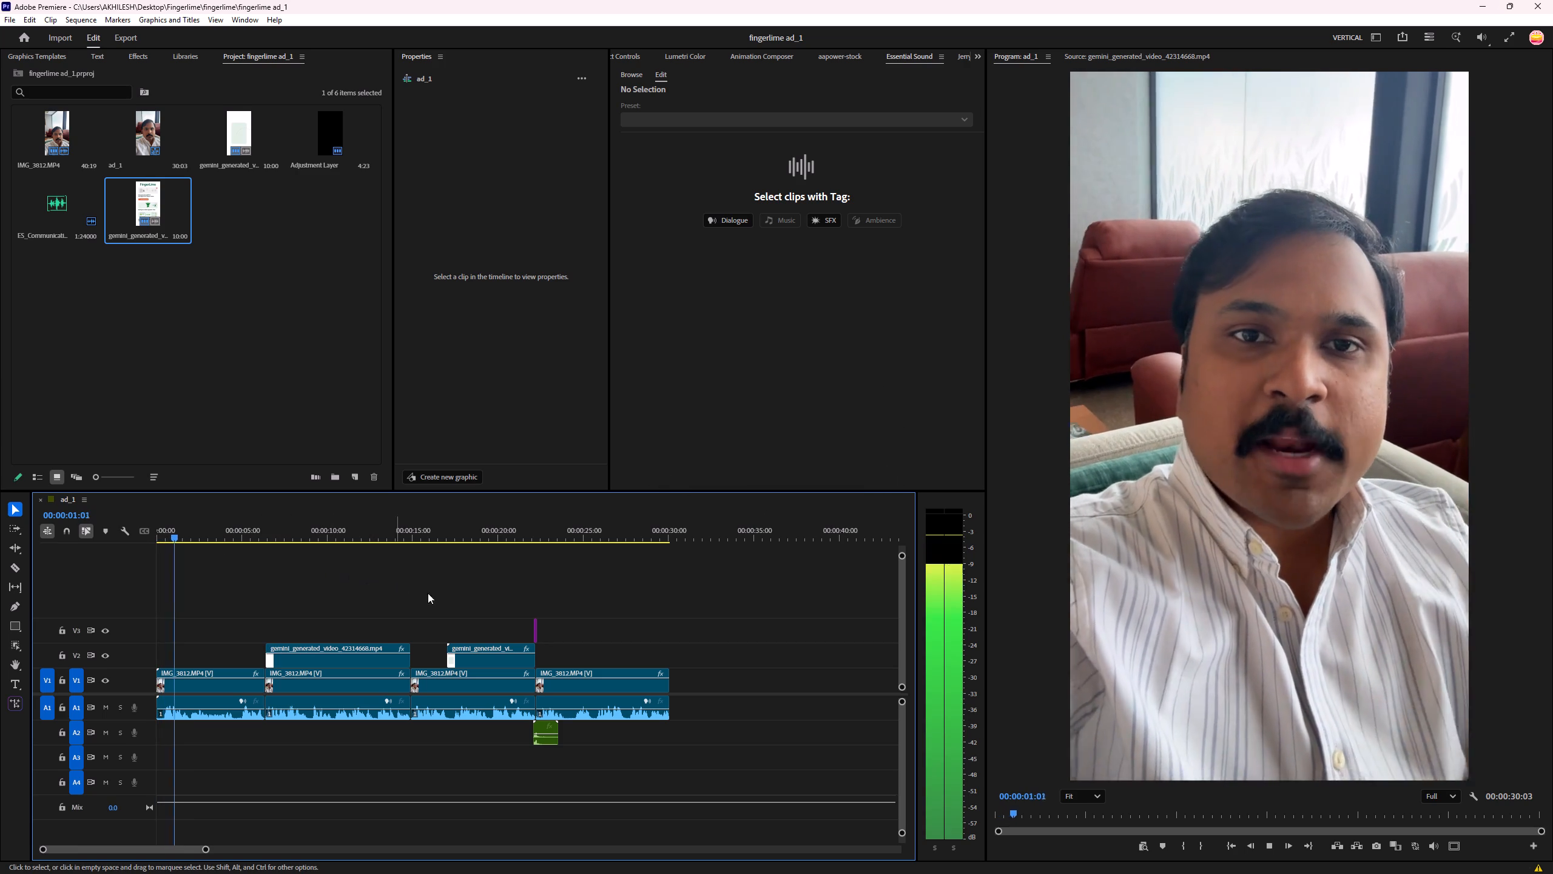
{"action": "left_click", "coordinate": [439, 594]}
{"action": "left_click", "coordinate": [394, 590]}
{"action": "left_click", "coordinate": [394, 590]}
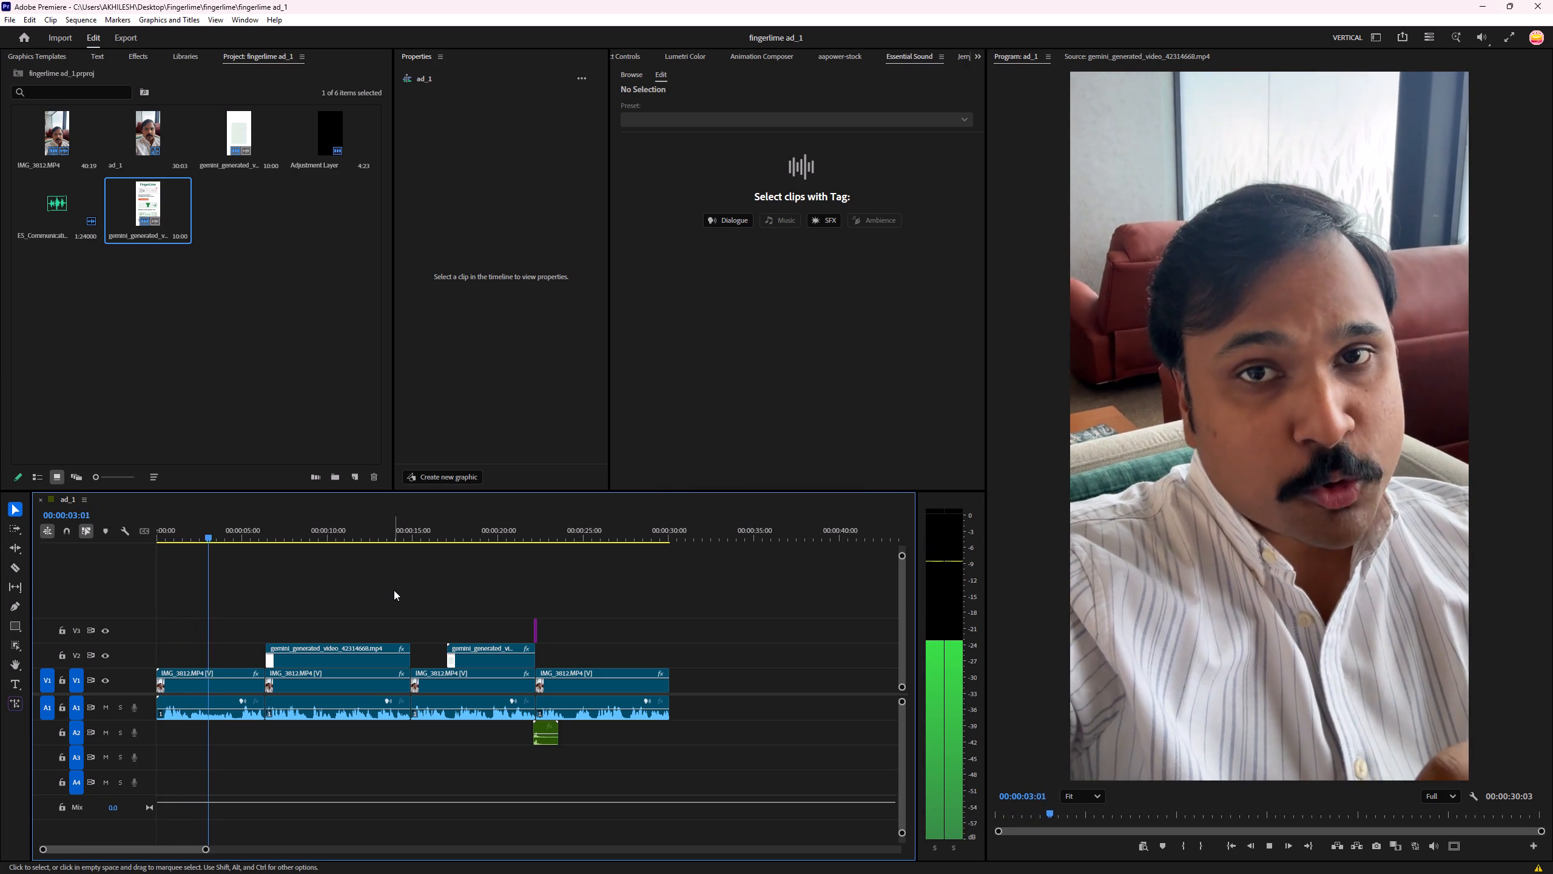
{"action": "left_click", "coordinate": [346, 589]}
{"action": "left_click", "coordinate": [347, 589]}
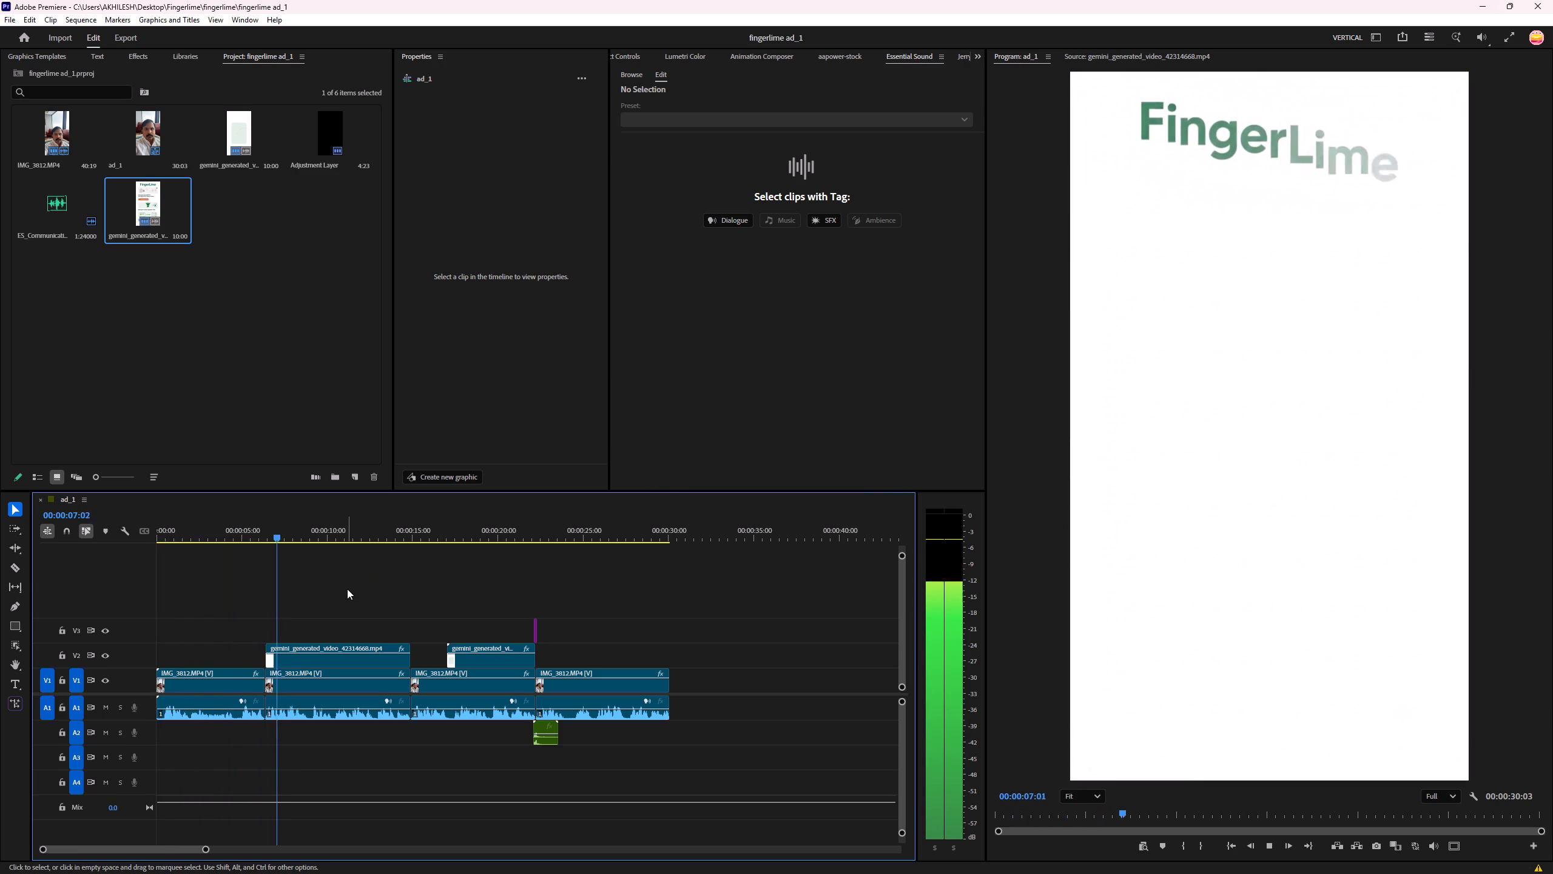
{"action": "key", "text": "space"}
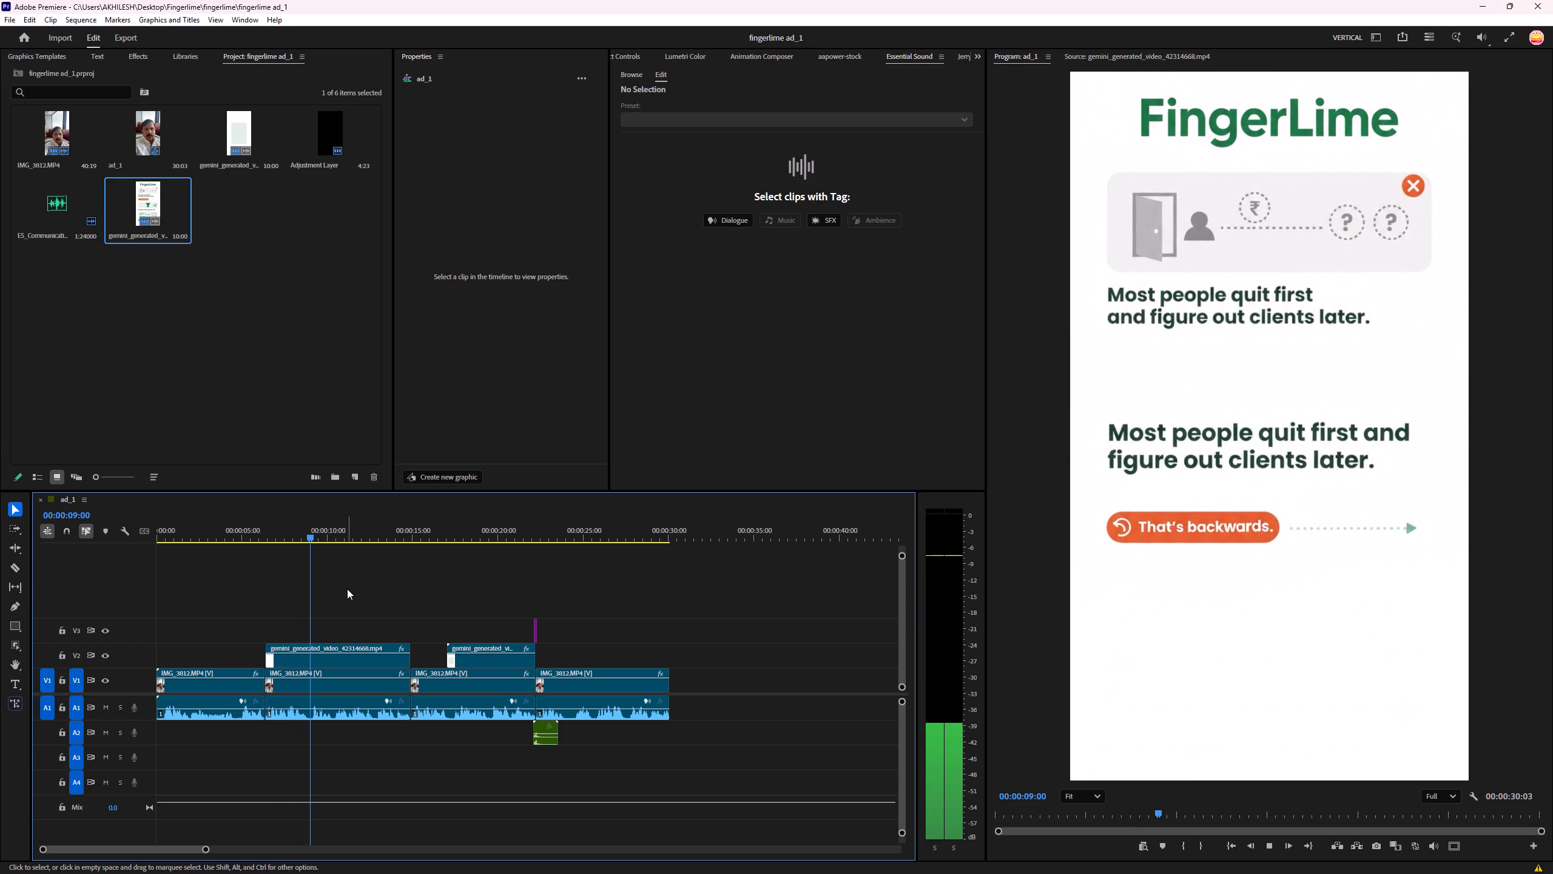
{"action": "key", "text": "space"}
{"action": "key", "text": "space"}
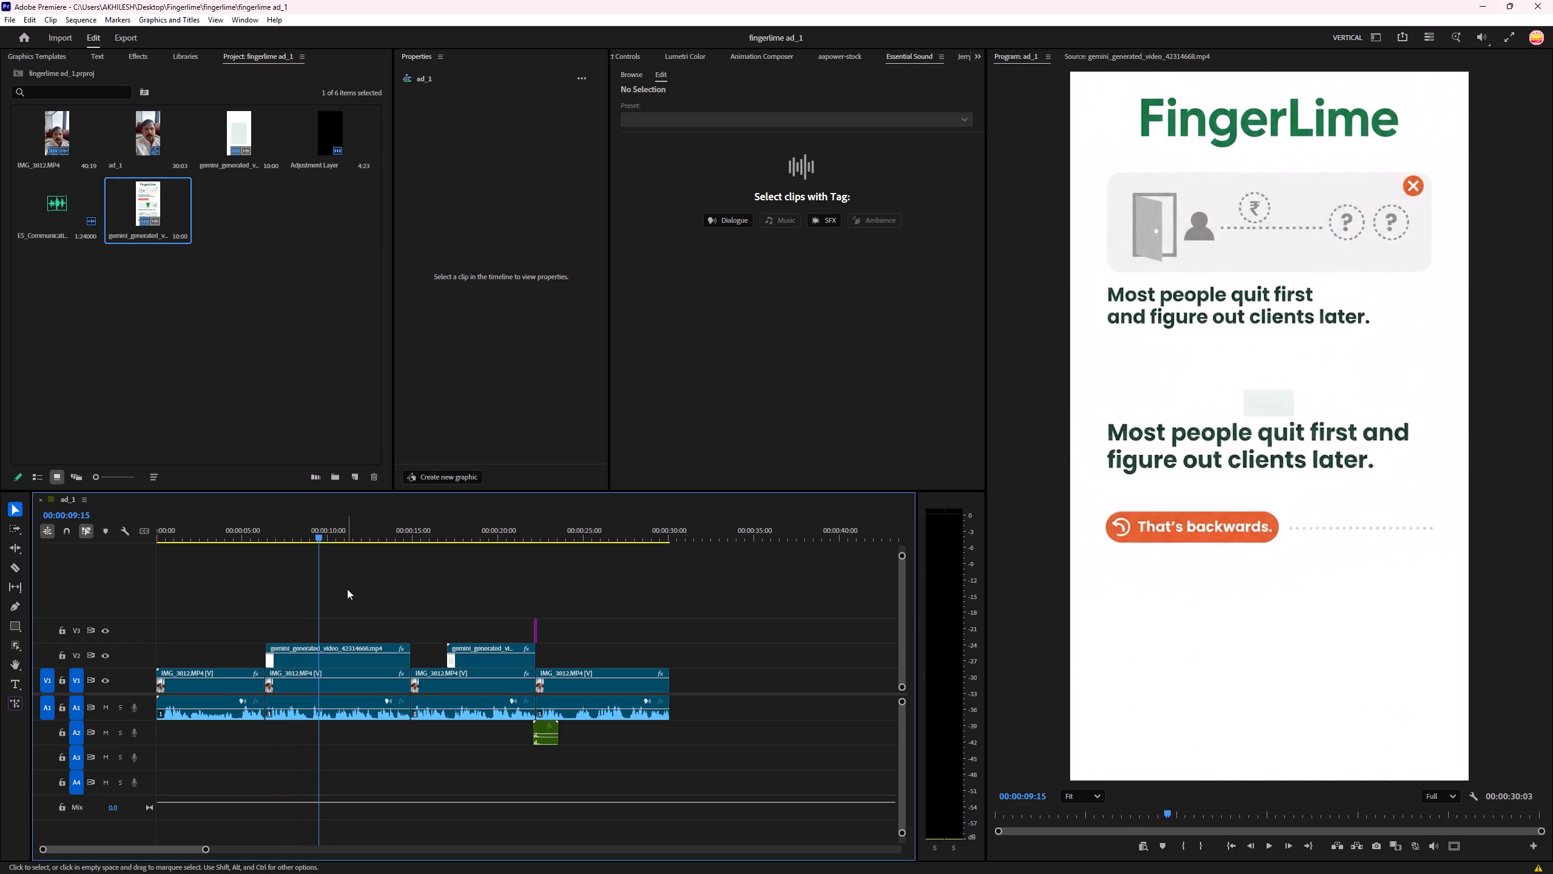
{"action": "key", "text": "space"}
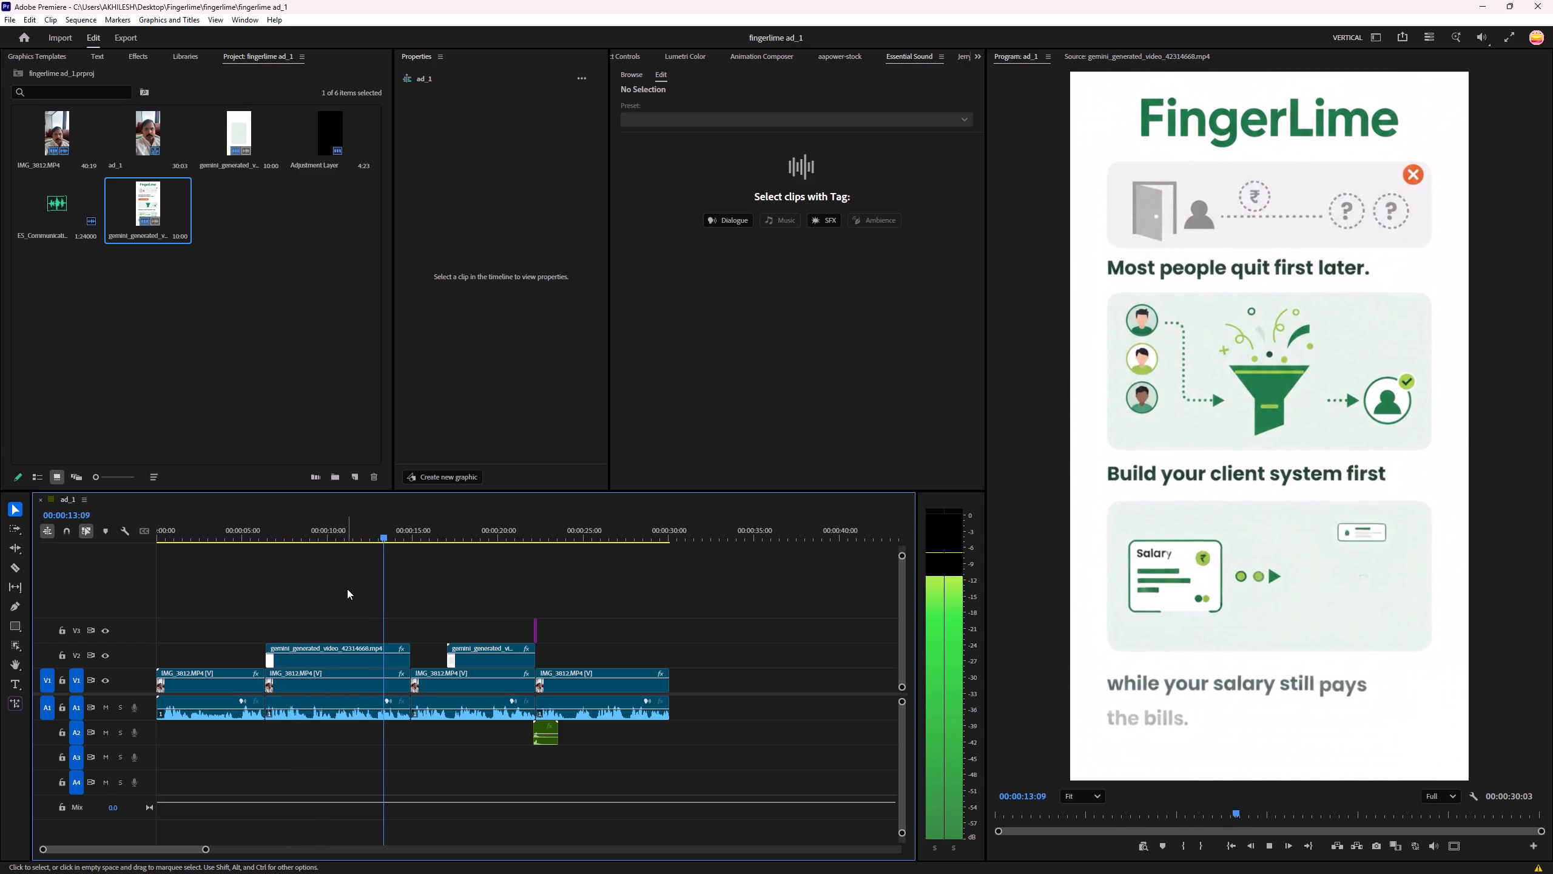
{"action": "key", "text": "space"}
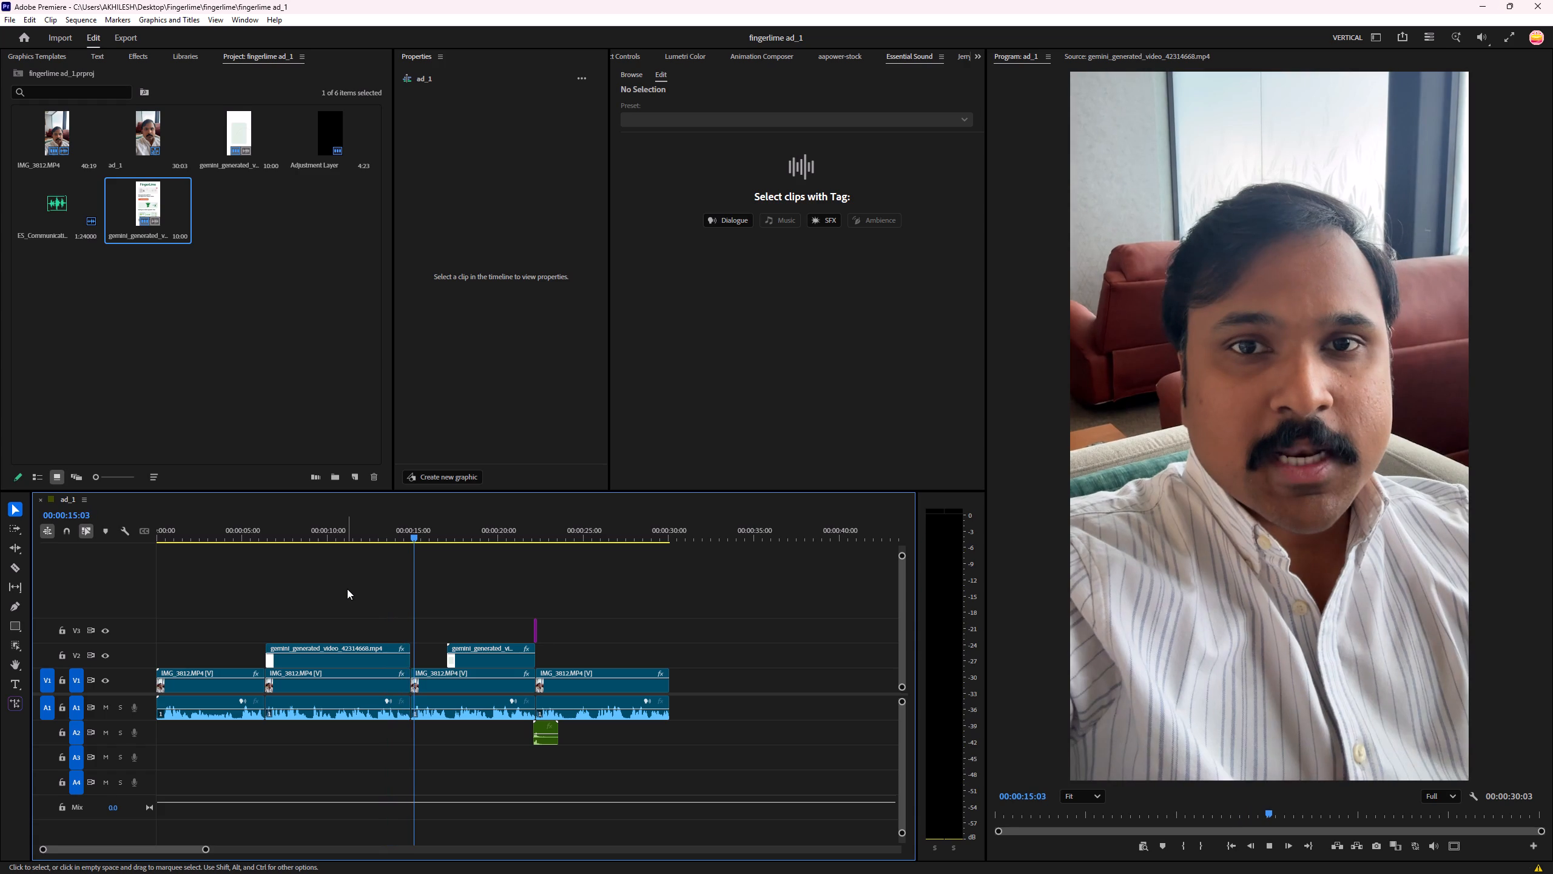
Replay the FingerLime overlay section from just before it starts to about 00:00:15:23, pausing to examine how the graphics match the speech.
{"action": "left_click", "coordinate": [261, 540]}
{"action": "key", "text": "space"}
{"action": "left_click", "coordinate": [325, 578]}
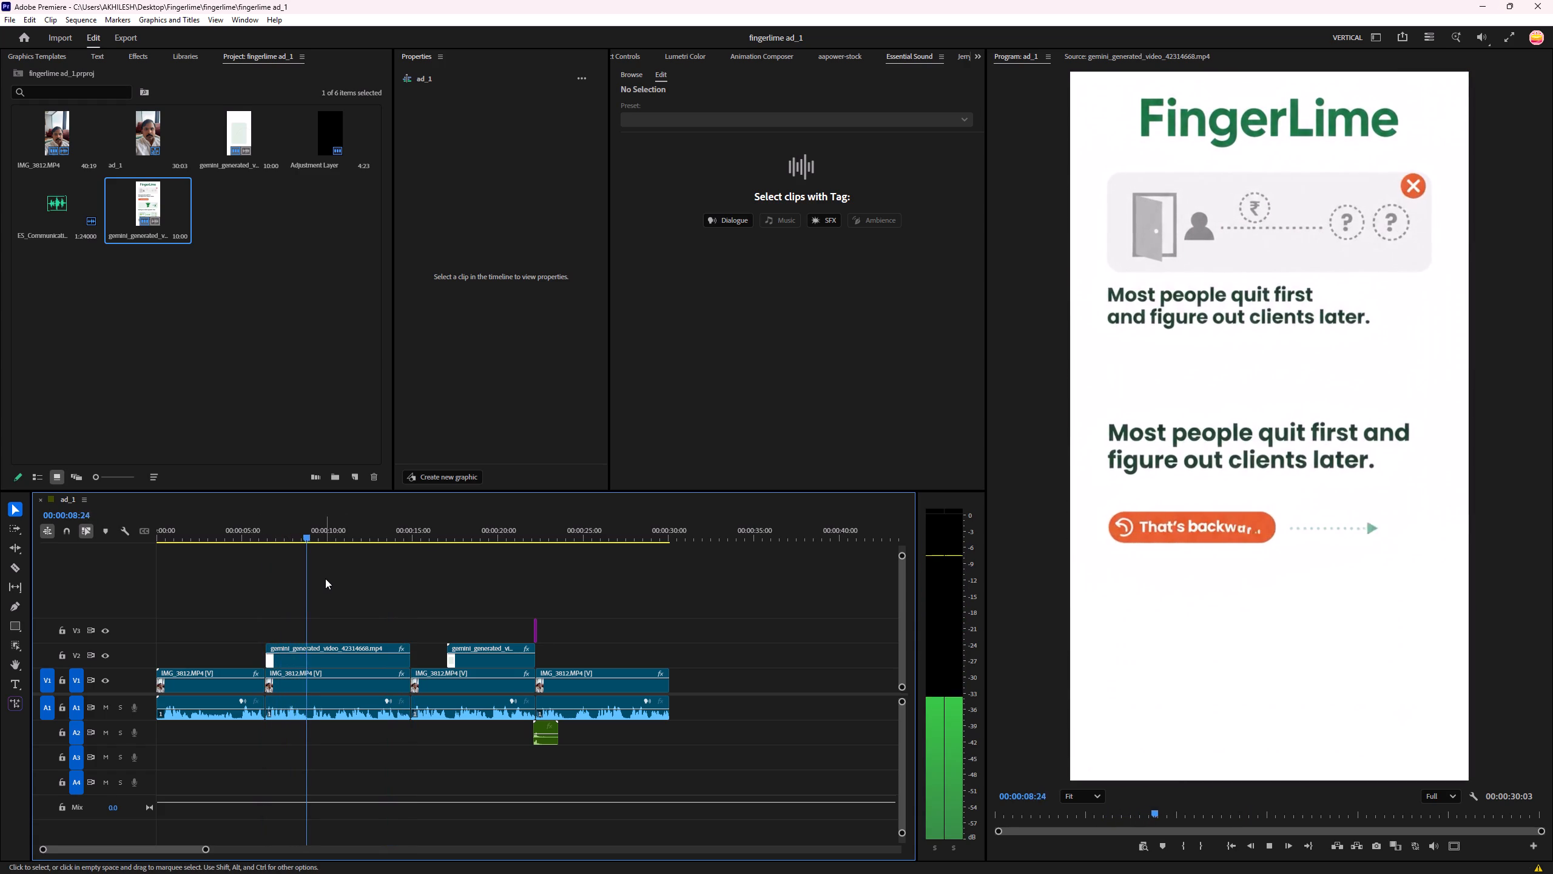
{"action": "key", "text": "space"}
{"action": "key", "text": "space"}
{"action": "key", "text": "space"}
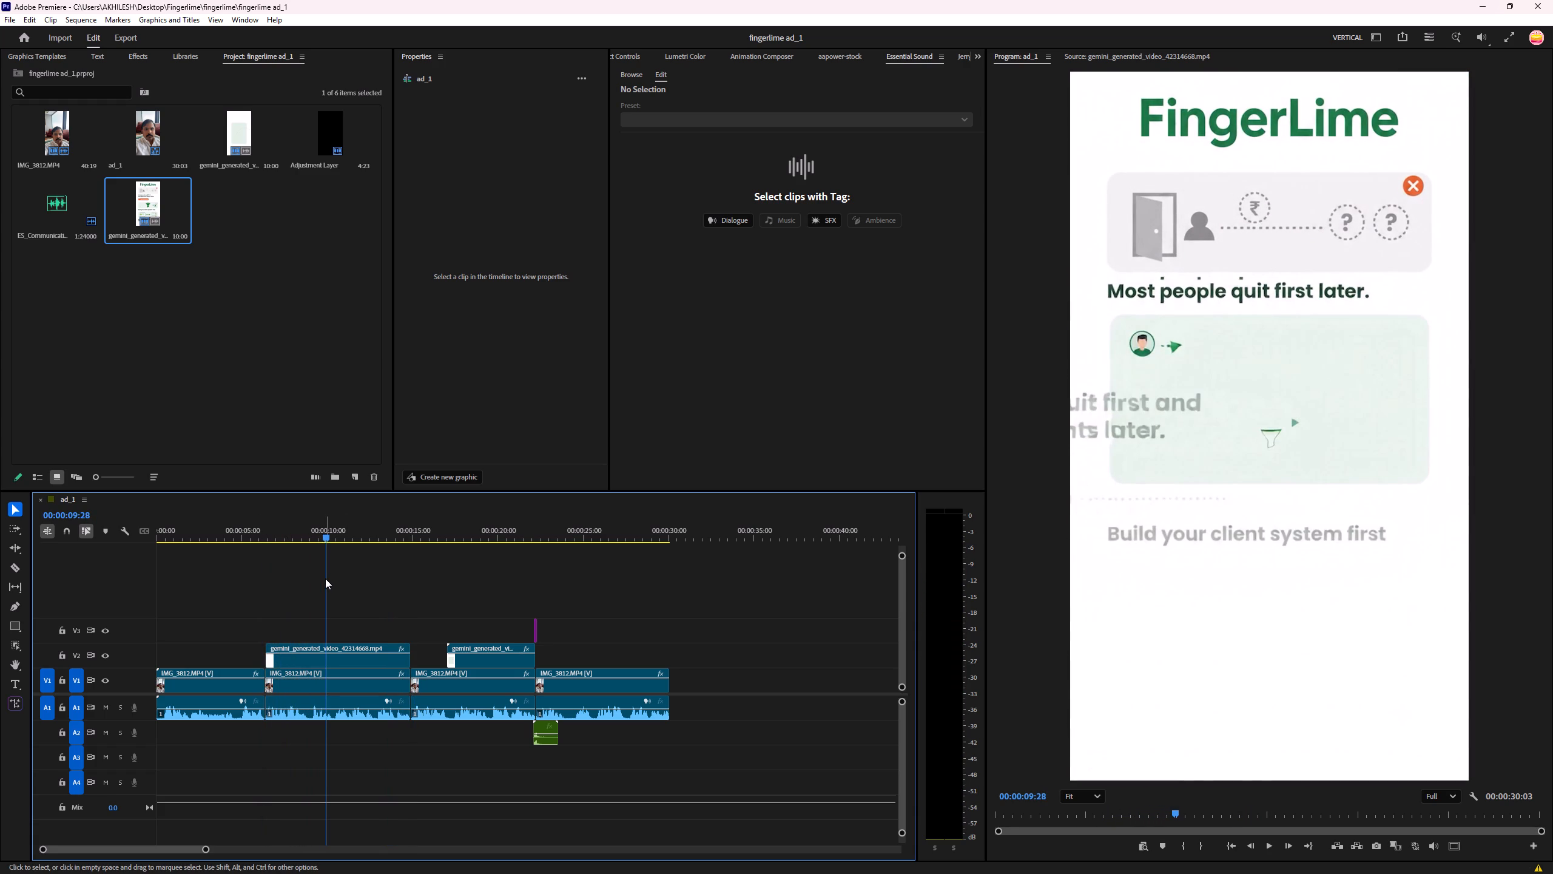
{"action": "key", "text": "space"}
{"action": "key", "text": "space"}
{"action": "key", "text": "space"}
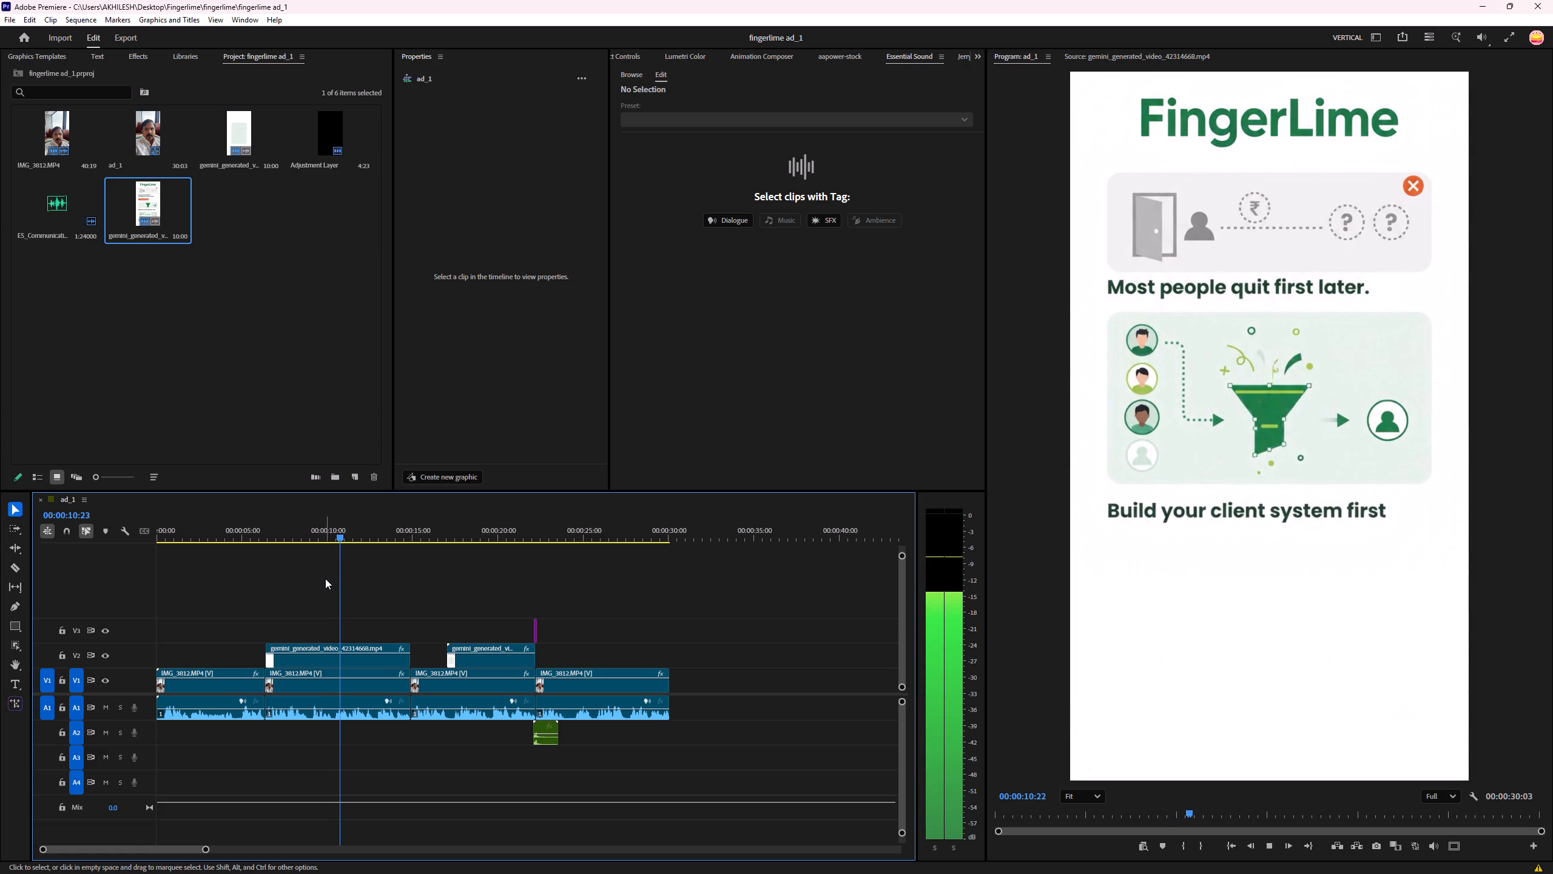
{"action": "key", "text": "space"}
{"action": "key", "text": "space"}
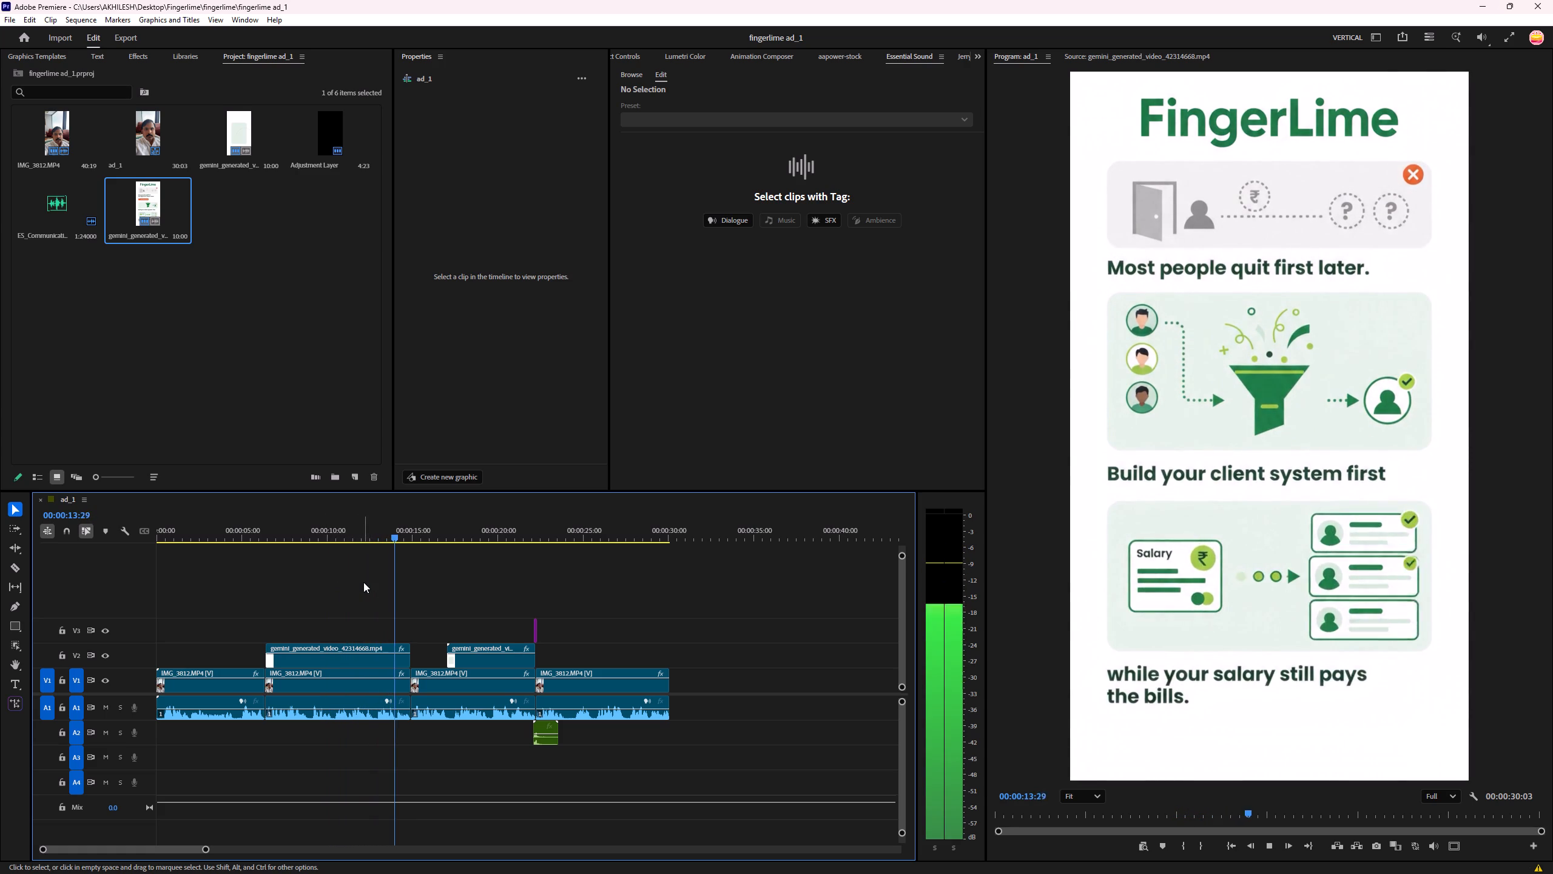
{"action": "key", "text": "space"}
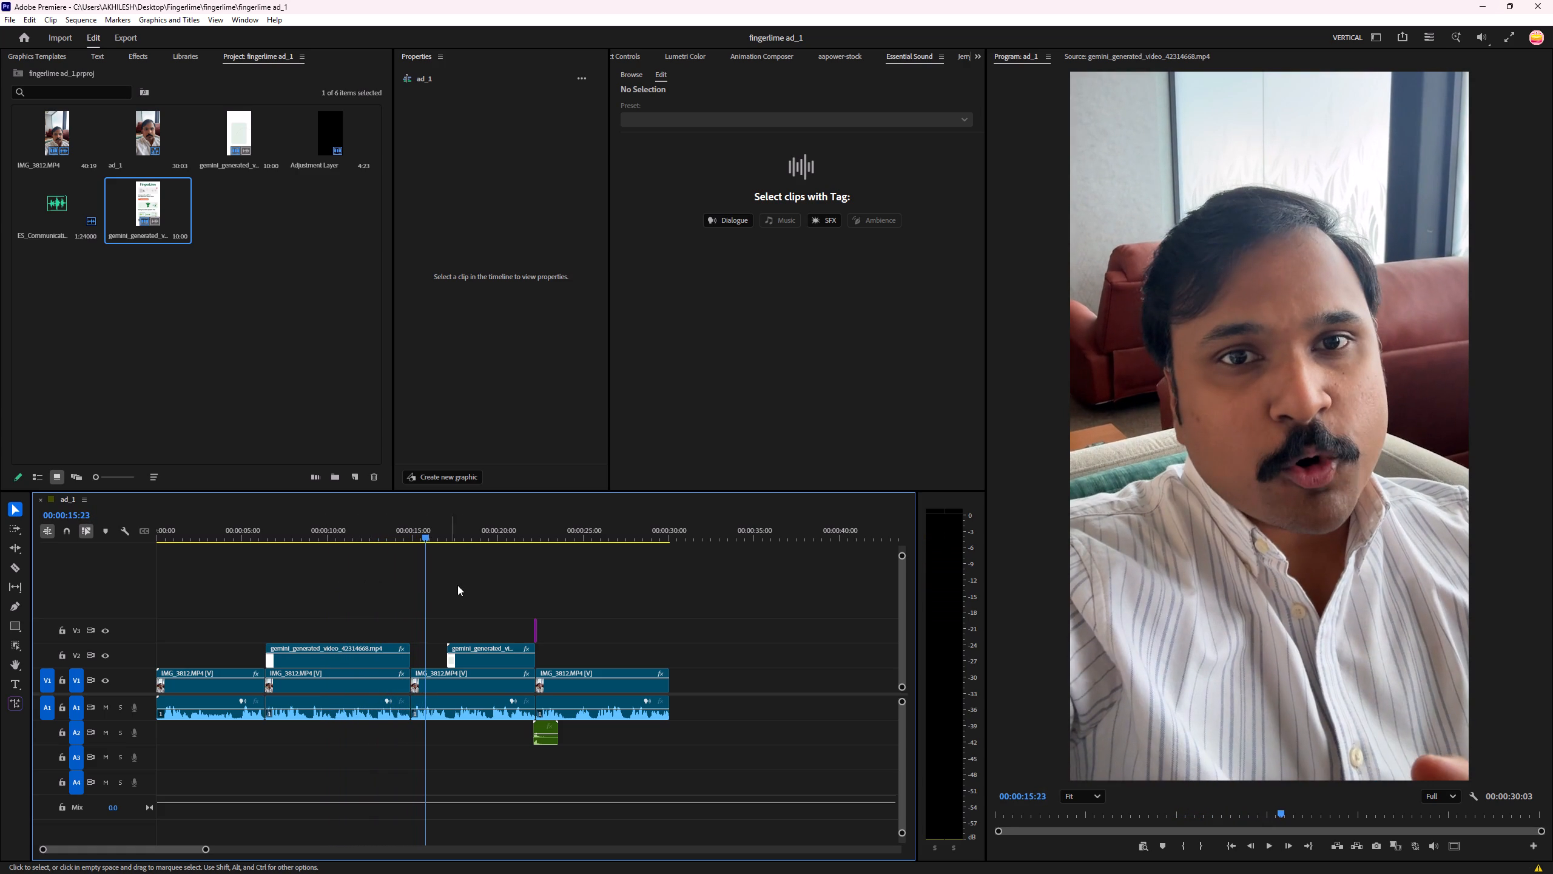
Link the adjustment layer on V3 with the camera flash sound effect on A2 near 00:00:22.
{"action": "left_click_drag", "start_coordinate": [573, 611], "coordinate": [525, 622]}
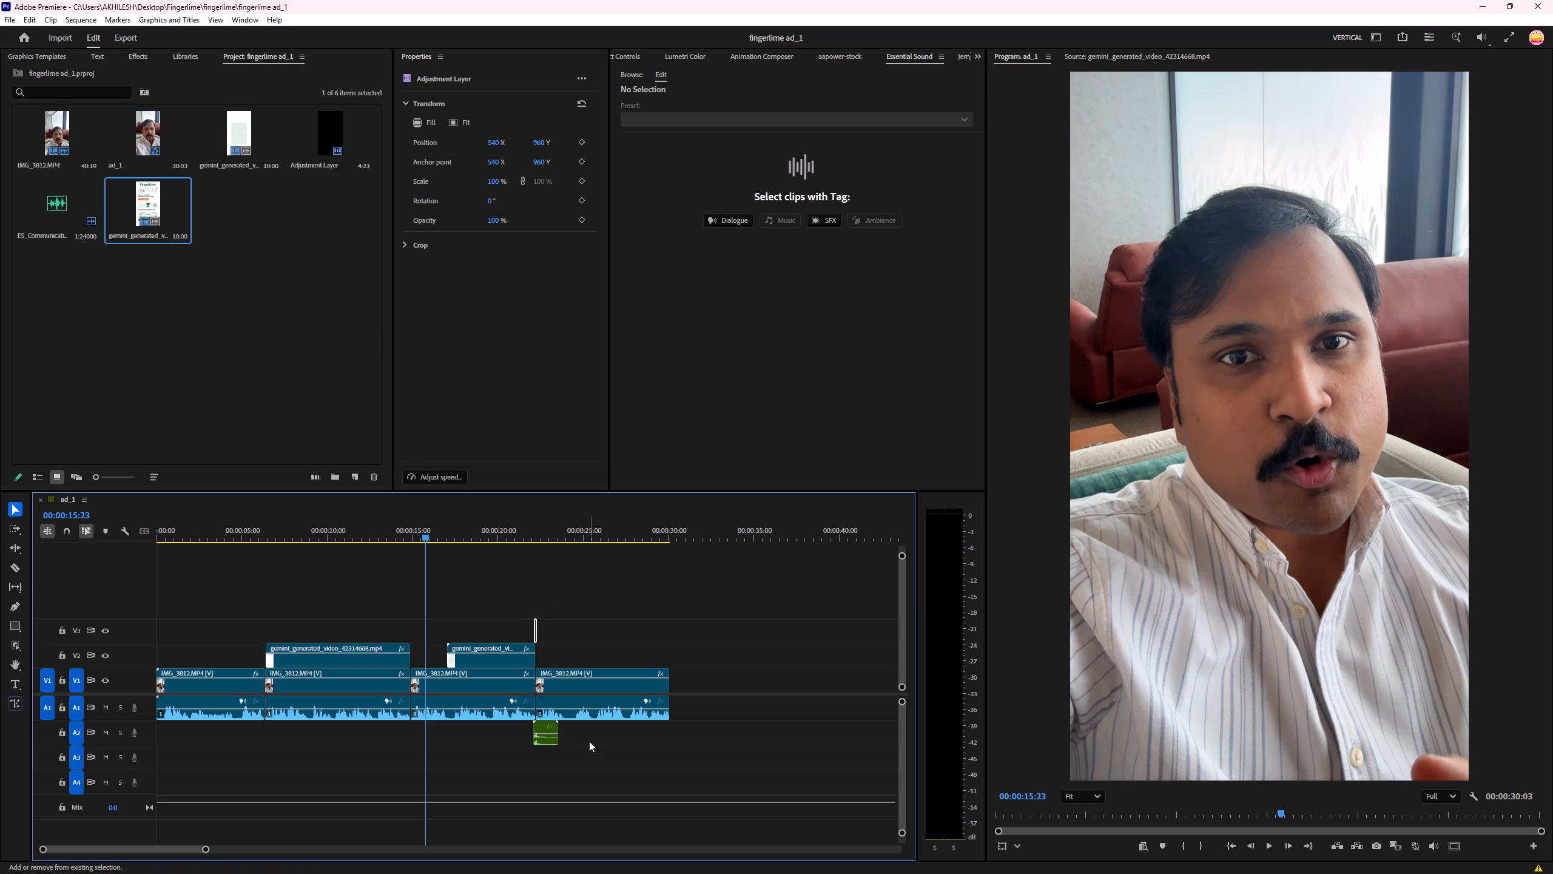
{"action": "left_click_drag", "start_coordinate": [589, 741], "coordinate": [506, 753], "text": "shift"}
{"action": "key", "text": "ctrl+l"}
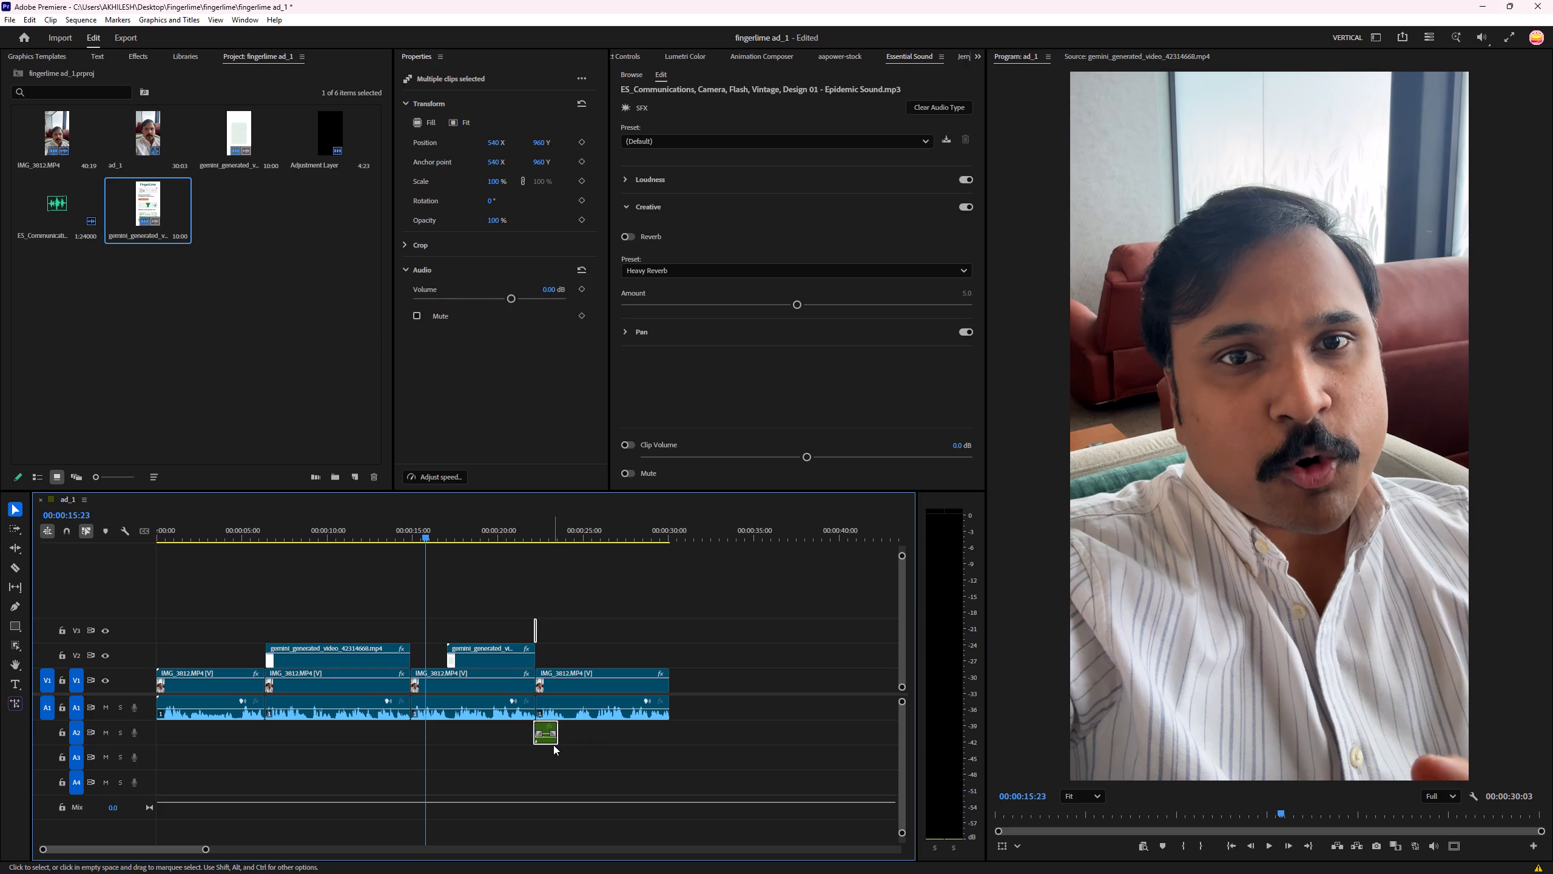
Duplicate the linked adjustment layer and camera flash sound to the cut where the third talking-head clip starts, and centre the adjustment layer over it.
{"action": "left_click_drag", "start_coordinate": [551, 742], "coordinate": [425, 725], "text": "alt"}
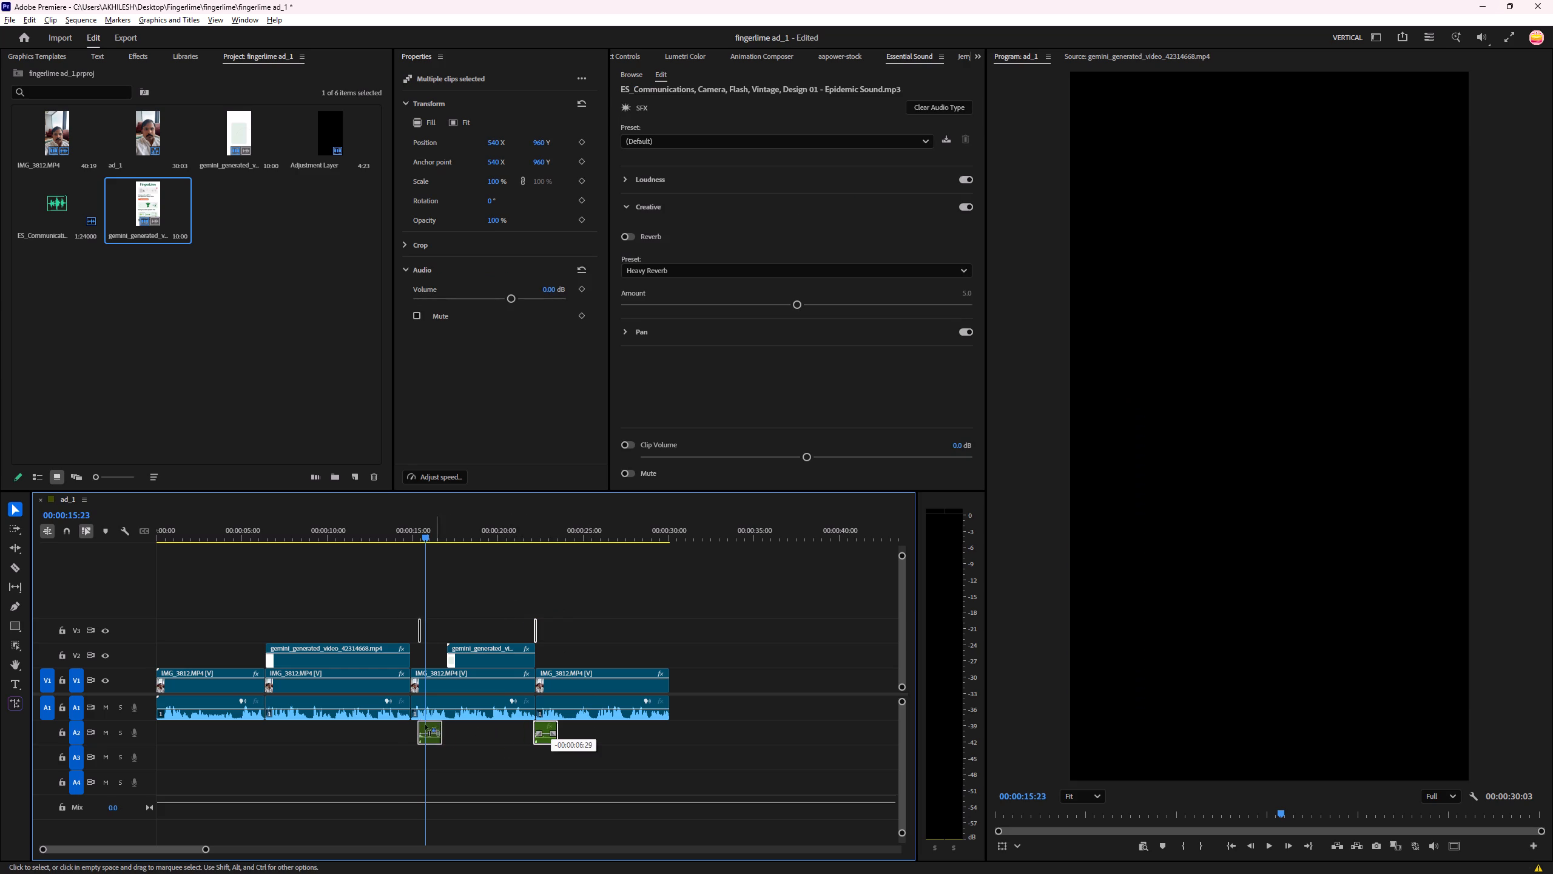
{"action": "left_click_drag", "start_coordinate": [425, 725], "coordinate": [425, 723], "text": "alt"}
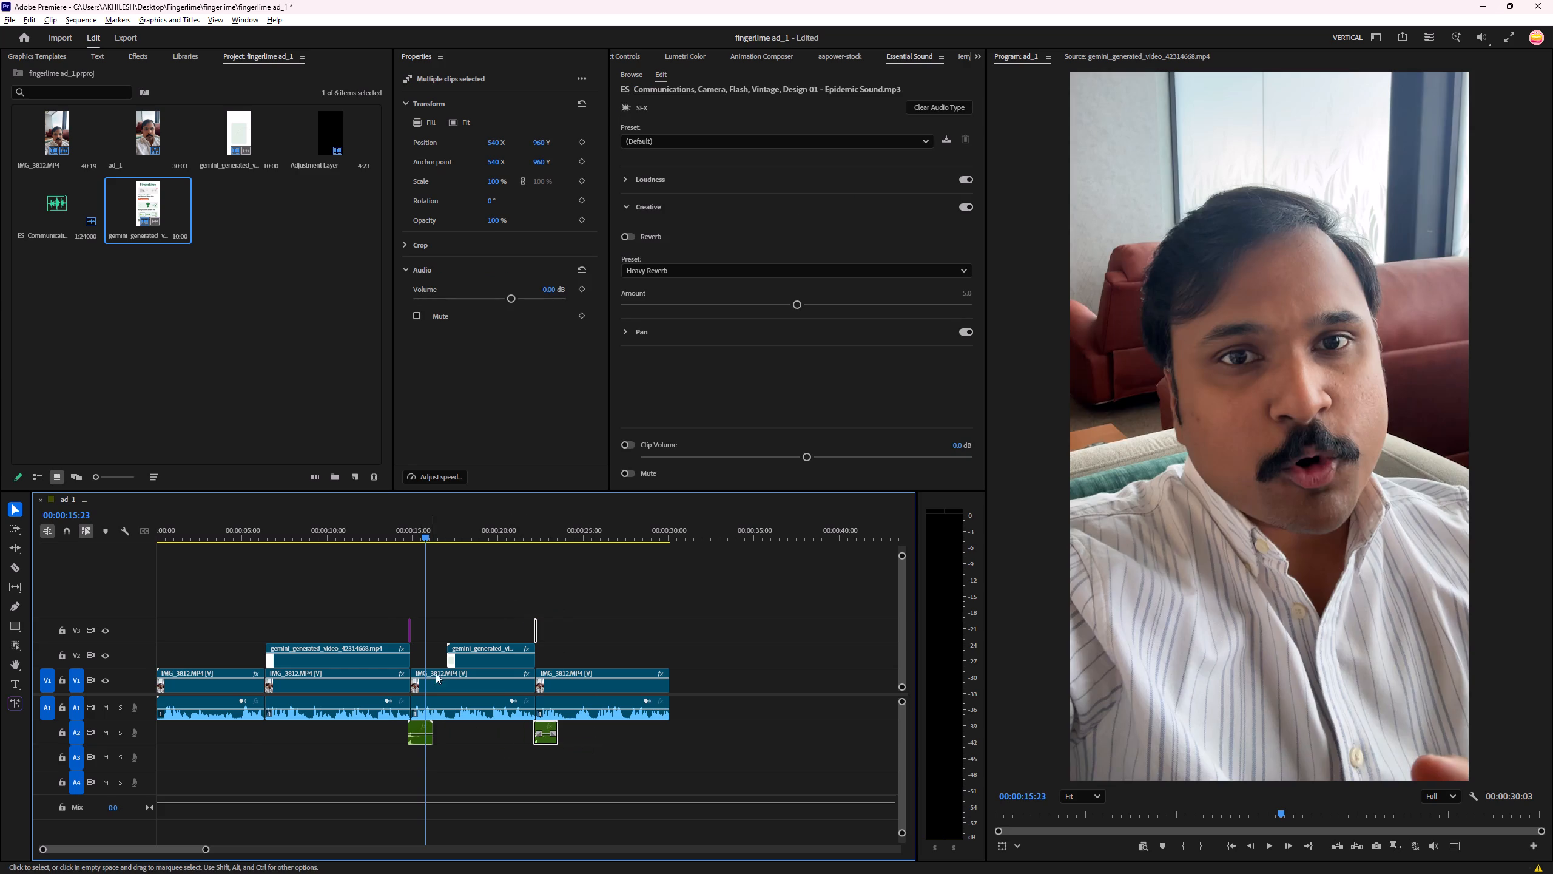
{"action": "left_click", "coordinate": [449, 589]}
{"action": "key", "text": "equal"}
{"action": "key", "text": "equal"}
{"action": "key", "text": "equal"}
{"action": "key", "text": "equal"}
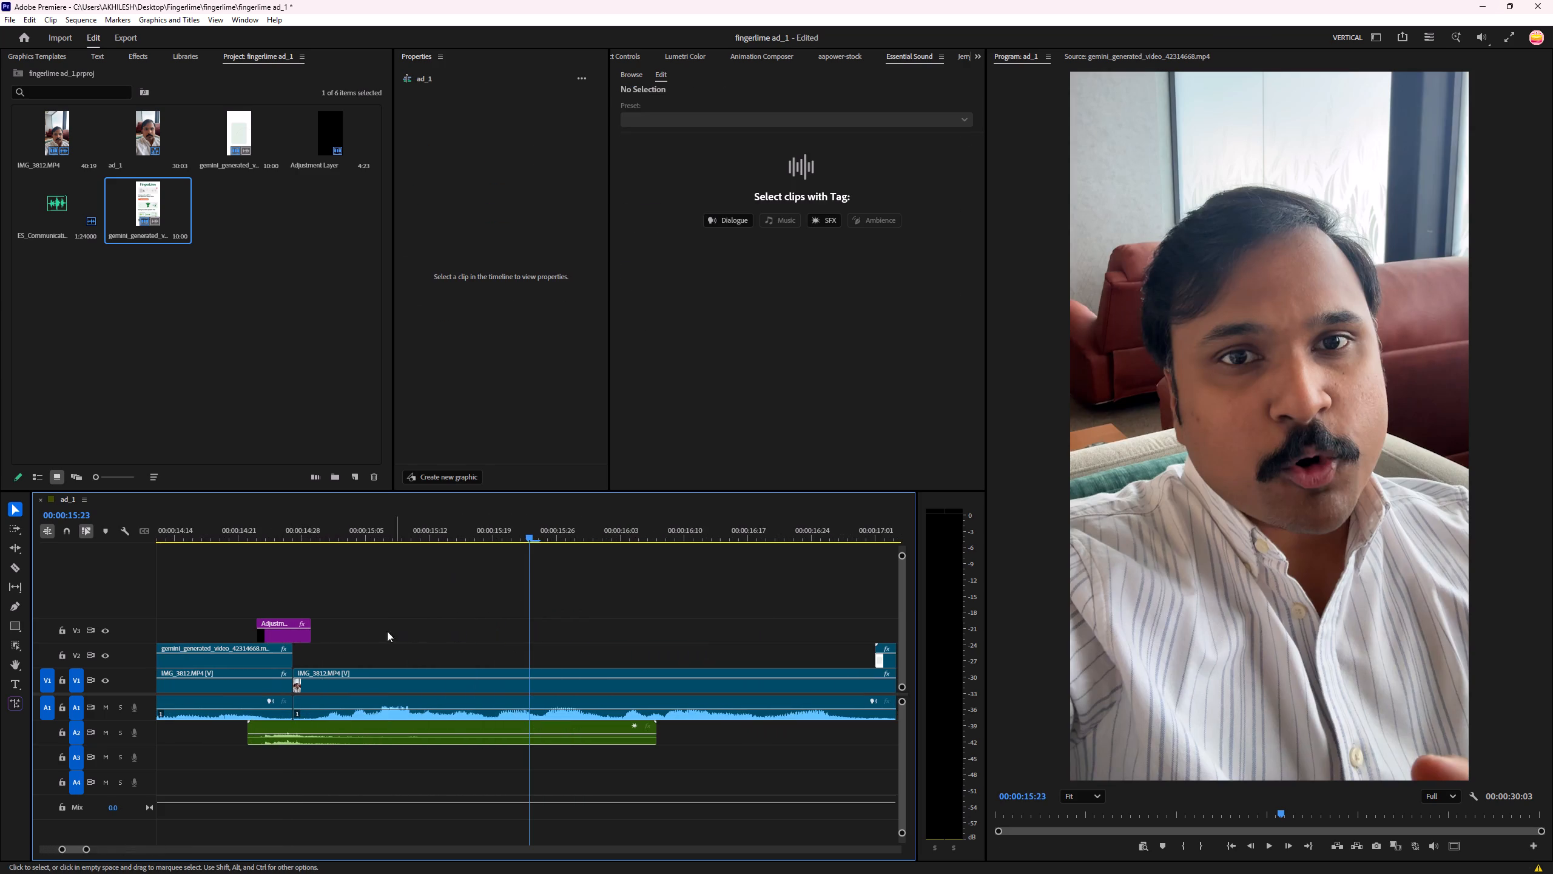
{"action": "left_click_drag", "start_coordinate": [294, 639], "coordinate": [303, 640]}
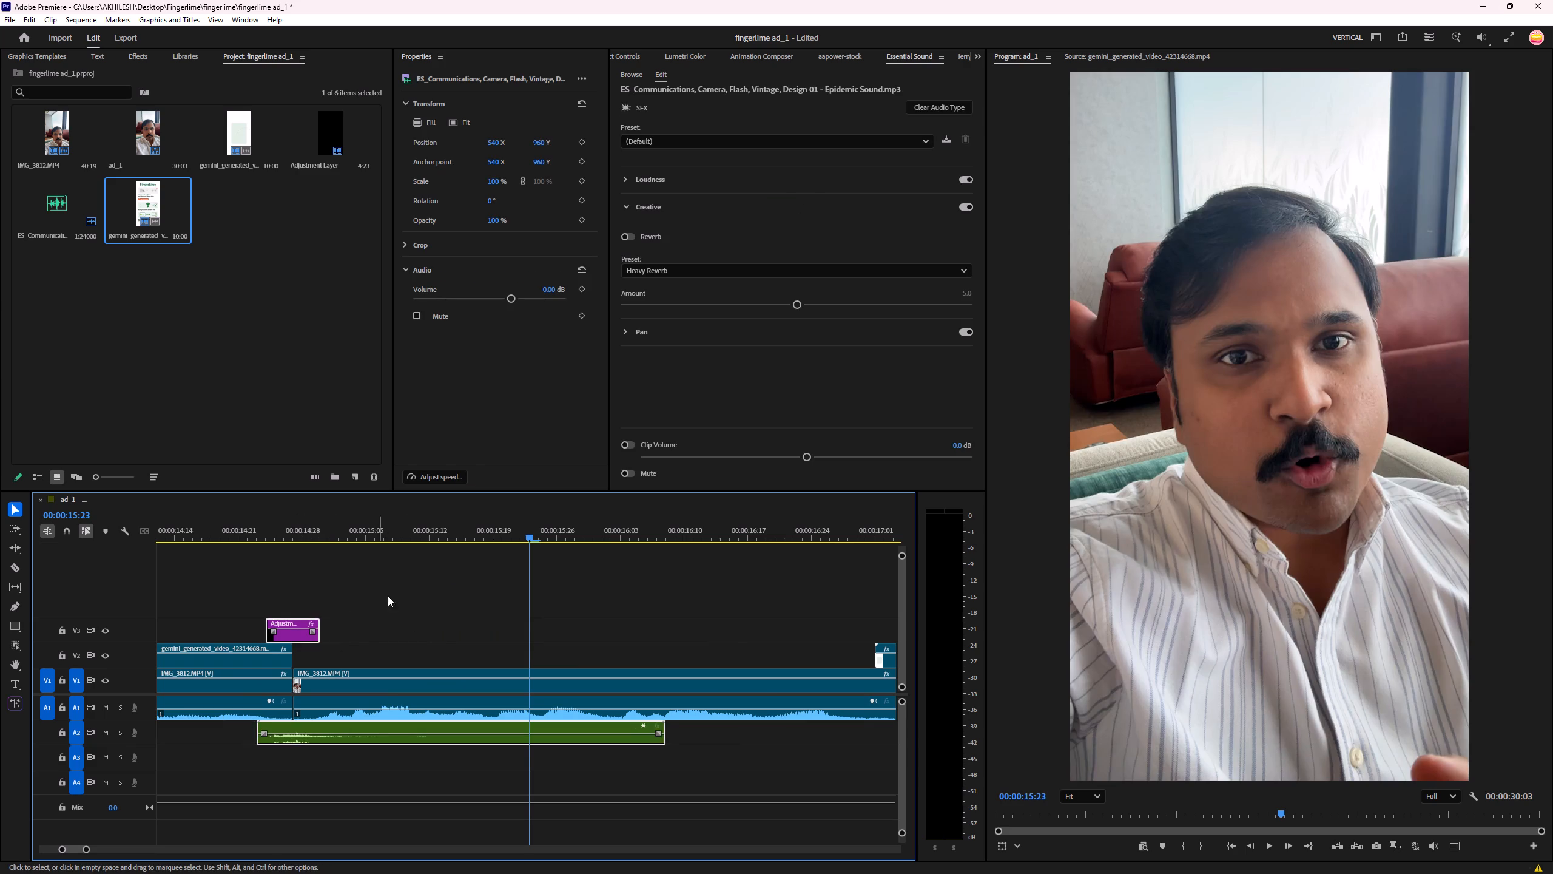
{"action": "left_click", "coordinate": [408, 596]}
Play from shortly before the copied flash transition into the second motion graphics overlay to check it, and save the project.
{"action": "key", "text": "minus"}
{"action": "key", "text": "minus"}
{"action": "left_click", "coordinate": [383, 530]}
{"action": "key", "text": "space"}
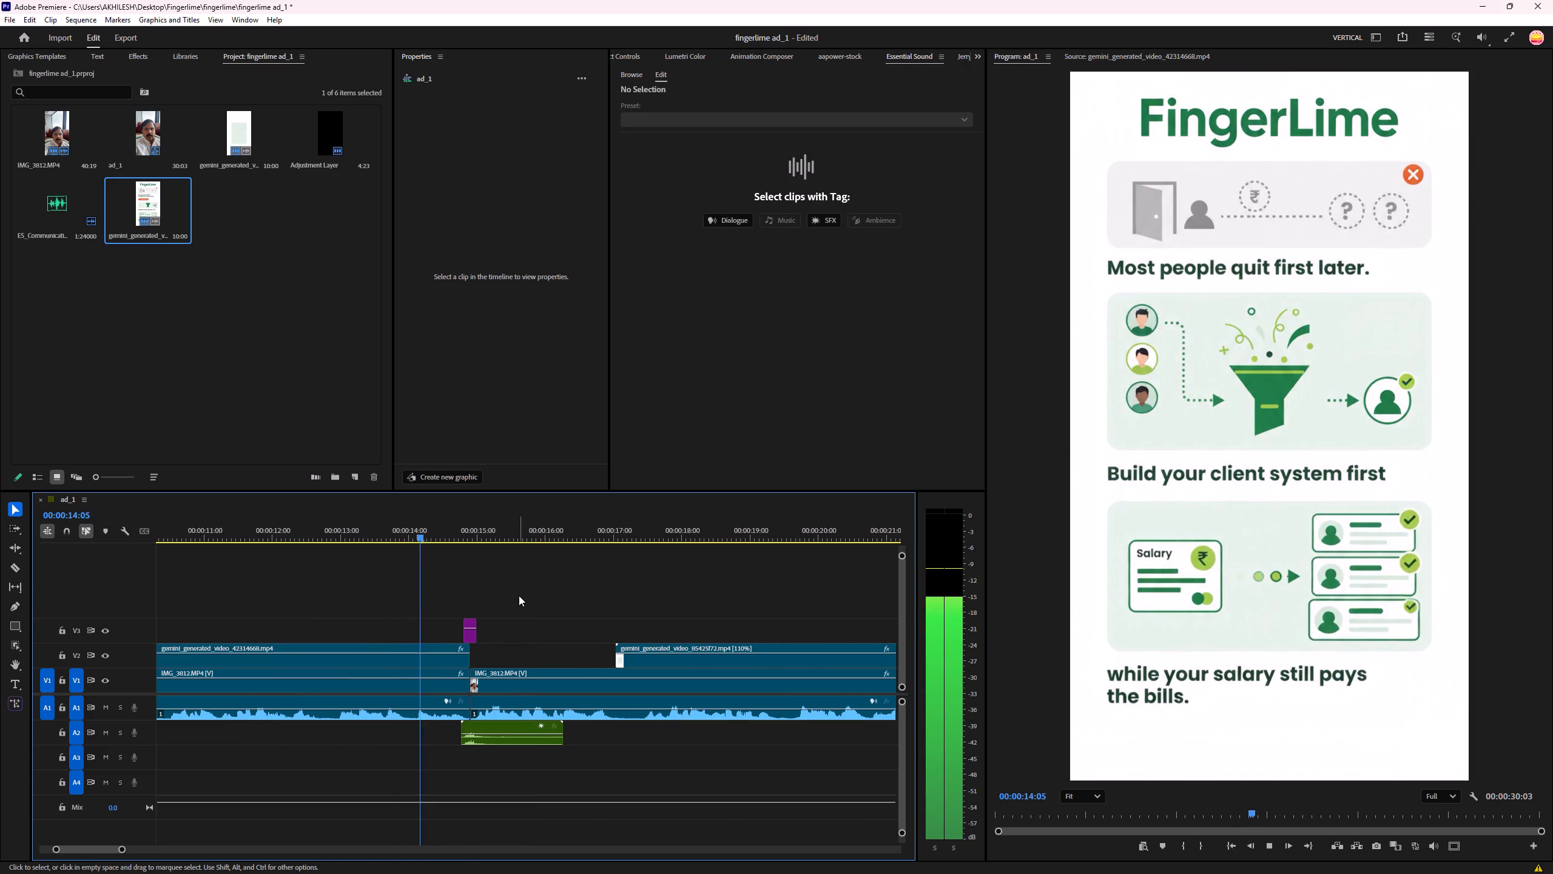
{"action": "left_click", "coordinate": [519, 595]}
{"action": "left_click", "coordinate": [564, 601]}
{"action": "type", "text": "--"}
{"action": "left_click", "coordinate": [550, 597]}
{"action": "key", "text": "ctrl+s"}
{"action": "key", "text": "space"}
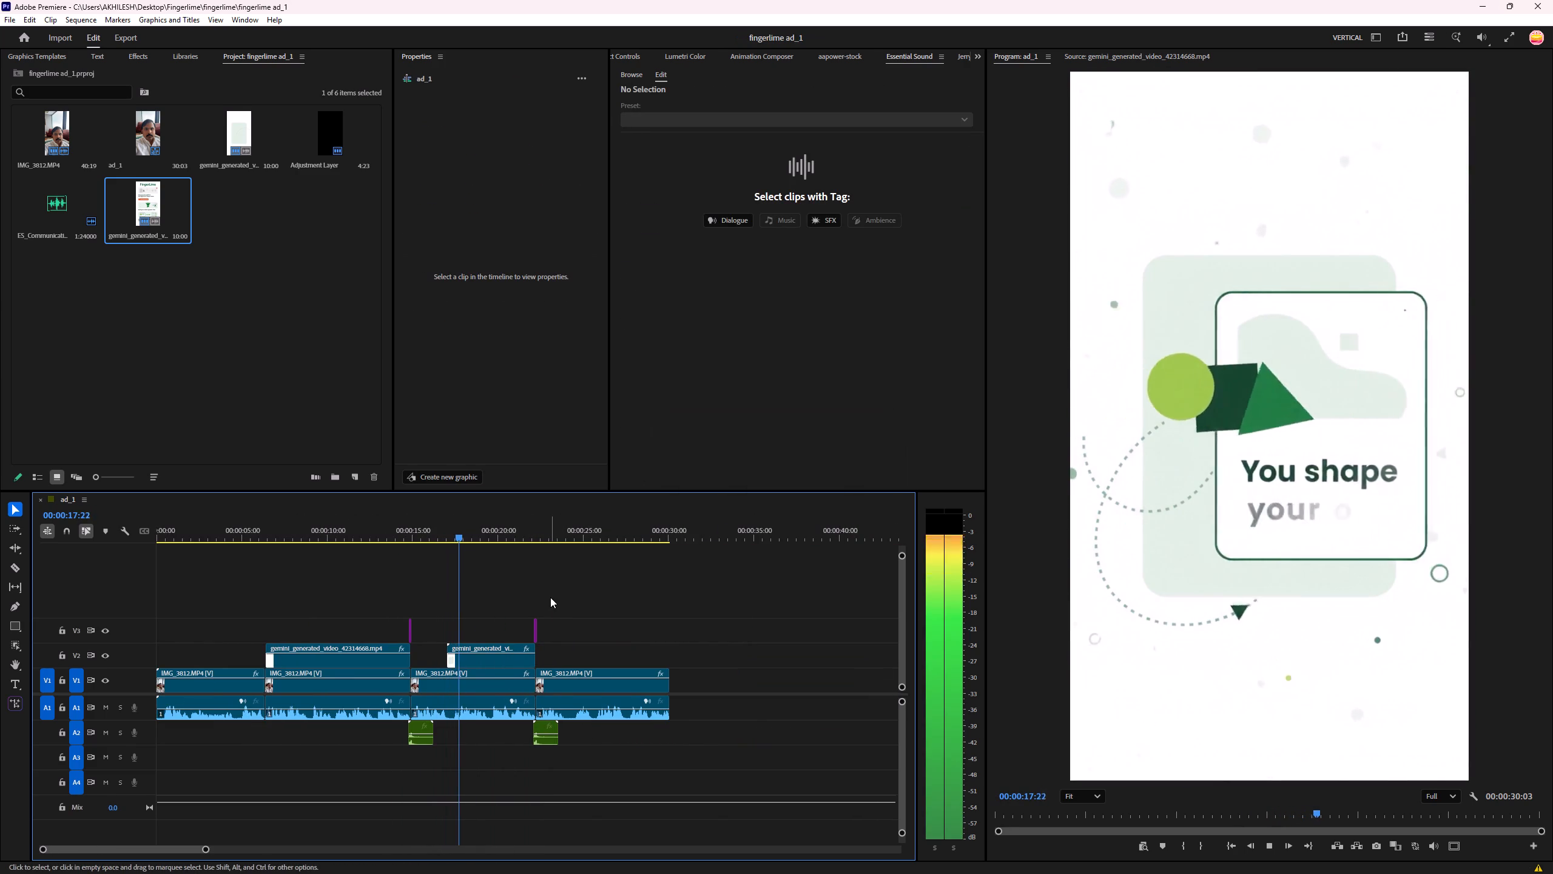
{"action": "key", "text": "space"}
{"action": "key", "text": "space"}
Add the Generated Light Leak 4 transition from Animation Composer at 00:00:16:29, where the second motion graphics overlay starts.
{"action": "left_click", "coordinate": [447, 533]}
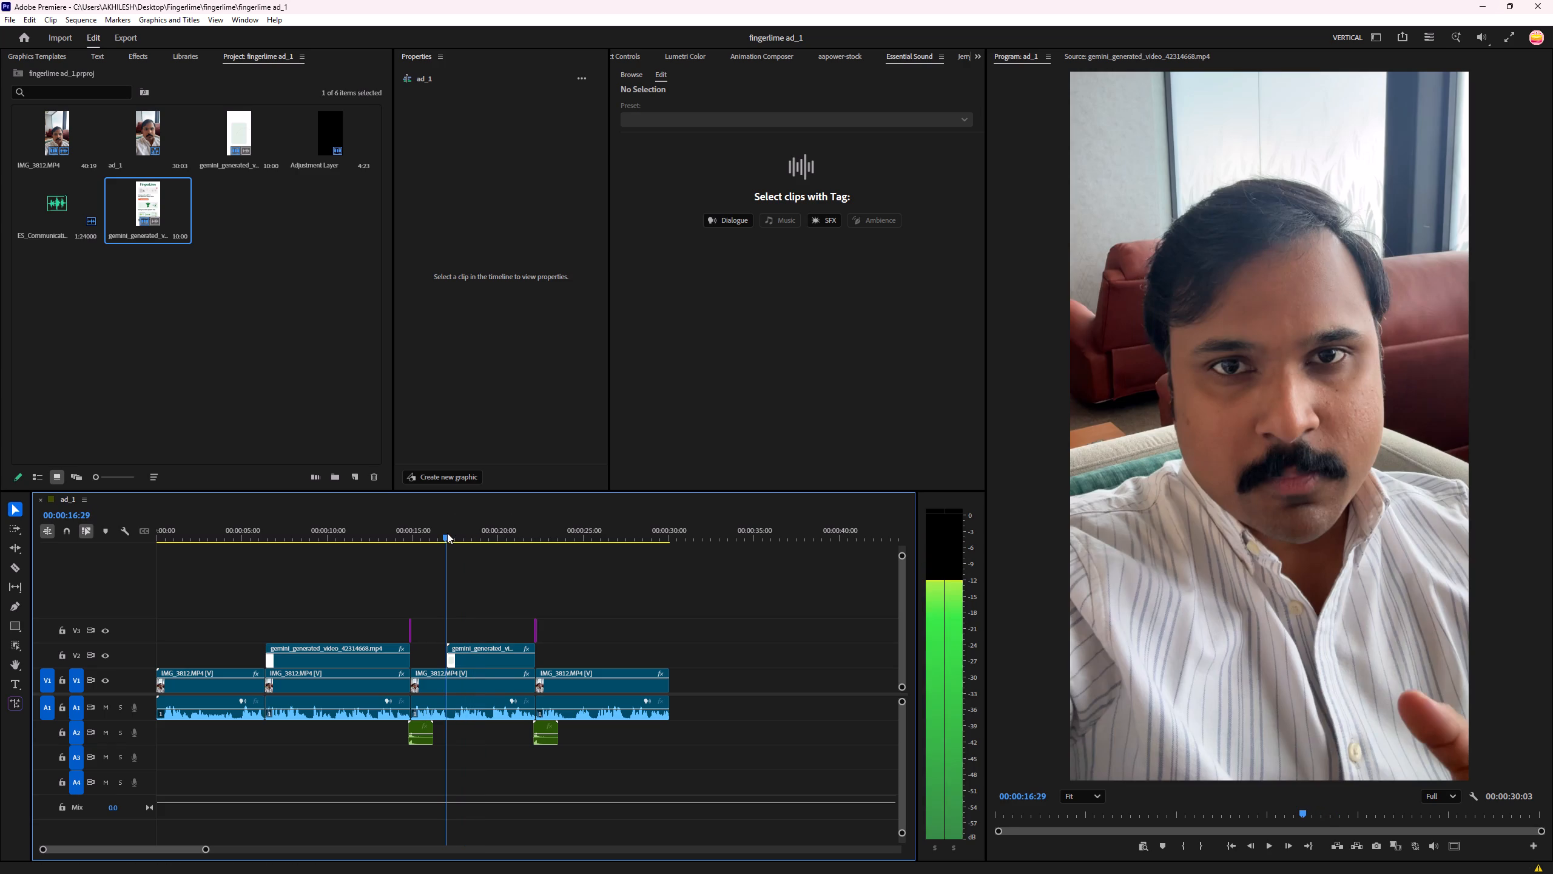
{"action": "left_click", "coordinate": [736, 51]}
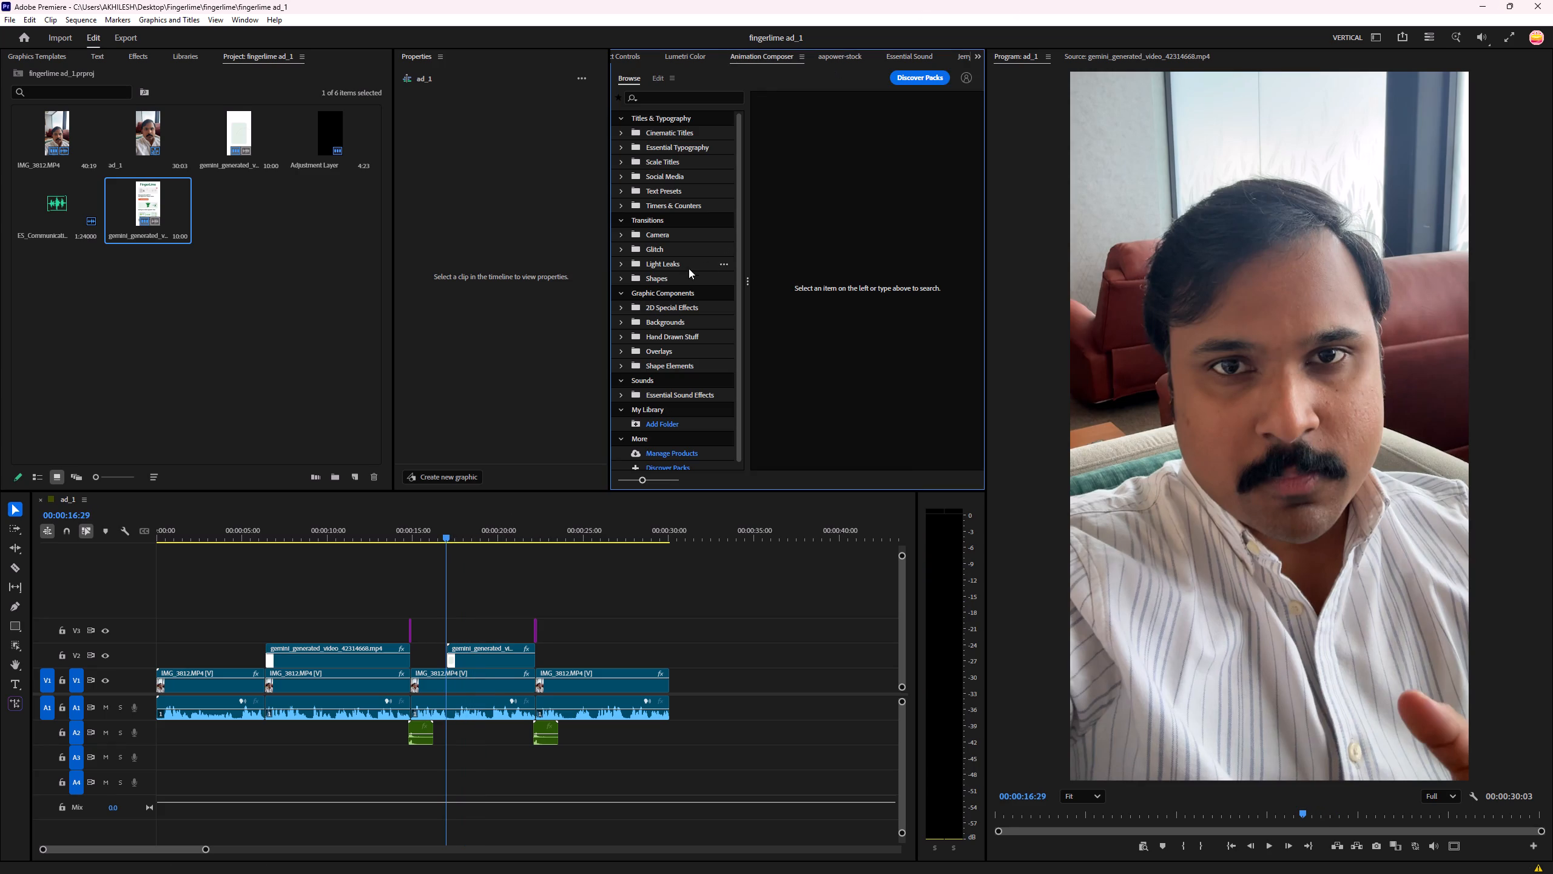
{"action": "left_click", "coordinate": [667, 260]}
{"action": "left_click", "coordinate": [781, 230]}
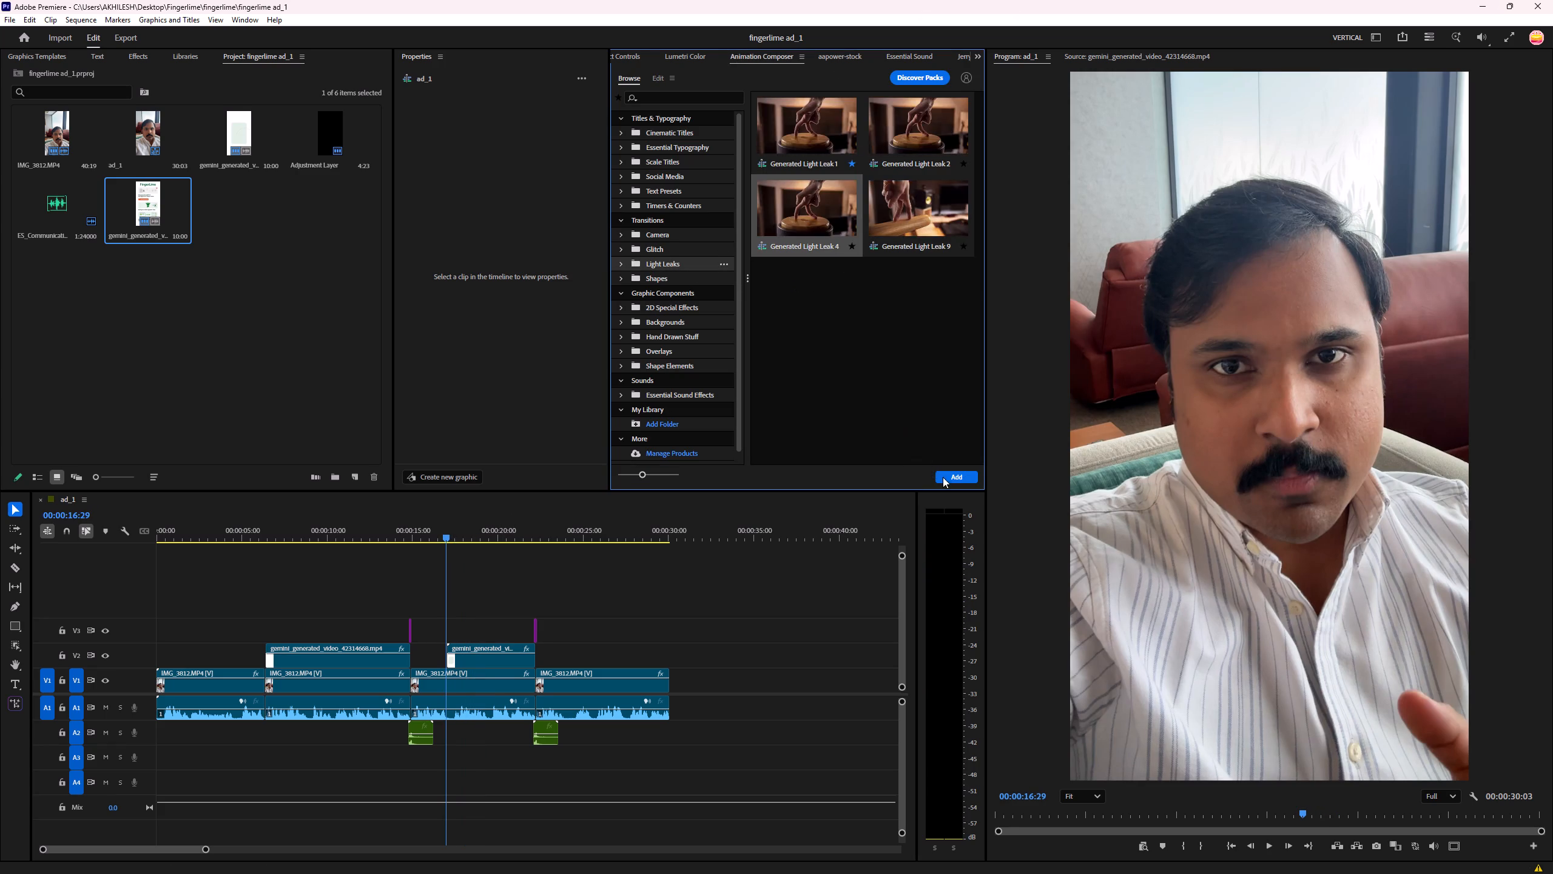
{"action": "left_click", "coordinate": [943, 477]}
Play from 00:00:15:23 through the light leak to near the sequence's end to check it, and save the project.
{"action": "left_click", "coordinate": [419, 530]}
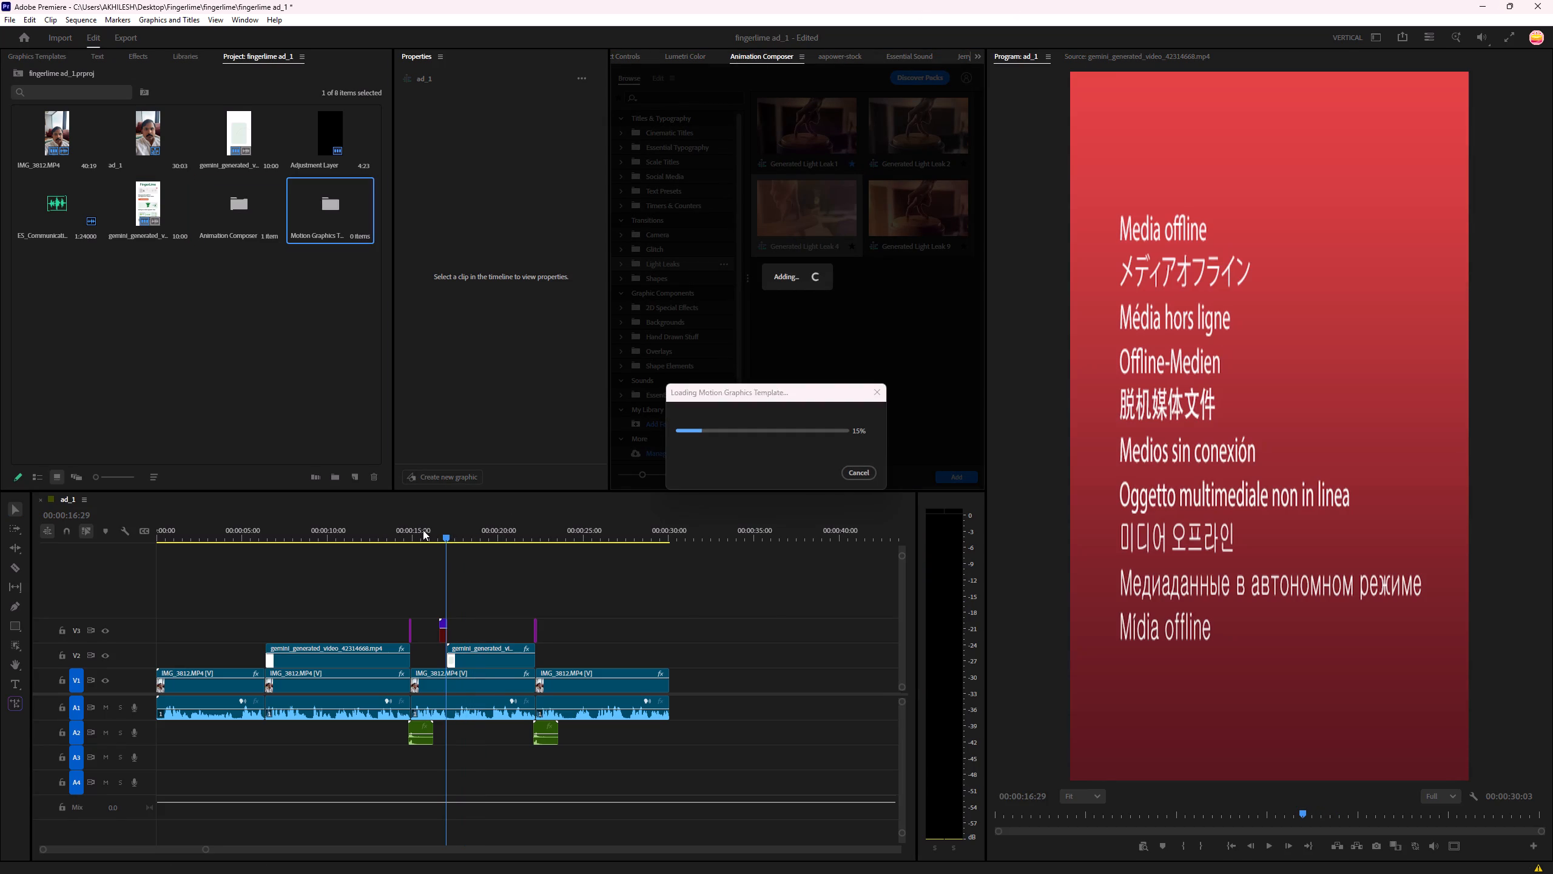
{"action": "left_click", "coordinate": [426, 530]}
{"action": "left_click", "coordinate": [490, 560]}
{"action": "key", "text": "space"}
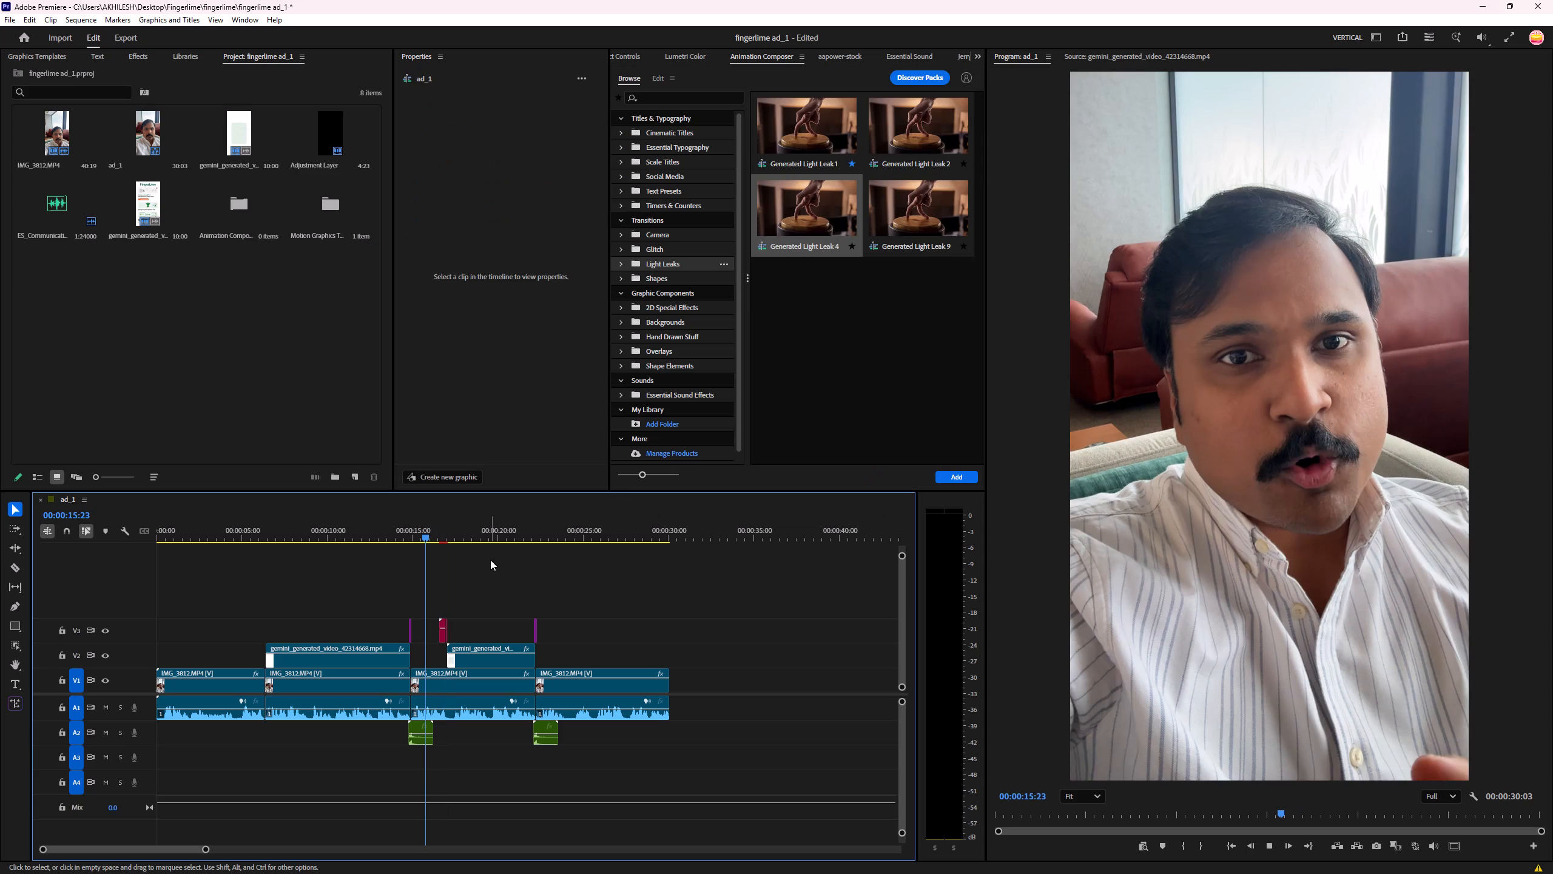
{"action": "key", "text": "ctrl+s"}
{"action": "key", "text": "space"}
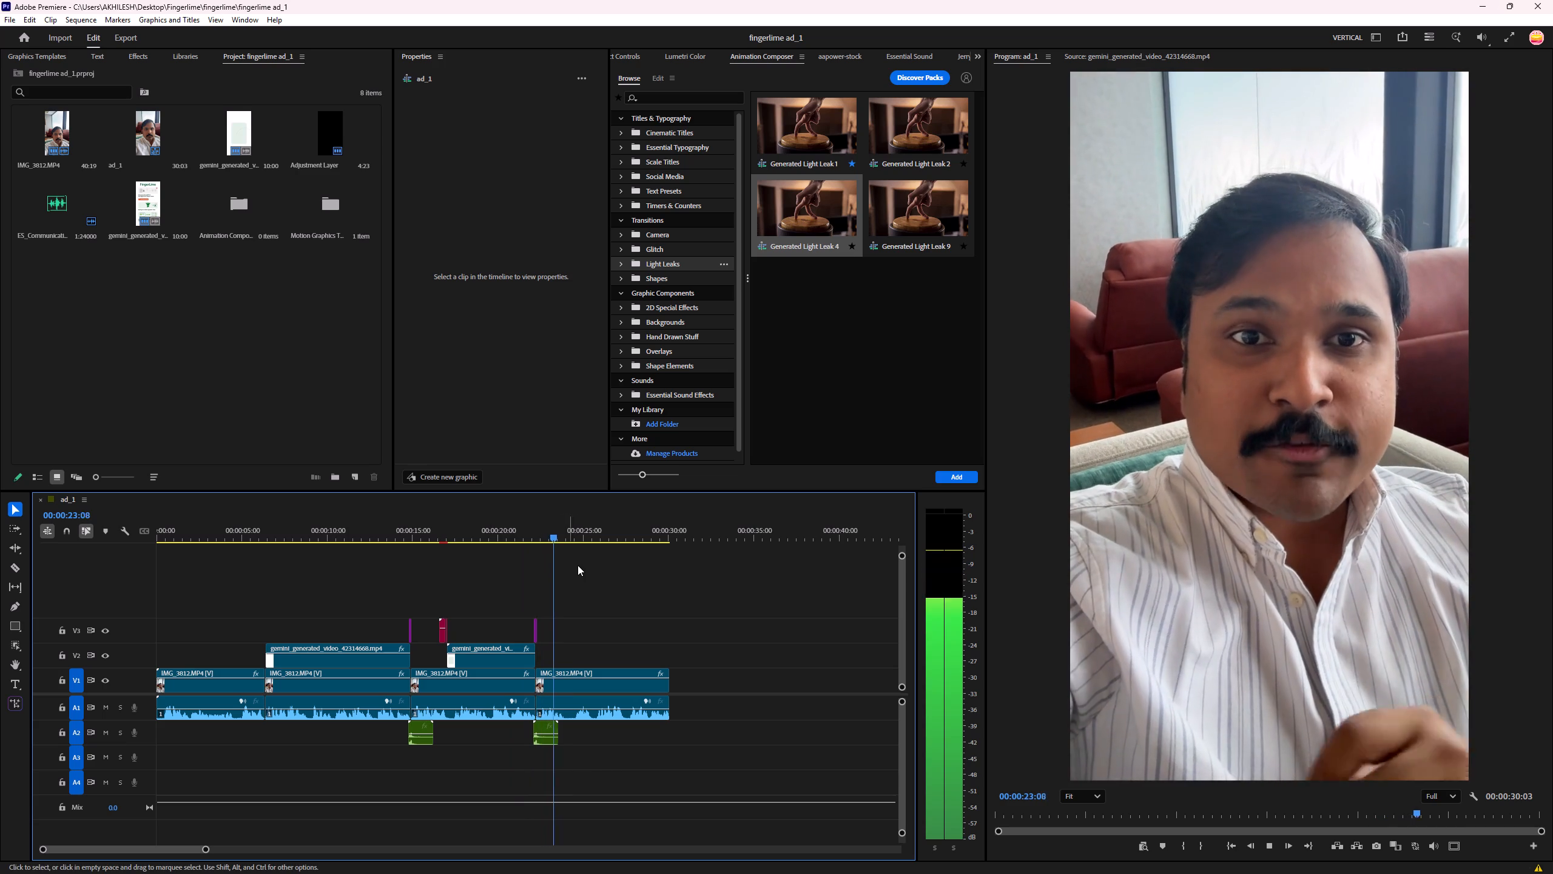
{"action": "left_click", "coordinate": [579, 565]}
{"action": "key", "text": "ctrl+s"}
{"action": "key", "text": "space"}
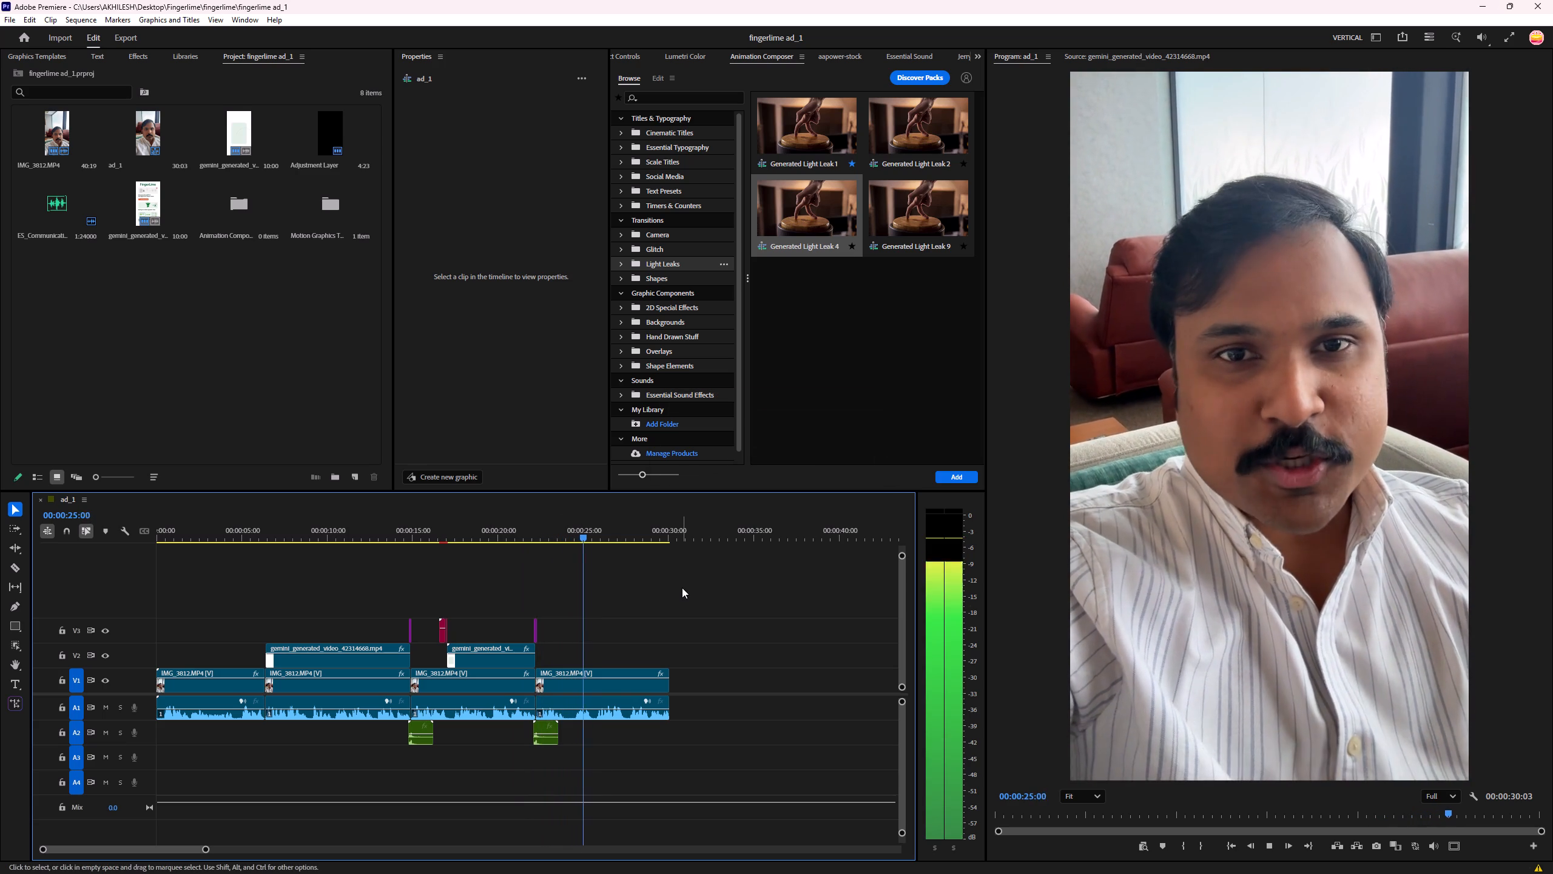
{"action": "left_click", "coordinate": [692, 588]}
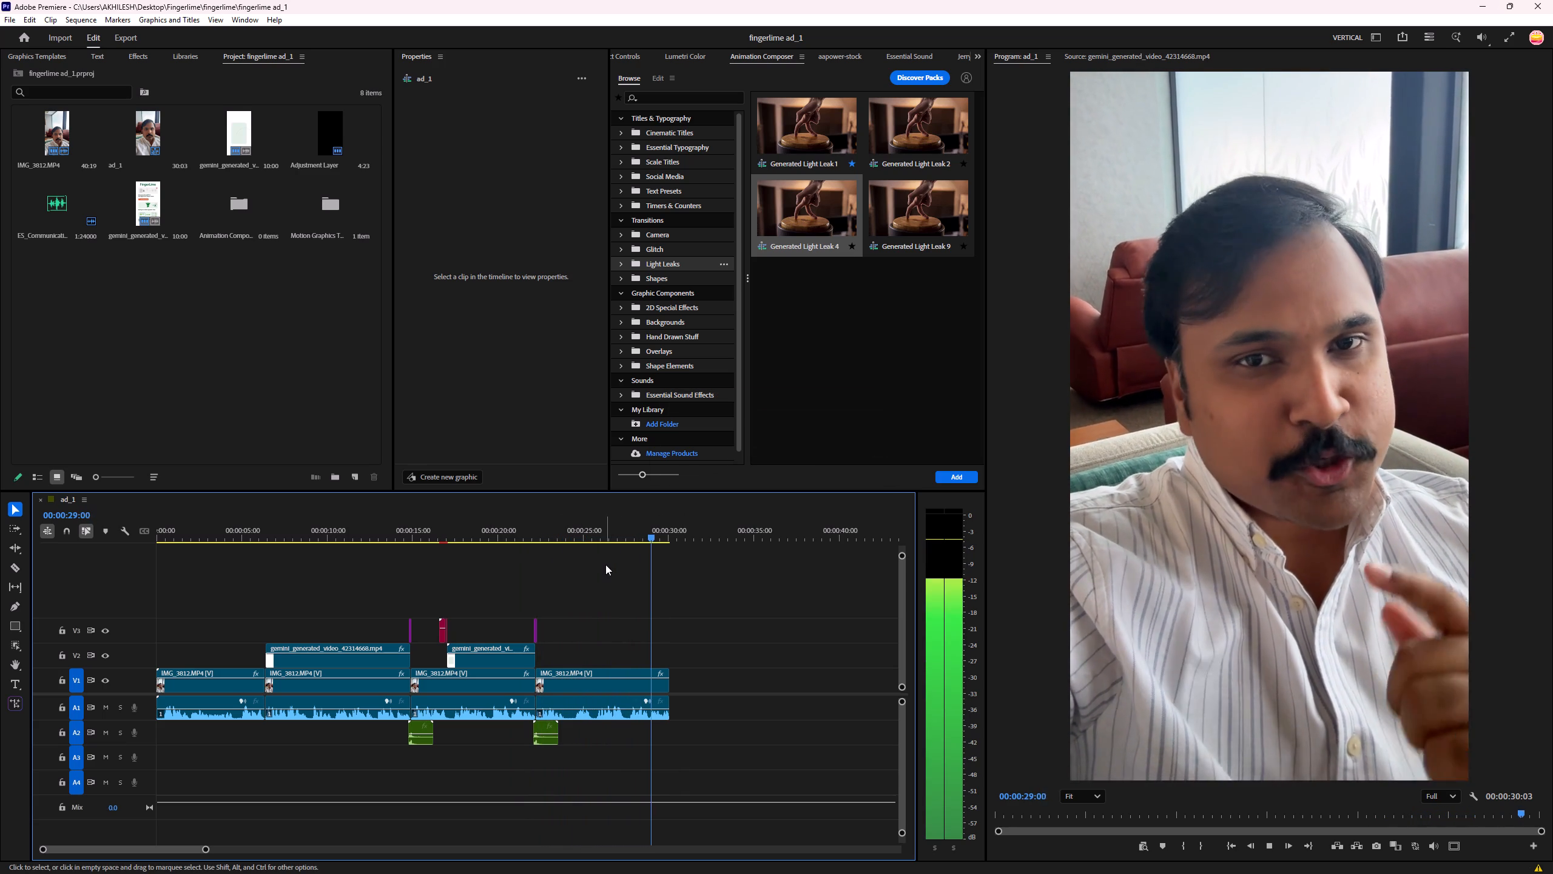
Replay the sequence from the beginning into the FingerLime overlay to examine its entry, saving the project along the way.
{"action": "key", "text": "space"}
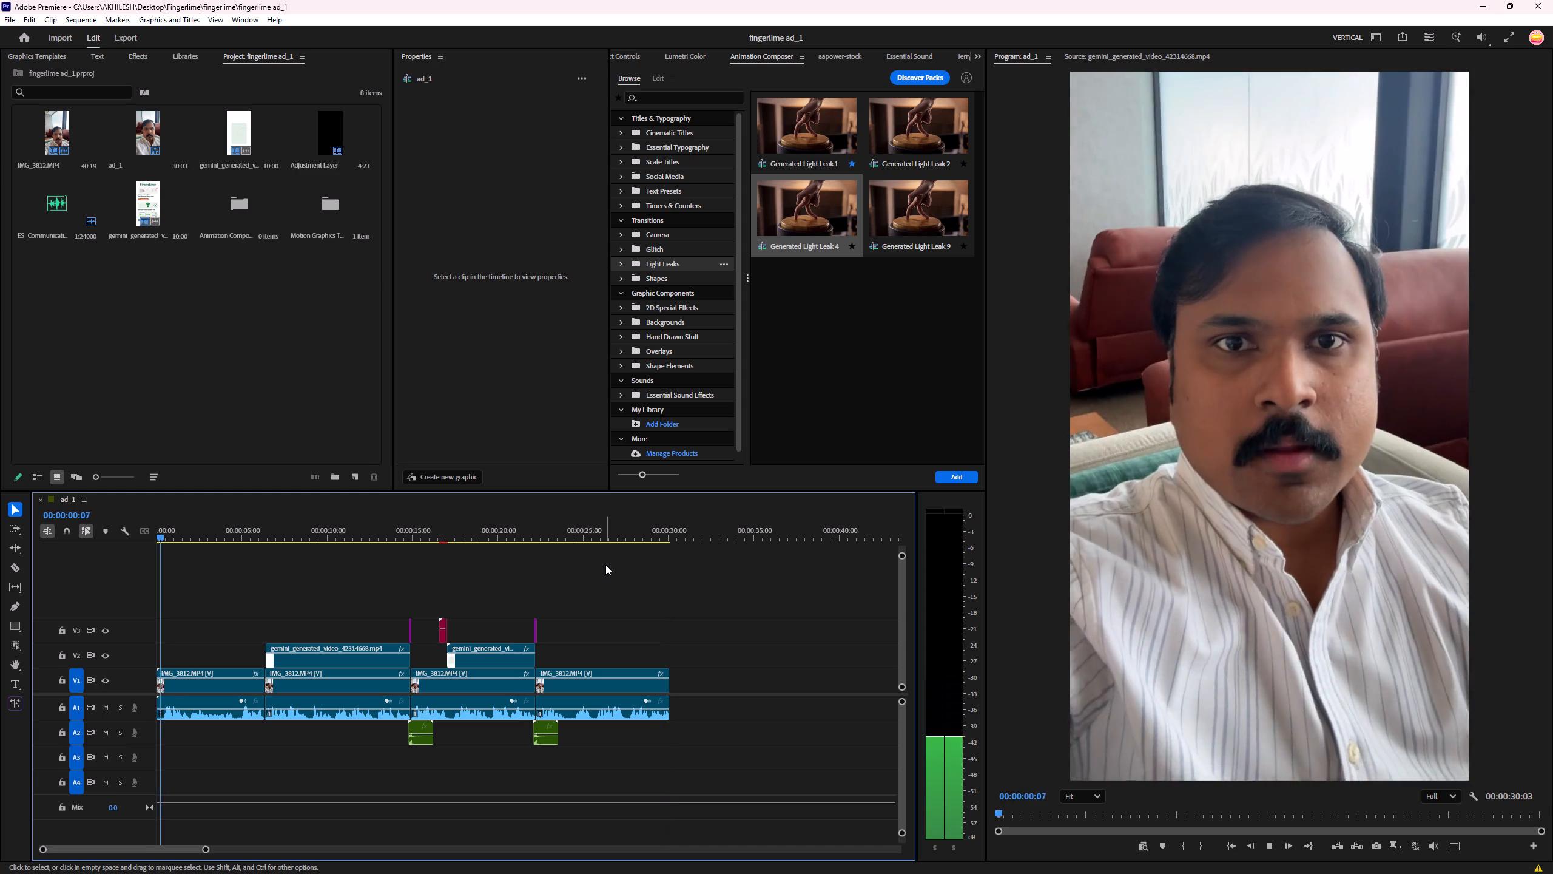
{"action": "key", "text": "ctrl+s"}
{"action": "key", "text": "space"}
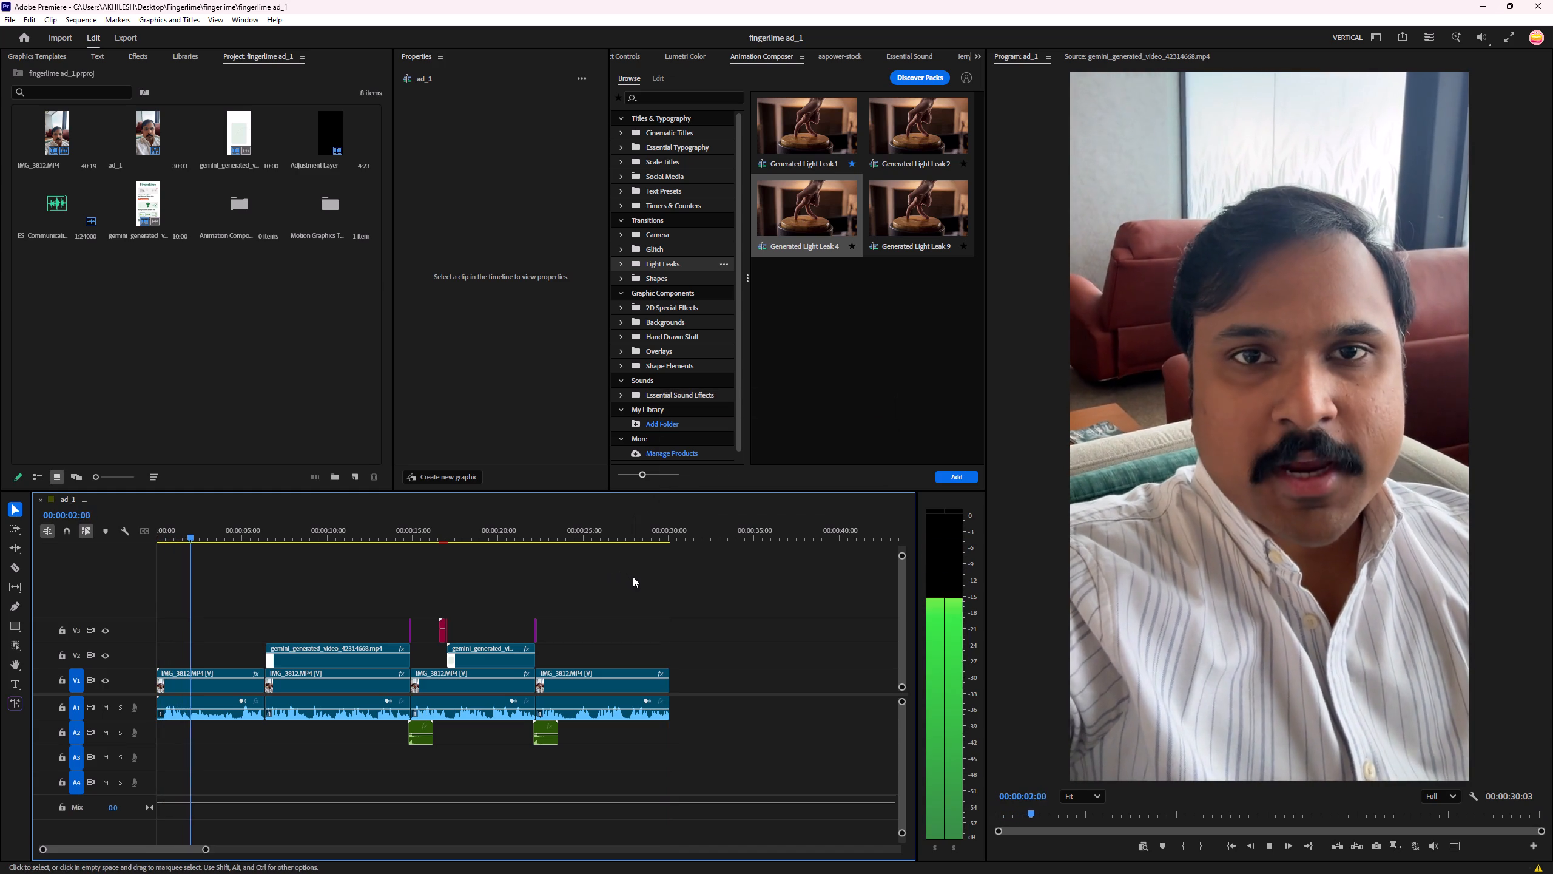
{"action": "left_click", "coordinate": [633, 577]}
{"action": "left_click", "coordinate": [633, 577]}
{"action": "left_click", "coordinate": [633, 575]}
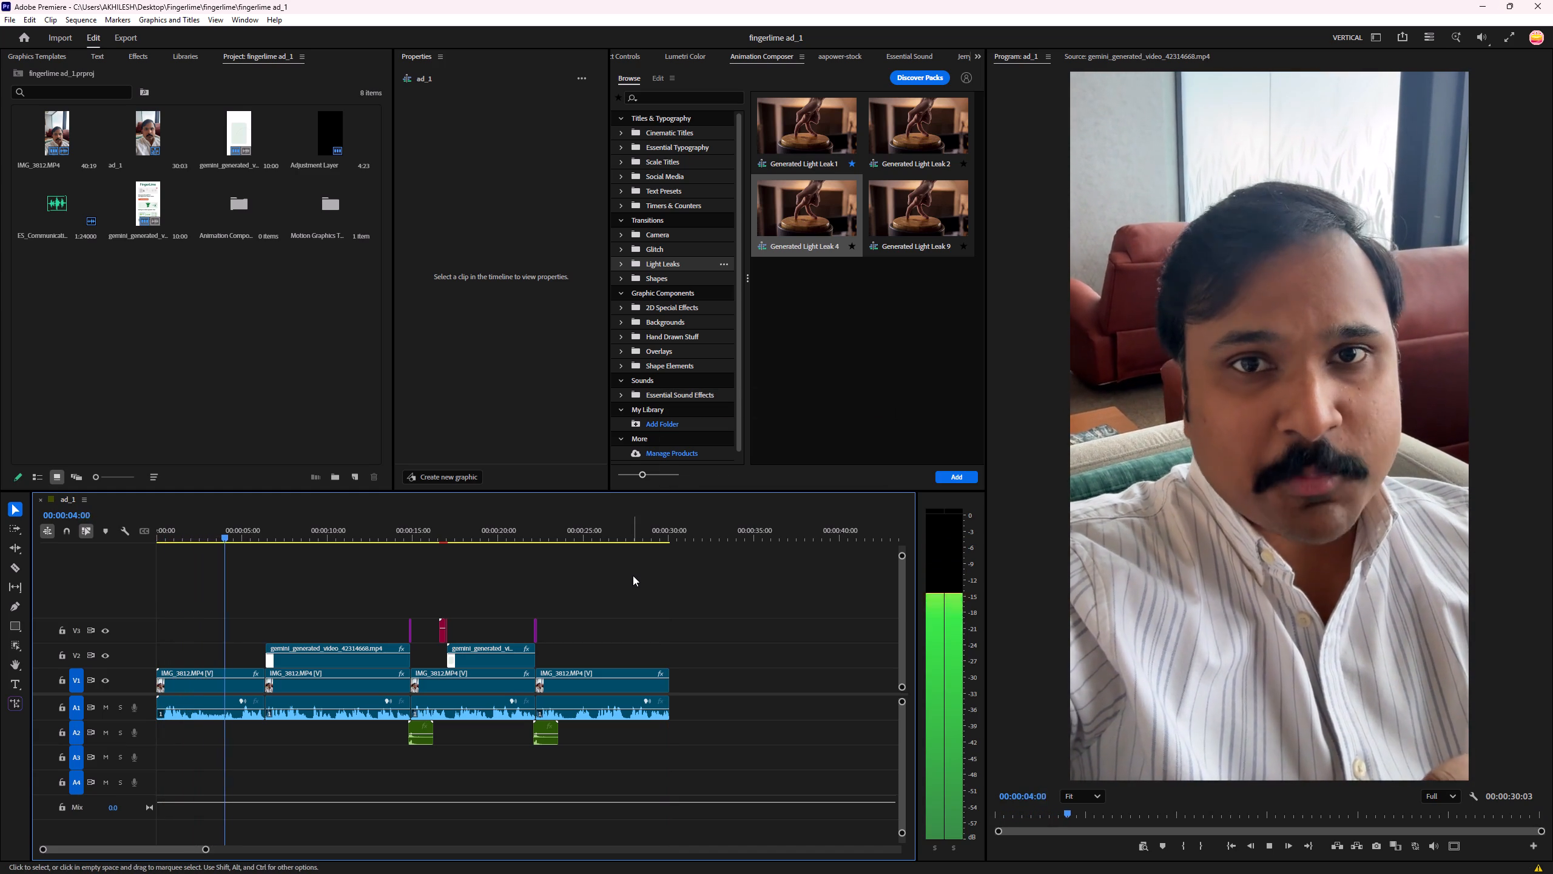
{"action": "left_click", "coordinate": [653, 577]}
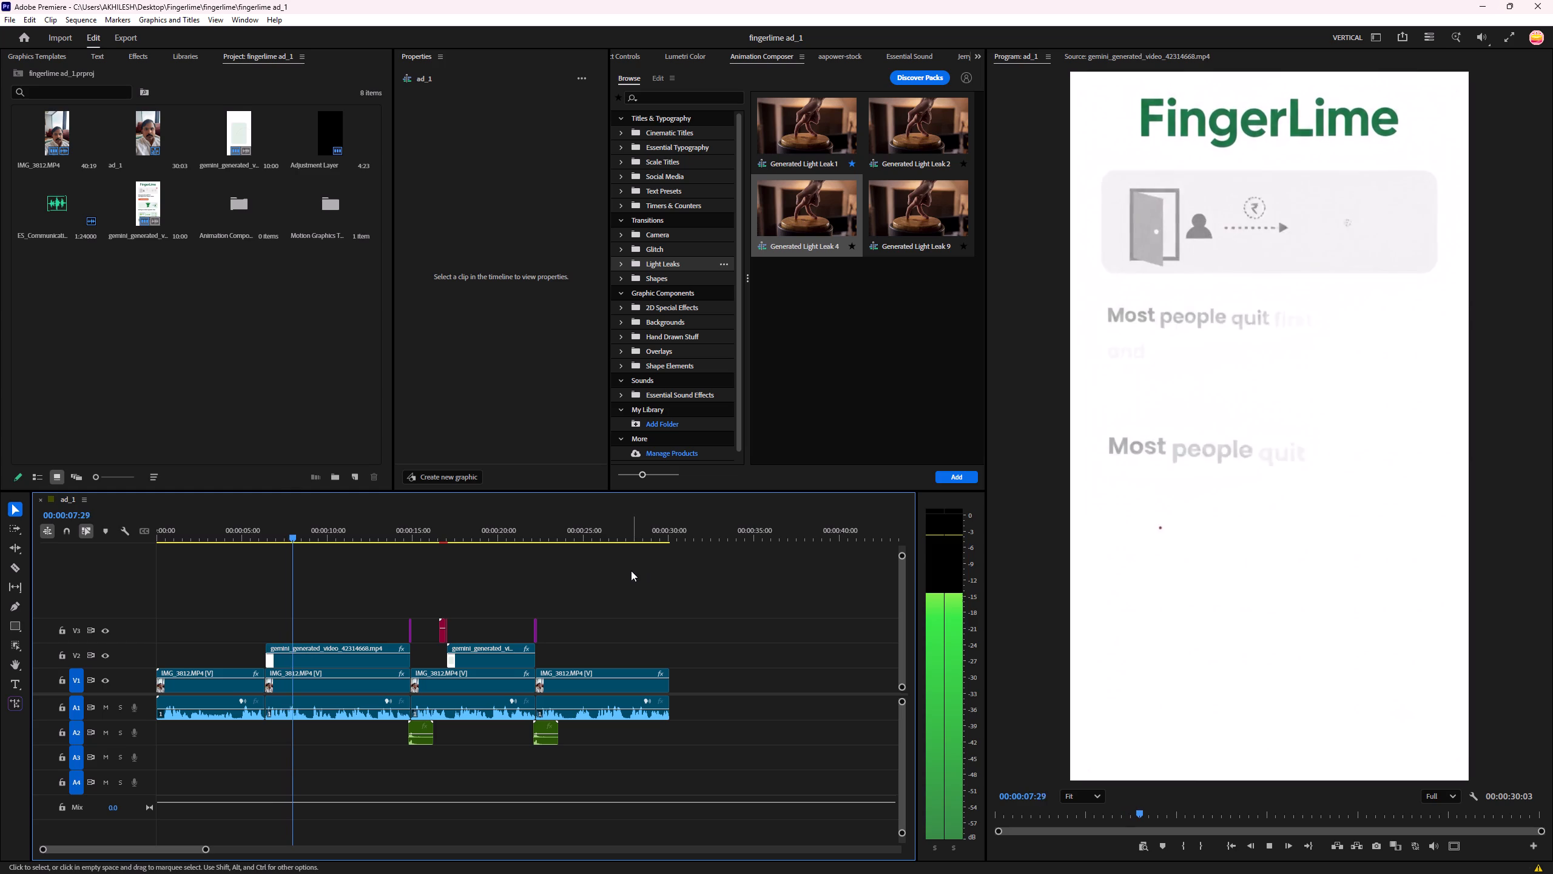
{"action": "key", "text": "space"}
Add the Left variant of the Pan camera transition with sound at 00:00:06:11, where the FingerLime overlay starts.
{"action": "key", "text": "Up"}
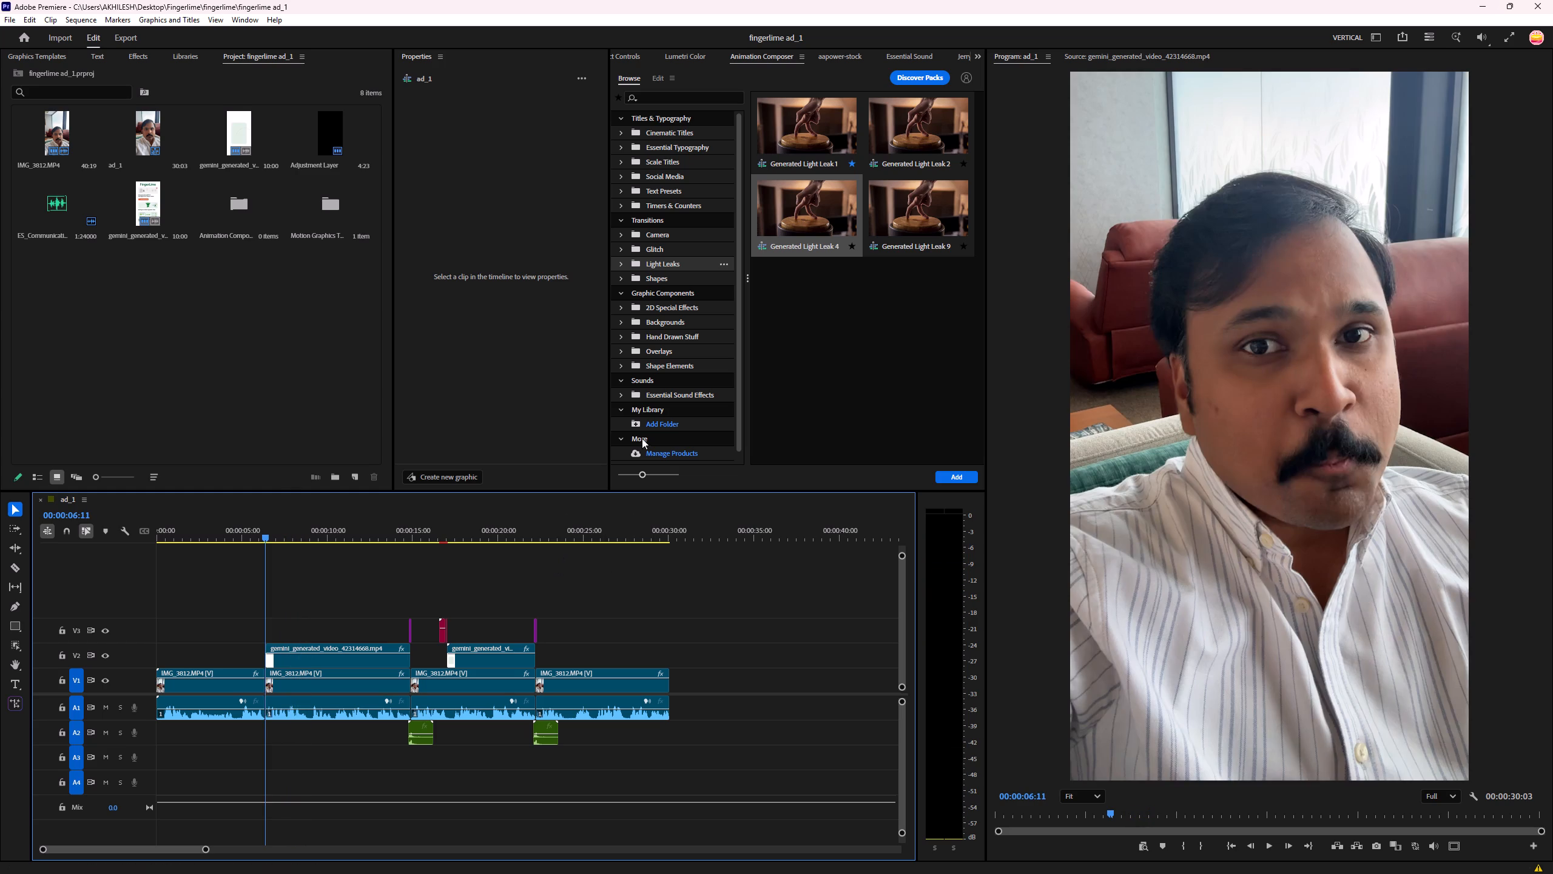
{"action": "left_click", "coordinate": [665, 237]}
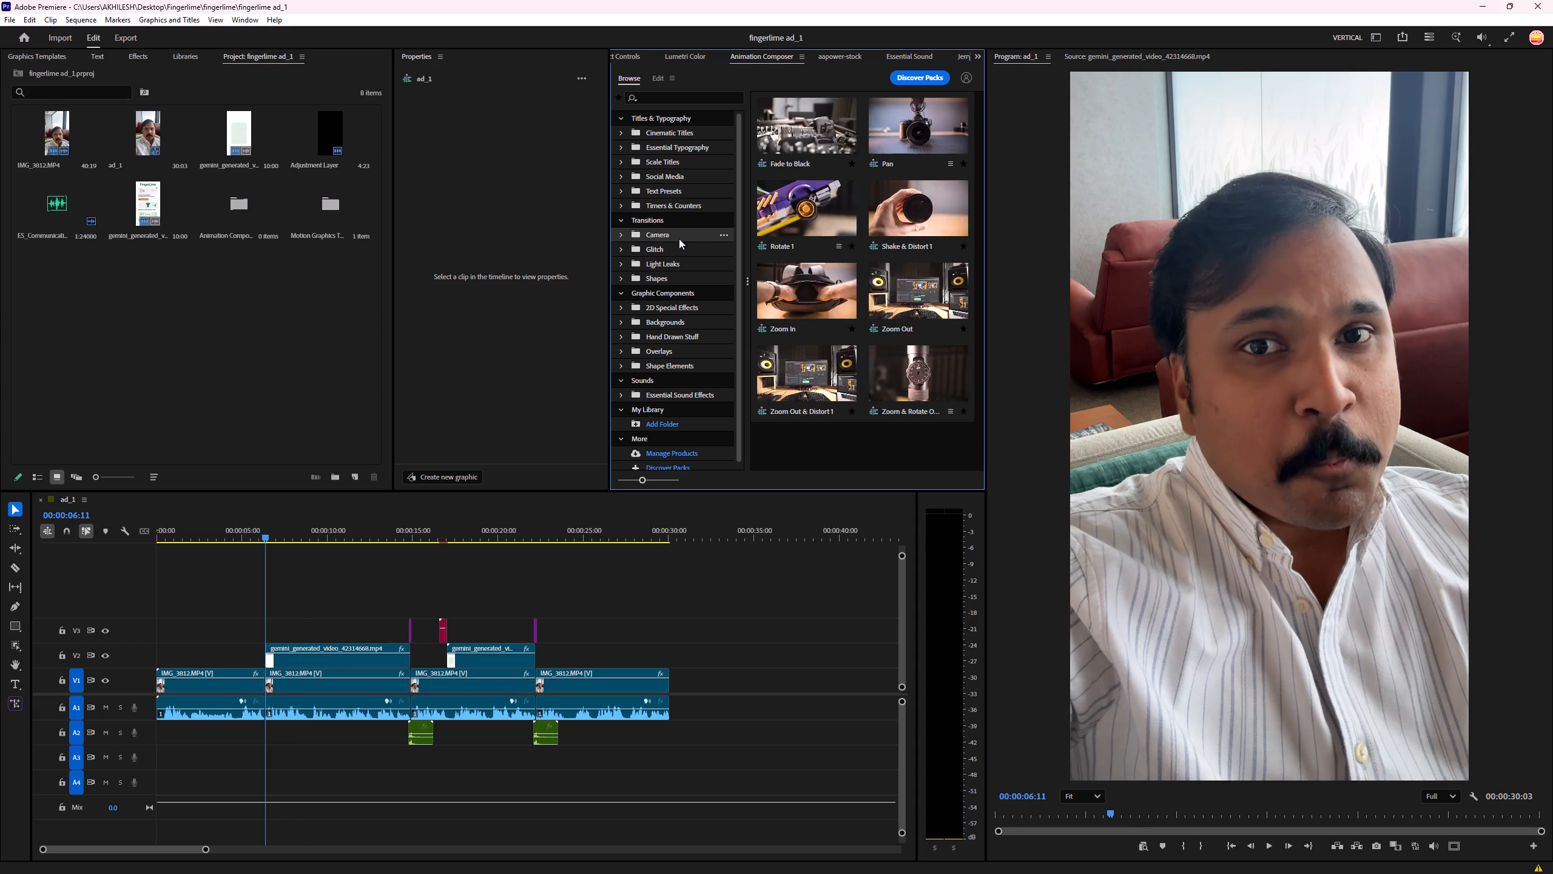
{"action": "left_click", "coordinate": [918, 137]}
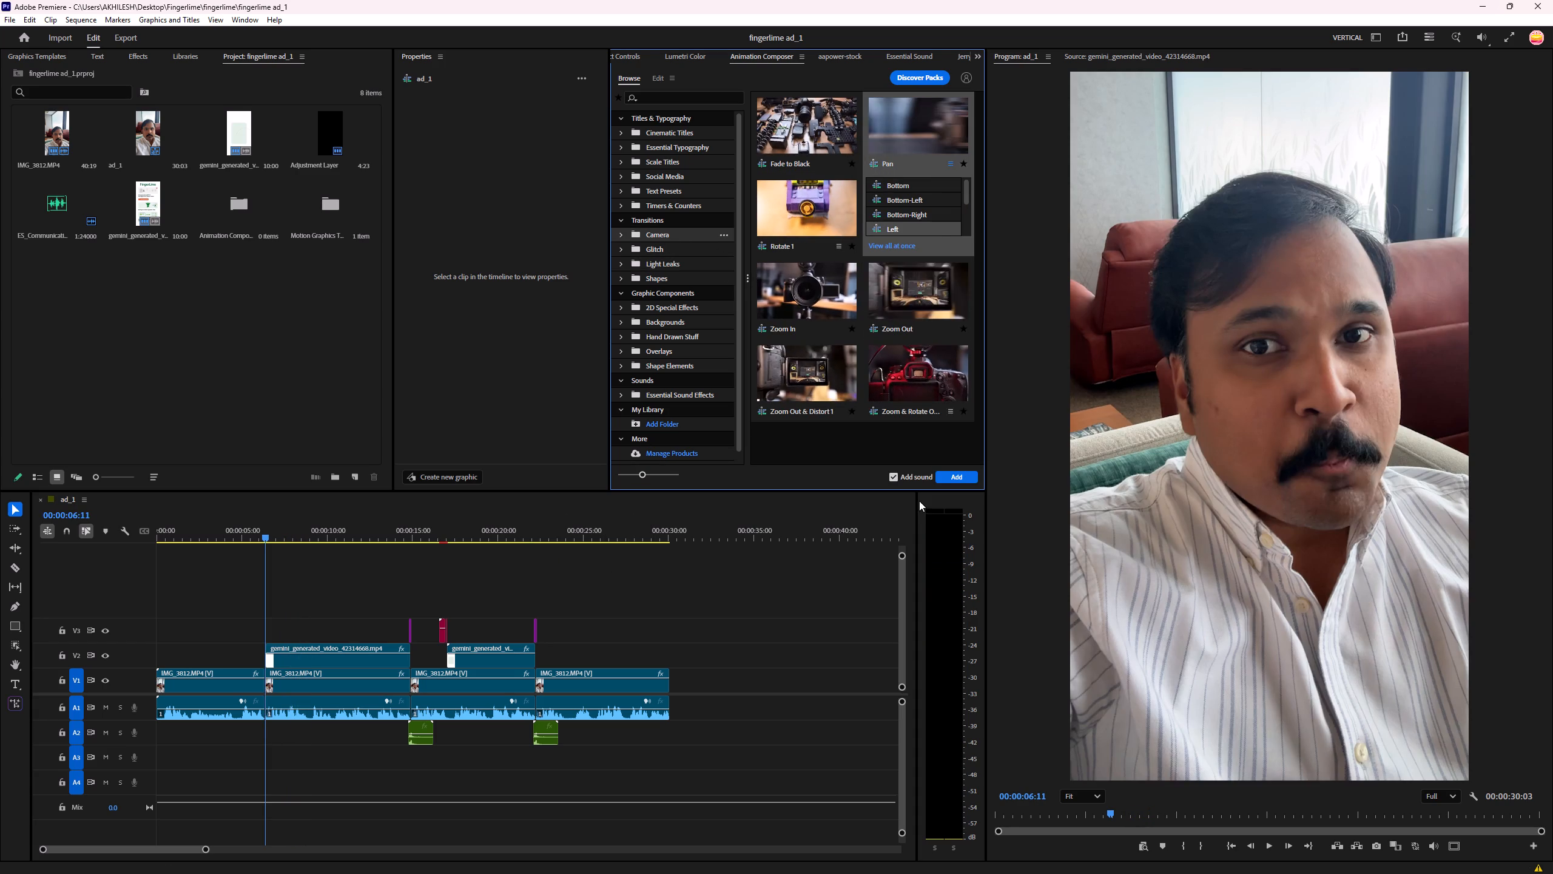
{"action": "left_click", "coordinate": [953, 476]}
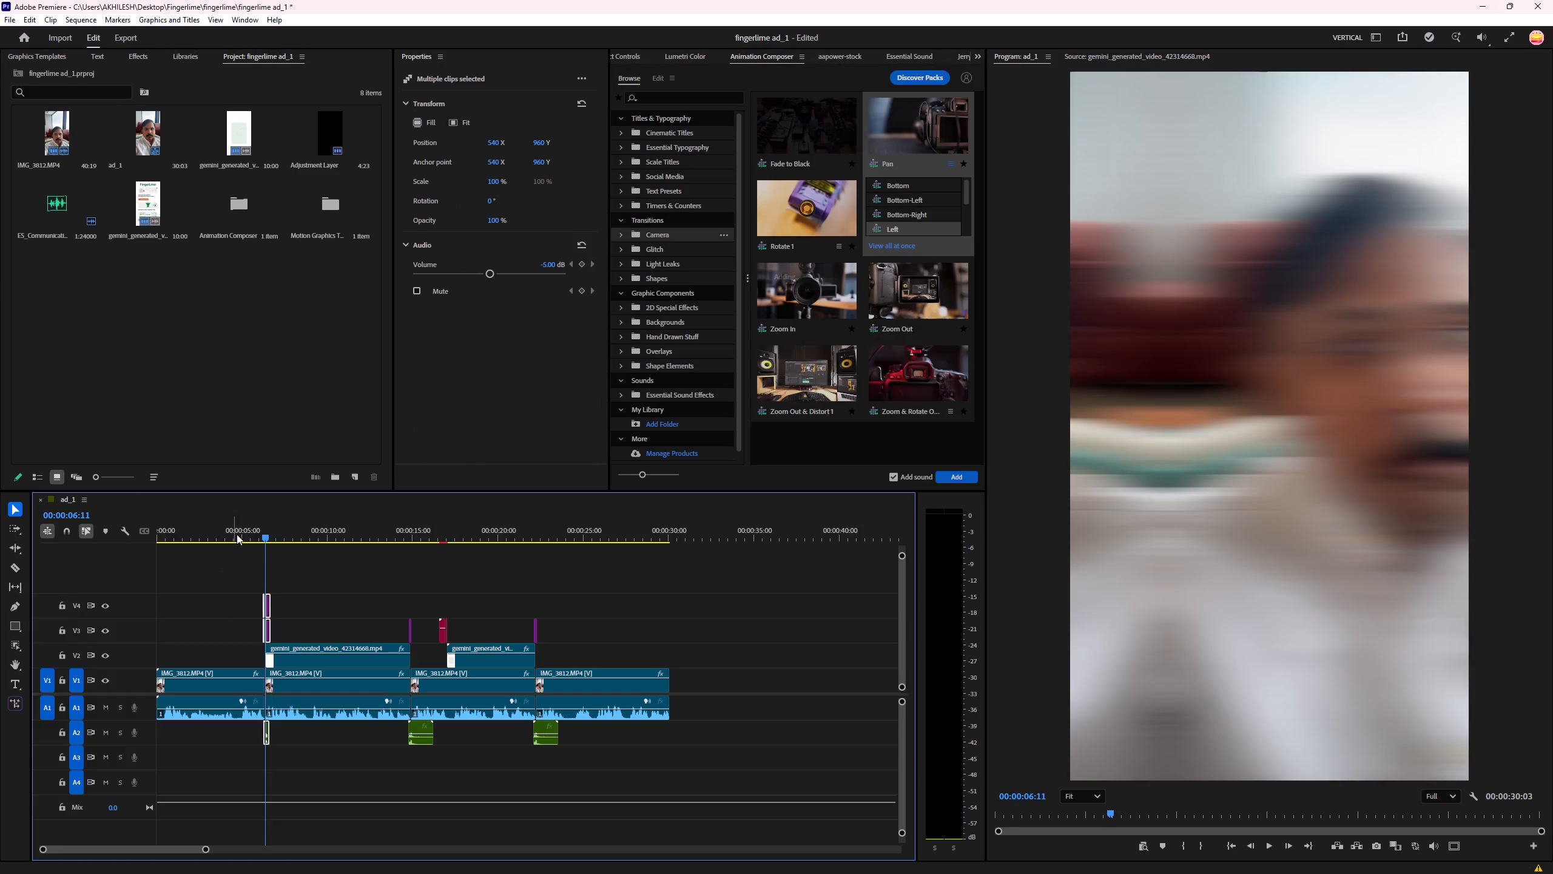
Play from shortly before the Pan transition to about 00:00:11:02 to check the transition and the overlay's timing.
{"action": "left_click", "coordinate": [238, 533]}
{"action": "left_click", "coordinate": [315, 578]}
{"action": "key", "text": "space"}
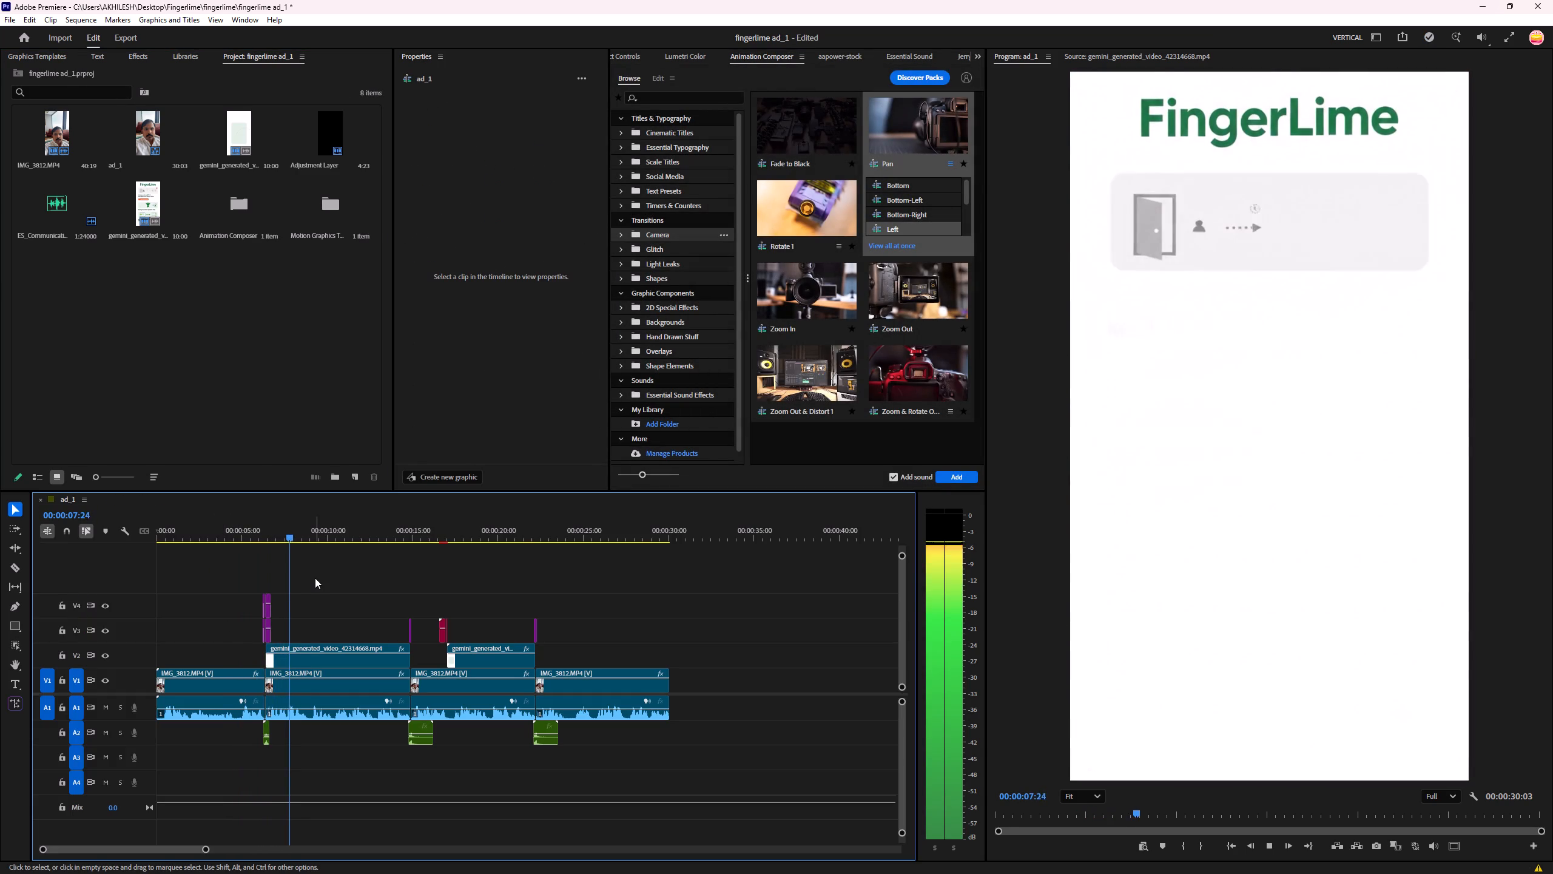
{"action": "key", "text": "space"}
{"action": "key", "text": "space"}
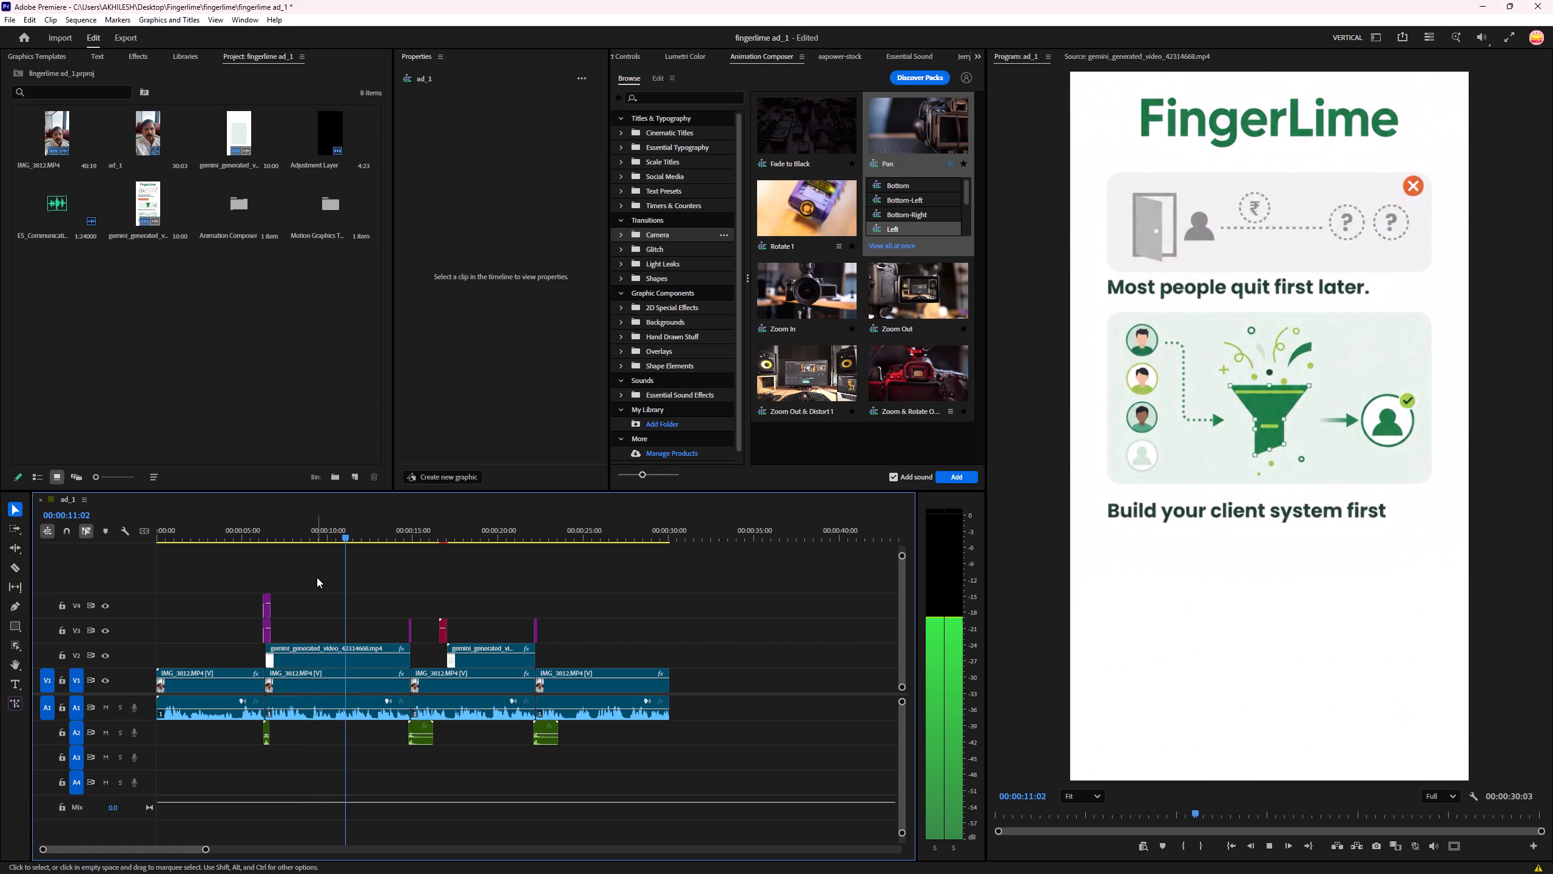
{"action": "key", "text": "space"}
Scrub the FingerLime overlay between about 00:00:08:02 and 00:00:10:03 to examine its text animation, and save the project.
{"action": "left_click_drag", "start_coordinate": [335, 536], "coordinate": [296, 543]}
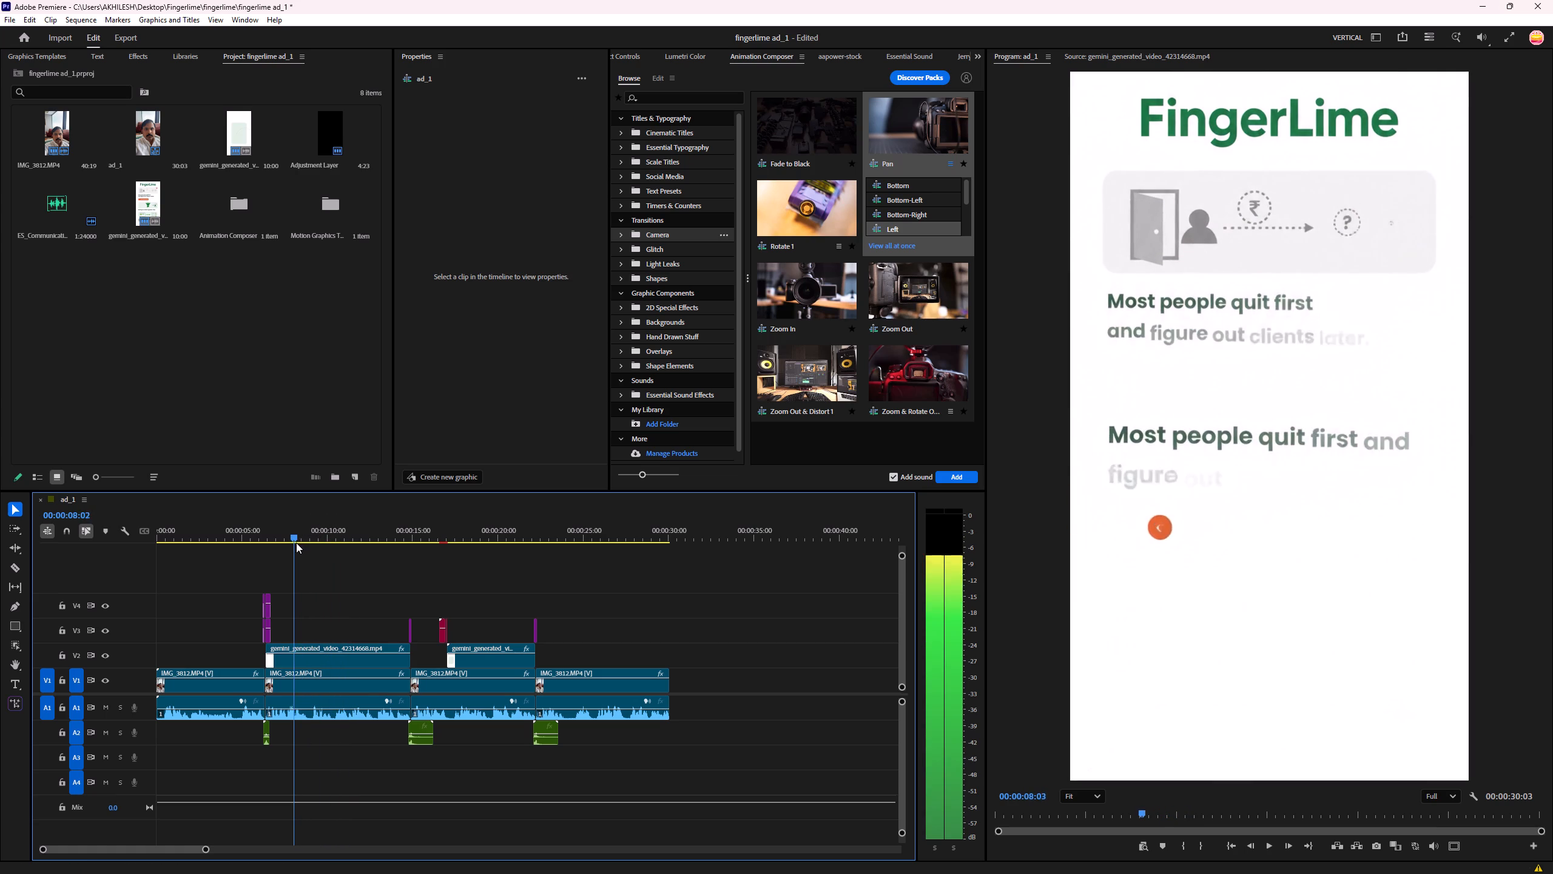
{"action": "left_click_drag", "start_coordinate": [296, 543], "coordinate": [316, 539]}
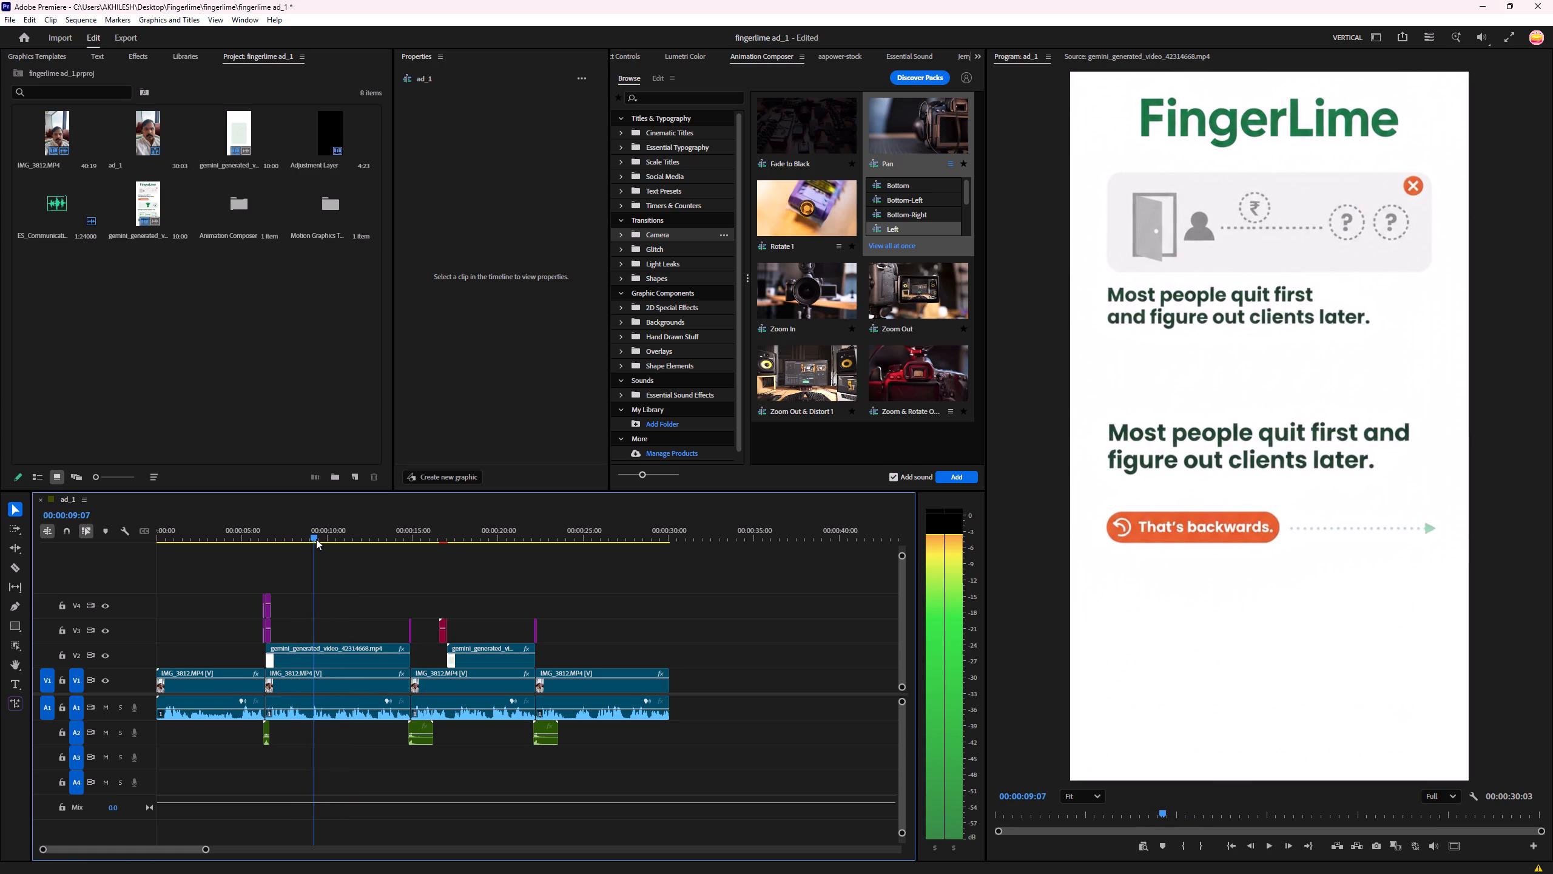
{"action": "left_click_drag", "start_coordinate": [316, 539], "coordinate": [318, 538]}
{"action": "key", "text": "ctrl+s"}
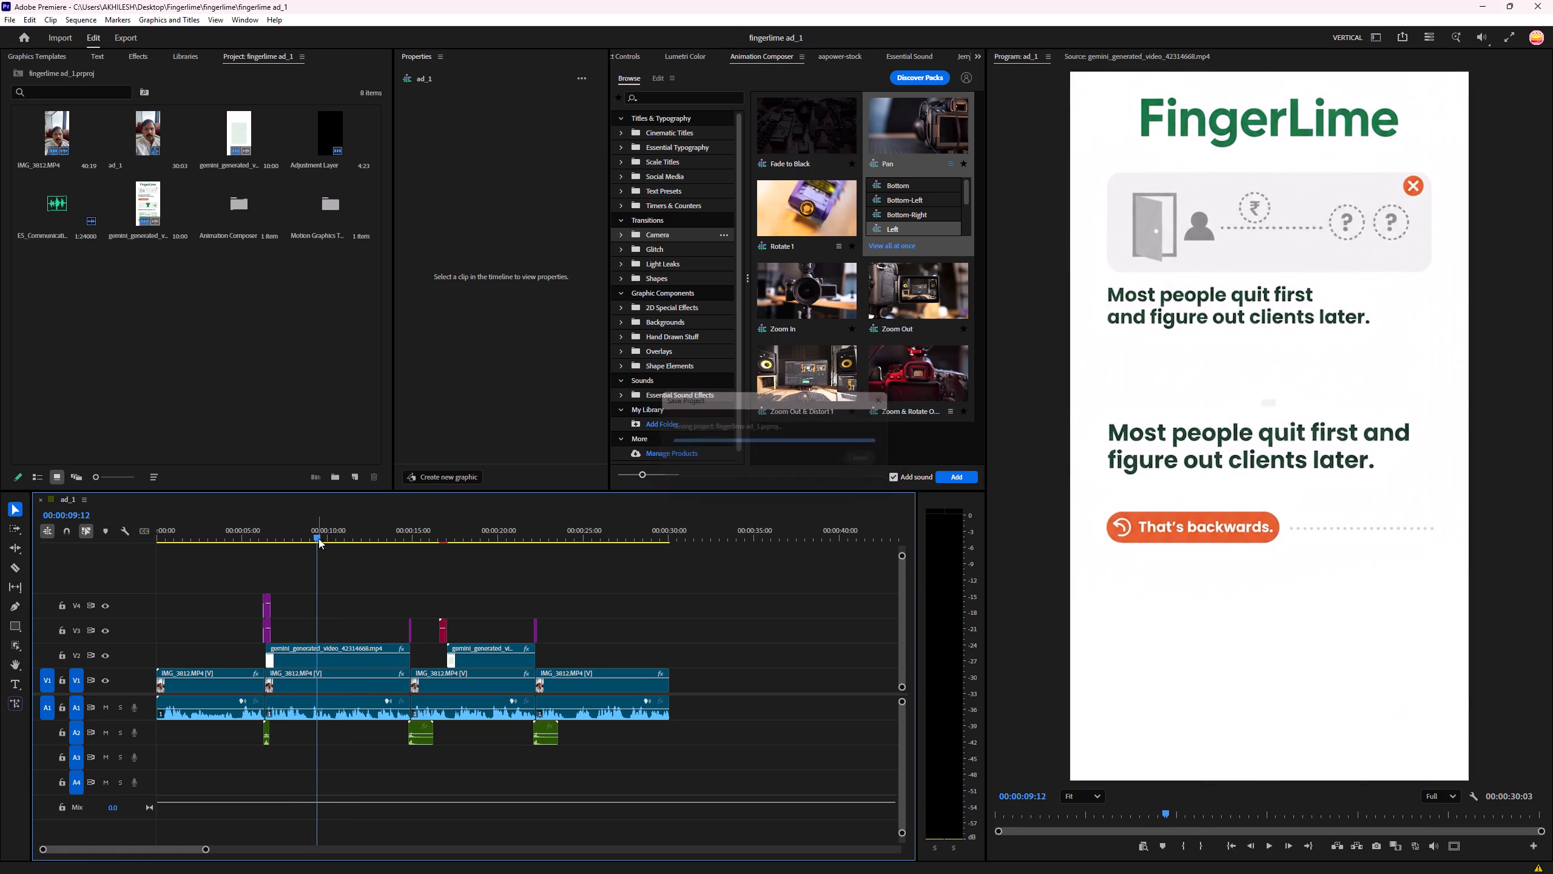
{"action": "left_click", "coordinate": [318, 538]}
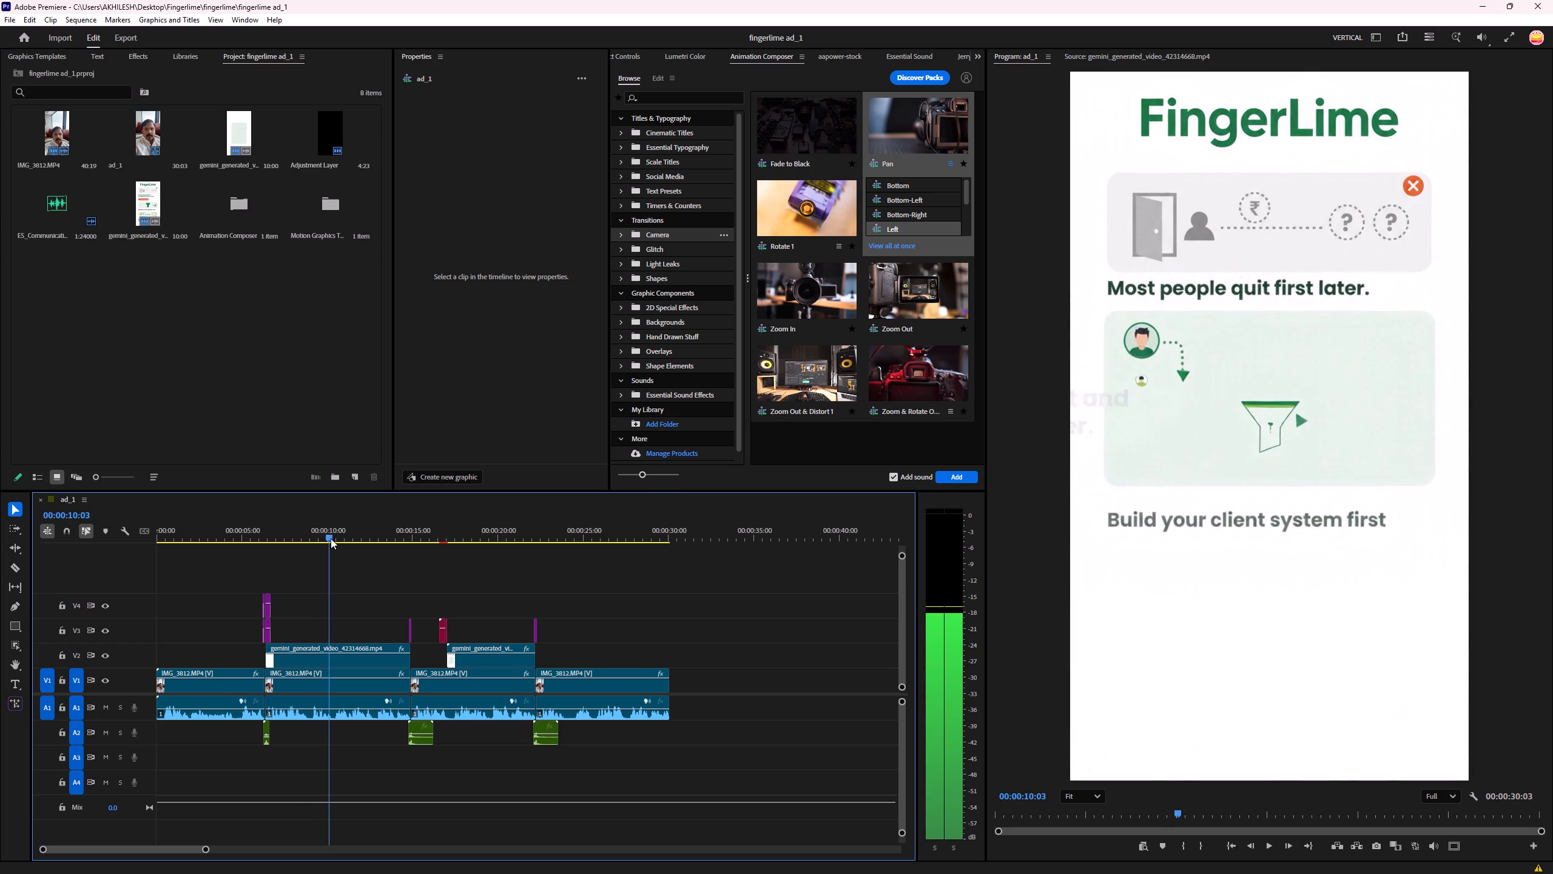
{"action": "key", "text": "ctrl+s"}
{"action": "left_click", "coordinate": [333, 580], "text": "ctrl"}
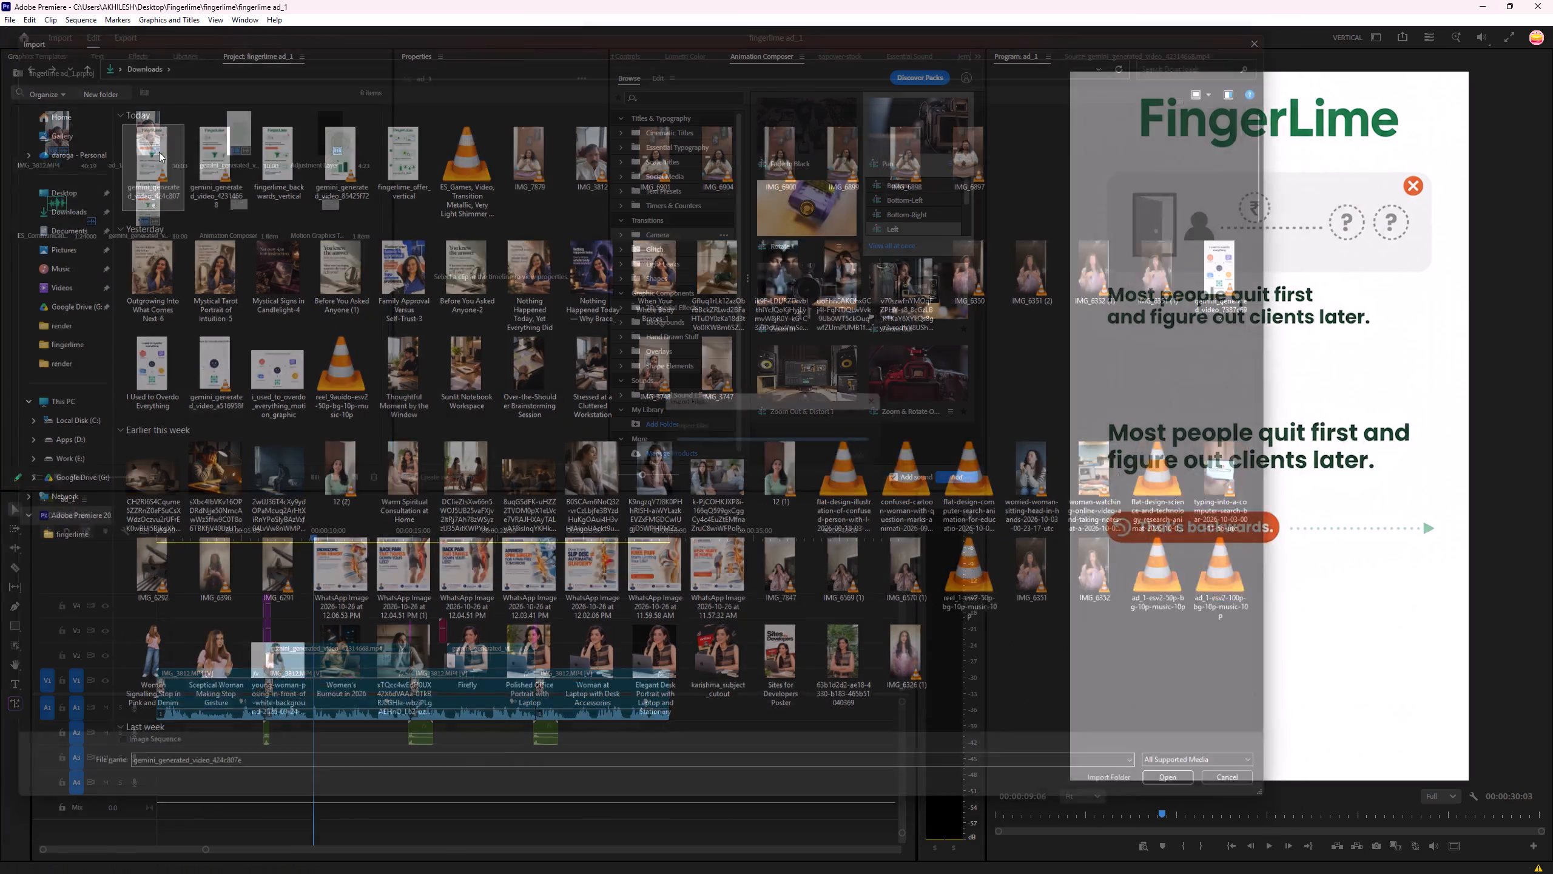
Overlay only the video of the imported FingerLime clip on V2, replacing the first infographic clip after about 6 seconds.
{"action": "double_click", "coordinate": [39, 271]}
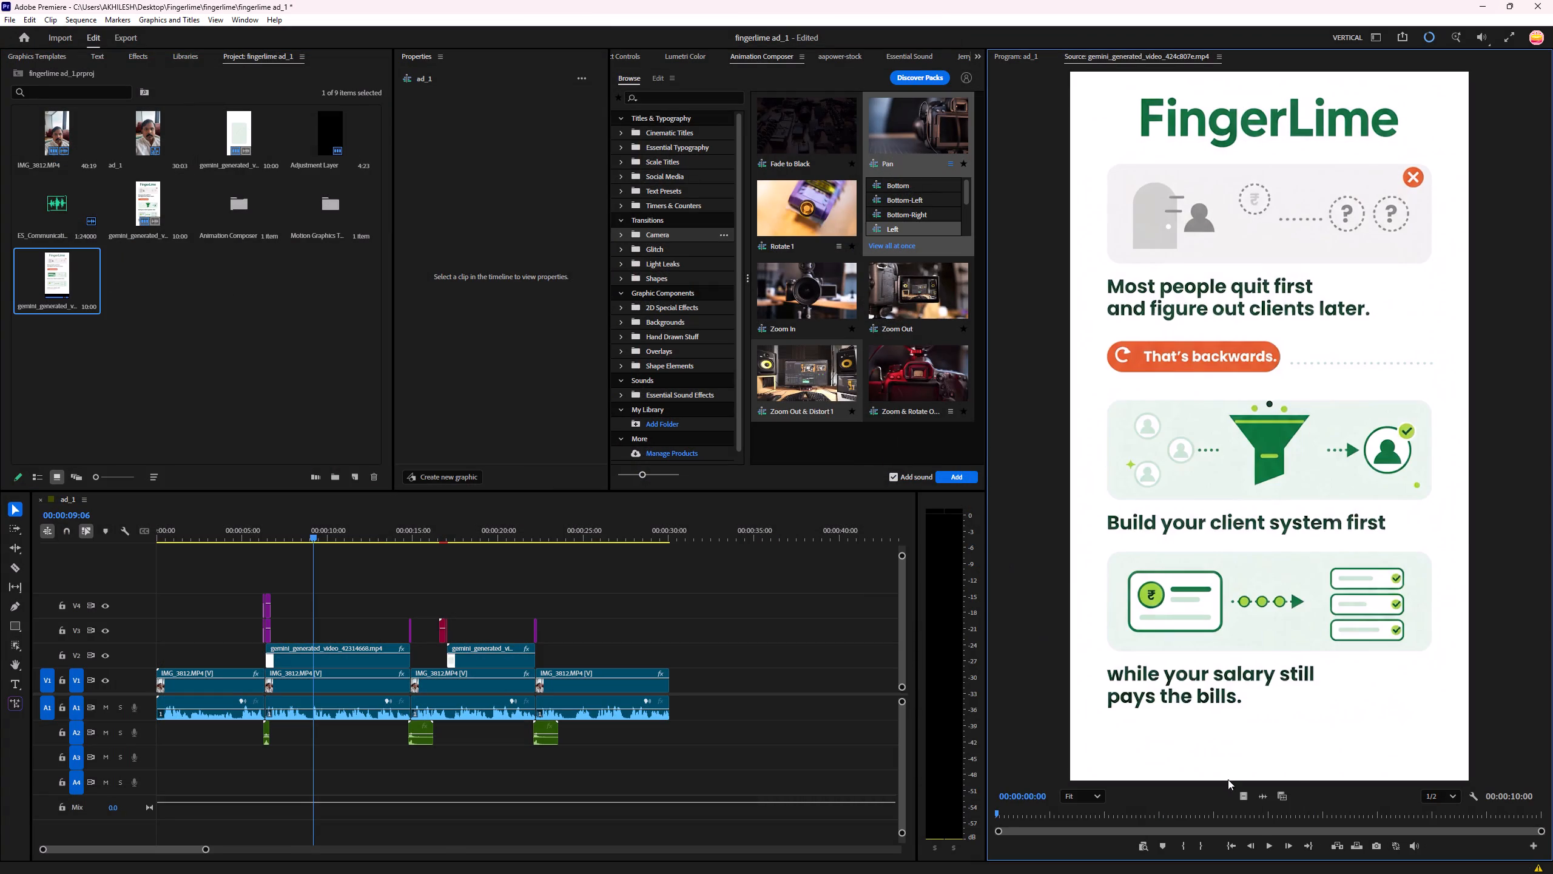
{"action": "left_click_drag", "start_coordinate": [1248, 801], "coordinate": [264, 671]}
{"action": "left_click_drag", "start_coordinate": [264, 671], "coordinate": [266, 663]}
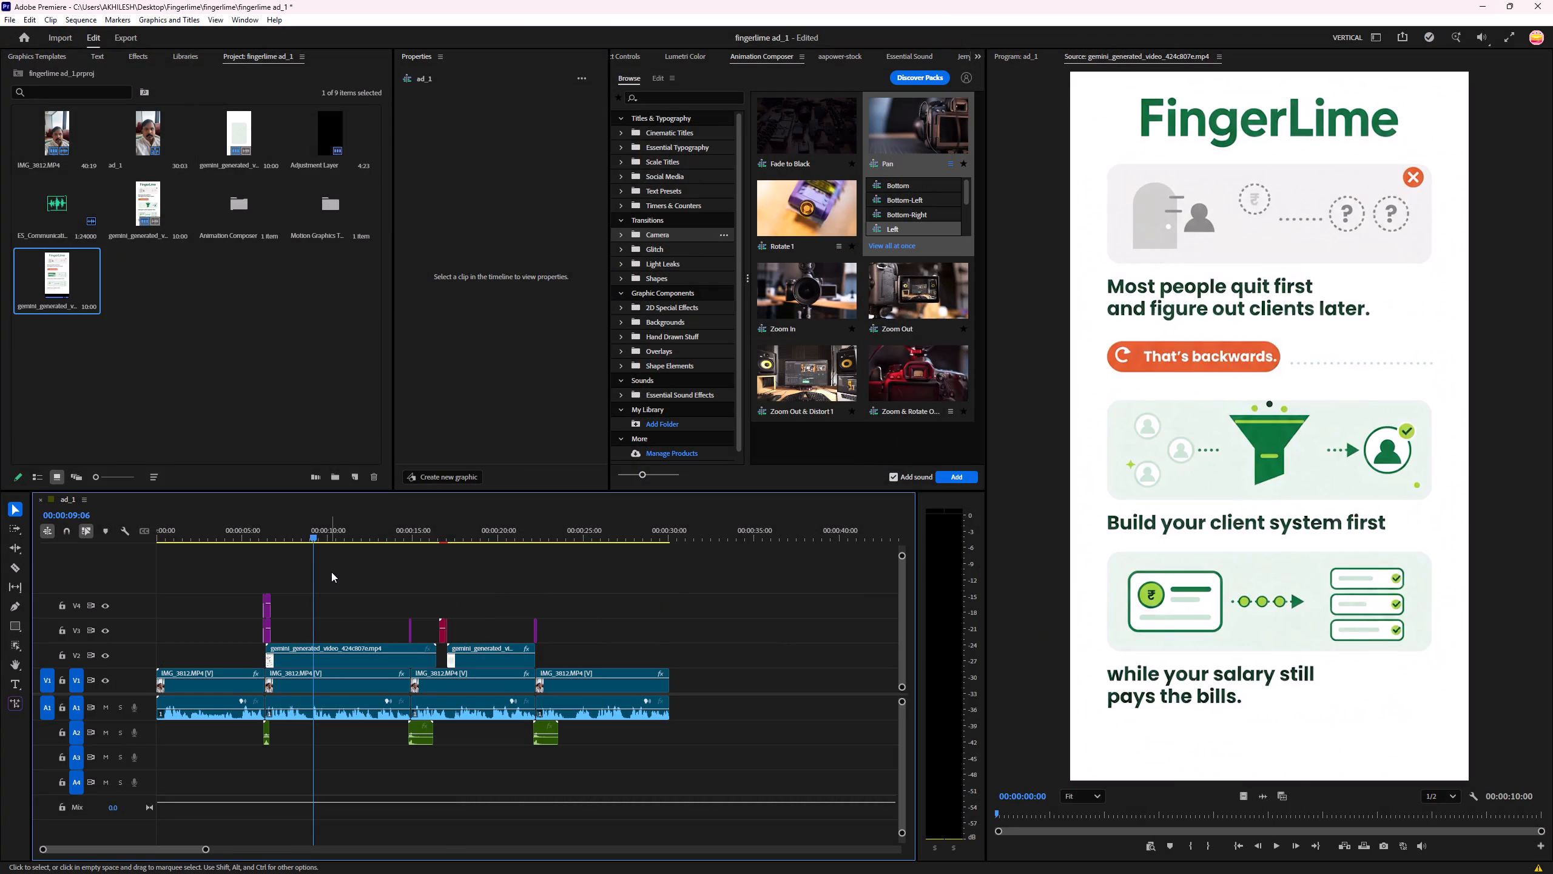
Nudge the new V2 infographic clip earlier so it starts at the V1 cut at 00:00:06:11.
{"action": "left_click", "coordinate": [331, 572]}
{"action": "key", "text": "equal"}
{"action": "key", "text": "equal"}
{"action": "key", "text": "equal"}
{"action": "scroll", "coordinate": [299, 664], "scroll_direction": "up", "scroll_amount": 4}
{"action": "scroll", "coordinate": [299, 663], "scroll_direction": "down", "scroll_amount": 1}
{"action": "scroll", "coordinate": [299, 663], "scroll_direction": "up", "scroll_amount": 2}
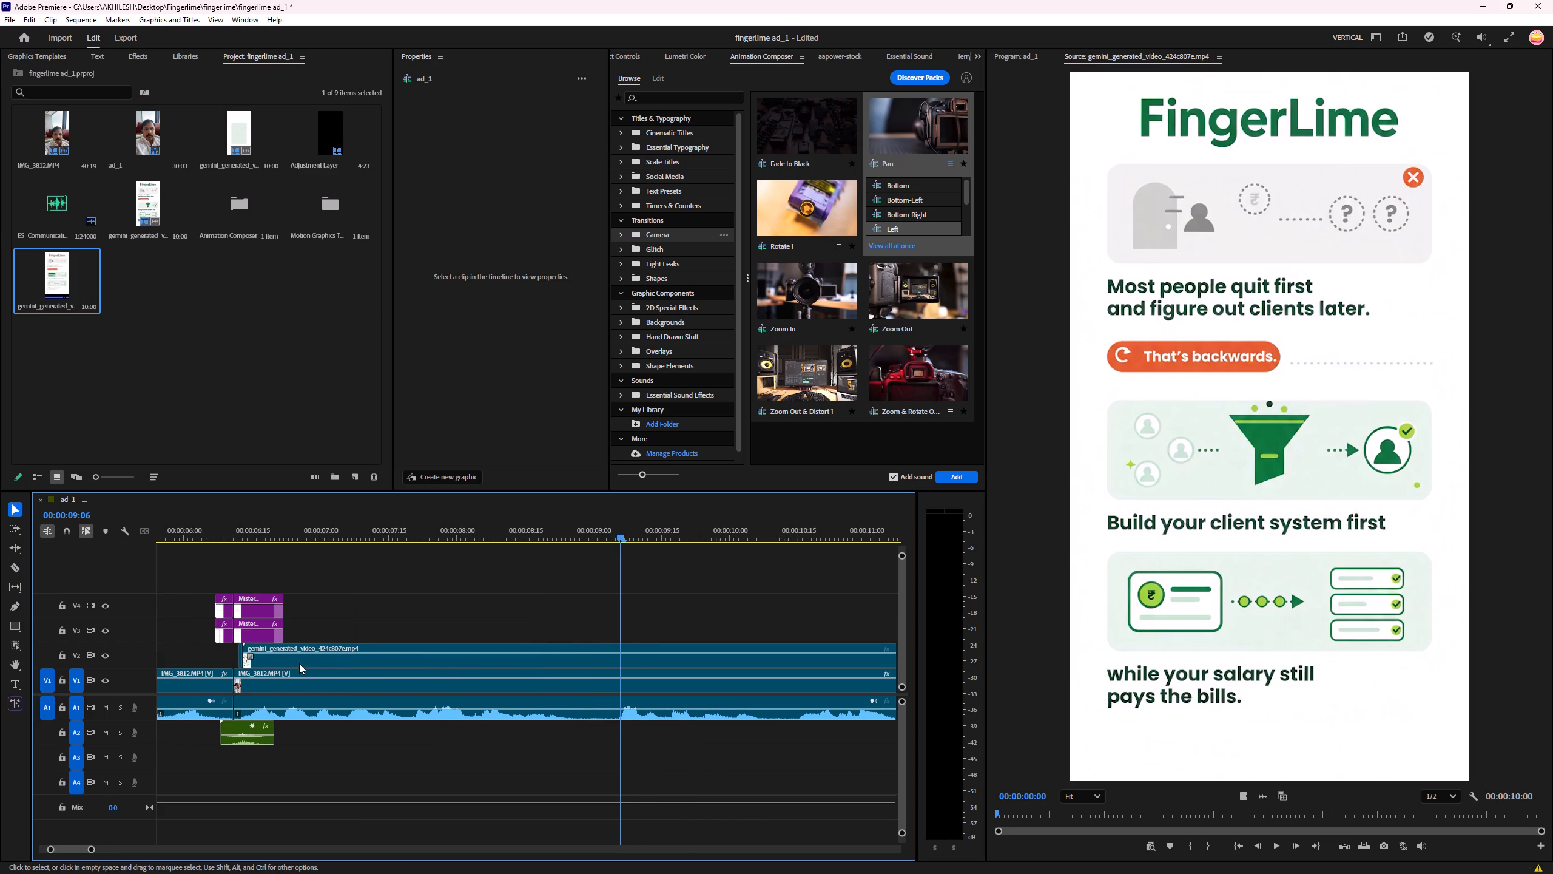
{"action": "key", "text": "Up"}
{"action": "key", "text": "Up"}
{"action": "left_click_drag", "start_coordinate": [286, 666], "coordinate": [277, 666]}
{"action": "left_click", "coordinate": [322, 619]}
{"action": "type", "text": "--"}
{"action": "key", "text": "minus"}
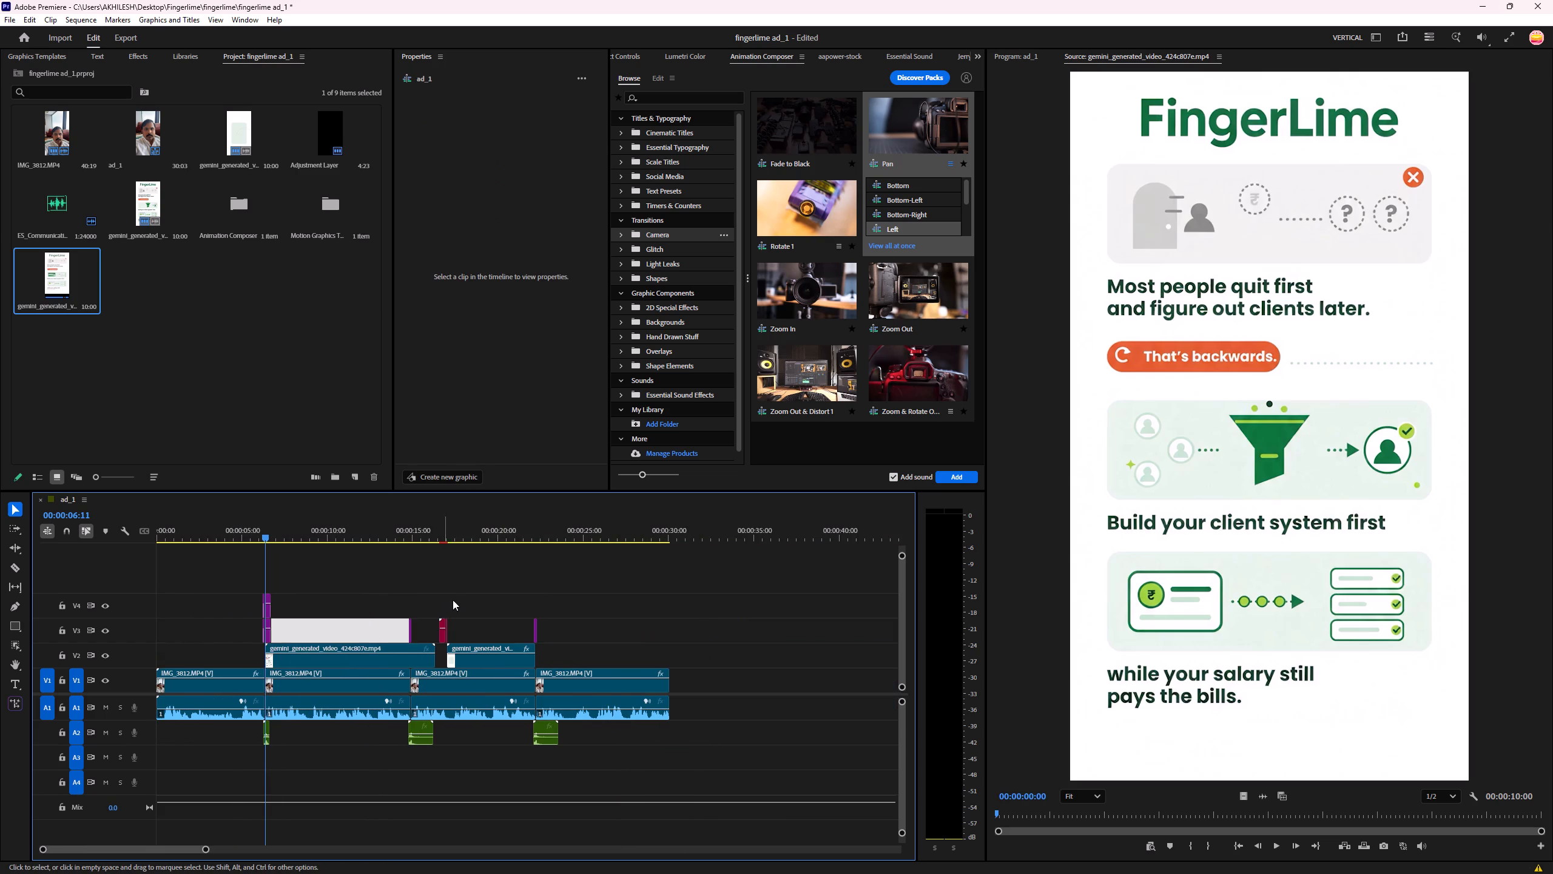
Find where the logo stands alone after the fade, split the new V2 clip at 00:00:07:02 and delete its opening part.
{"action": "left_click", "coordinate": [426, 588]}
{"action": "key", "text": "space"}
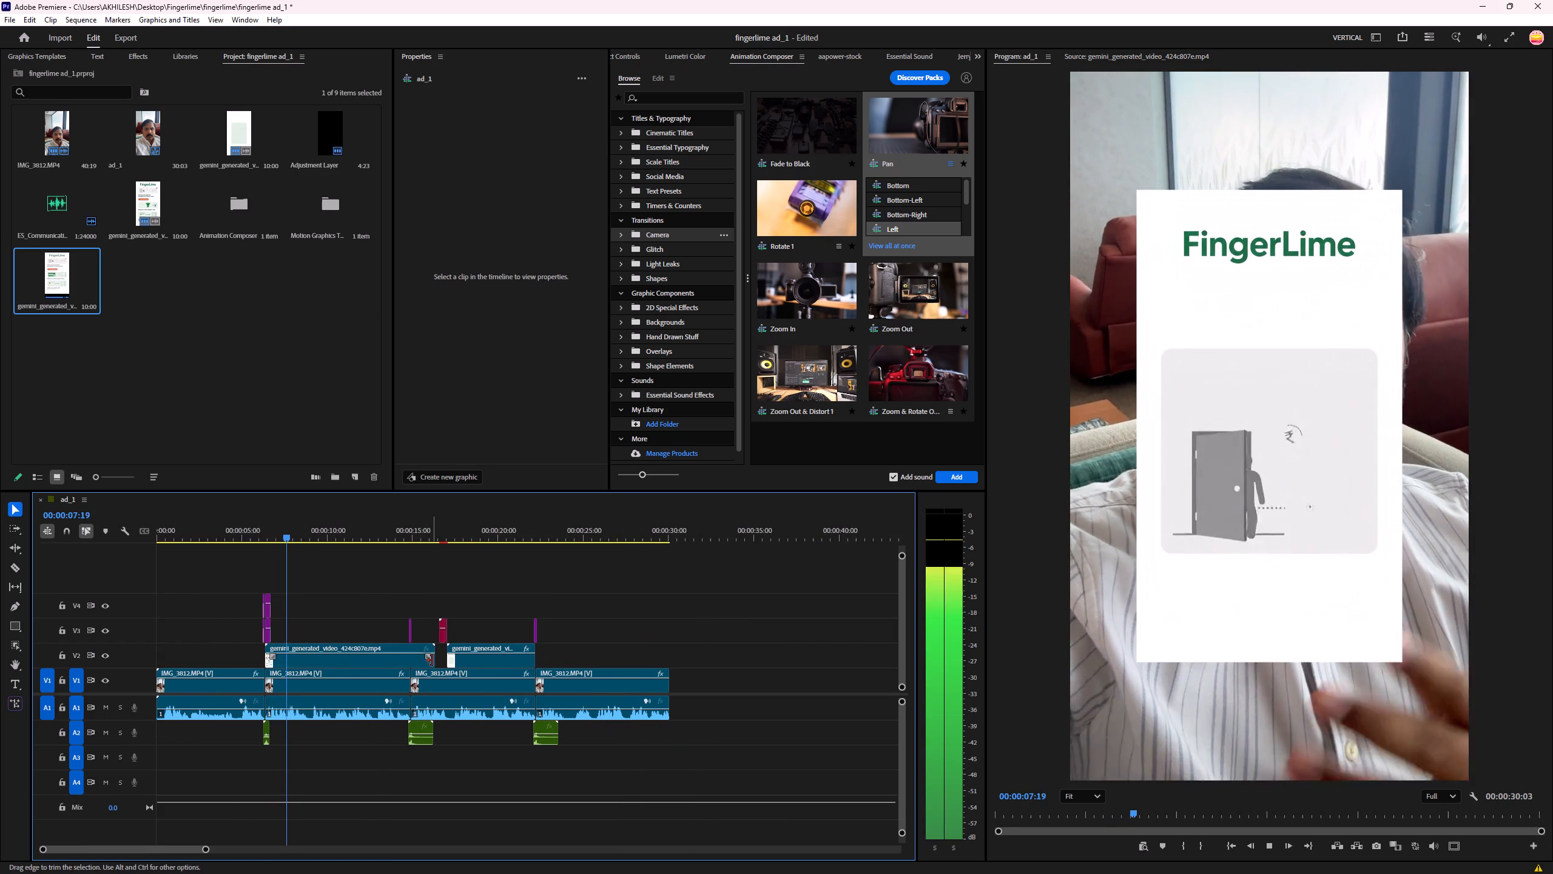
{"action": "left_click", "coordinate": [369, 657]}
{"action": "left_click", "coordinate": [466, 126]}
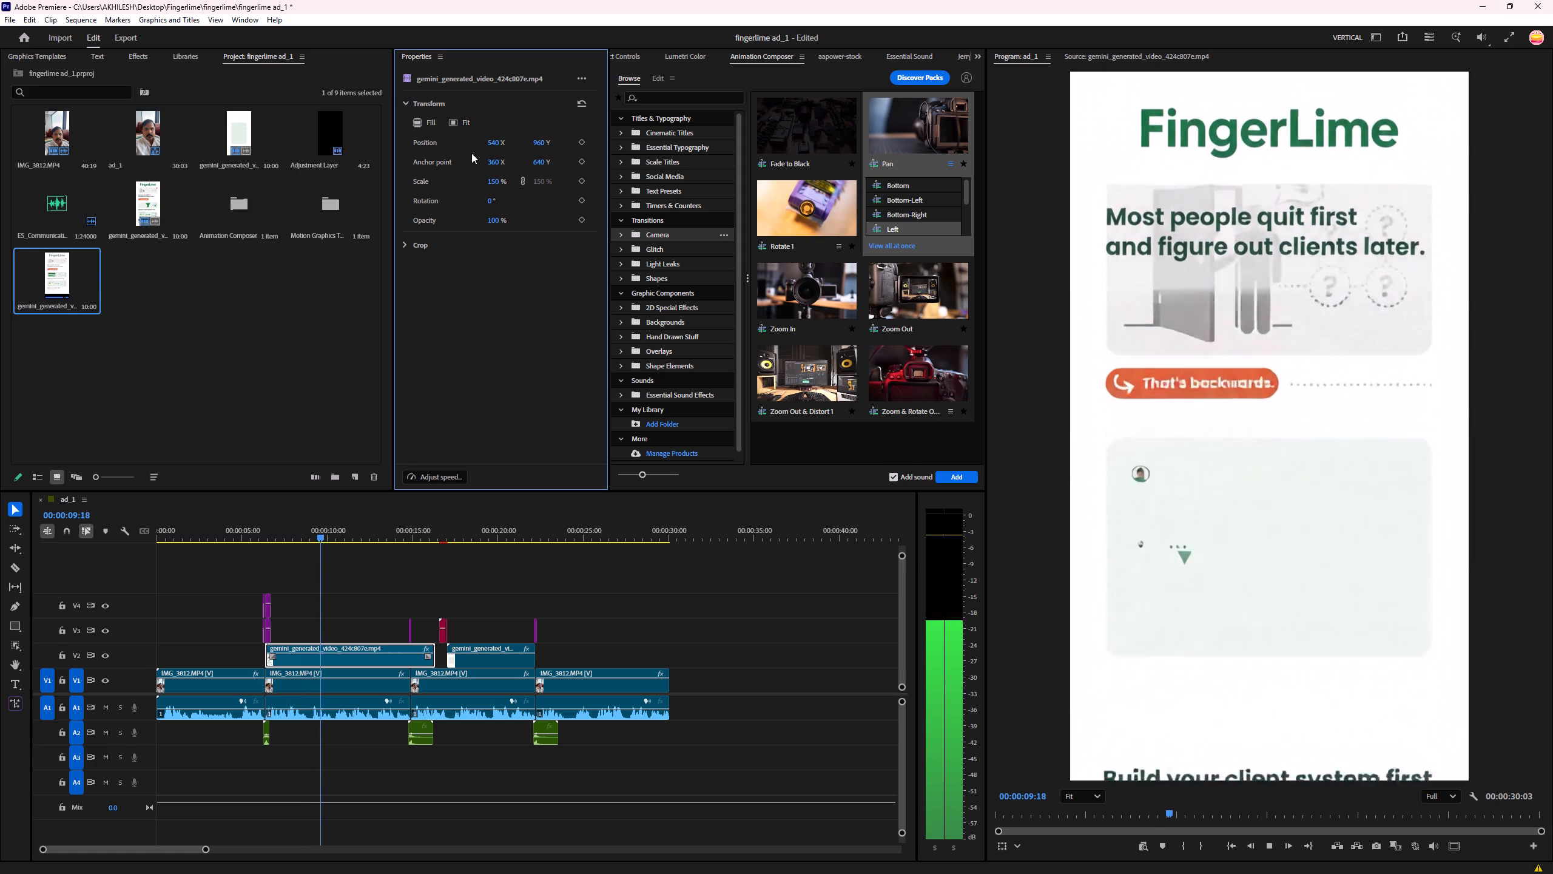
{"action": "key", "text": "space"}
{"action": "left_click_drag", "start_coordinate": [309, 536], "coordinate": [303, 536]}
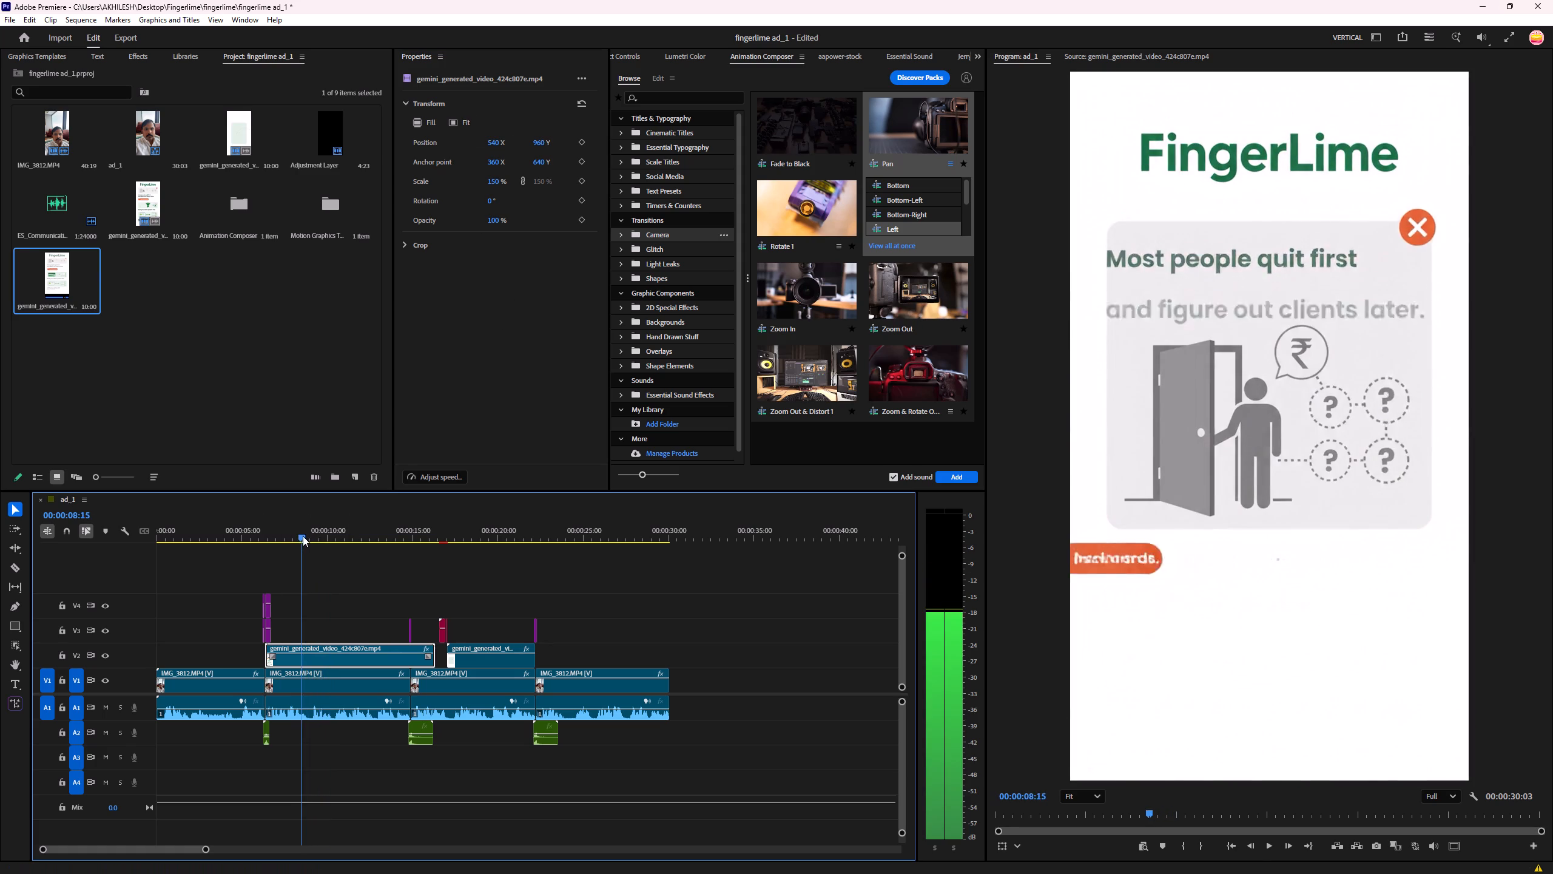
{"action": "left_click_drag", "start_coordinate": [303, 536], "coordinate": [286, 539]}
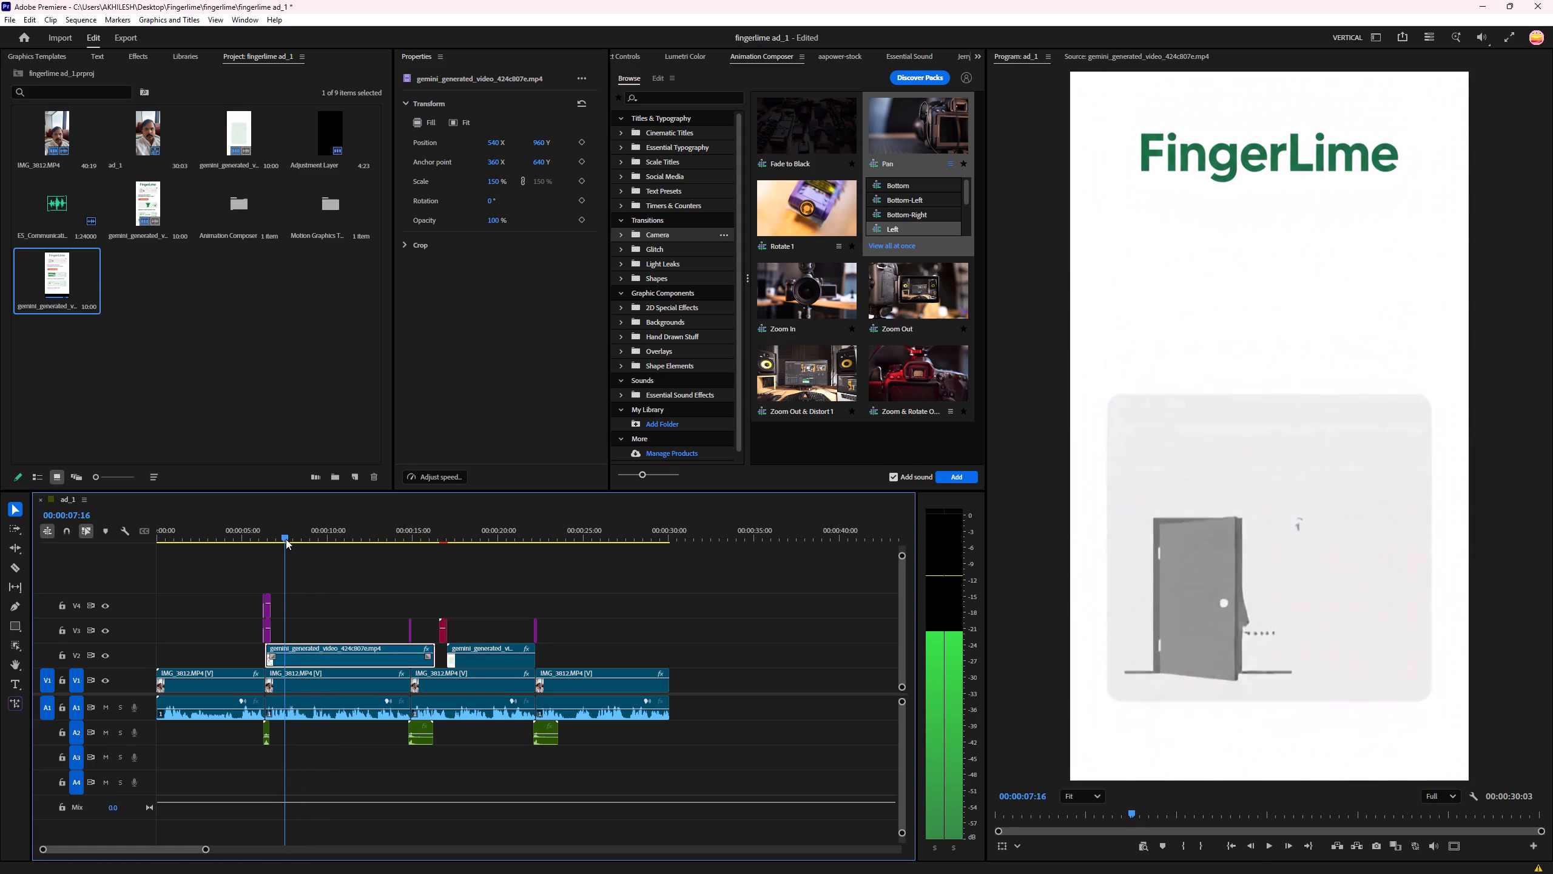
{"action": "left_click_drag", "start_coordinate": [286, 539], "coordinate": [283, 540]}
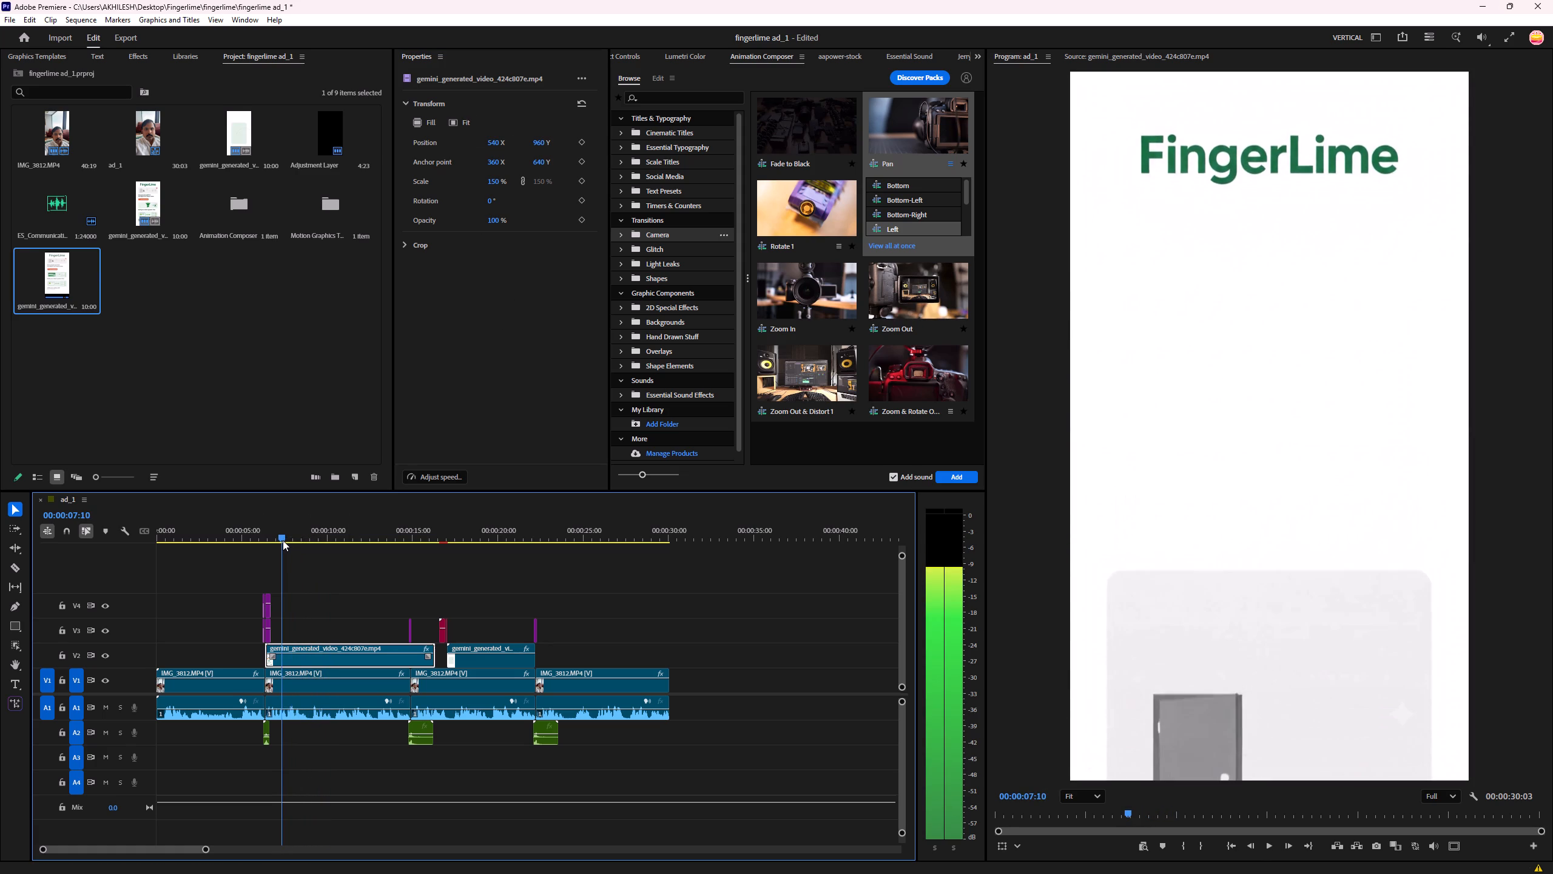
{"action": "left_click_drag", "start_coordinate": [283, 540], "coordinate": [275, 541]}
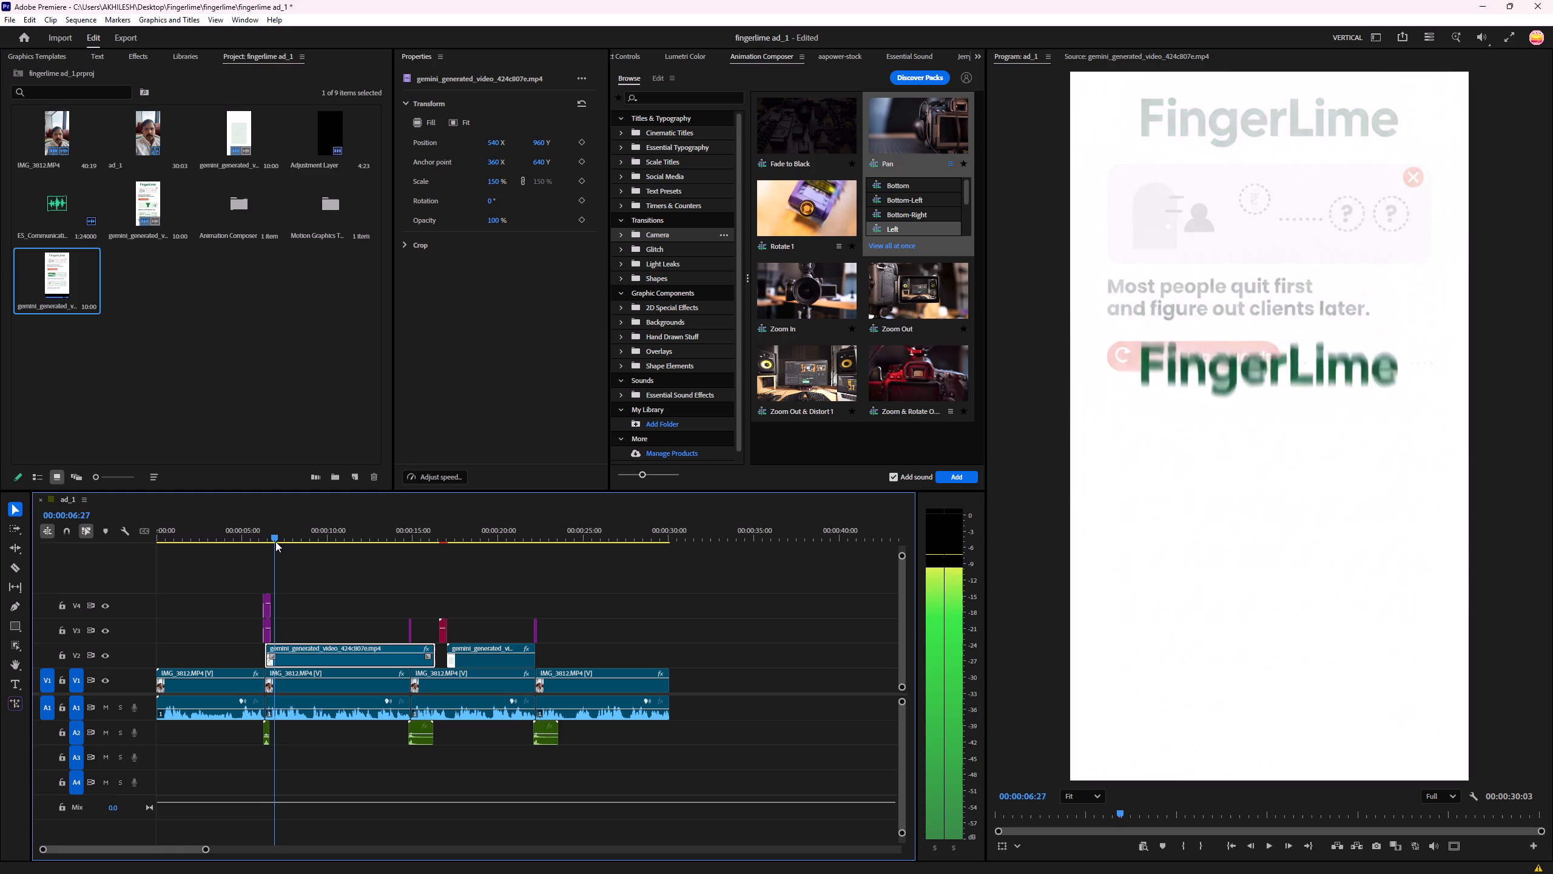
{"action": "left_click_drag", "start_coordinate": [275, 541], "coordinate": [277, 543]}
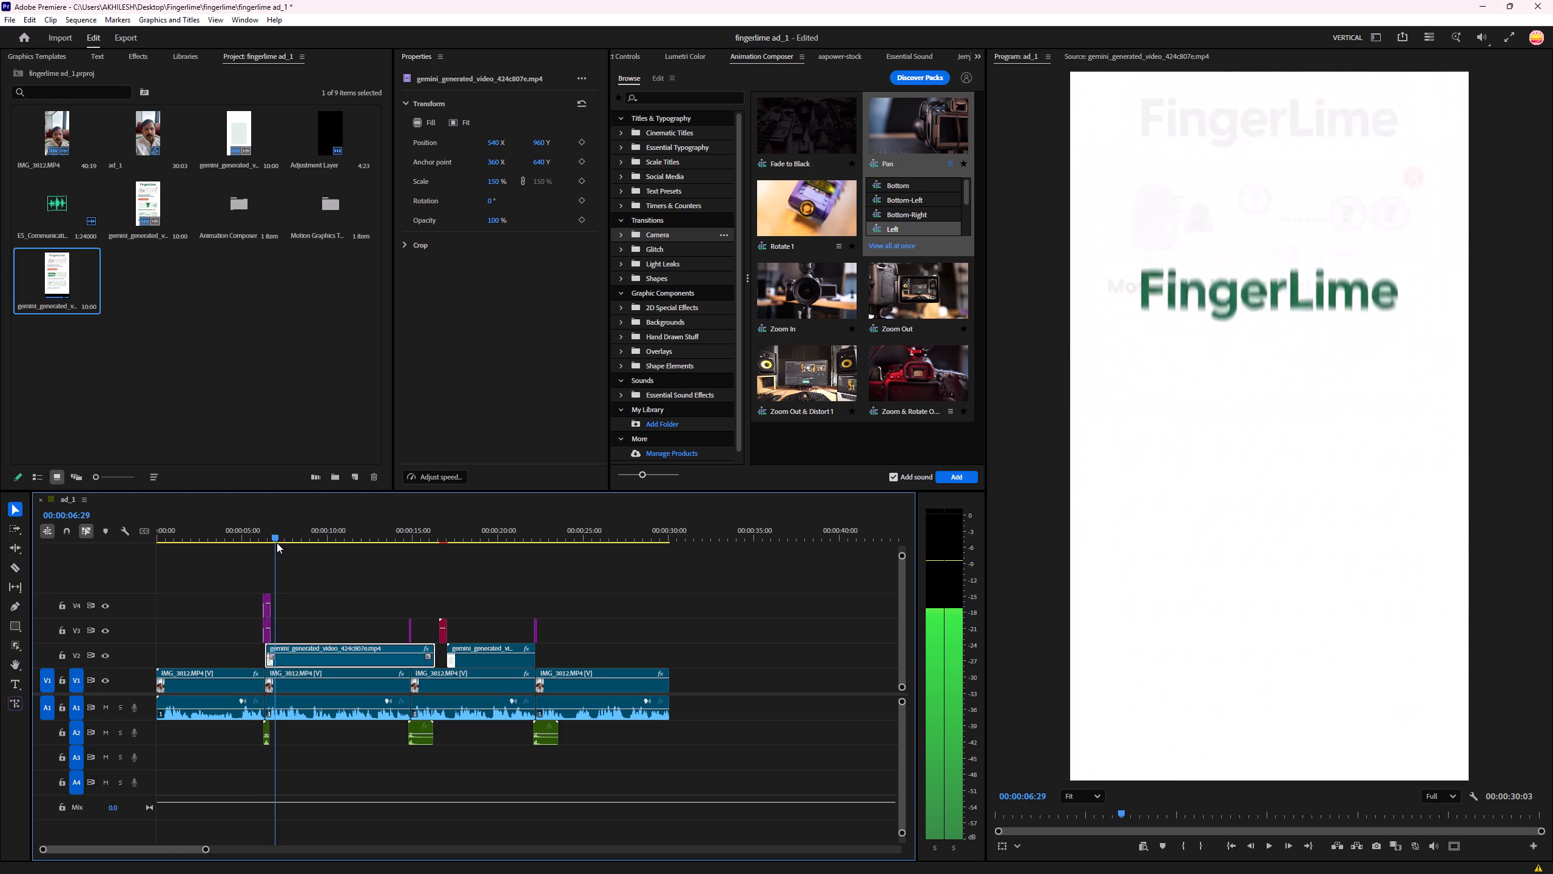
{"action": "left_click_drag", "start_coordinate": [277, 543], "coordinate": [275, 543]}
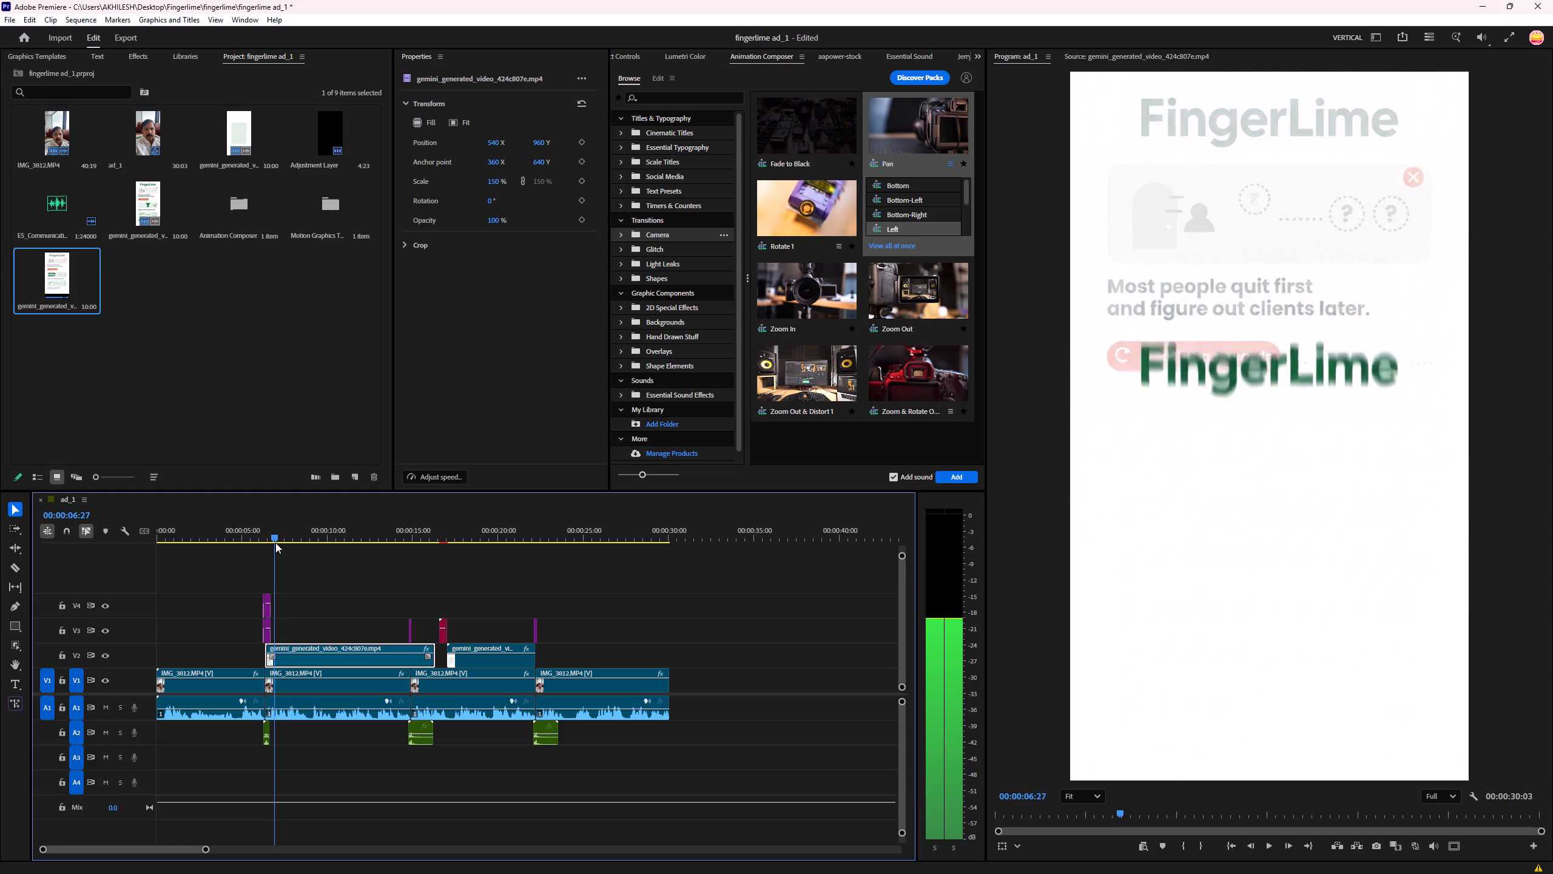
{"action": "left_click_drag", "start_coordinate": [275, 543], "coordinate": [278, 542]}
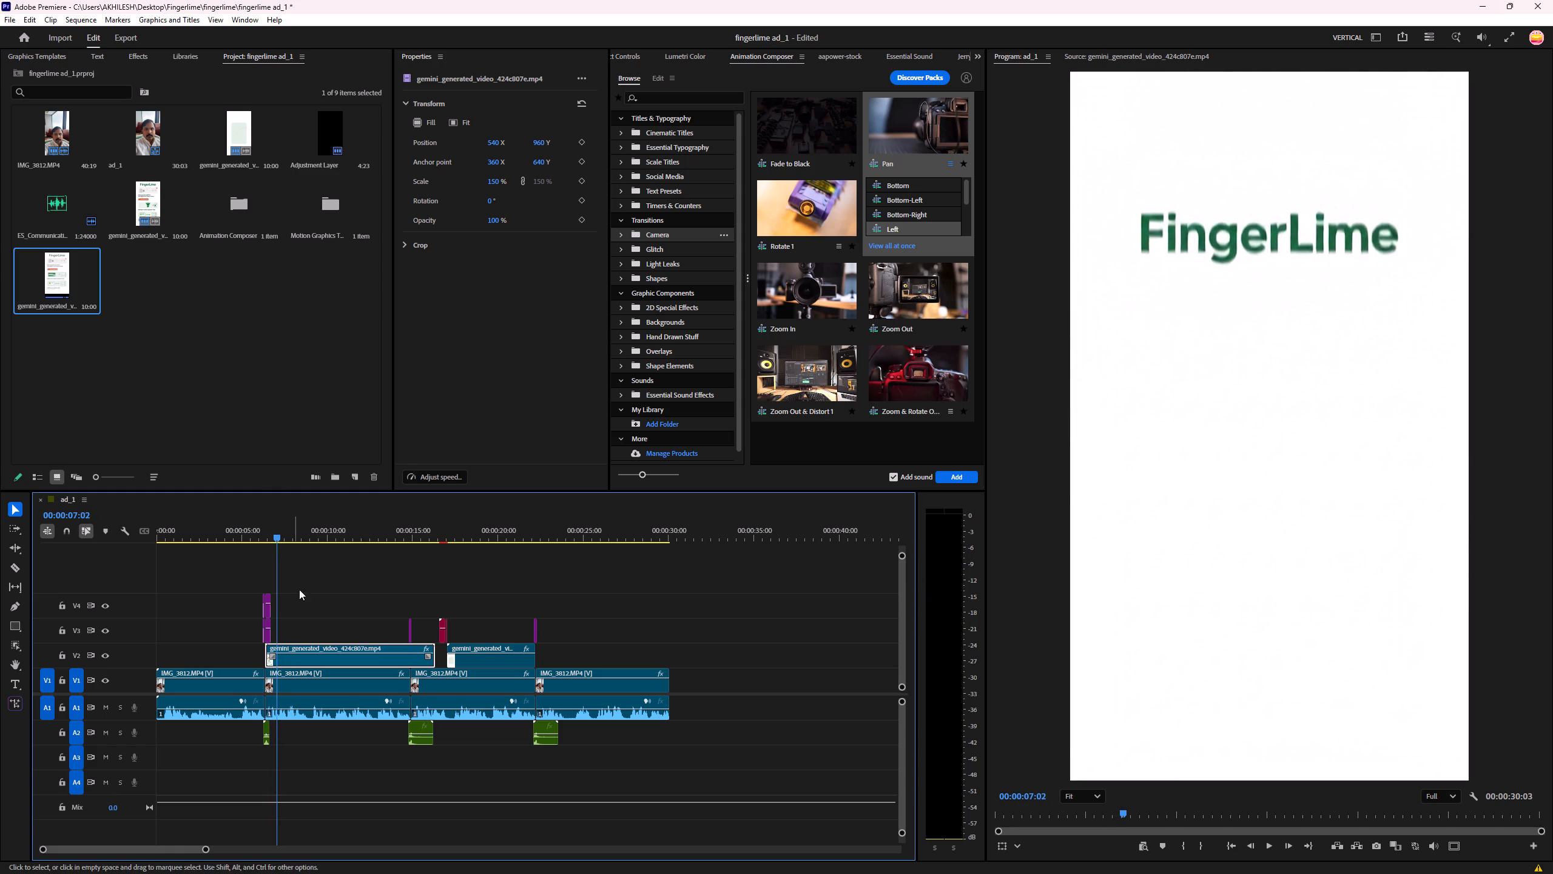
{"action": "key", "text": "ctrl+k"}
{"action": "key", "text": "BackSpace"}
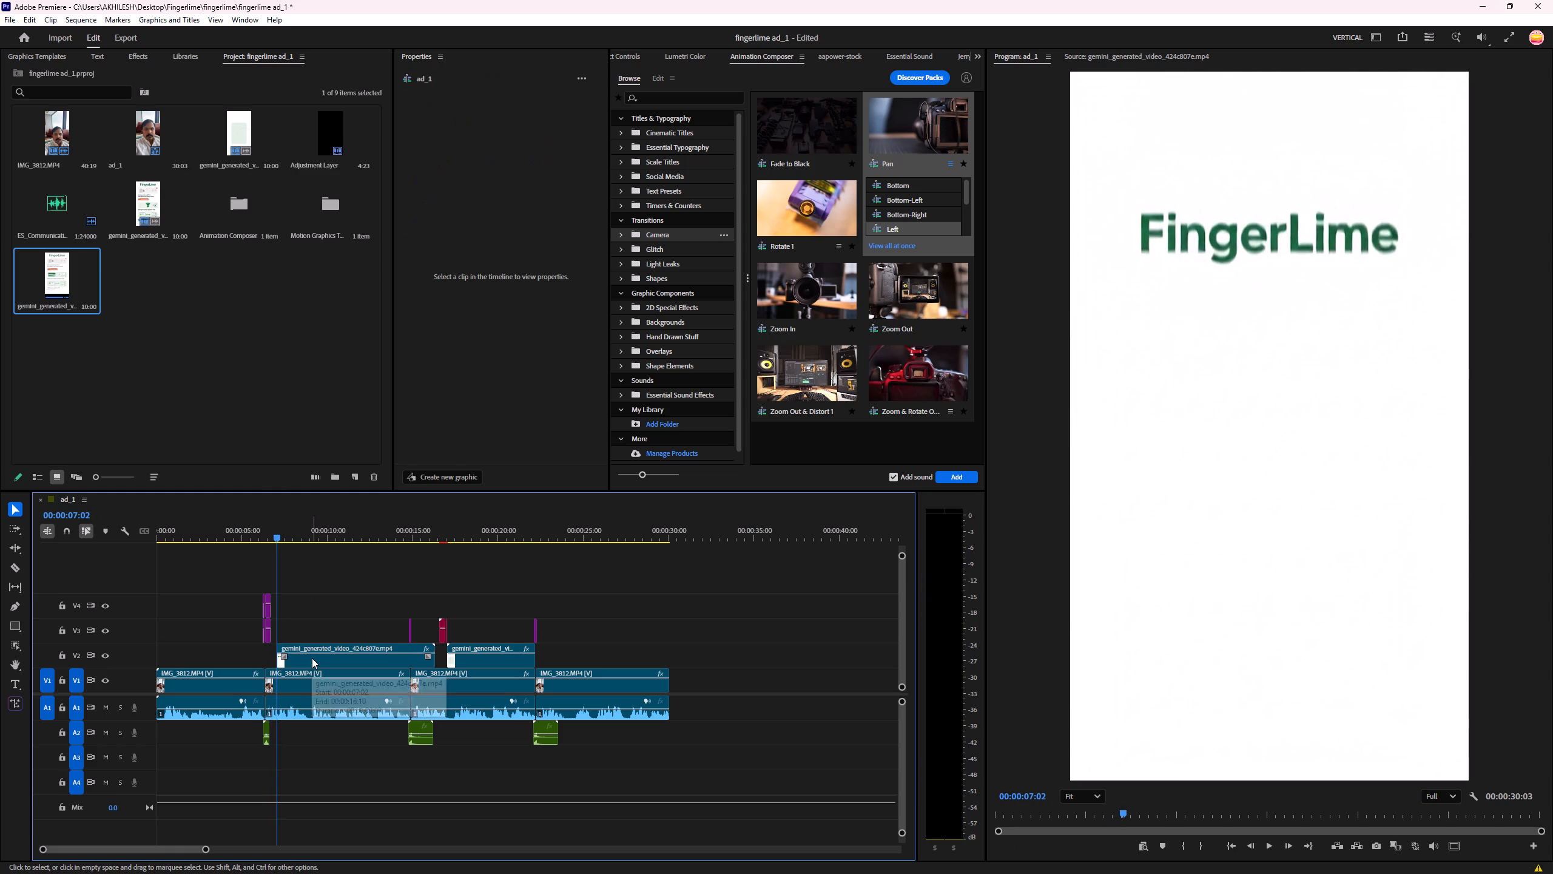
Move the remaining V2 infographic clip back to the V1 cut at 00:00:06:11 to close the gap.
{"action": "left_click_drag", "start_coordinate": [312, 658], "coordinate": [300, 657]}
{"action": "left_click", "coordinate": [272, 655]}
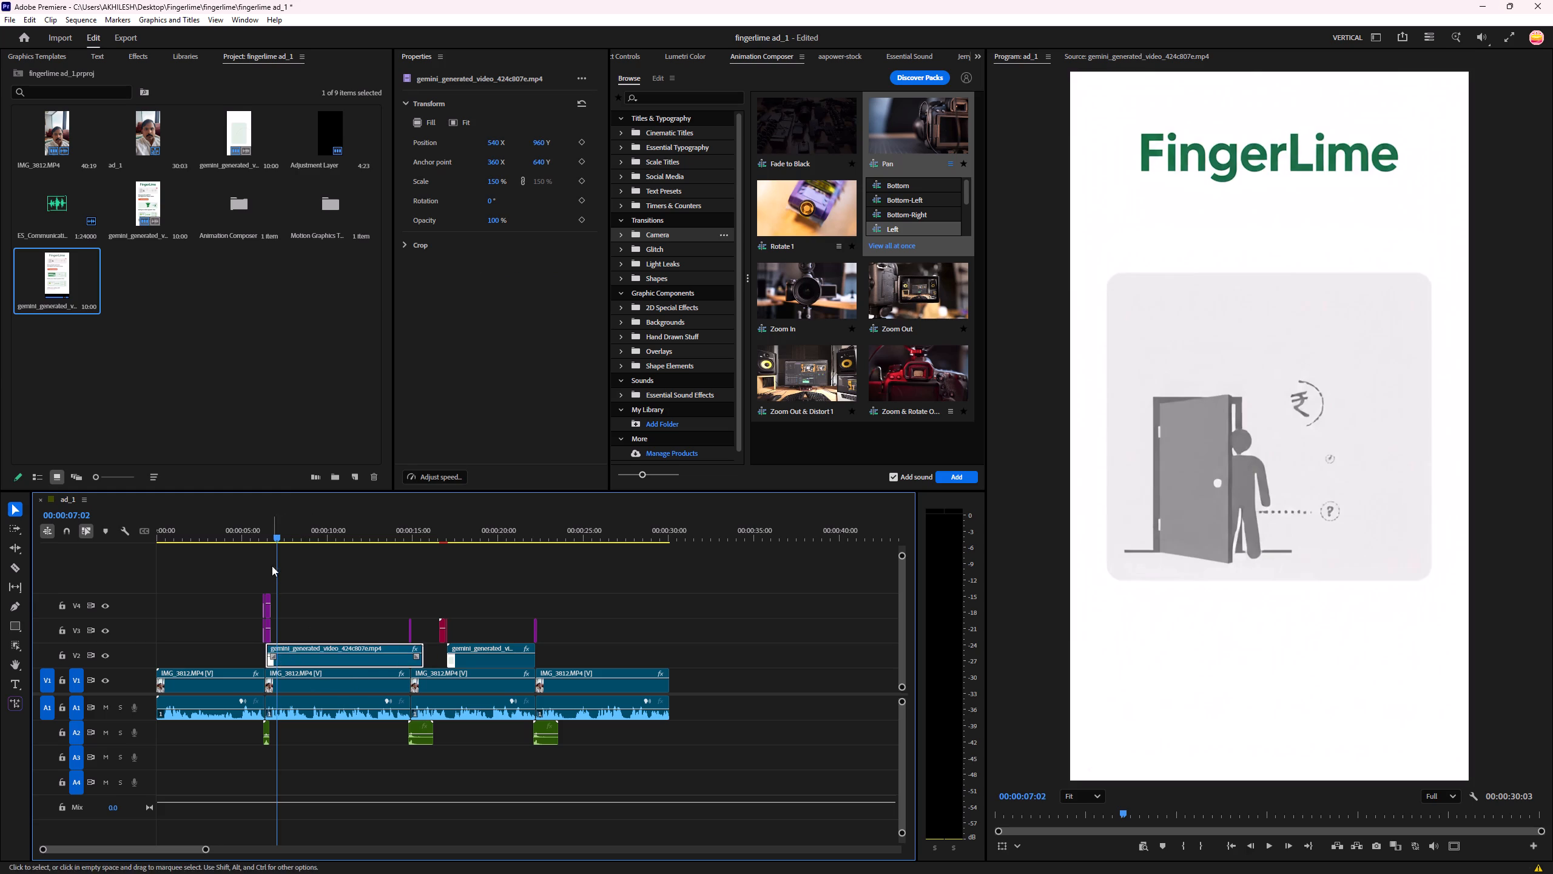
Save the project and play back the replaced infographic section from before its opening transition through its end.
{"action": "left_click", "coordinate": [252, 535]}
{"action": "key", "text": "space"}
{"action": "left_click", "coordinate": [307, 575]}
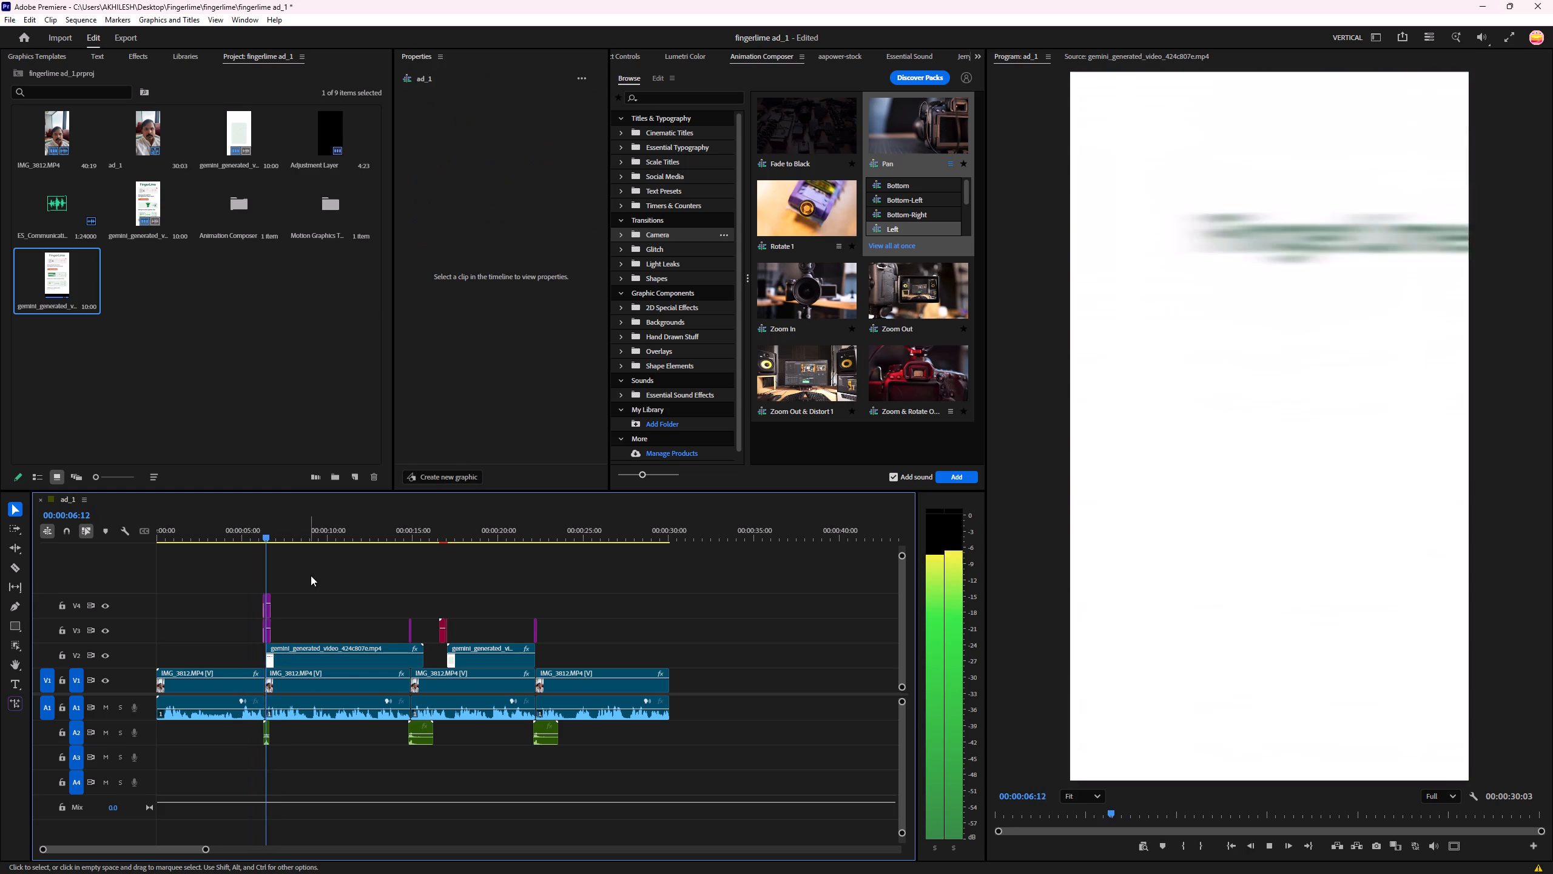
{"action": "left_click", "coordinate": [325, 578]}
{"action": "key", "text": "ctrl+s"}
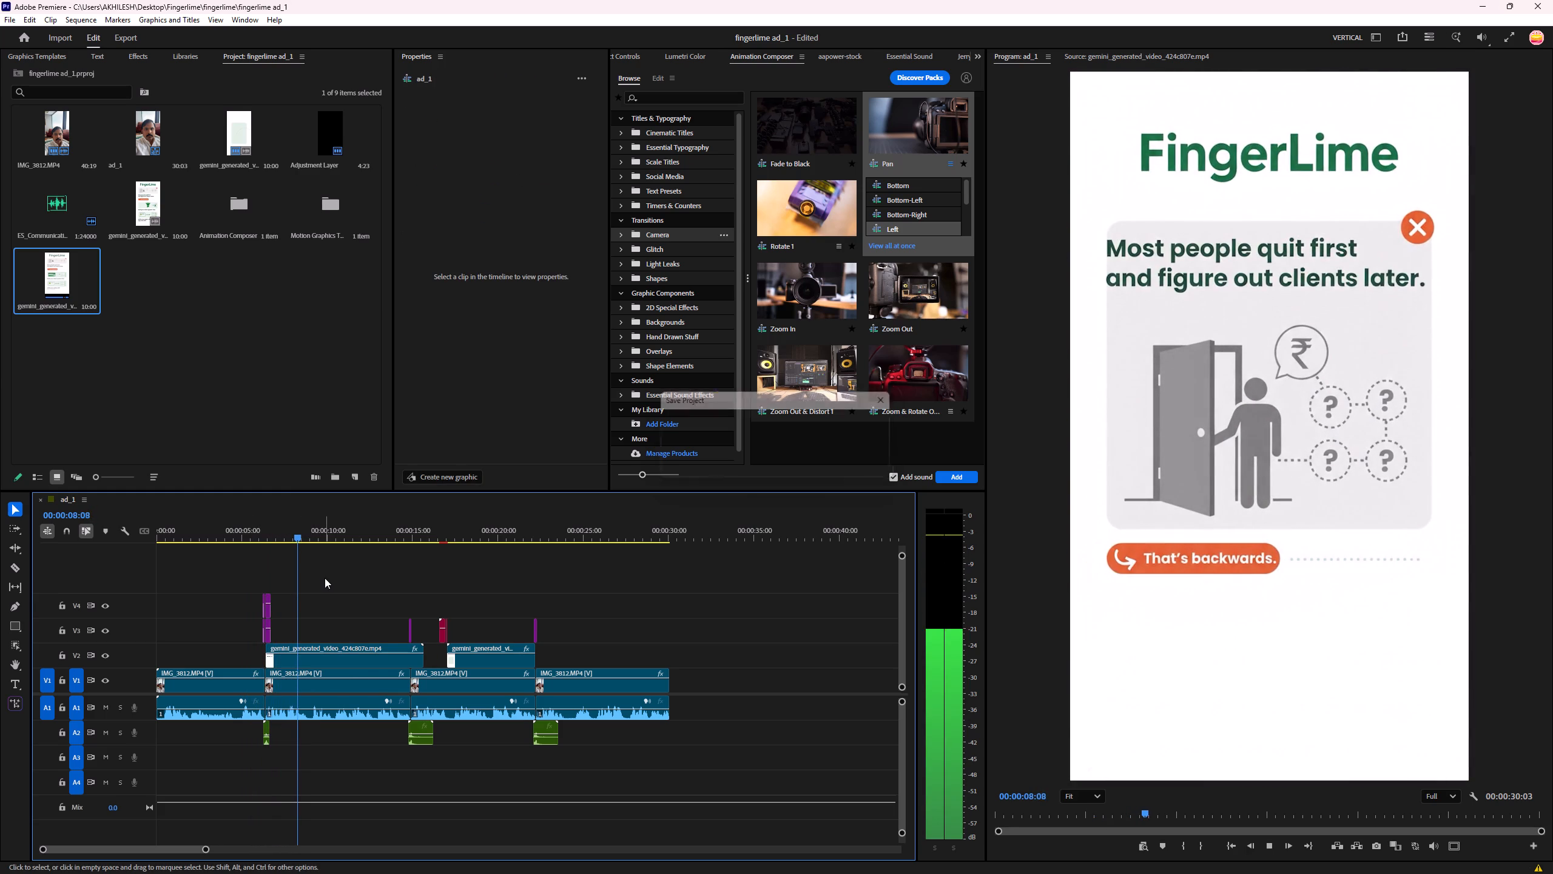
{"action": "key", "text": "space"}
{"action": "left_click", "coordinate": [339, 578]}
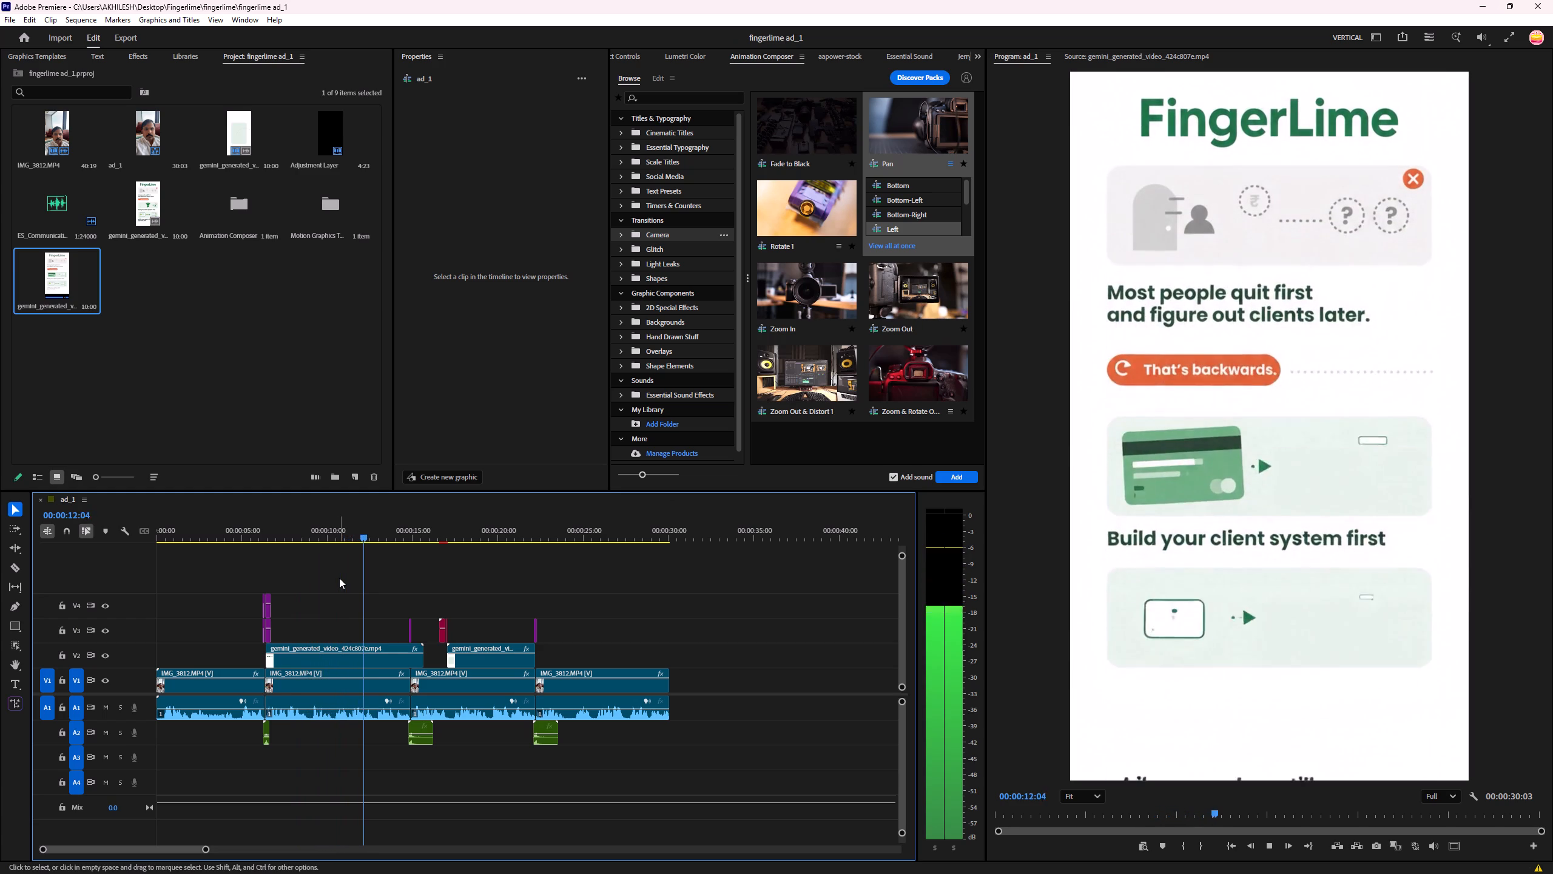
{"action": "key", "text": "ctrl+s"}
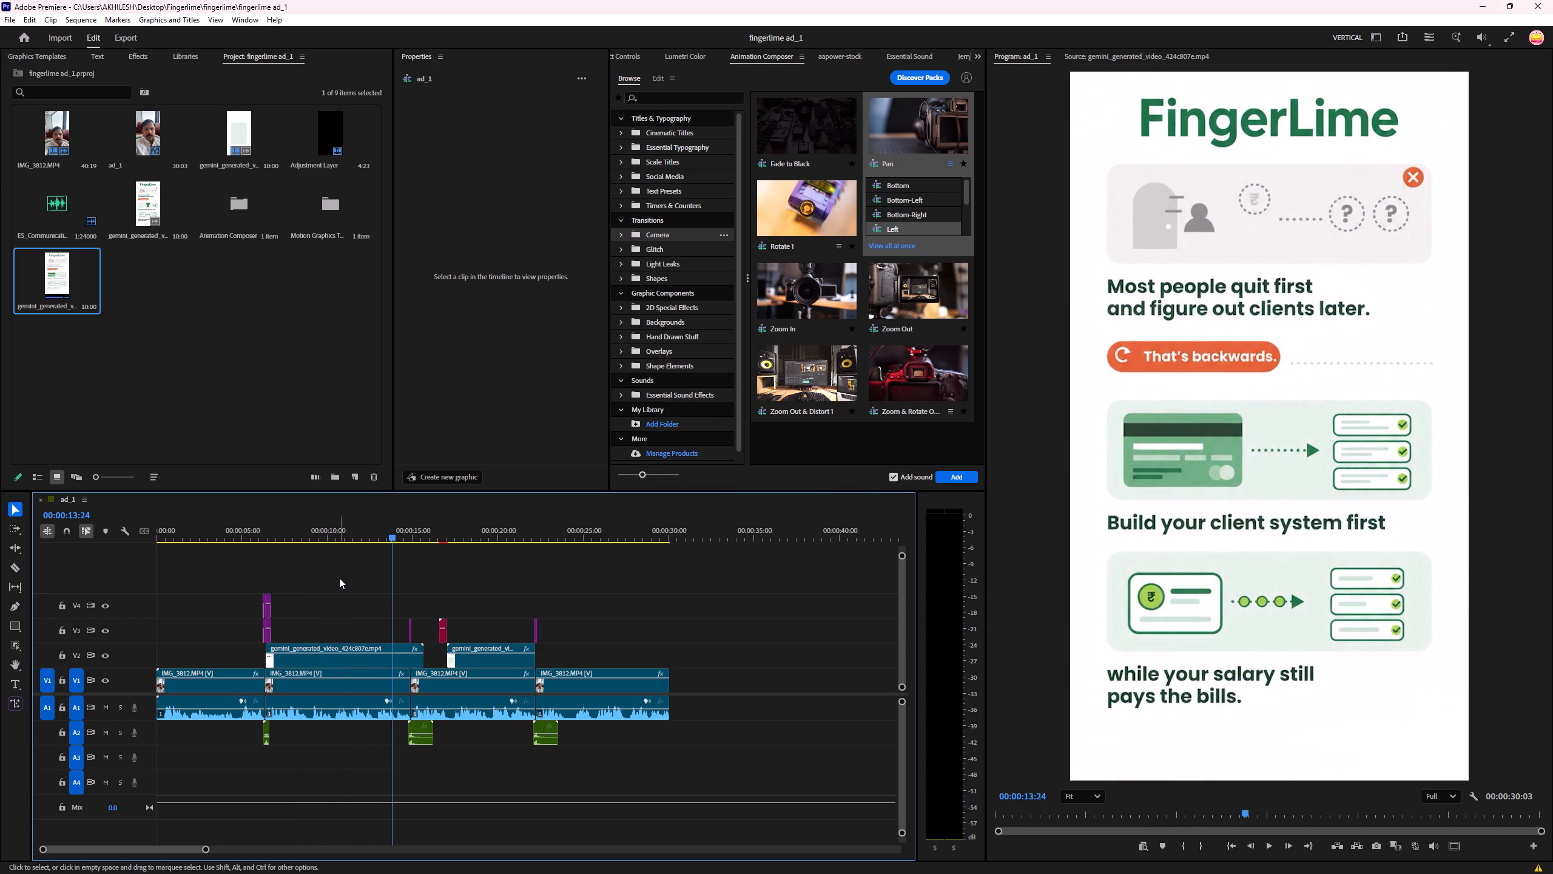
{"action": "key", "text": "space"}
{"action": "left_click", "coordinate": [339, 578]}
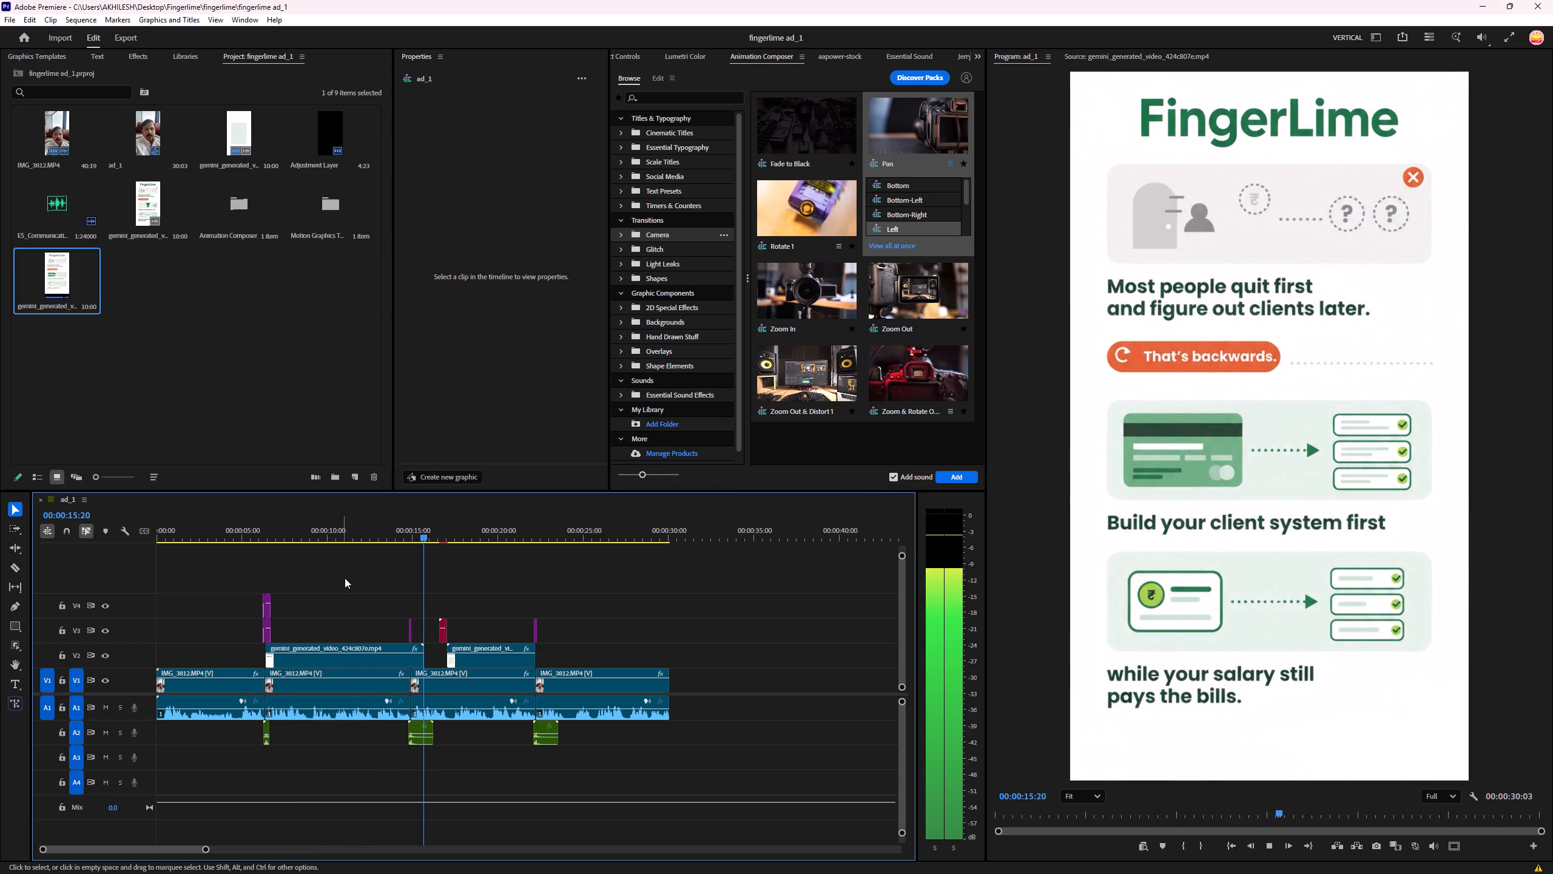
{"action": "key", "text": "space"}
Trim the end of the new V2 infographic clip to the V1 cut just before 15 seconds and replay the ending.
{"action": "left_click_drag", "start_coordinate": [425, 665], "coordinate": [409, 666]}
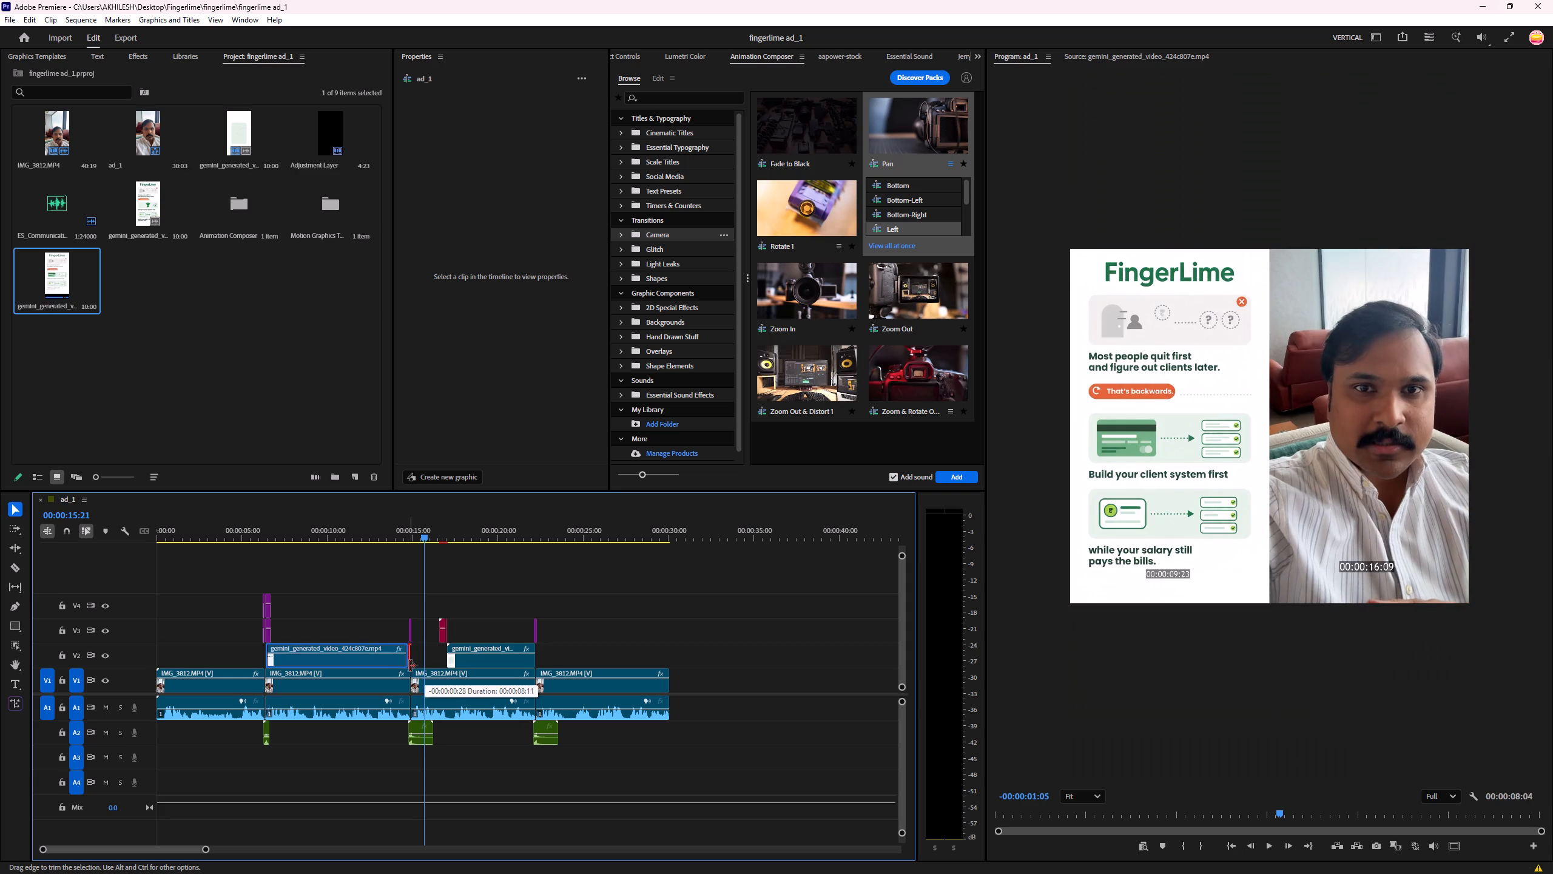
{"action": "left_click_drag", "start_coordinate": [409, 666], "coordinate": [411, 666]}
{"action": "left_click", "coordinate": [436, 603]}
{"action": "left_click", "coordinate": [391, 529]}
{"action": "key", "text": "space"}
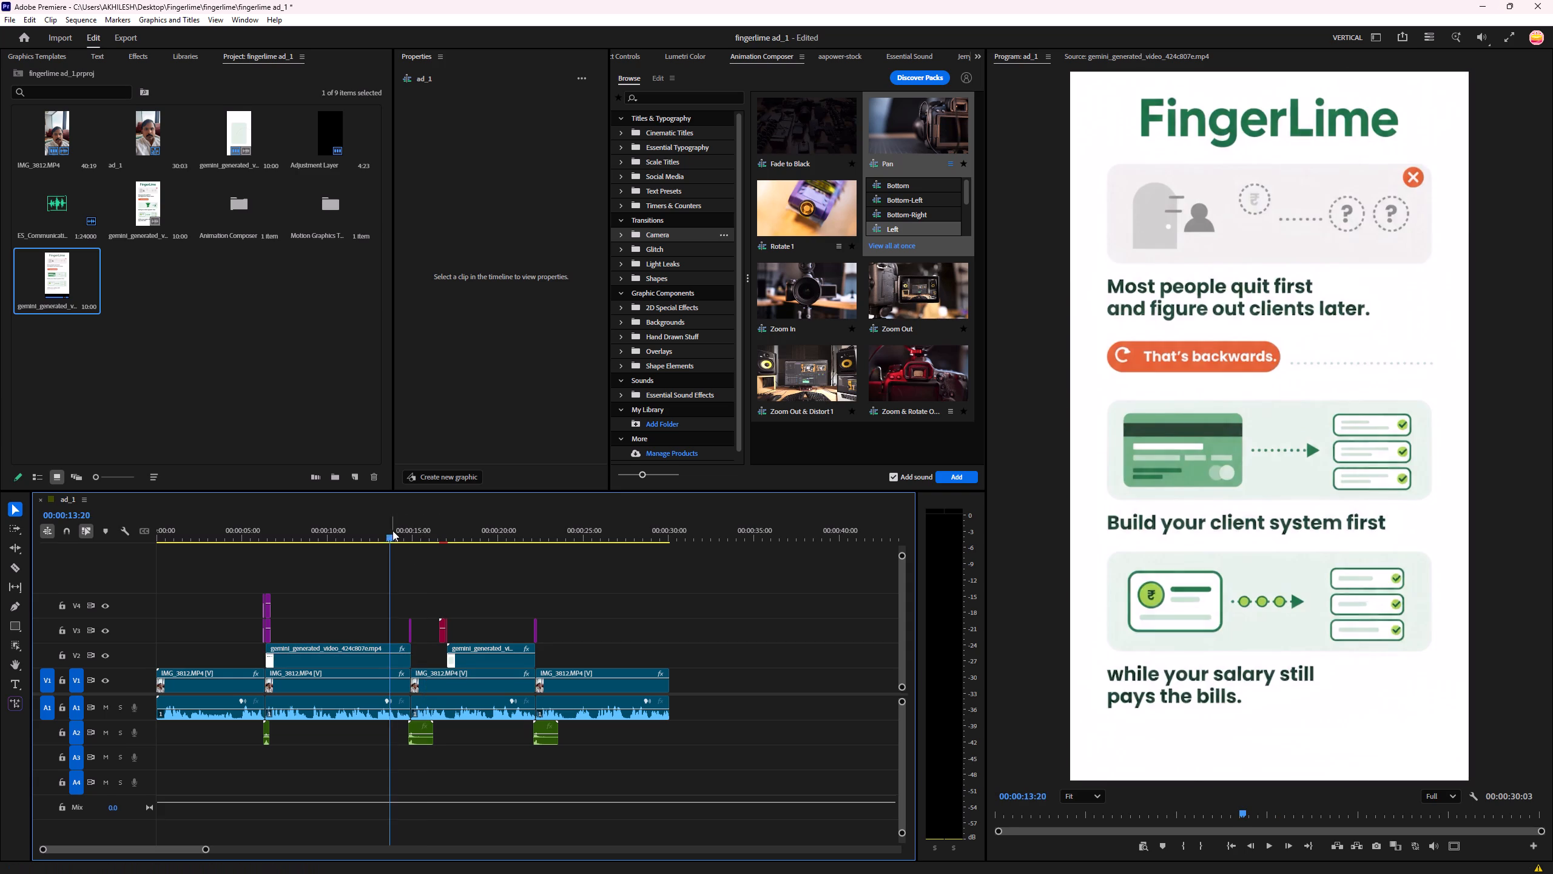
End the replay of the trimmed infographic ending and save the project.
{"action": "left_click", "coordinate": [449, 573]}
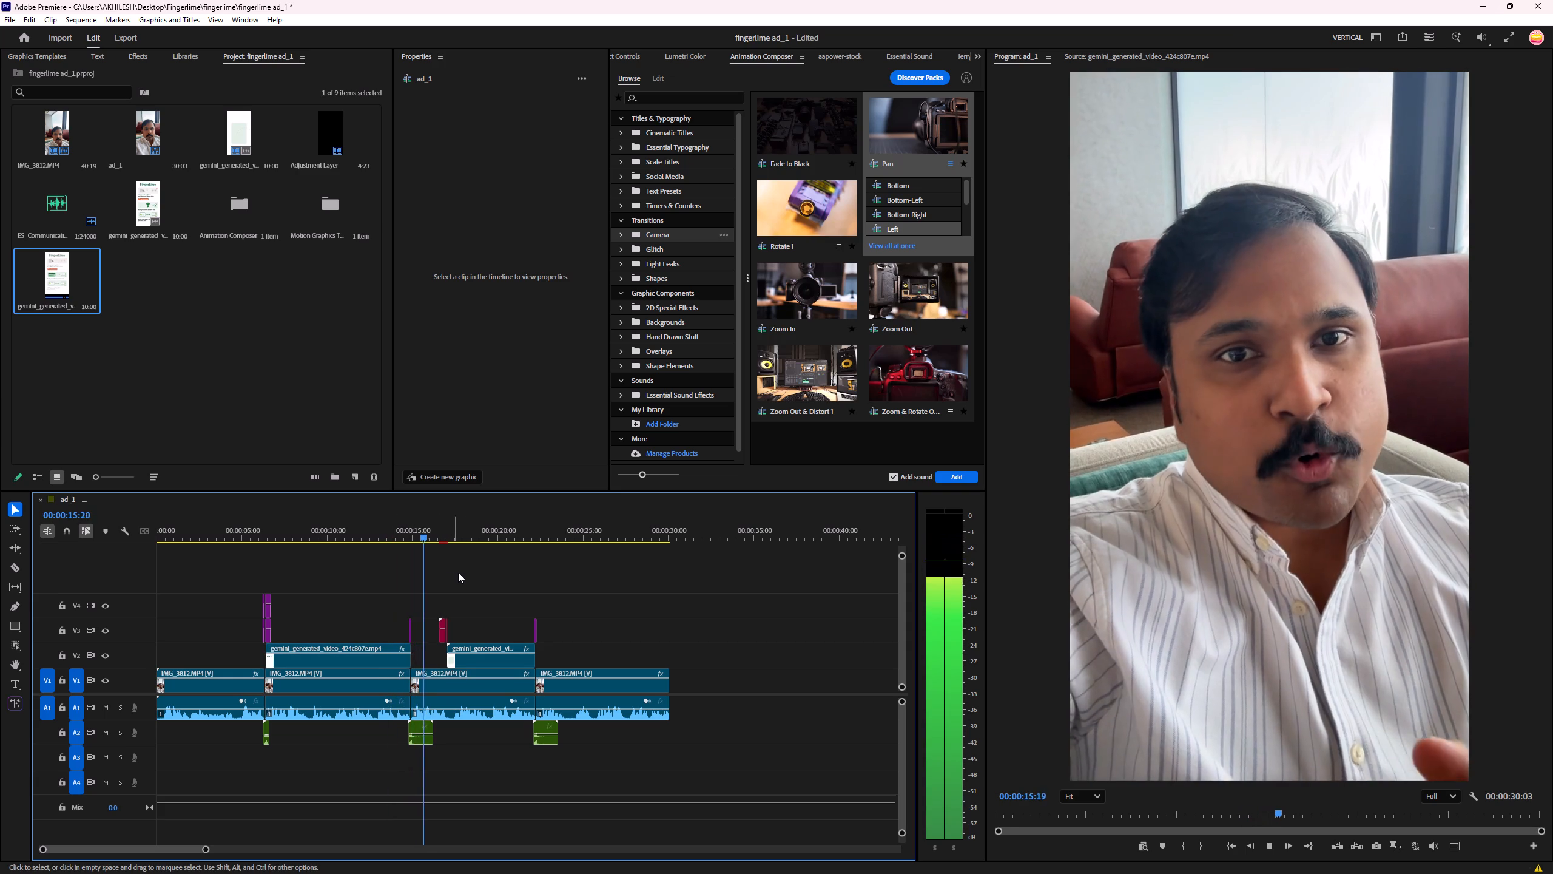
{"action": "left_click", "coordinate": [463, 572]}
{"action": "key", "text": "ctrl+s"}
Play back the sequence from about 00:00:06:04 through both infographic overlays and past the second one's closing transition, saving along the way.
{"action": "left_click_drag", "start_coordinate": [438, 540], "coordinate": [256, 554]}
{"action": "key", "text": "space"}
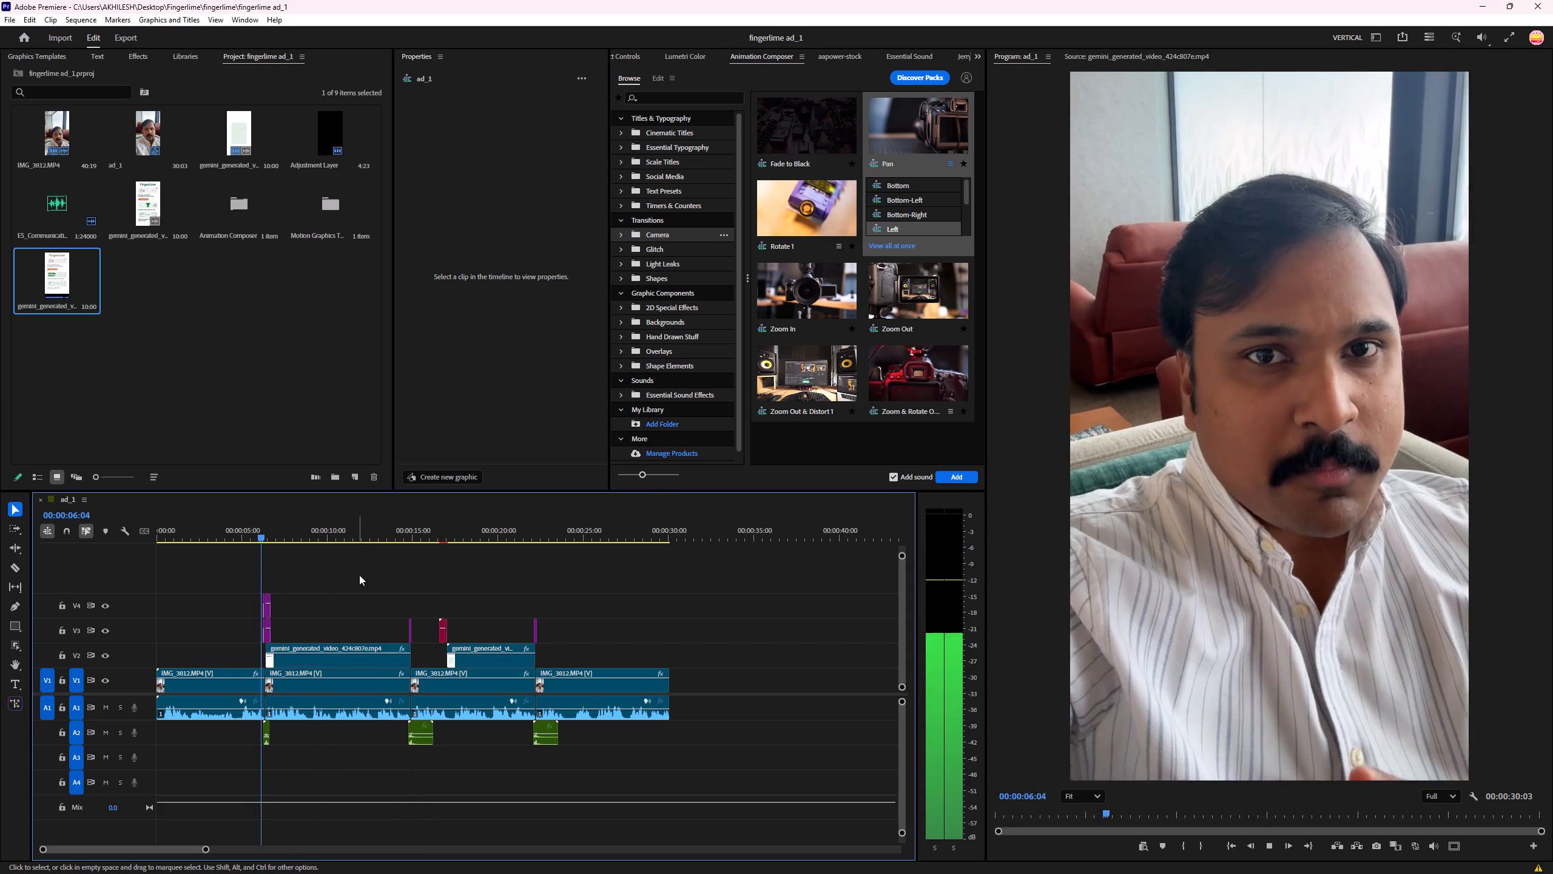
{"action": "left_click", "coordinate": [362, 575]}
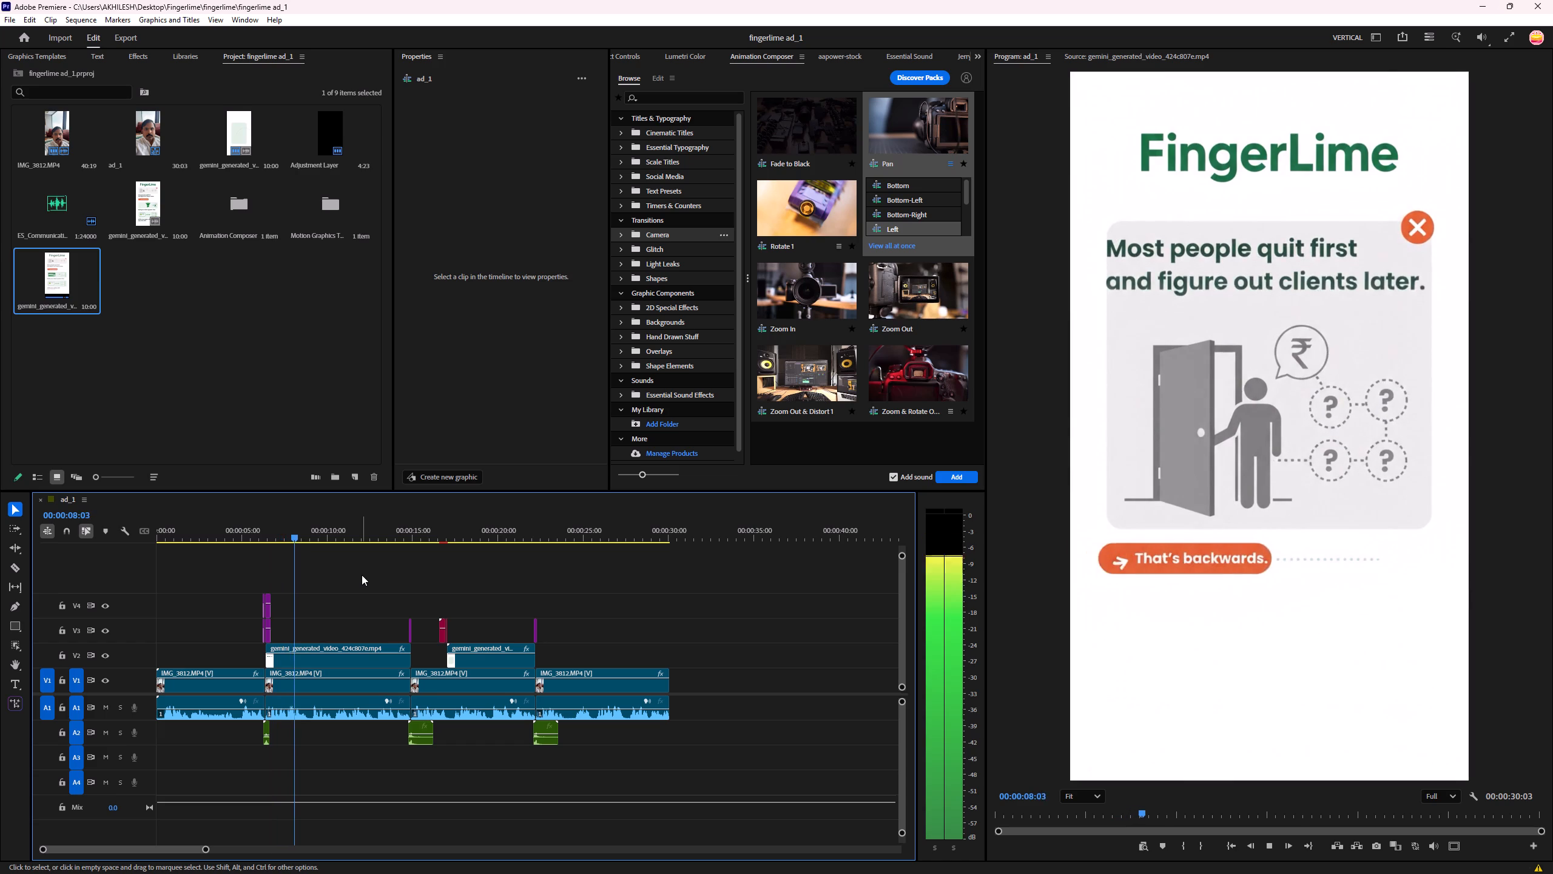
{"action": "left_click", "coordinate": [362, 575]}
{"action": "key", "text": "ctrl+s"}
{"action": "key", "text": "space"}
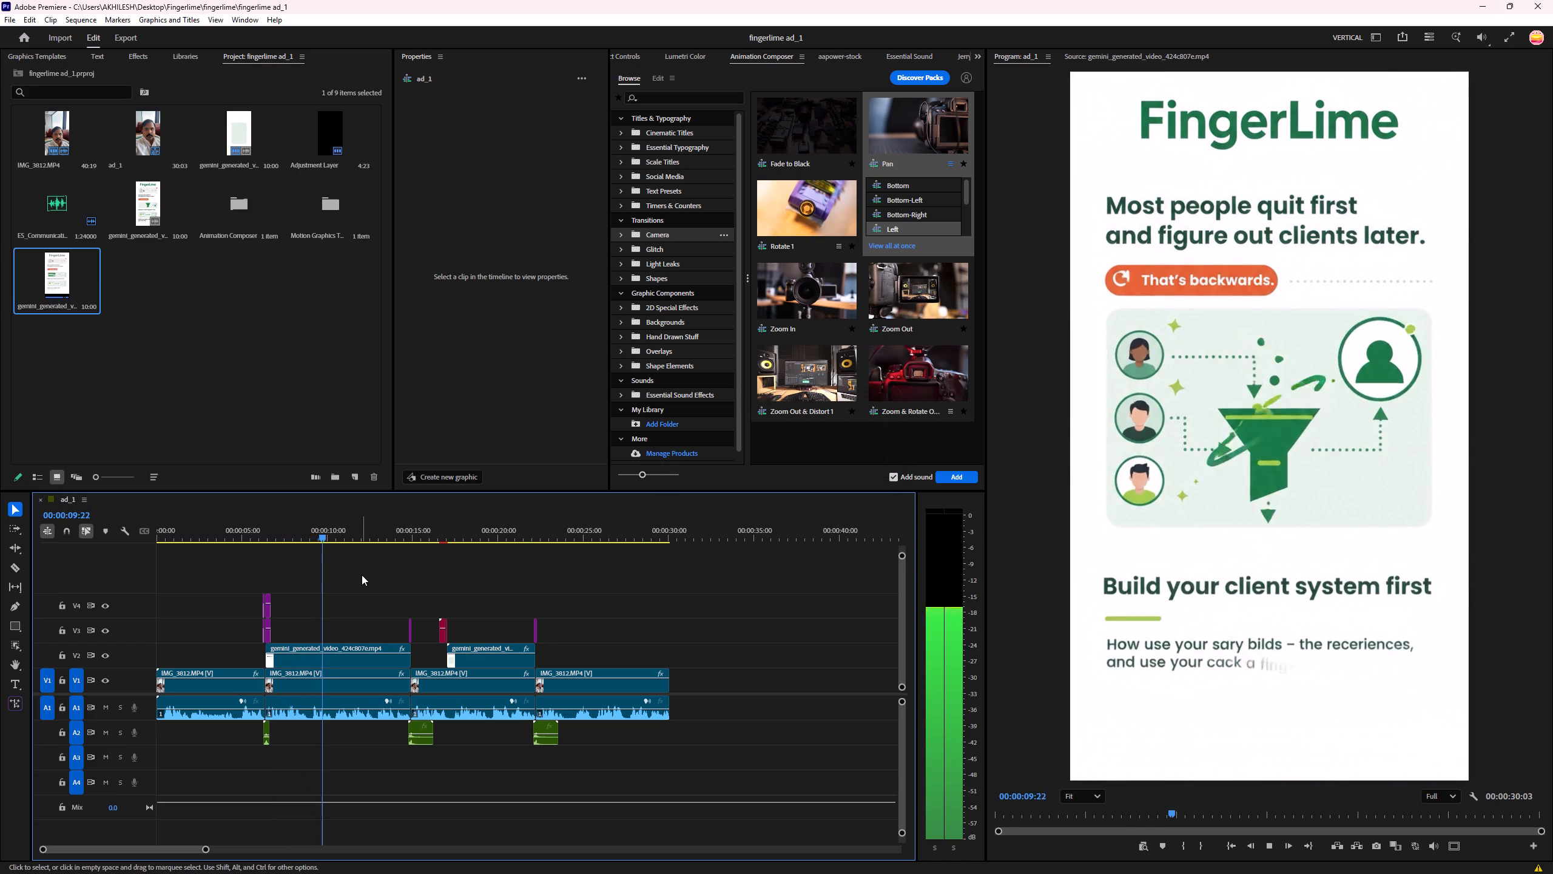
{"action": "left_click", "coordinate": [365, 575]}
{"action": "key", "text": "space"}
{"action": "key", "text": "space"}
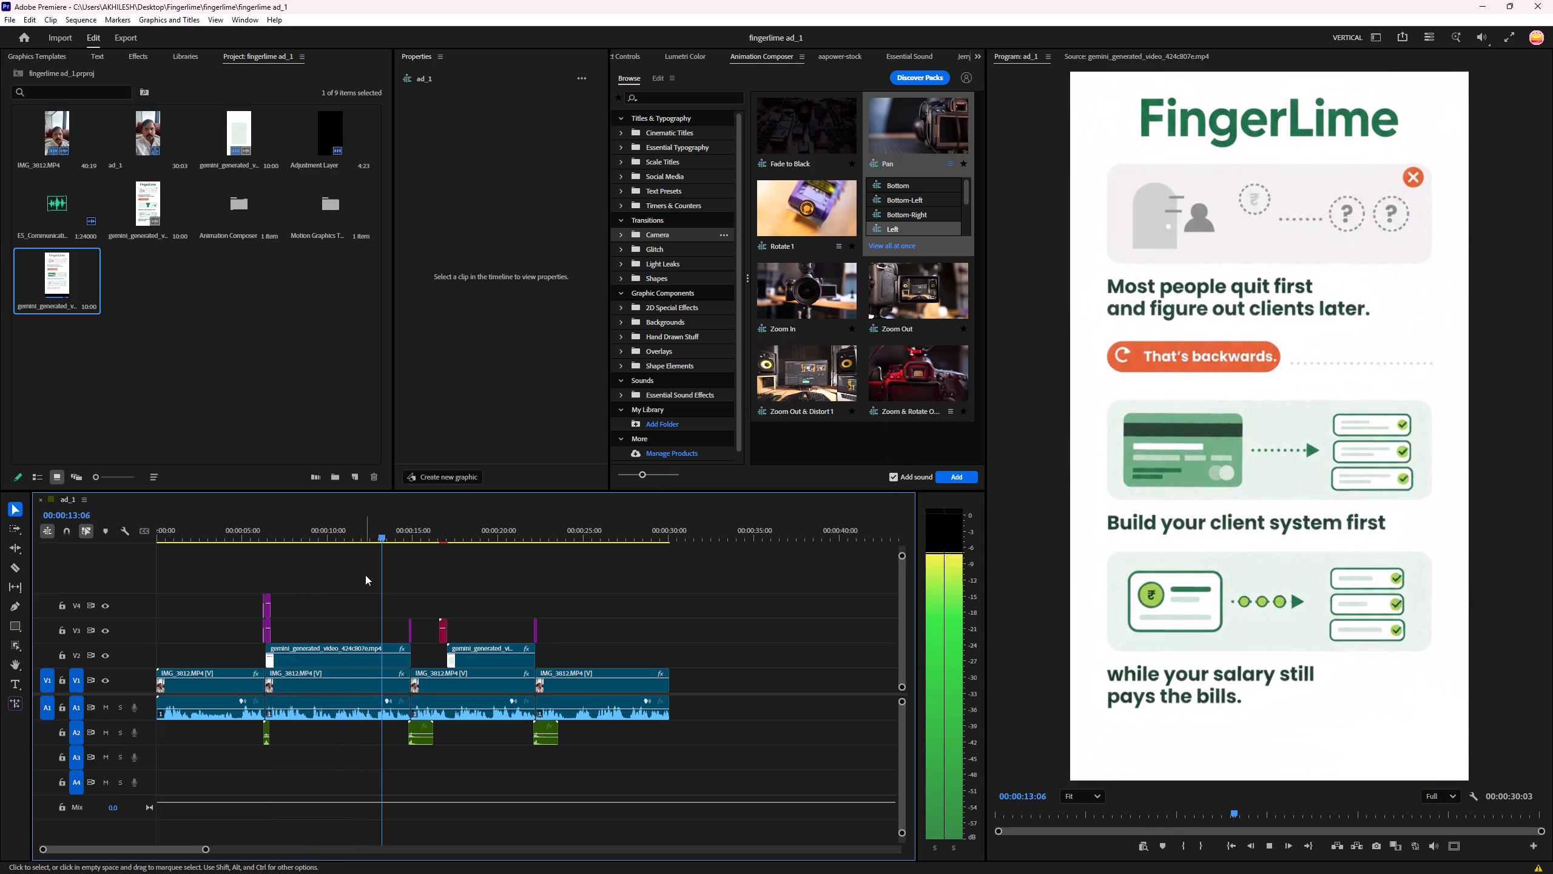
{"action": "key", "text": "space"}
{"action": "key", "text": "space"}
{"action": "key", "text": "space"}
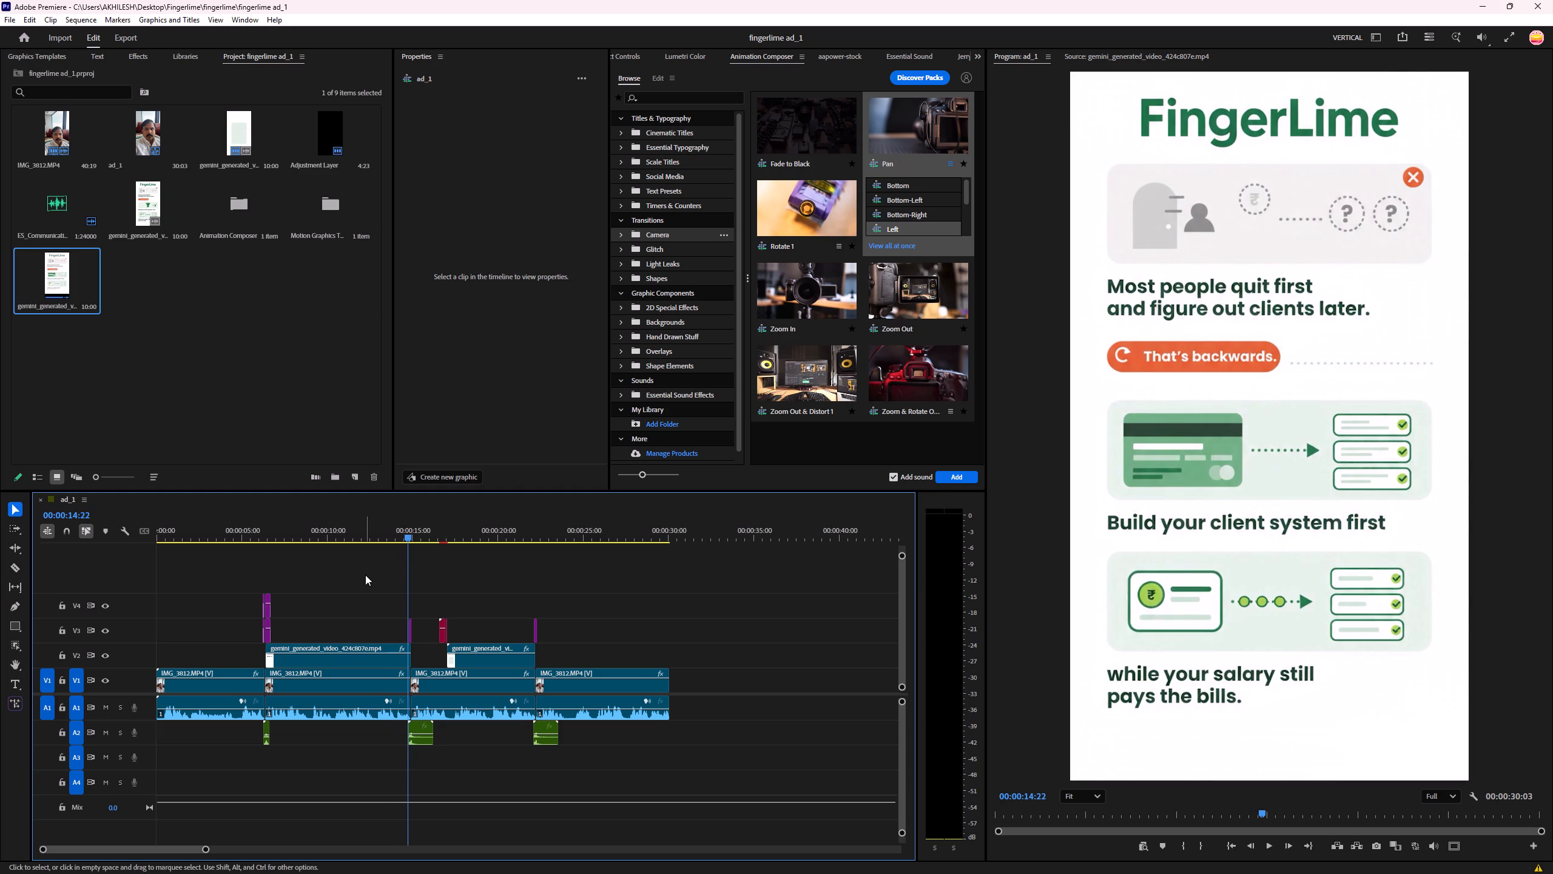
{"action": "key", "text": "space"}
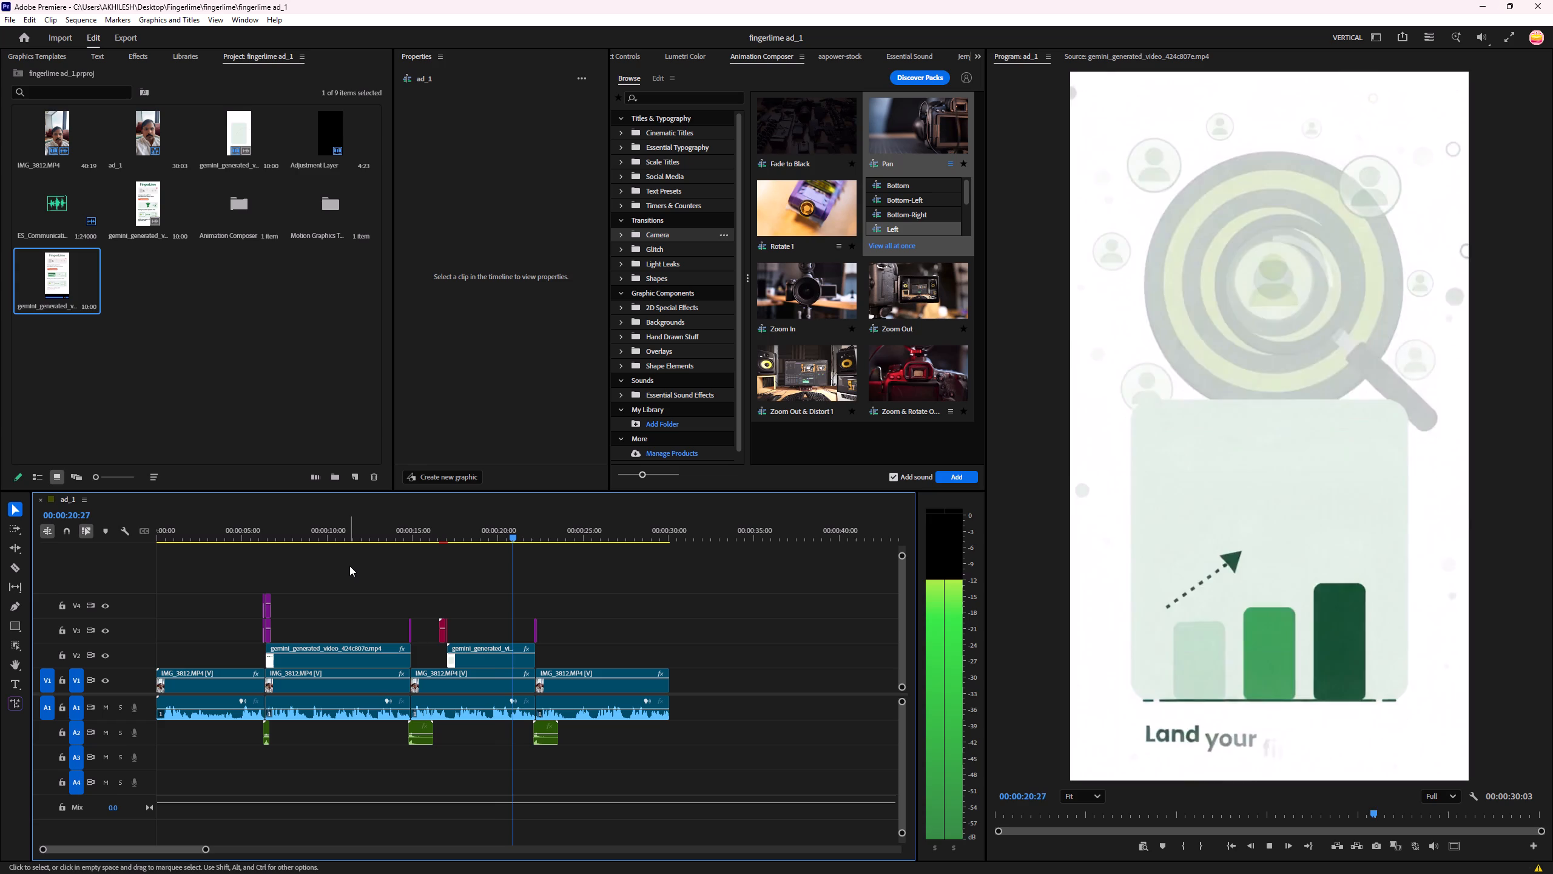
{"action": "key", "text": "ctrl+s"}
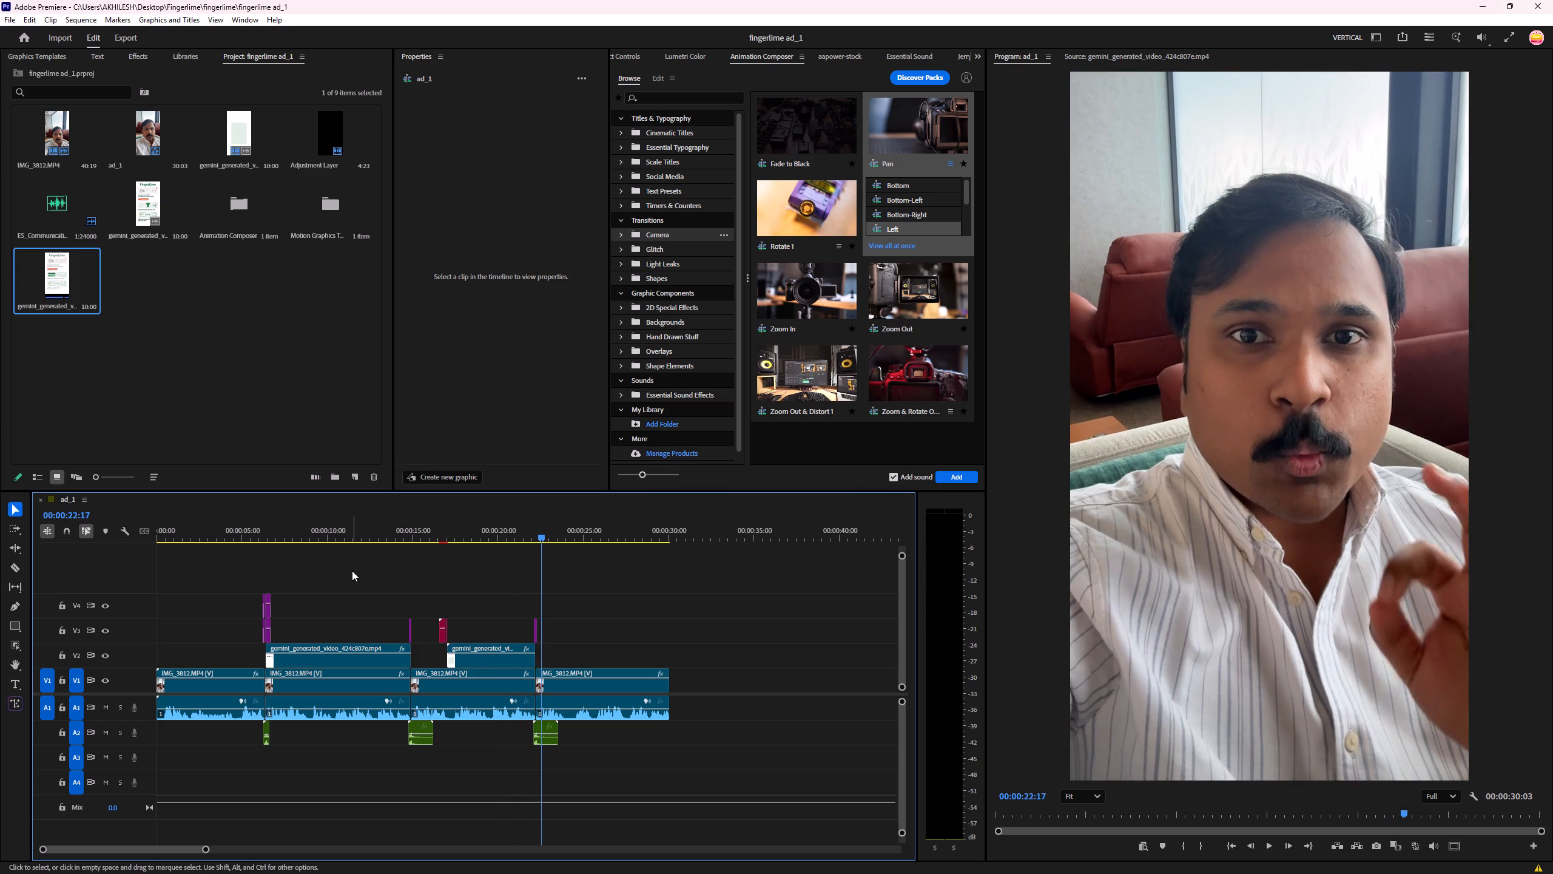
{"action": "key", "text": "space"}
{"action": "left_click", "coordinate": [627, 575]}
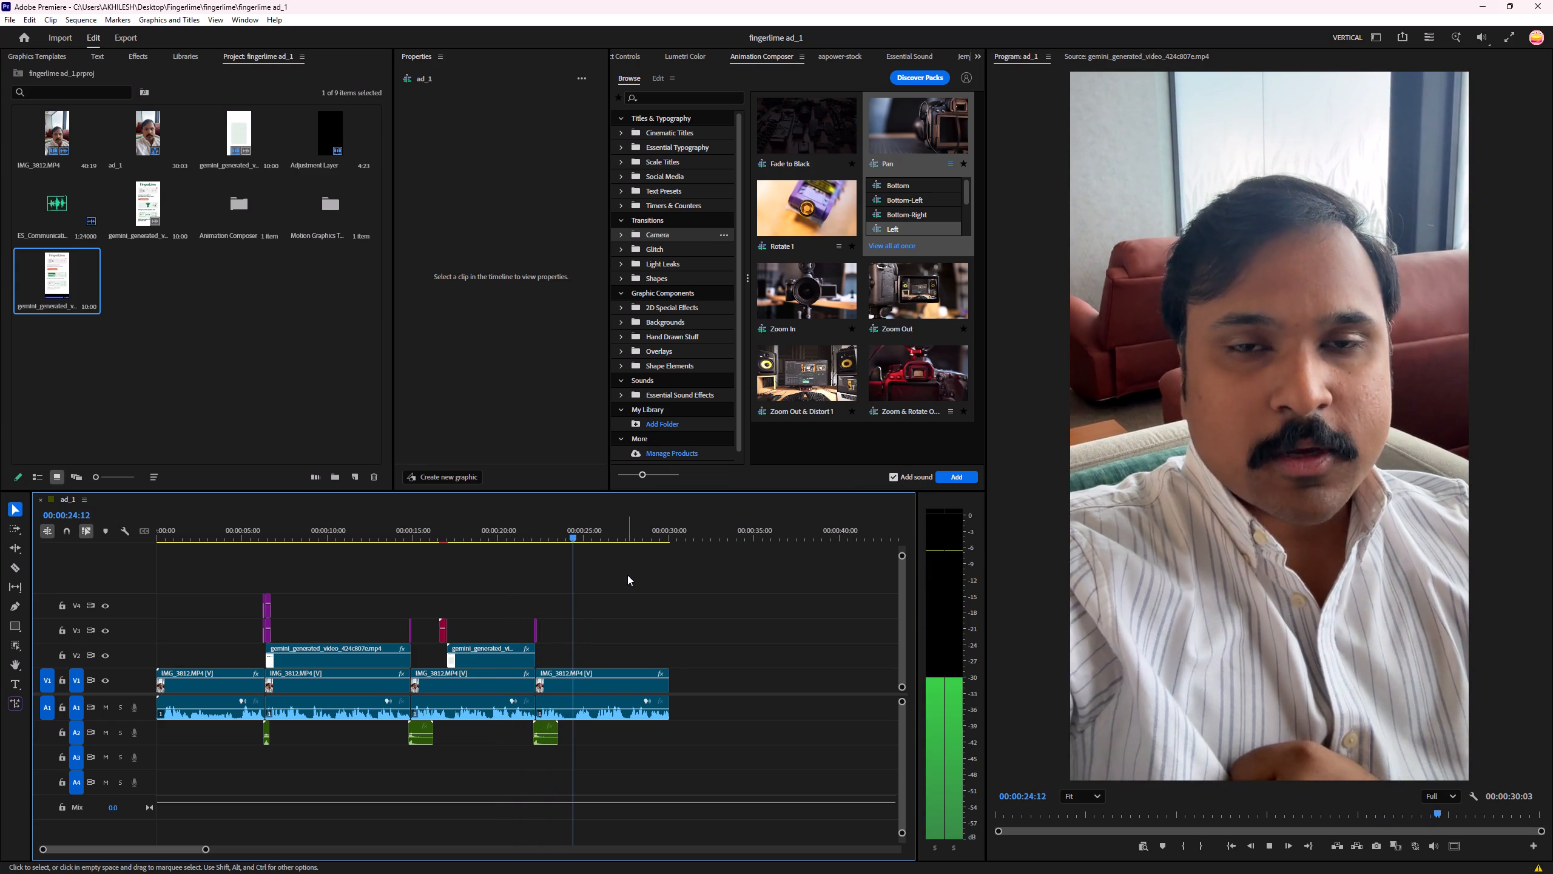
Scrub back through both infographics, examining the layout change around 00:00:12:00, then return to the sequence start and save the project.
{"action": "left_click_drag", "start_coordinate": [502, 506], "coordinate": [504, 527]}
{"action": "left_click_drag", "start_coordinate": [504, 527], "coordinate": [496, 529]}
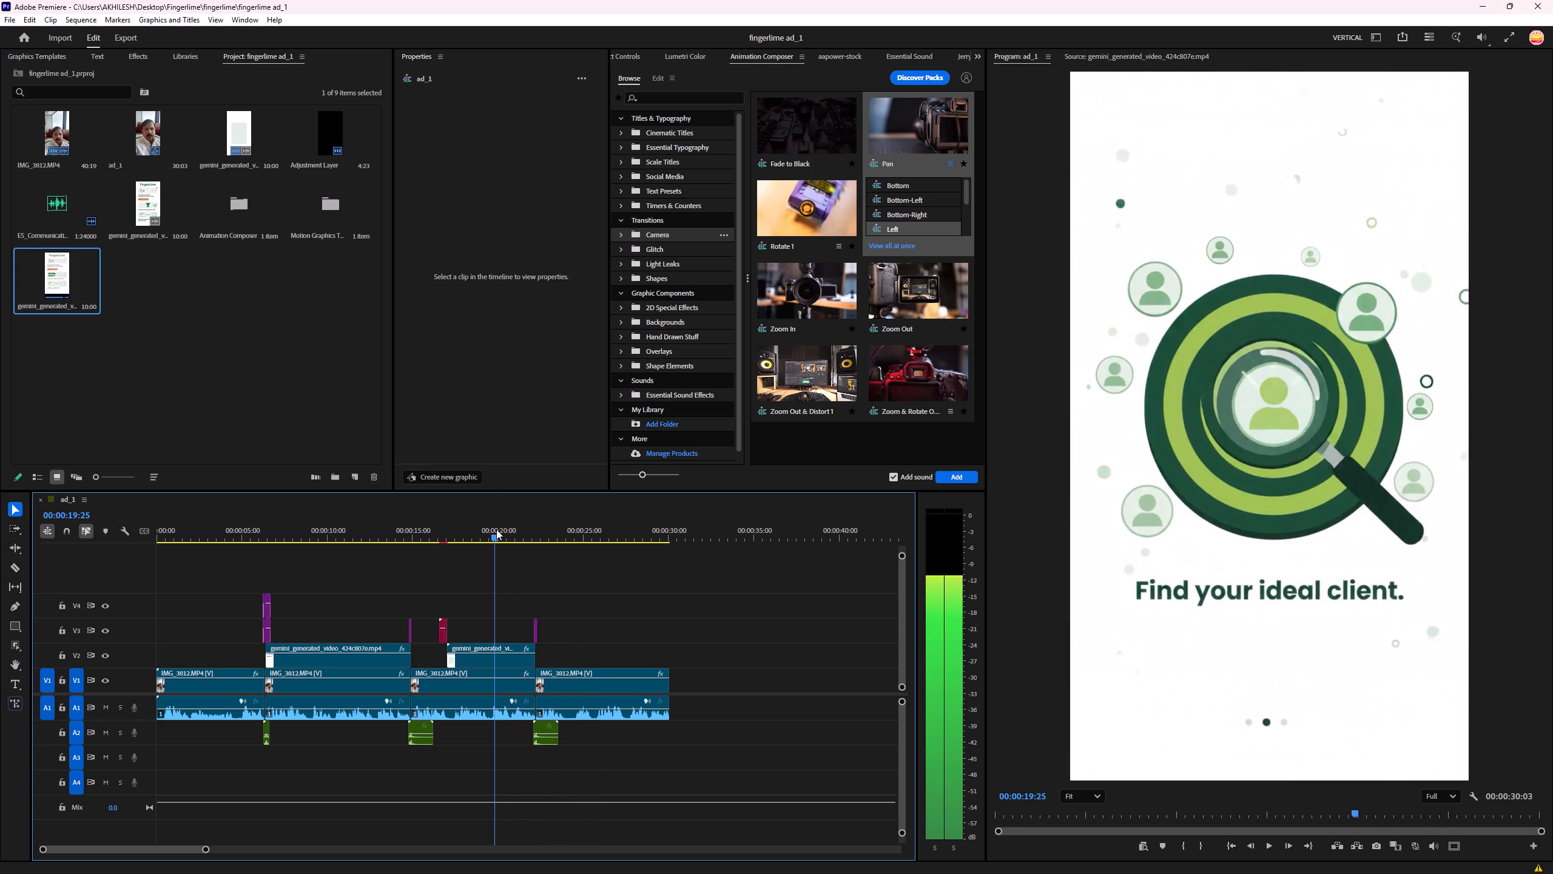
{"action": "left_click_drag", "start_coordinate": [496, 529], "coordinate": [372, 550]}
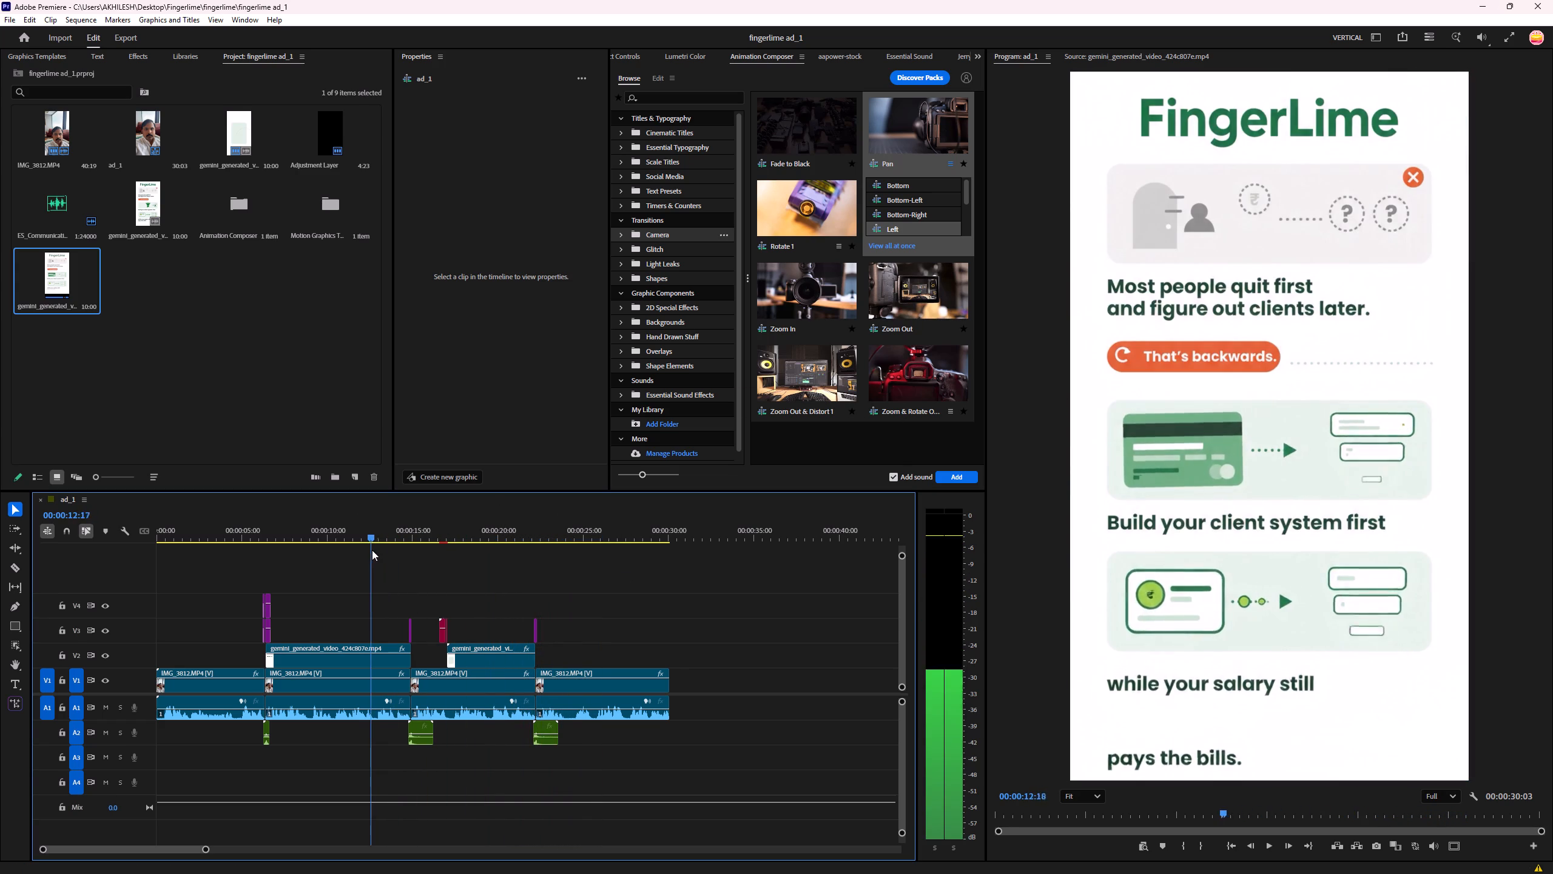
{"action": "left_click_drag", "start_coordinate": [372, 550], "coordinate": [363, 553]}
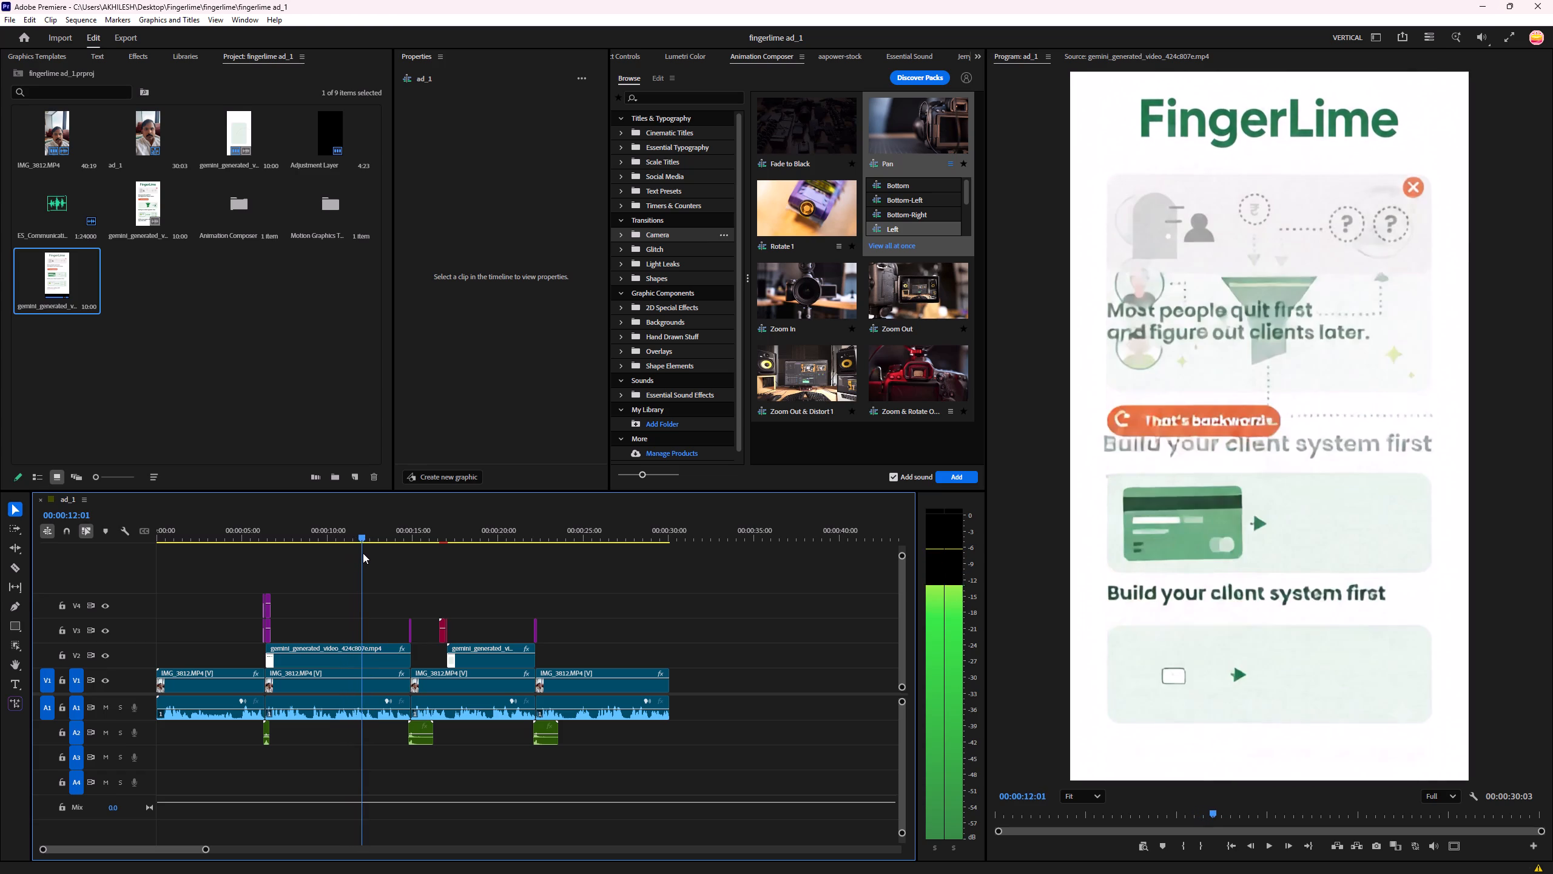
{"action": "left_click_drag", "start_coordinate": [363, 553], "coordinate": [362, 552]}
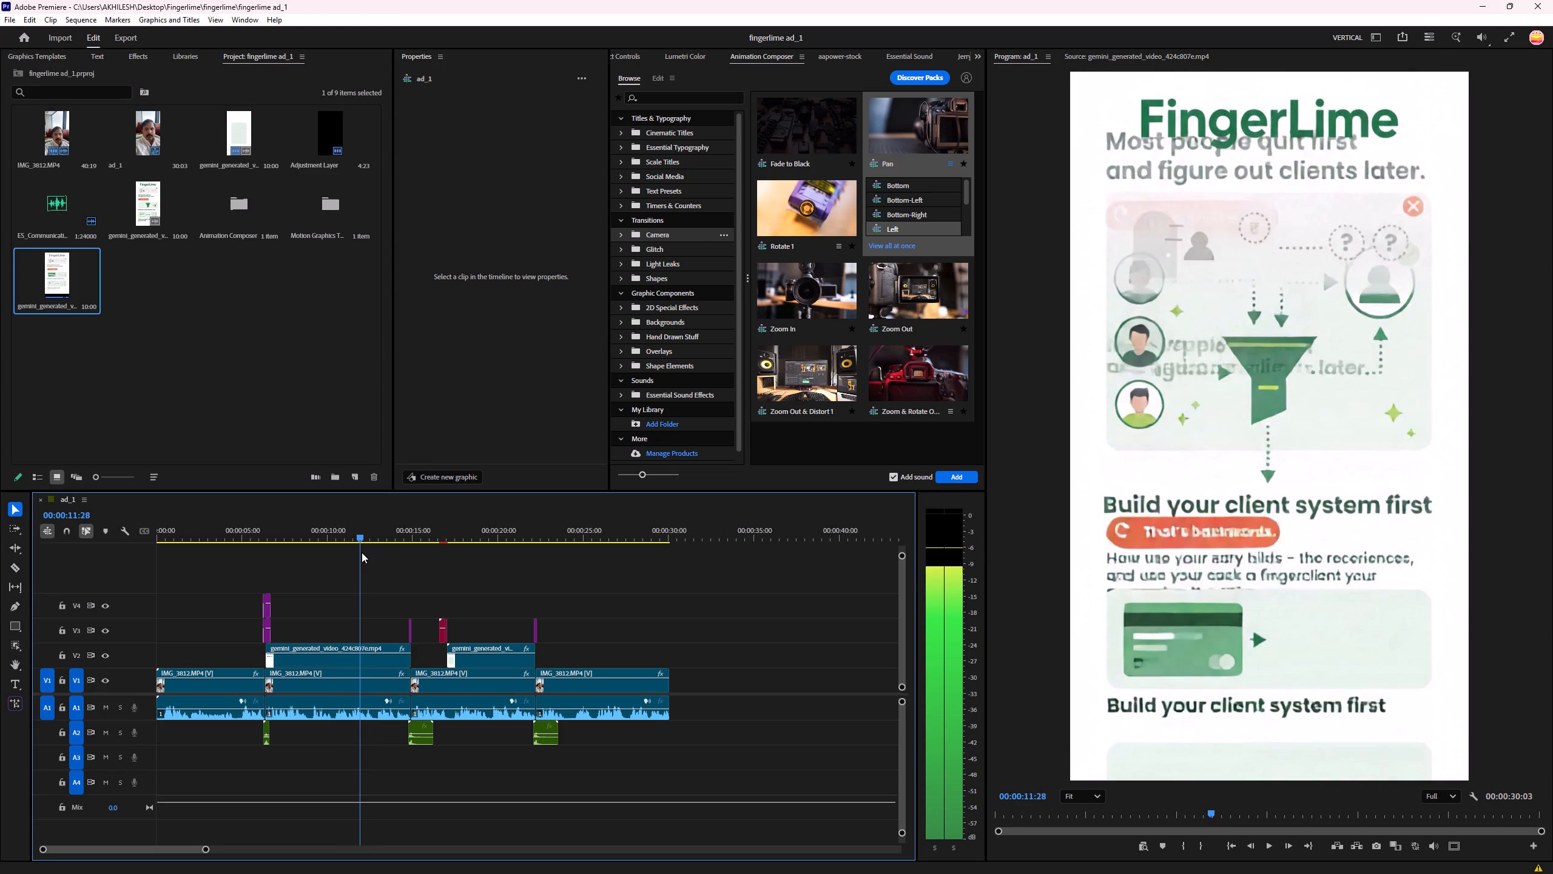
{"action": "left_click_drag", "start_coordinate": [362, 552], "coordinate": [359, 552]}
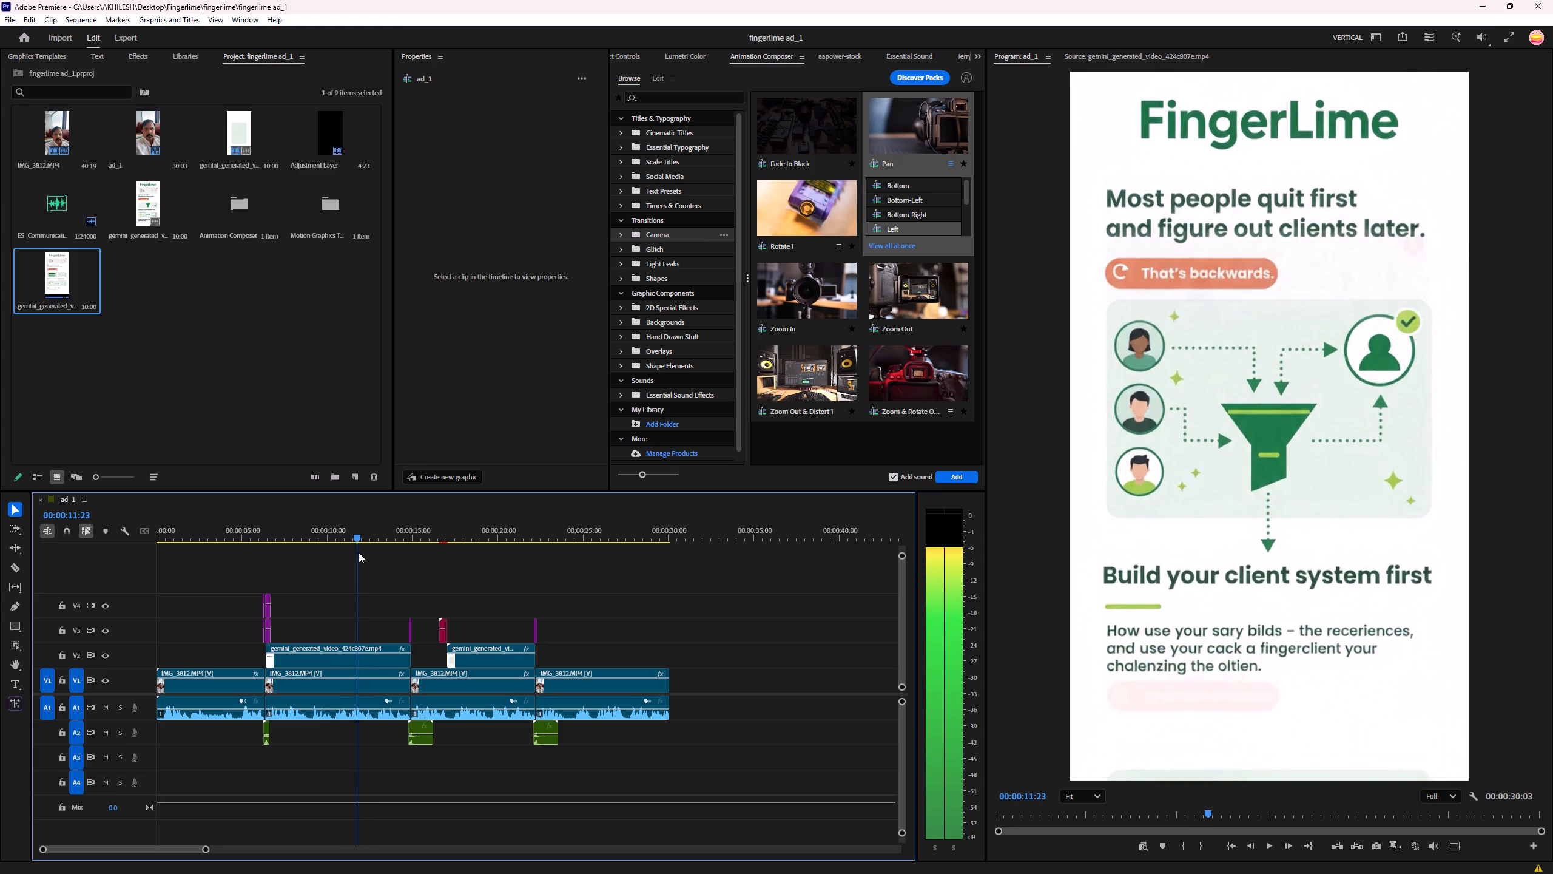
{"action": "left_click_drag", "start_coordinate": [359, 552], "coordinate": [83, 518]}
{"action": "key", "text": "ctrl+s"}
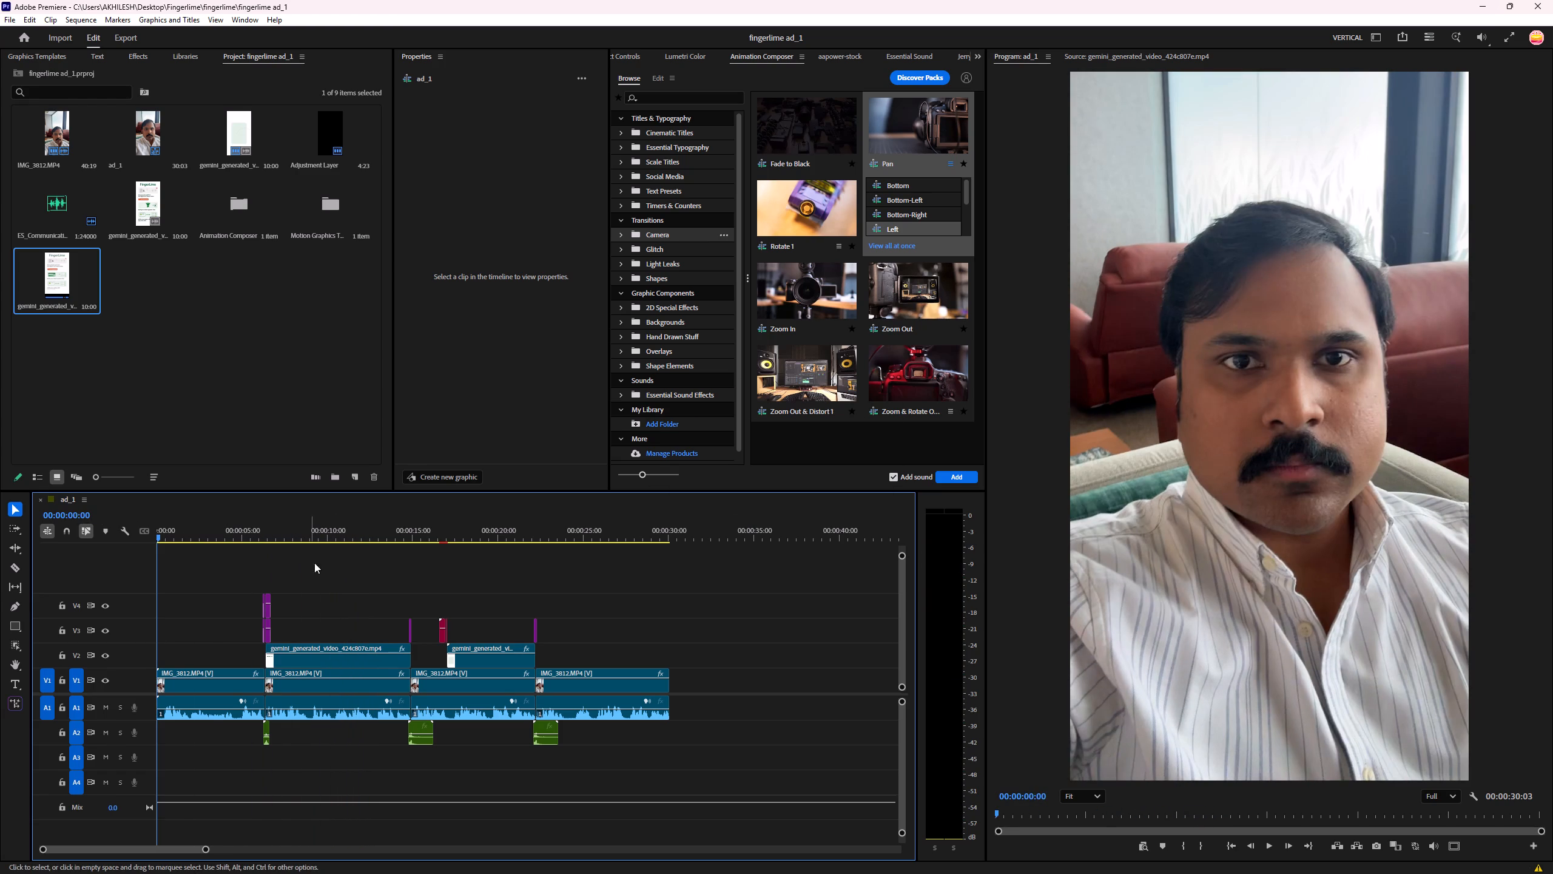
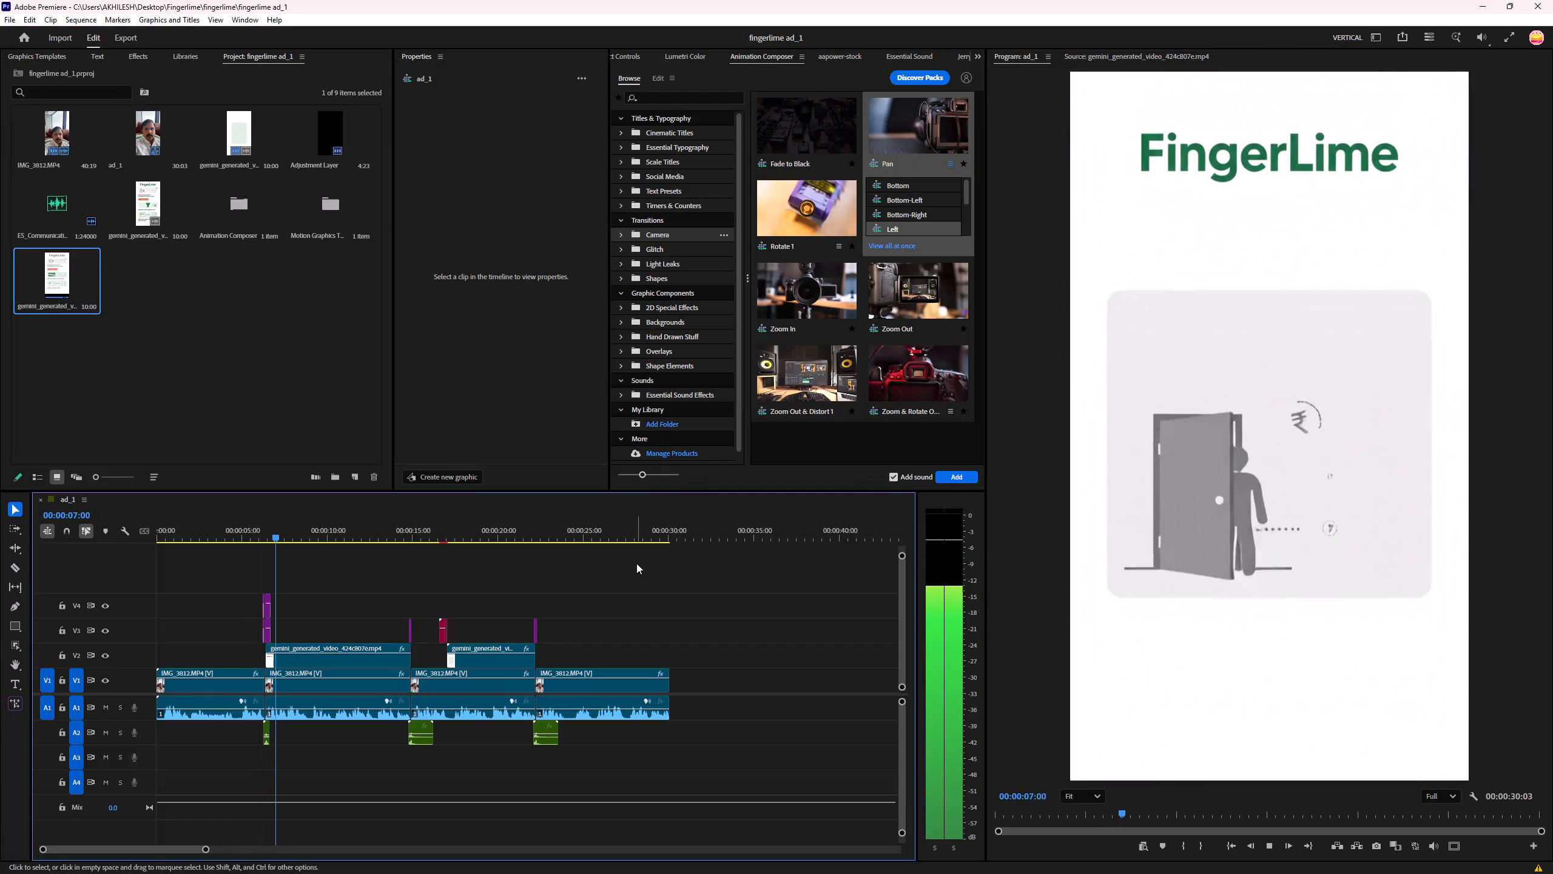
Play back the sequence from about 00:00:07:00 through both infographic overlays to its end, saving the project along the way.
{"action": "left_click", "coordinate": [636, 563]}
{"action": "left_click", "coordinate": [636, 563]}
{"action": "left_click", "coordinate": [636, 563]}
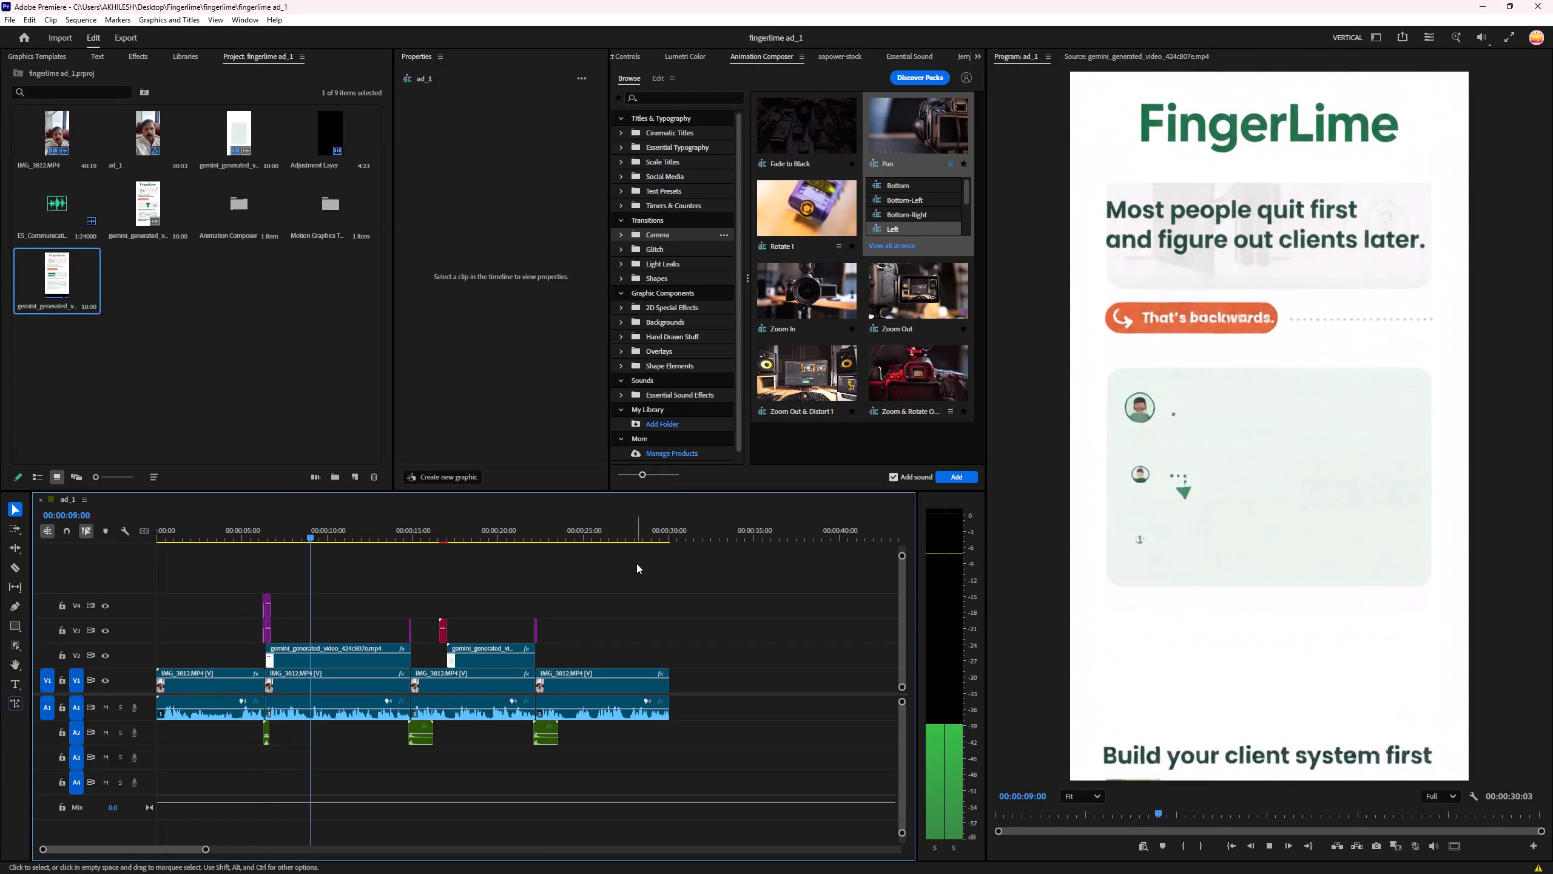
{"action": "left_click", "coordinate": [636, 563]}
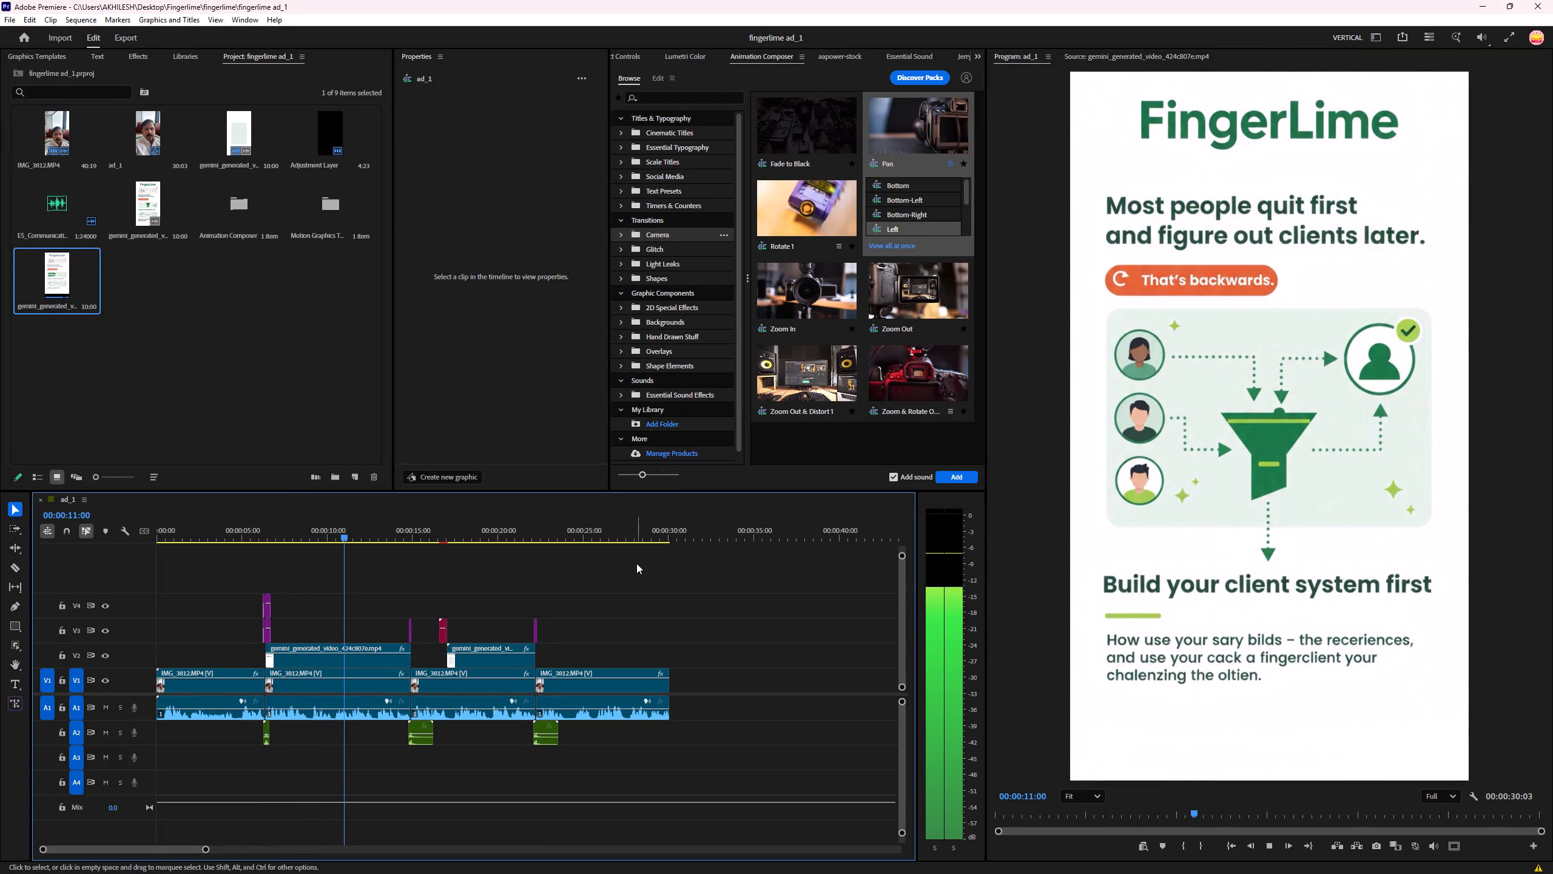
{"action": "key", "text": "space"}
{"action": "key", "text": "space"}
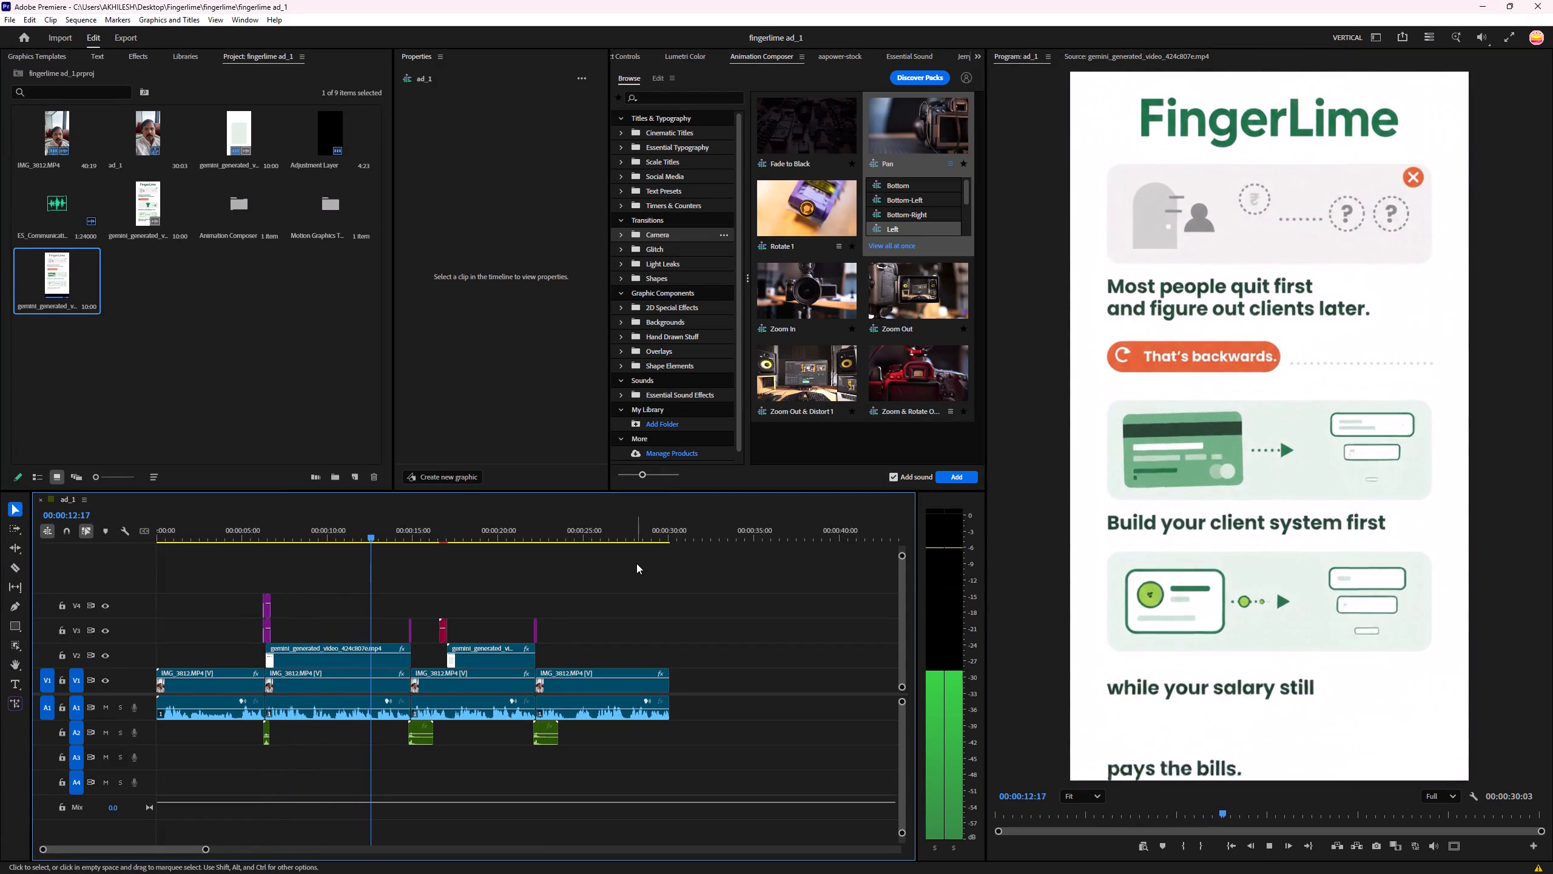
{"action": "left_click", "coordinate": [636, 563]}
{"action": "key", "text": "ctrl+s"}
{"action": "key", "text": "space"}
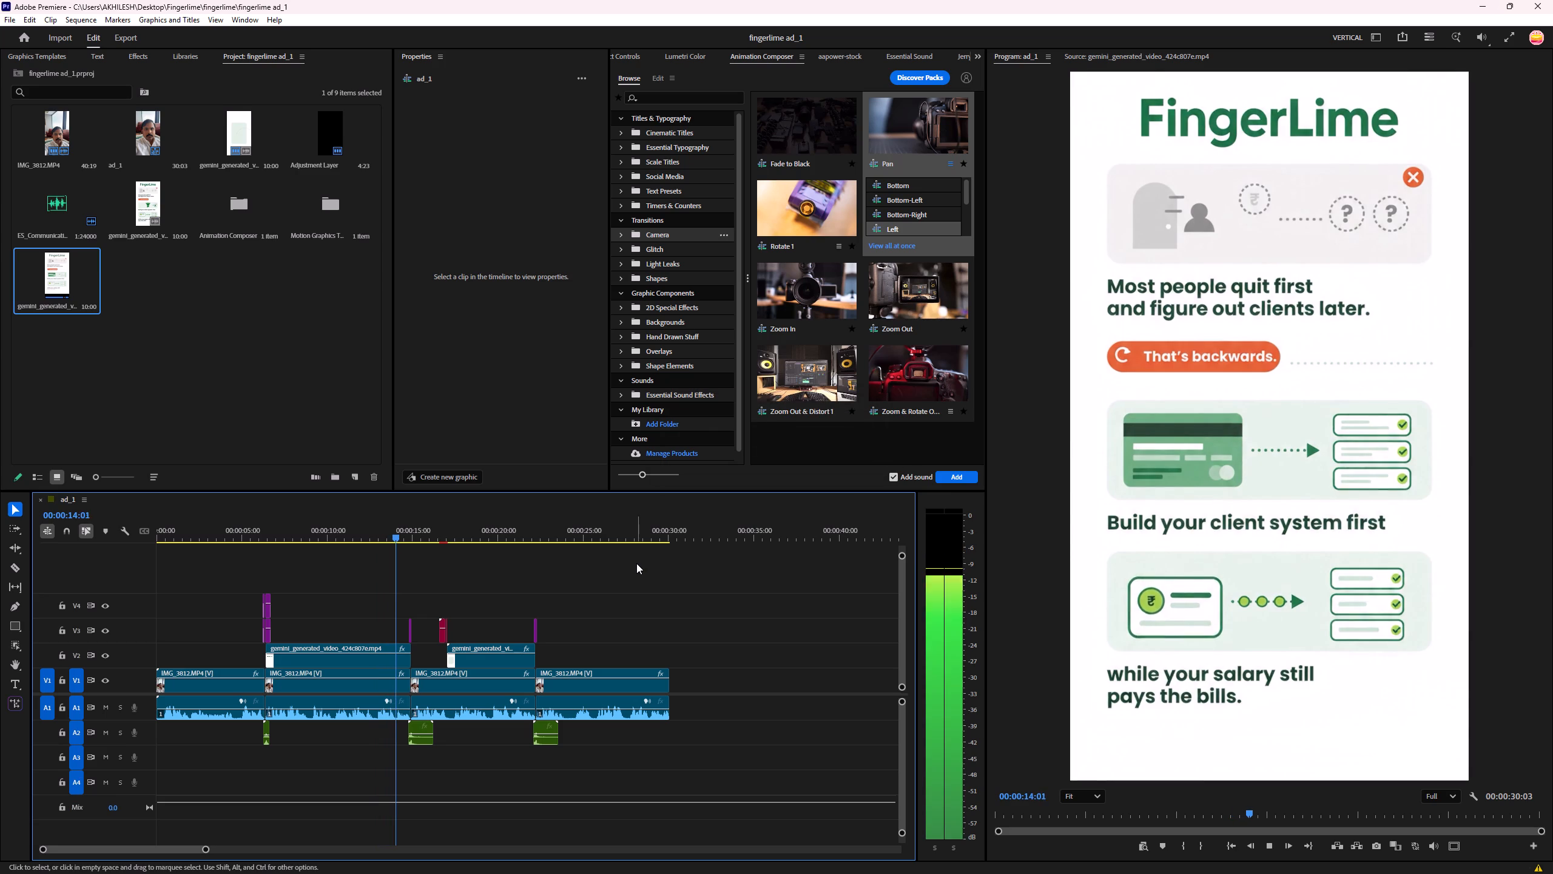
{"action": "left_click", "coordinate": [650, 564]}
{"action": "left_click", "coordinate": [672, 567]}
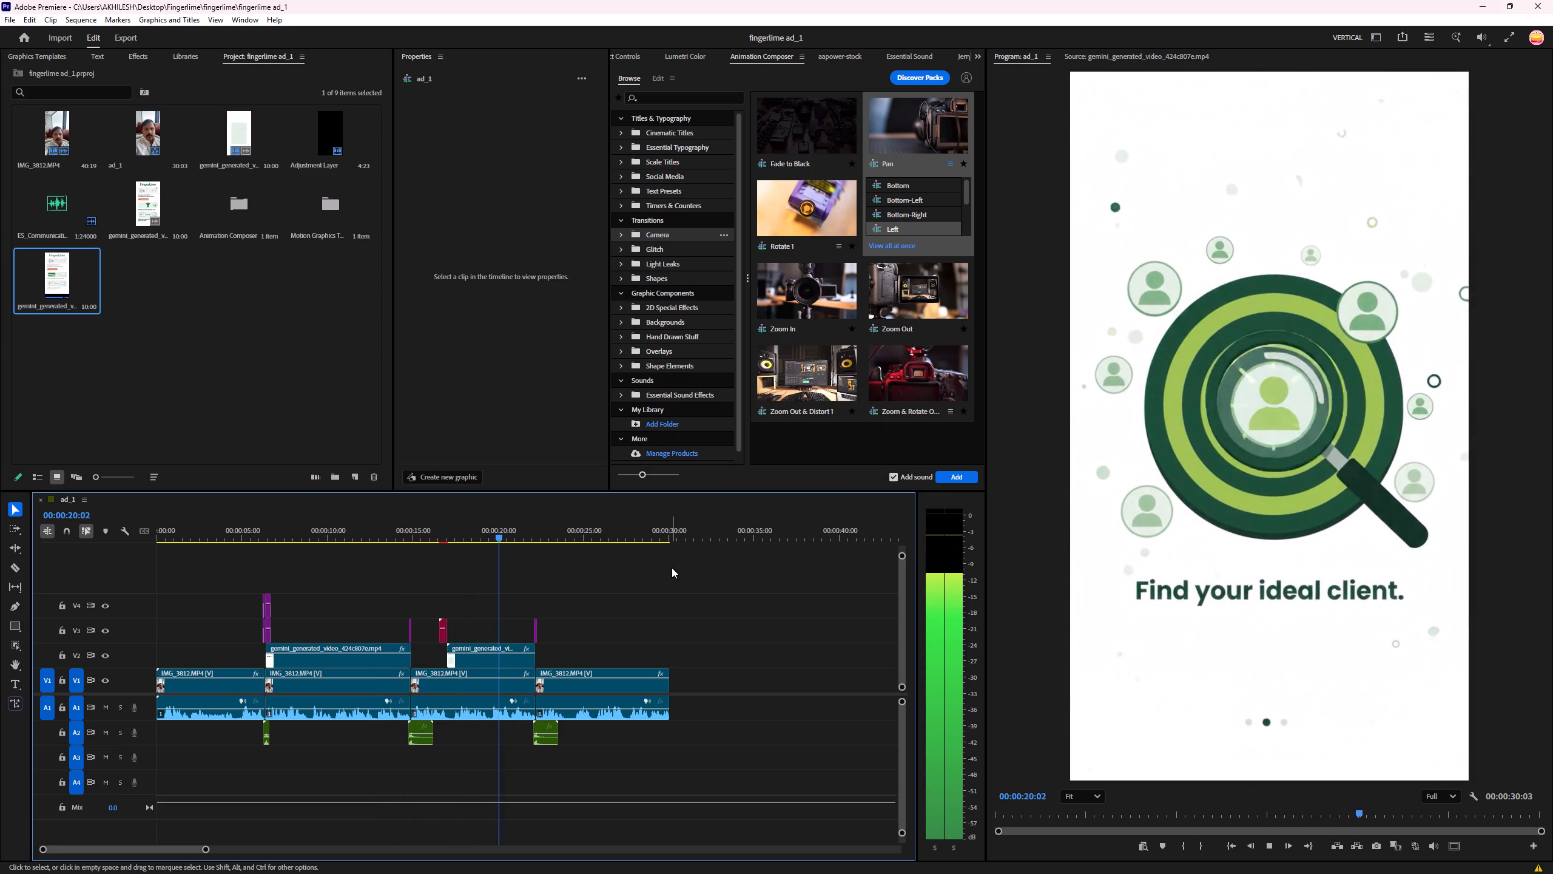
{"action": "left_click", "coordinate": [672, 567]}
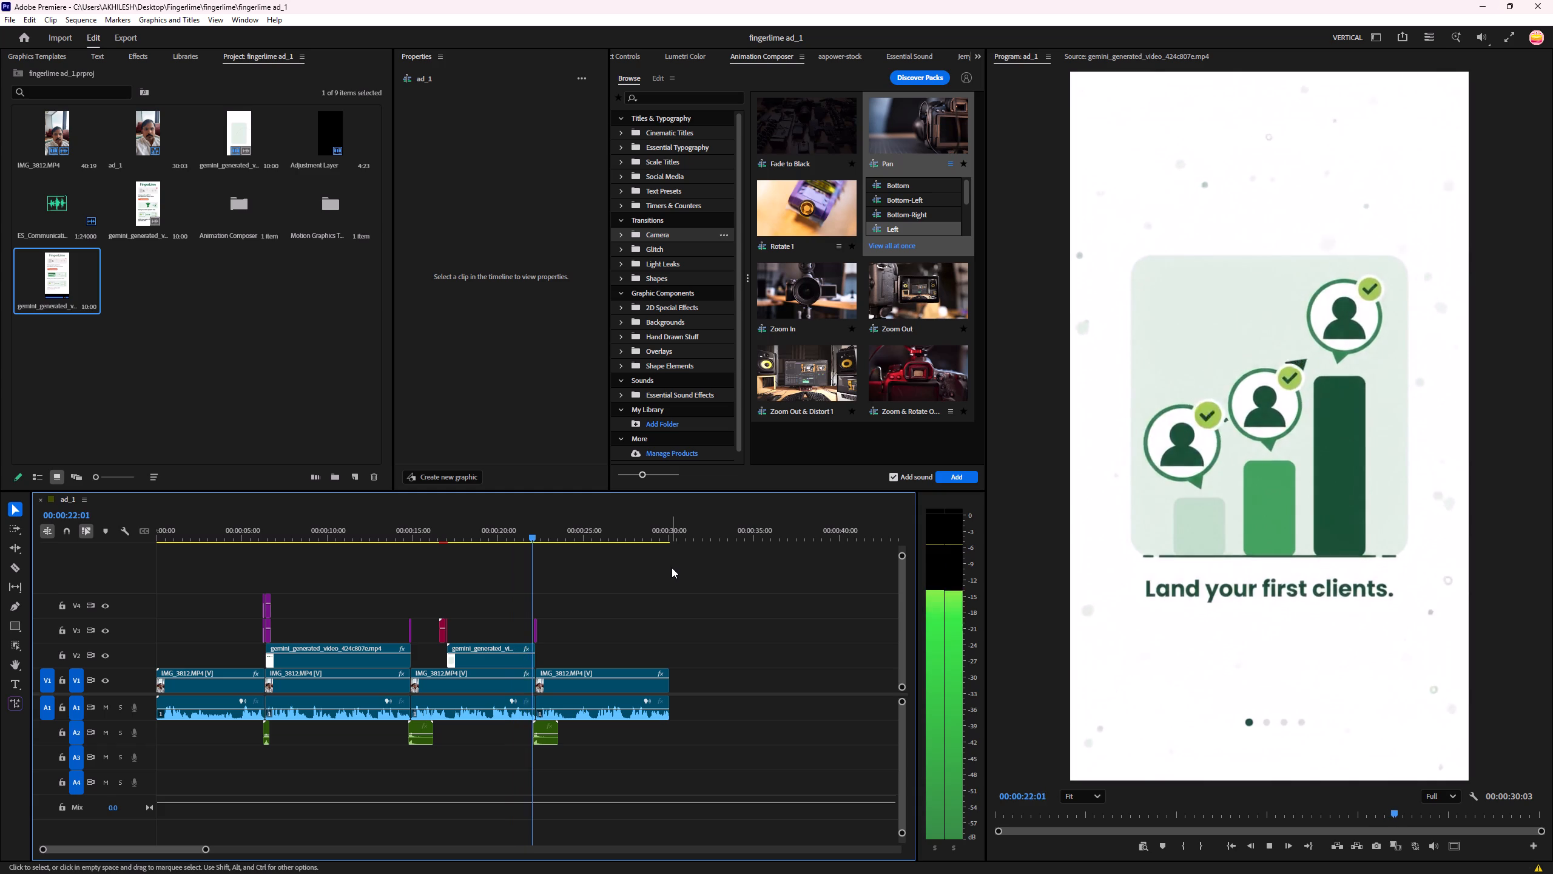
{"action": "key", "text": "ctrl+s"}
{"action": "key", "text": "space"}
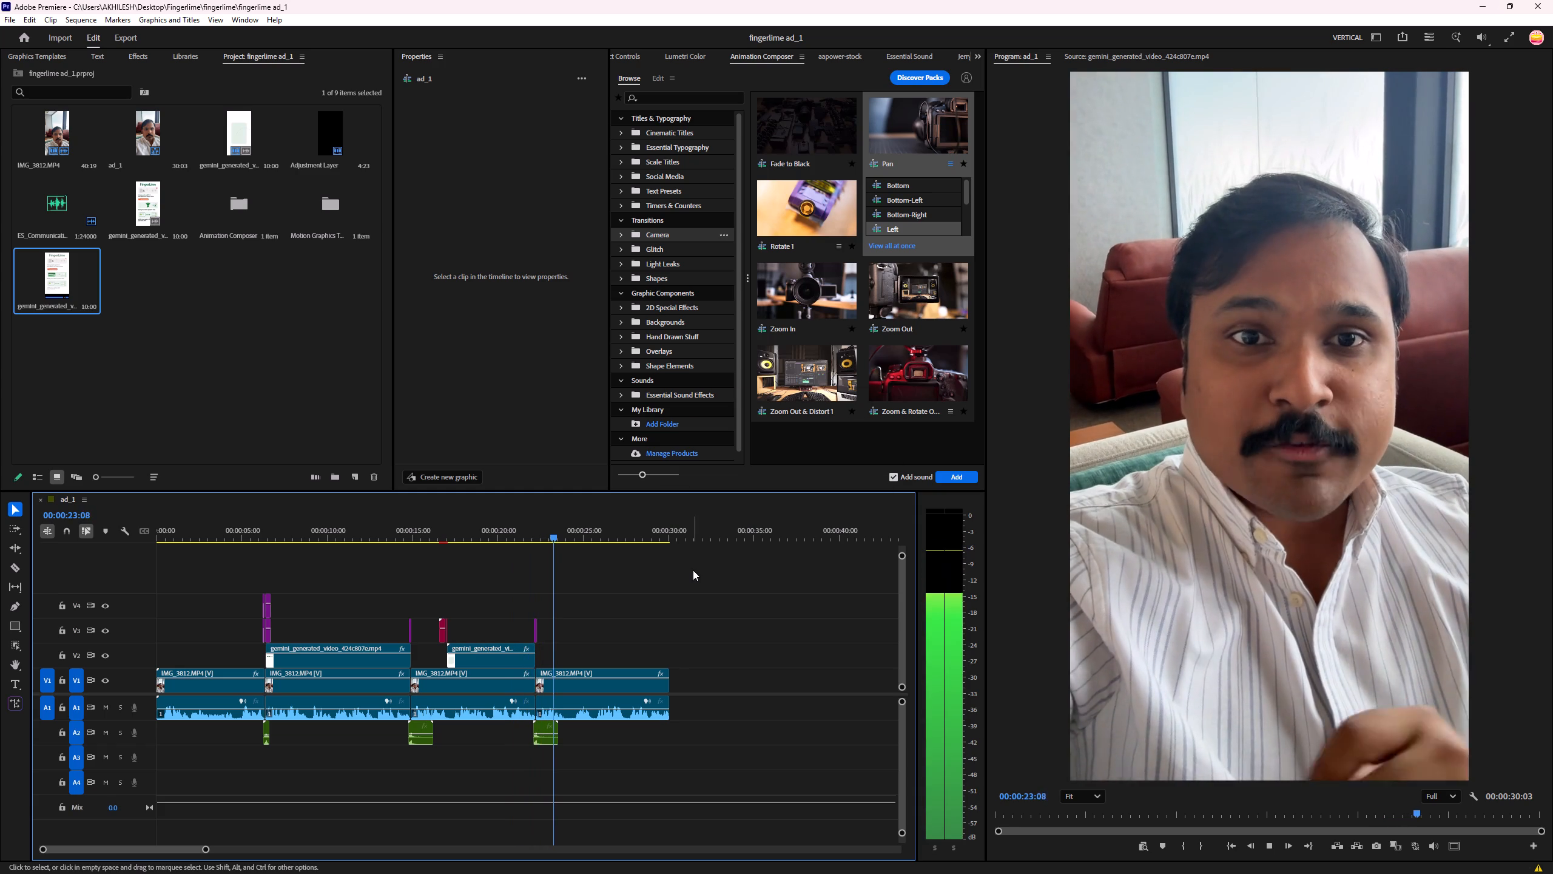
{"action": "key", "text": "ctrl+s"}
{"action": "key", "text": "space"}
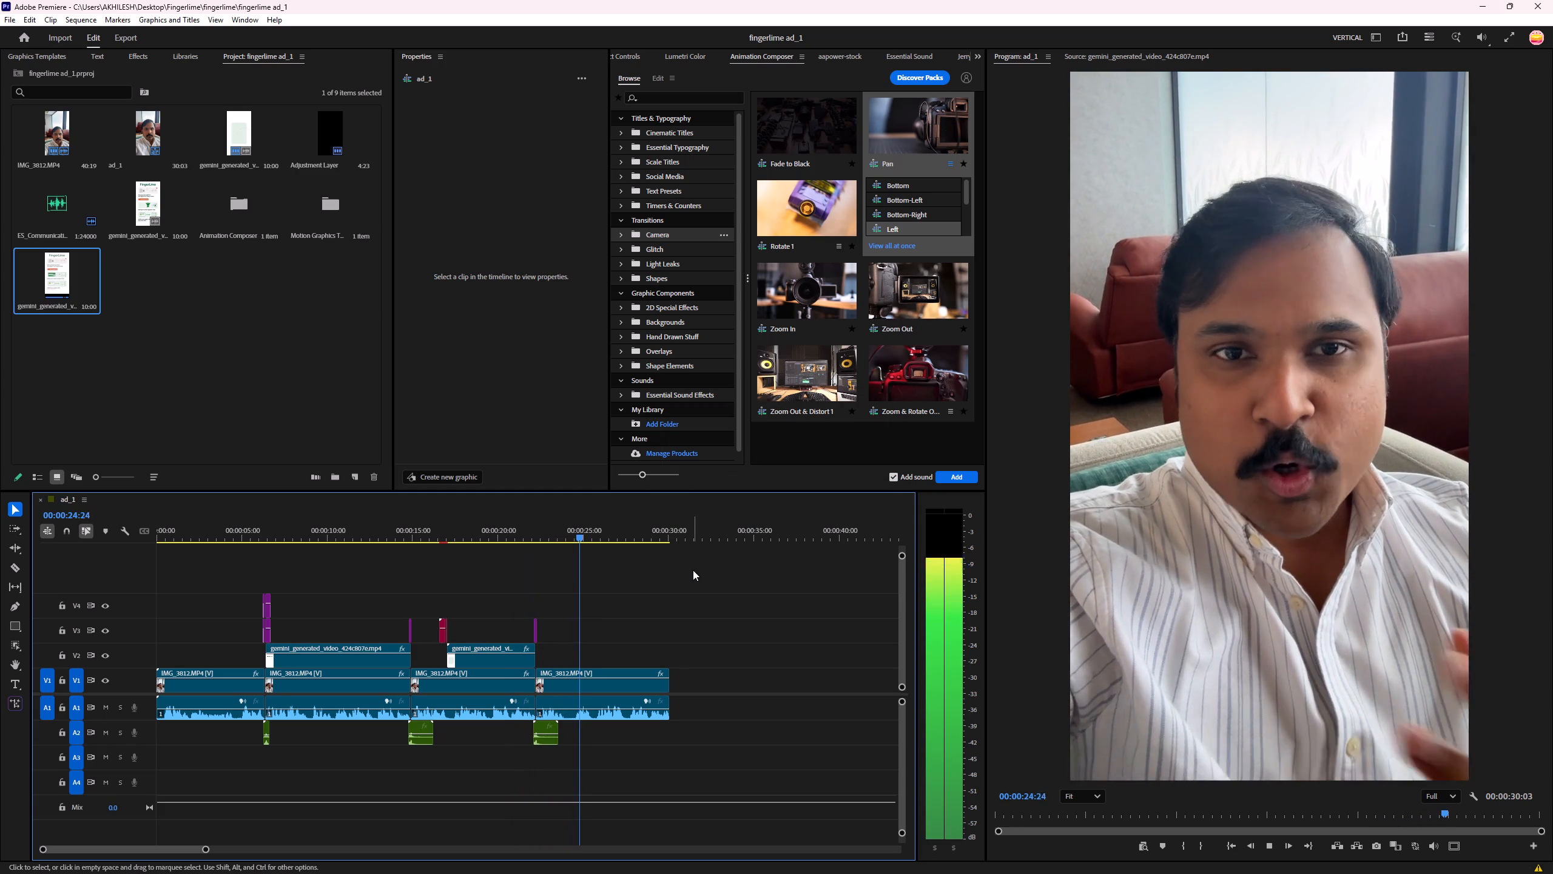
{"action": "key", "text": "ctrl+s"}
{"action": "key", "text": "space"}
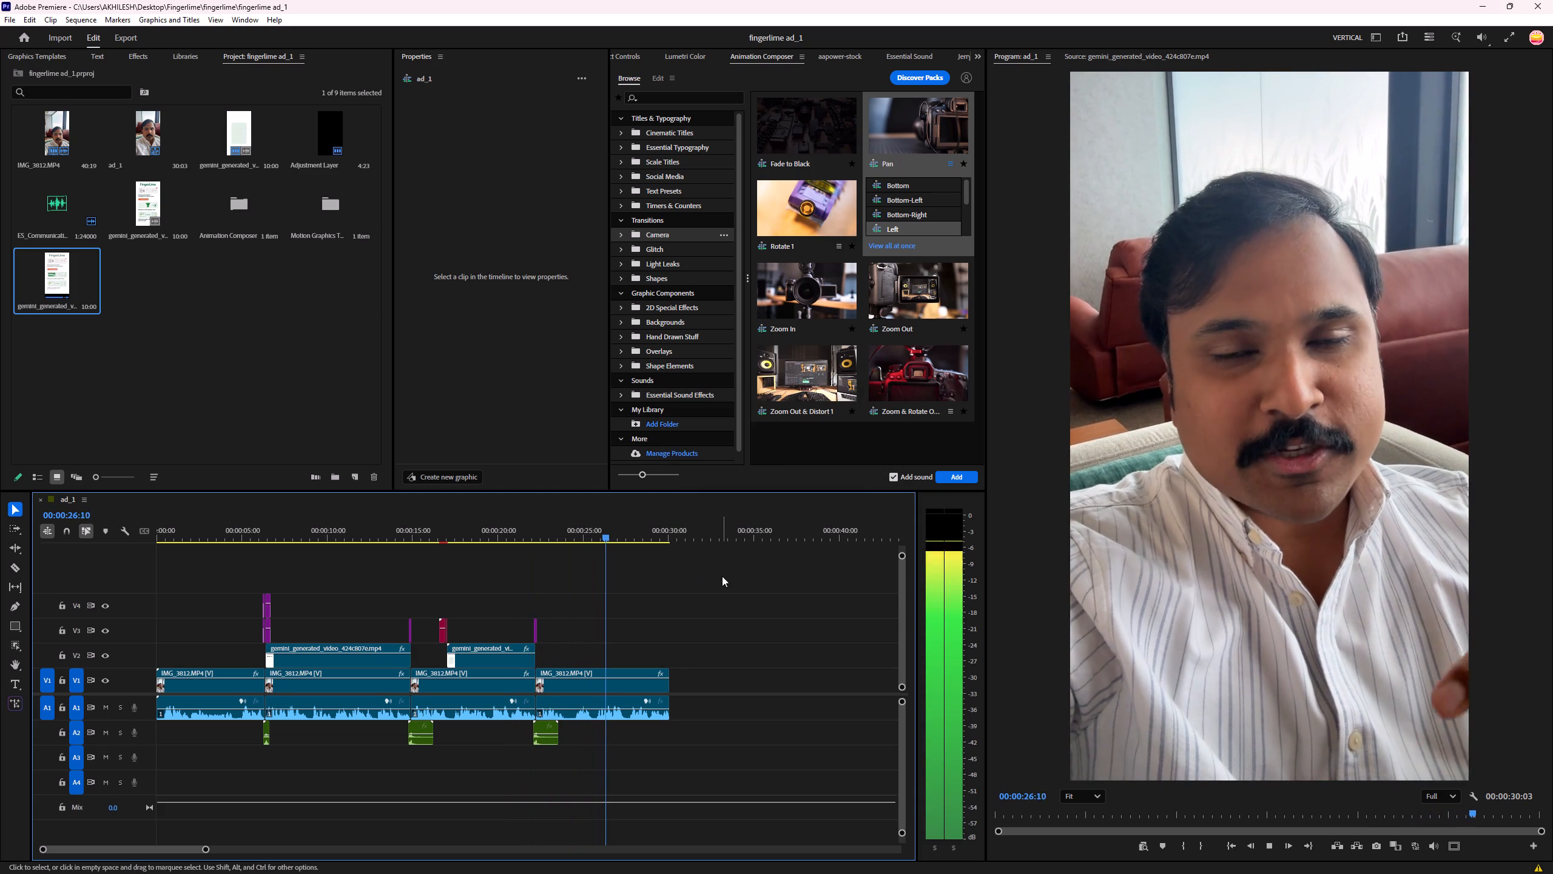
{"action": "left_click", "coordinate": [722, 576]}
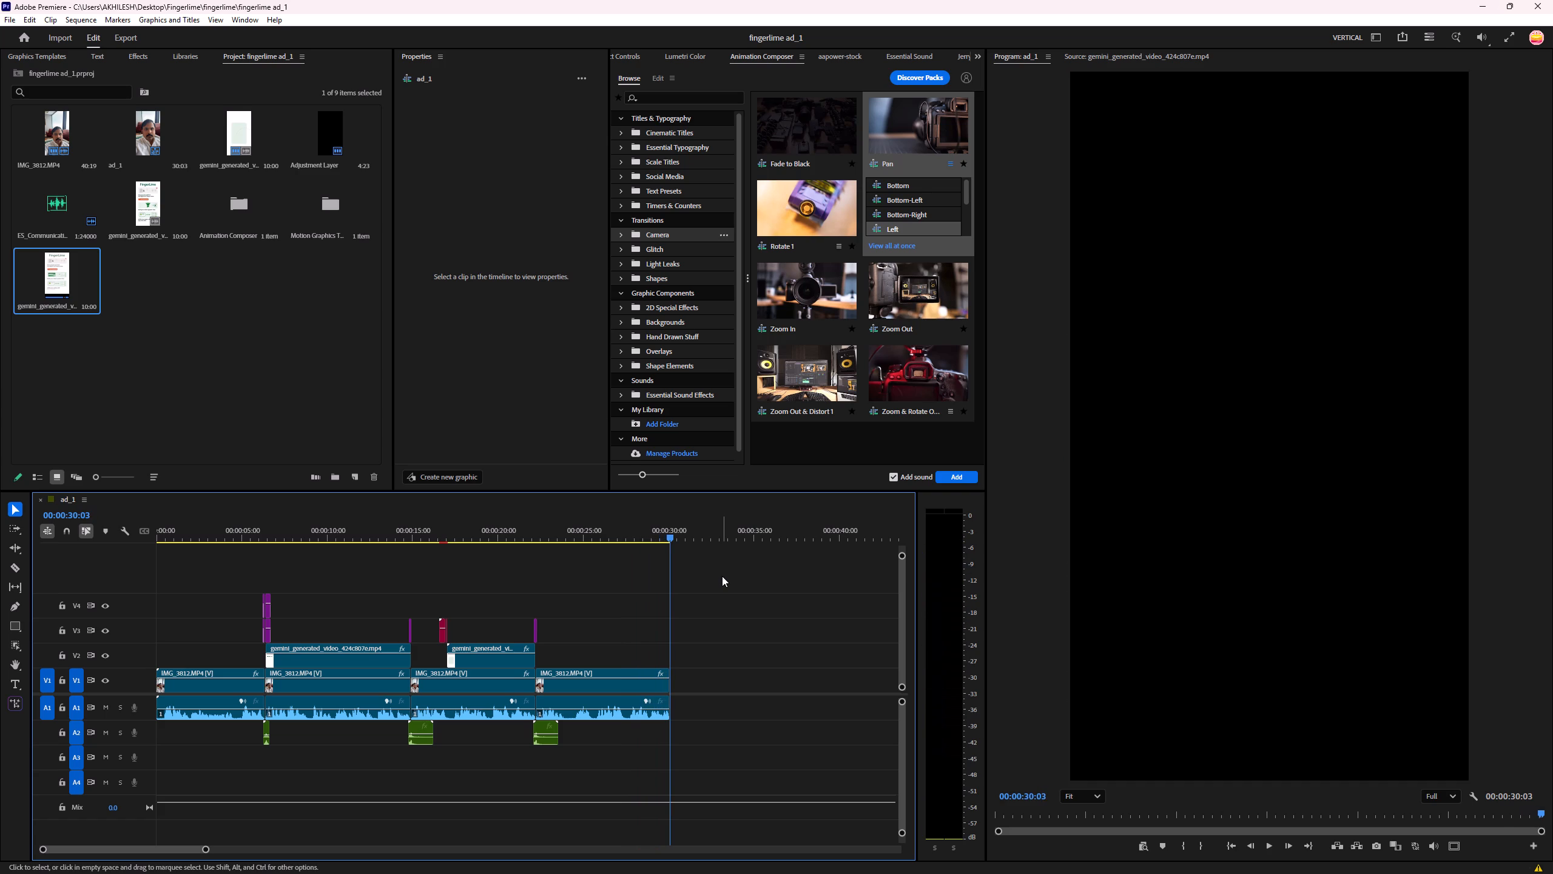
Extend the end of the last IMG_3612 clip on V1 to about 00:00:30:19 and save the project.
{"action": "key", "text": "space"}
{"action": "left_click_drag", "start_coordinate": [680, 679], "coordinate": [686, 679]}
{"action": "left_click_drag", "start_coordinate": [675, 679], "coordinate": [681, 679]}
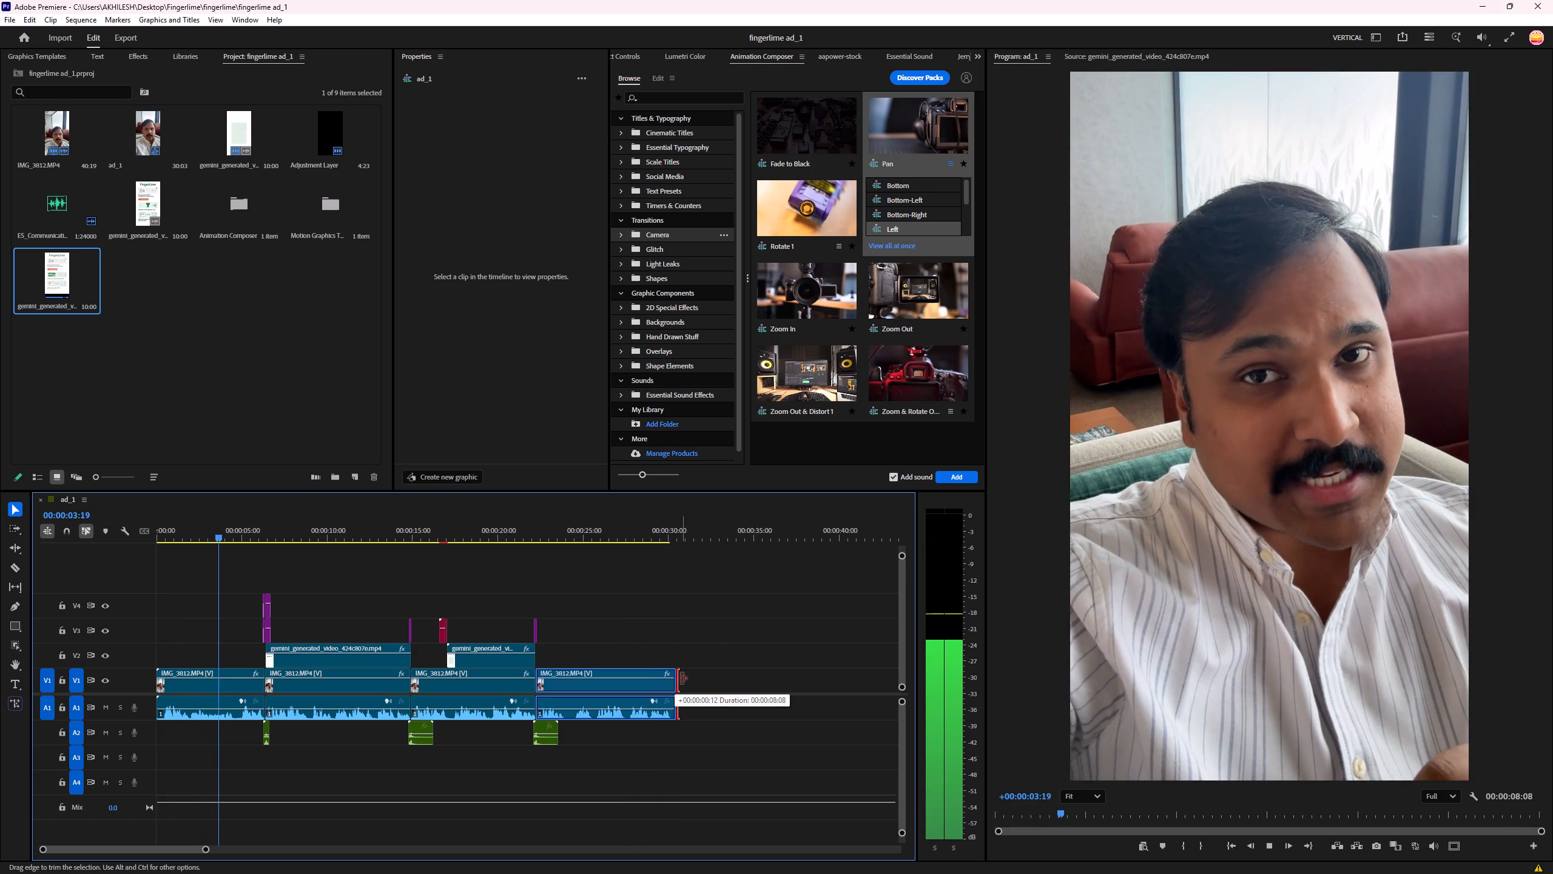
{"action": "left_click_drag", "start_coordinate": [681, 679], "coordinate": [684, 679]}
{"action": "left_click", "coordinate": [716, 629]}
{"action": "key", "text": "ctrl+s"}
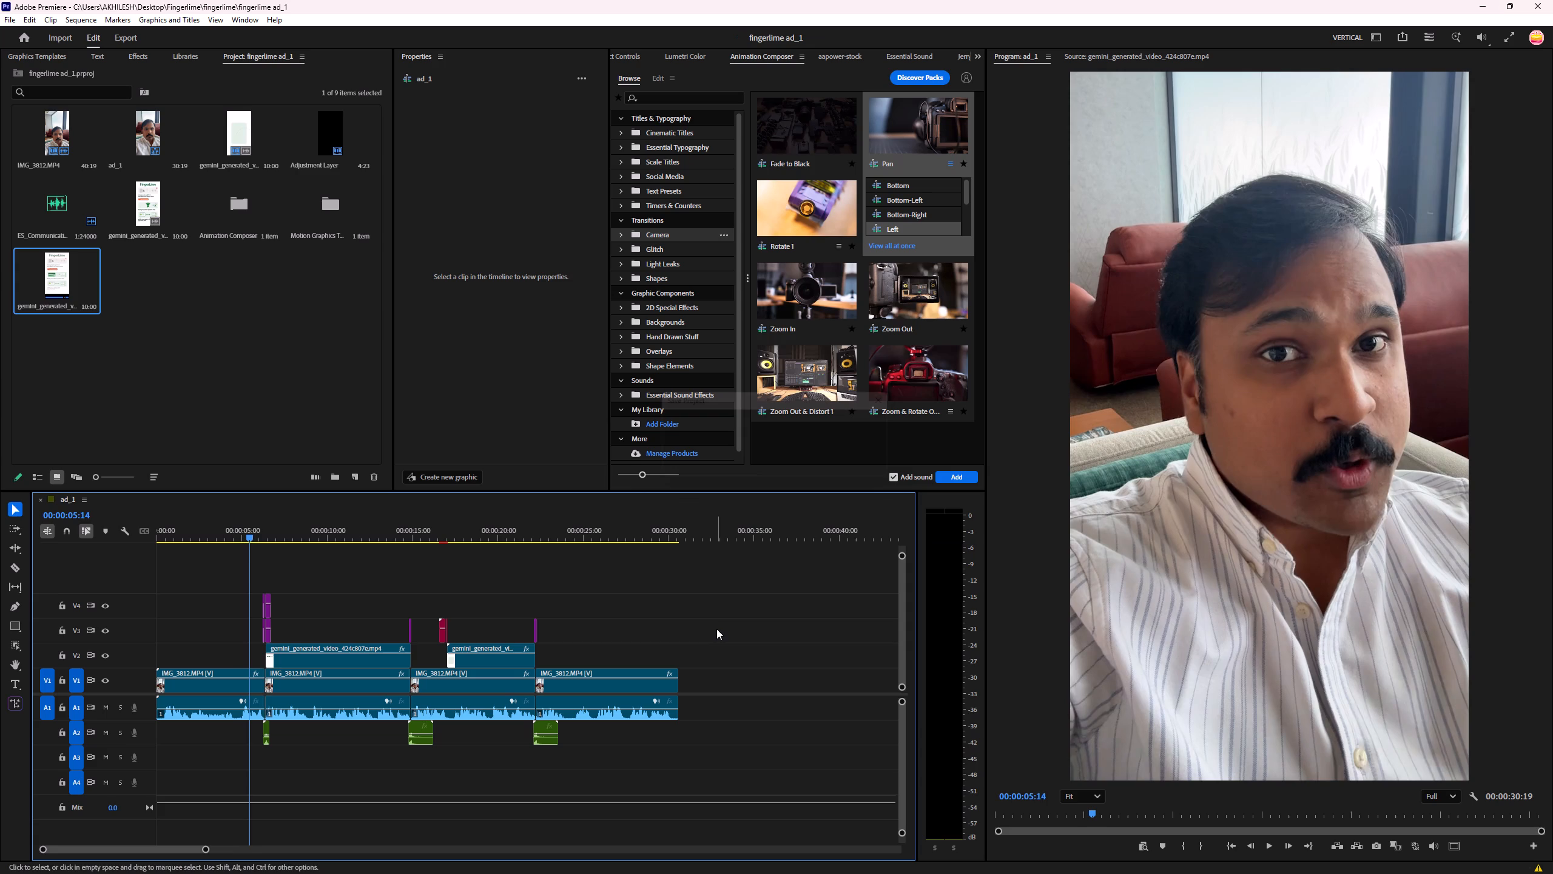
Replay the first infographic from about 00:00:05:14, save, and scrub back and forth to examine its layout change around 00:00:12:00.
{"action": "key", "text": "space"}
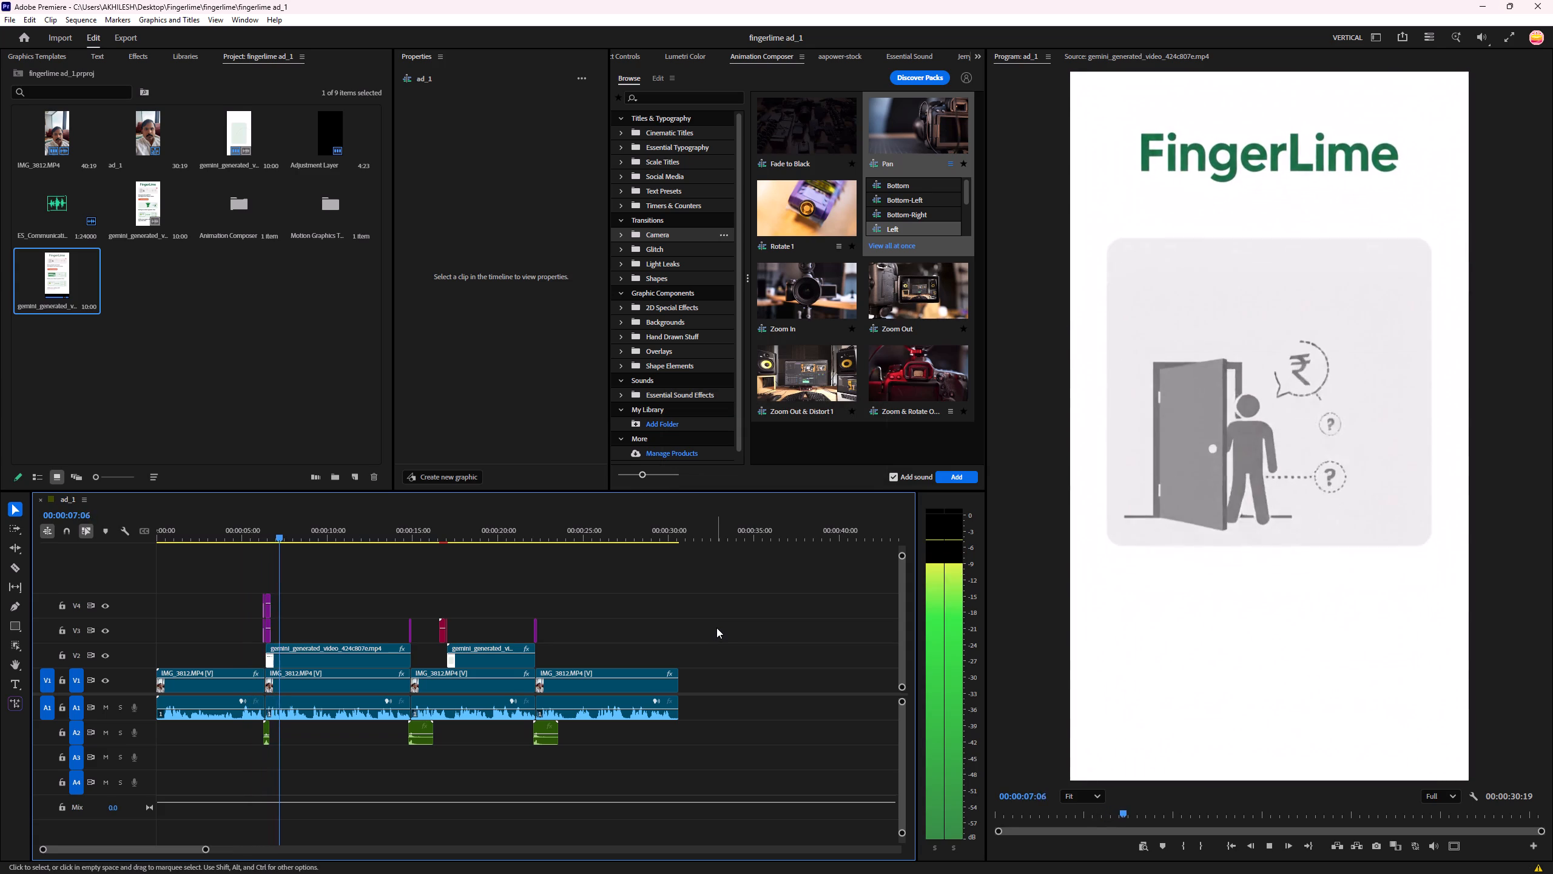
{"action": "left_click", "coordinate": [715, 622]}
{"action": "key", "text": "ctrl+s"}
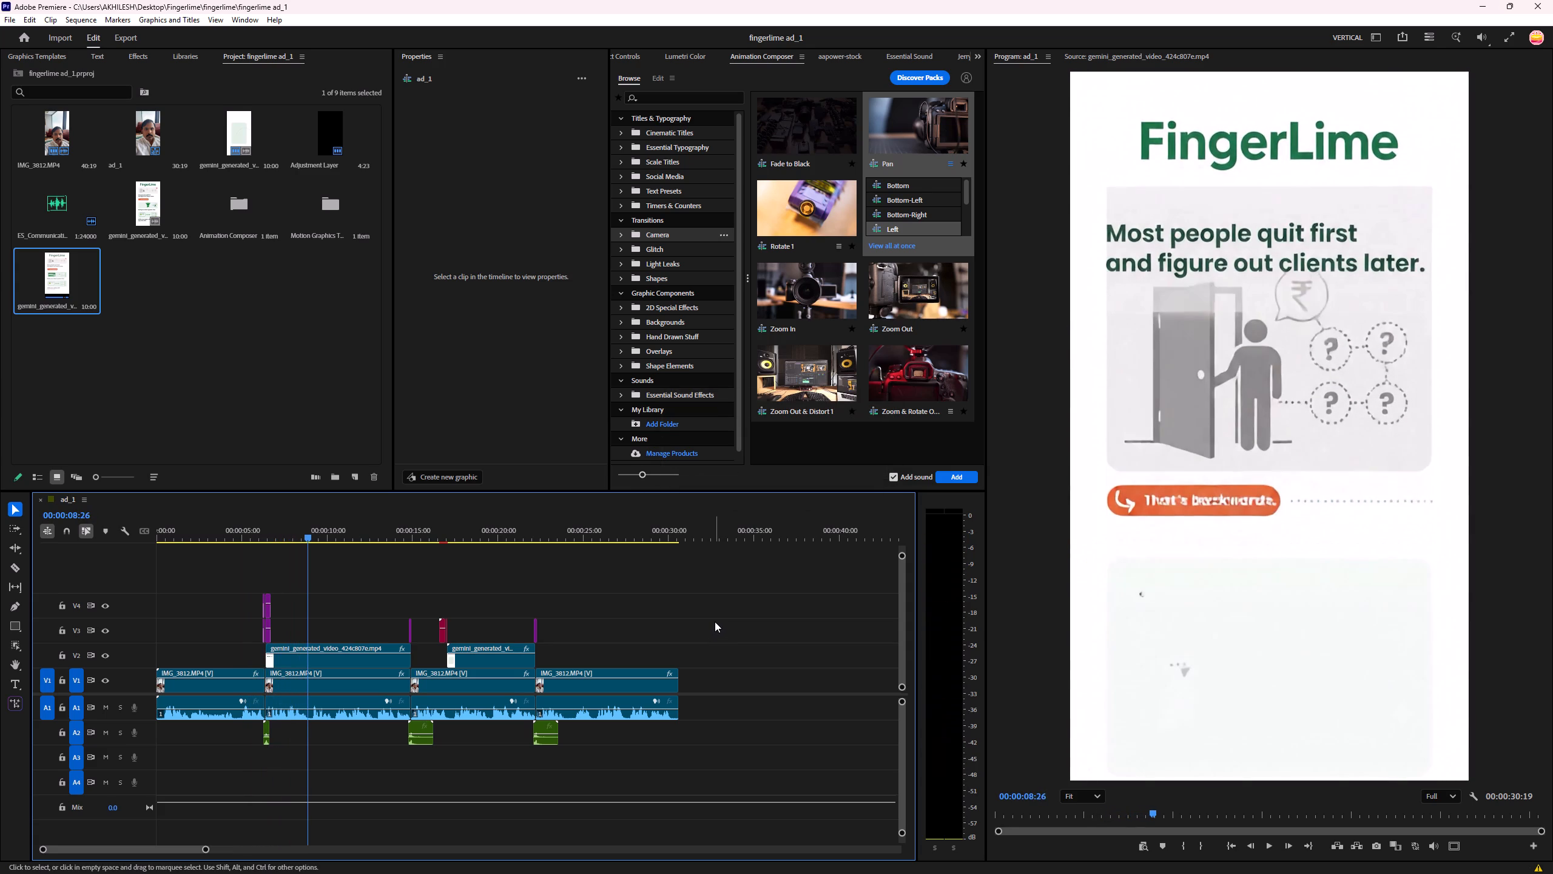
{"action": "key", "text": "space"}
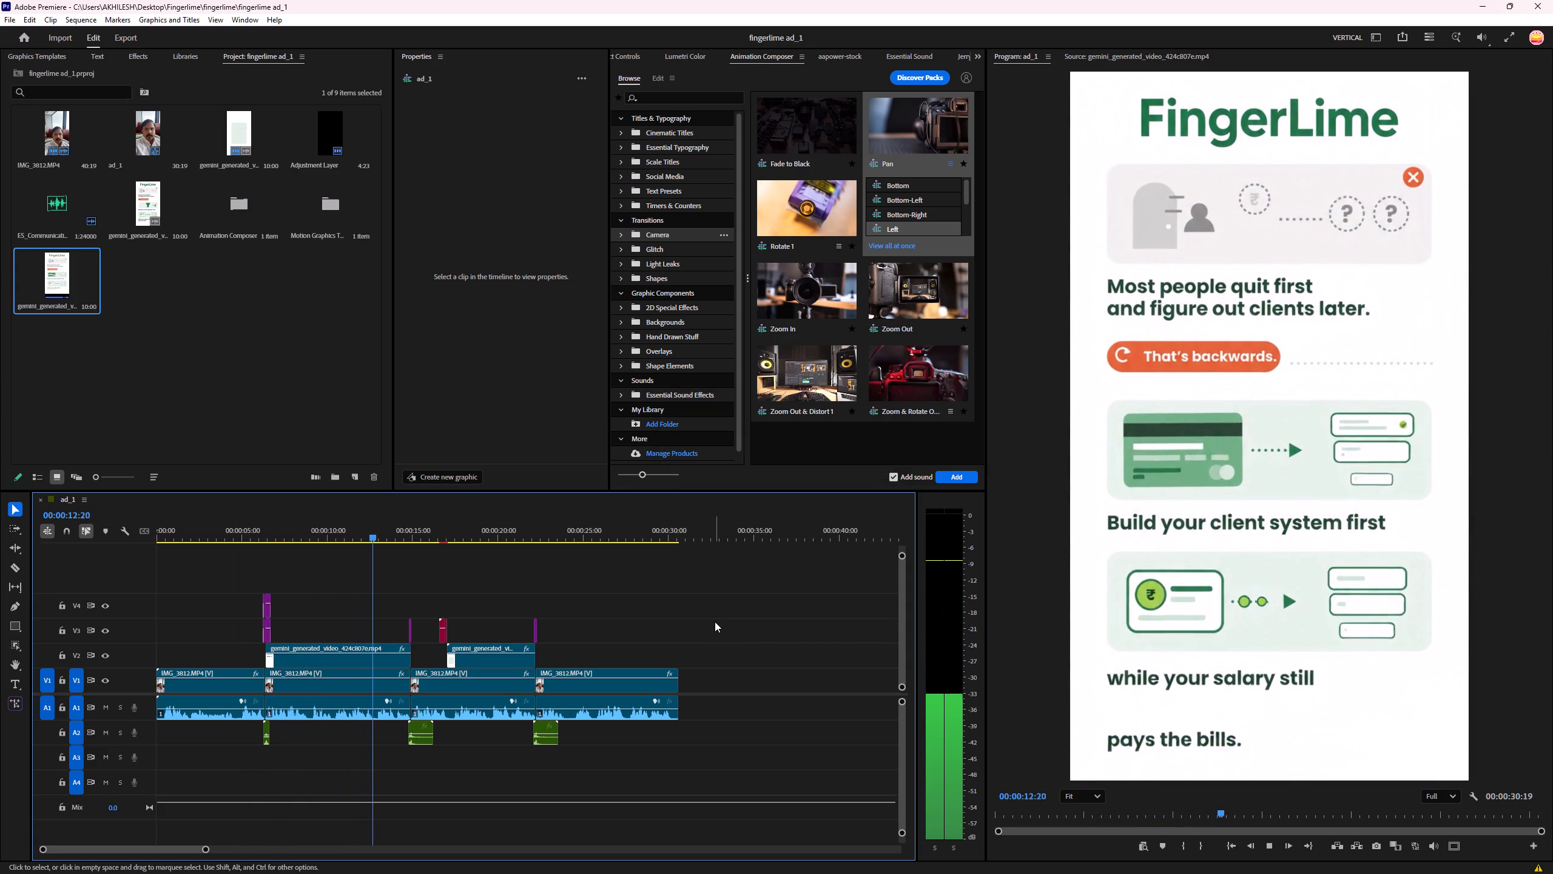
{"action": "key", "text": "ctrl+s"}
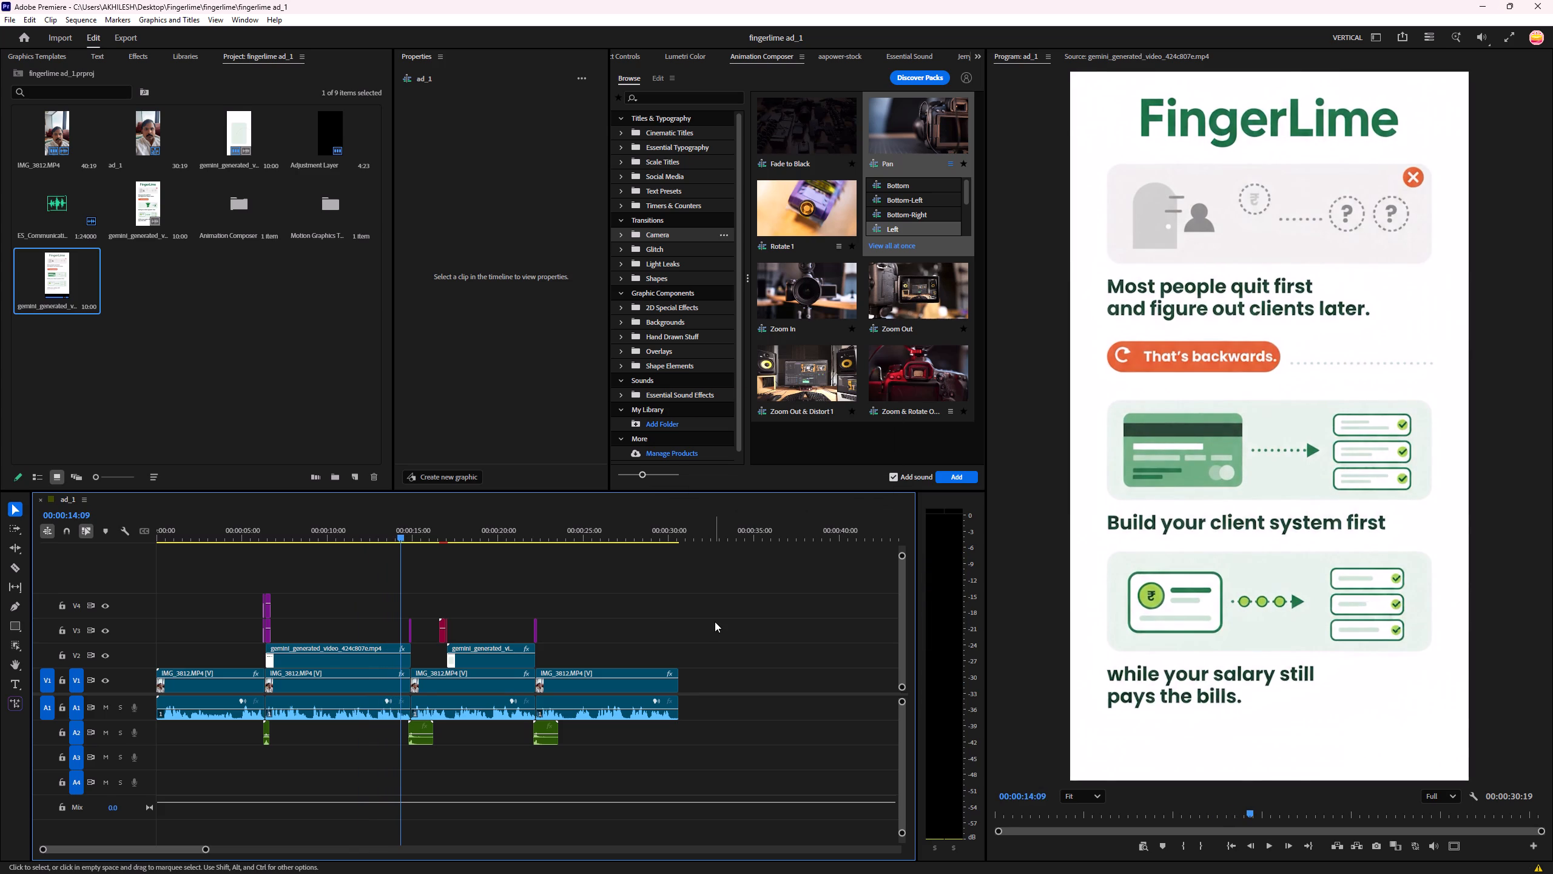
{"action": "left_click_drag", "start_coordinate": [402, 531], "coordinate": [380, 537]}
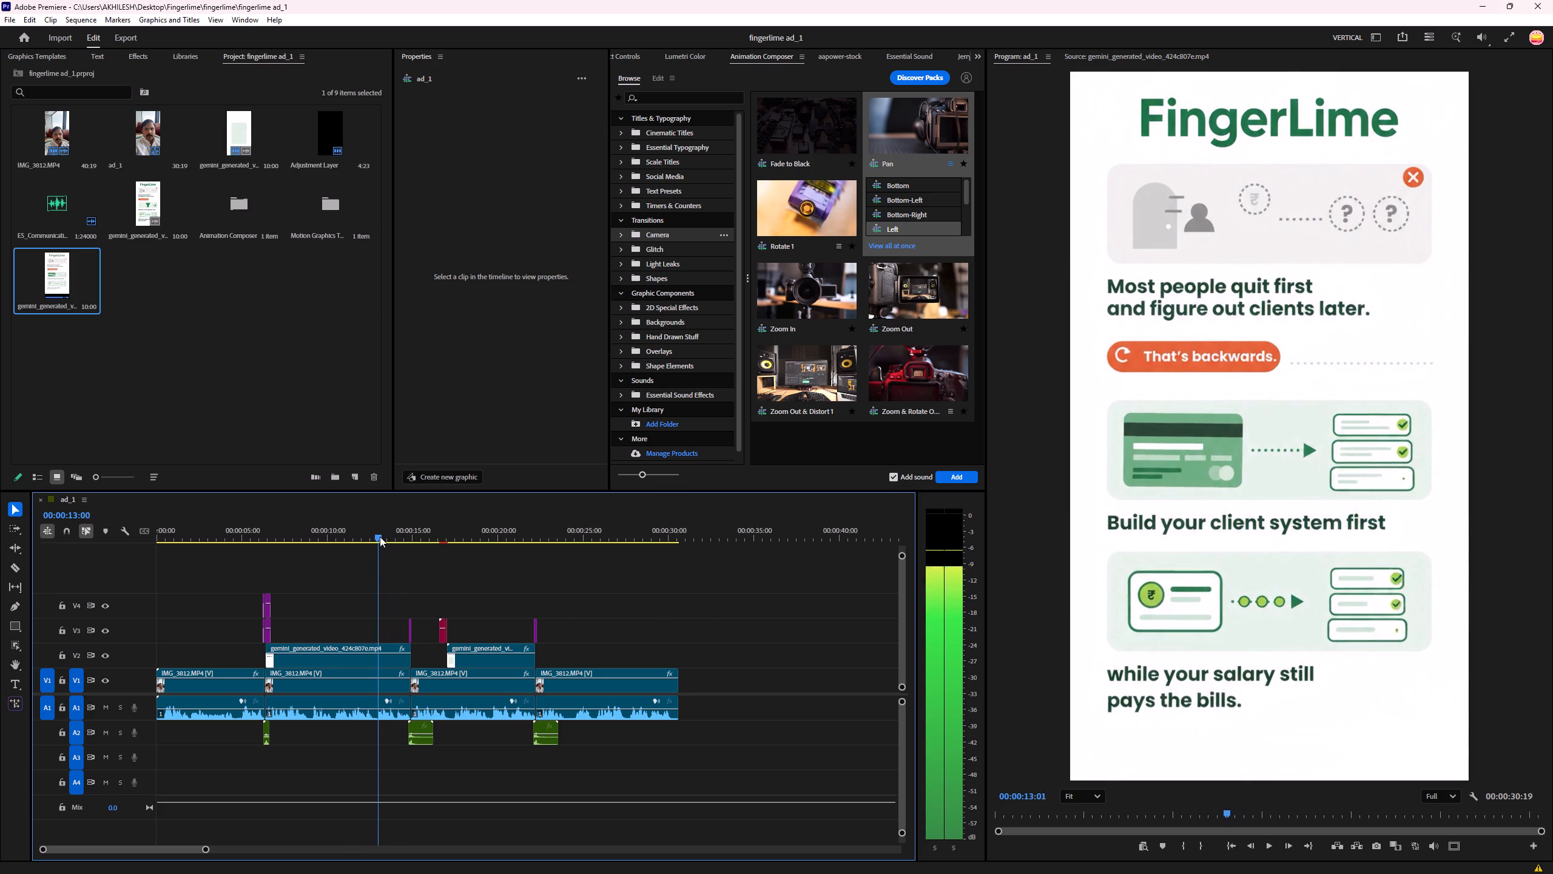
{"action": "left_click_drag", "start_coordinate": [380, 537], "coordinate": [361, 542]}
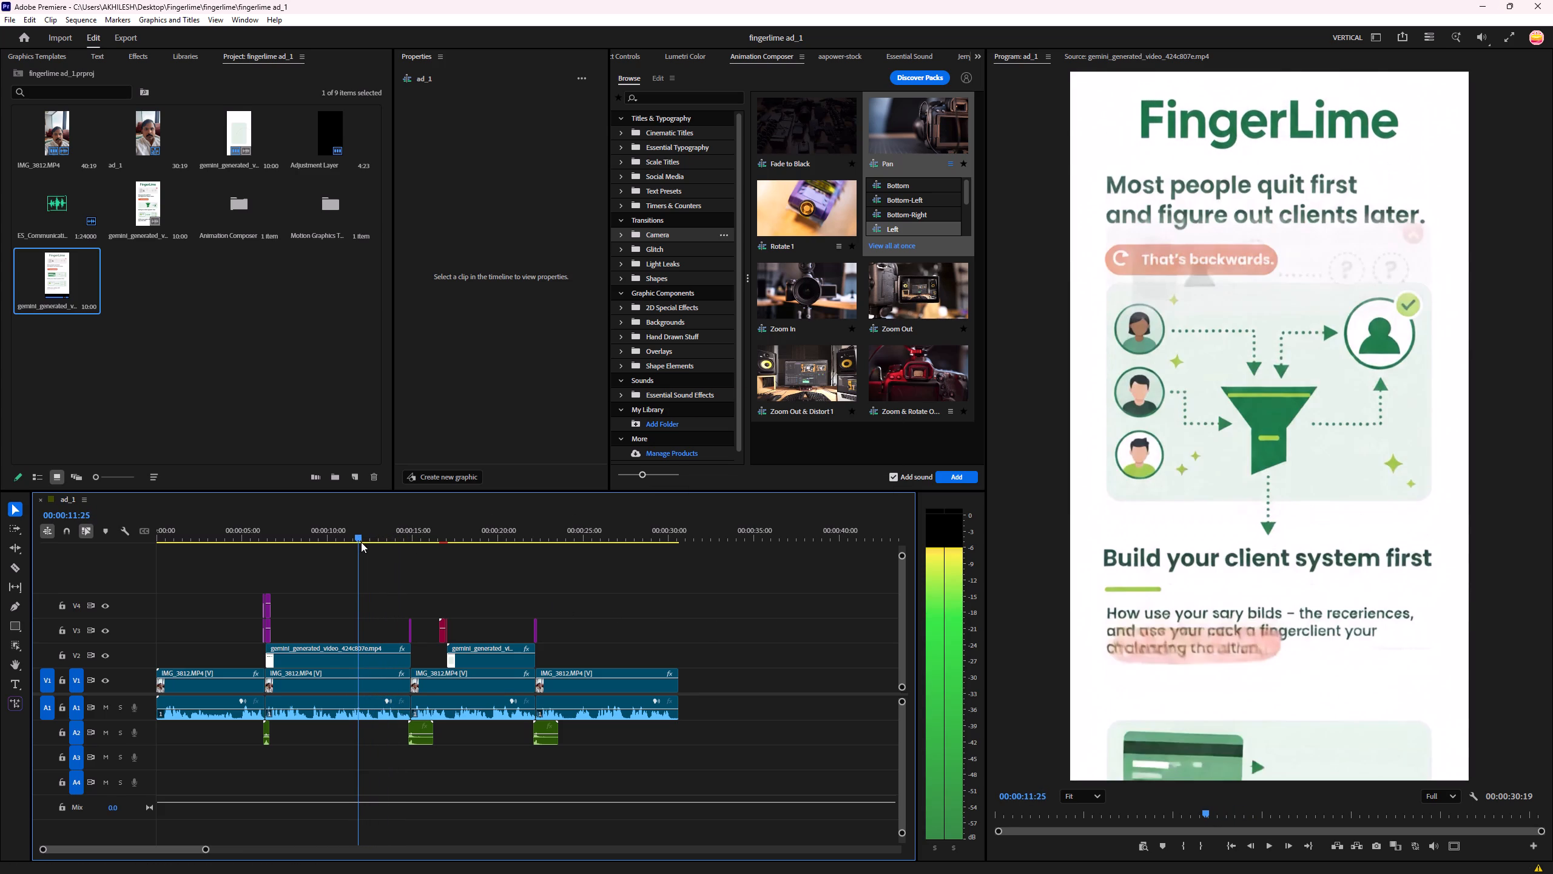
{"action": "left_click_drag", "start_coordinate": [361, 542], "coordinate": [365, 543]}
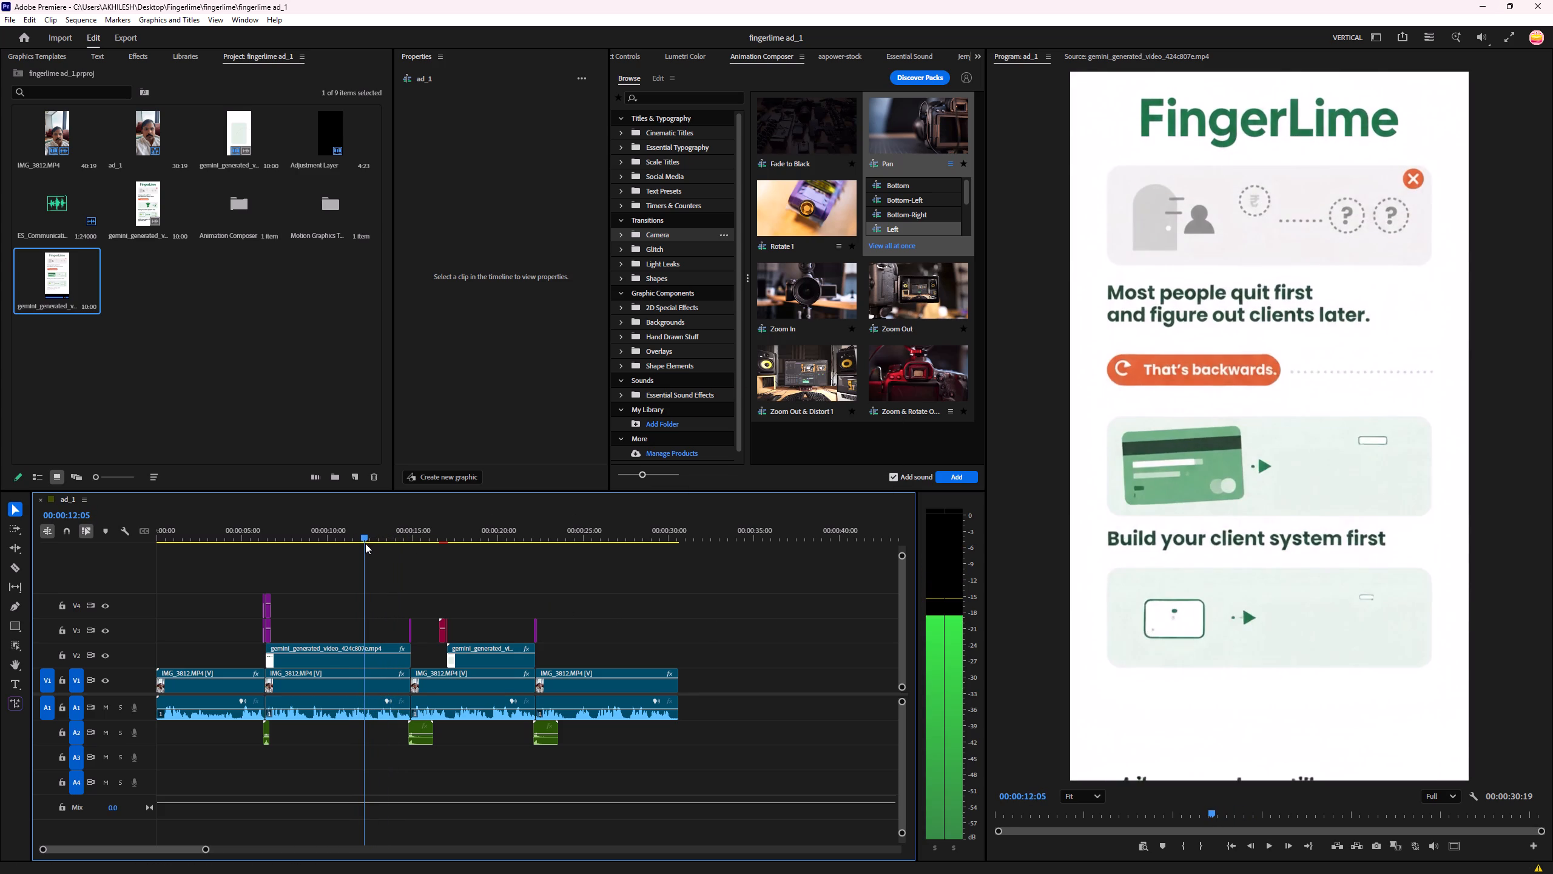
{"action": "left_click_drag", "start_coordinate": [365, 543], "coordinate": [362, 546]}
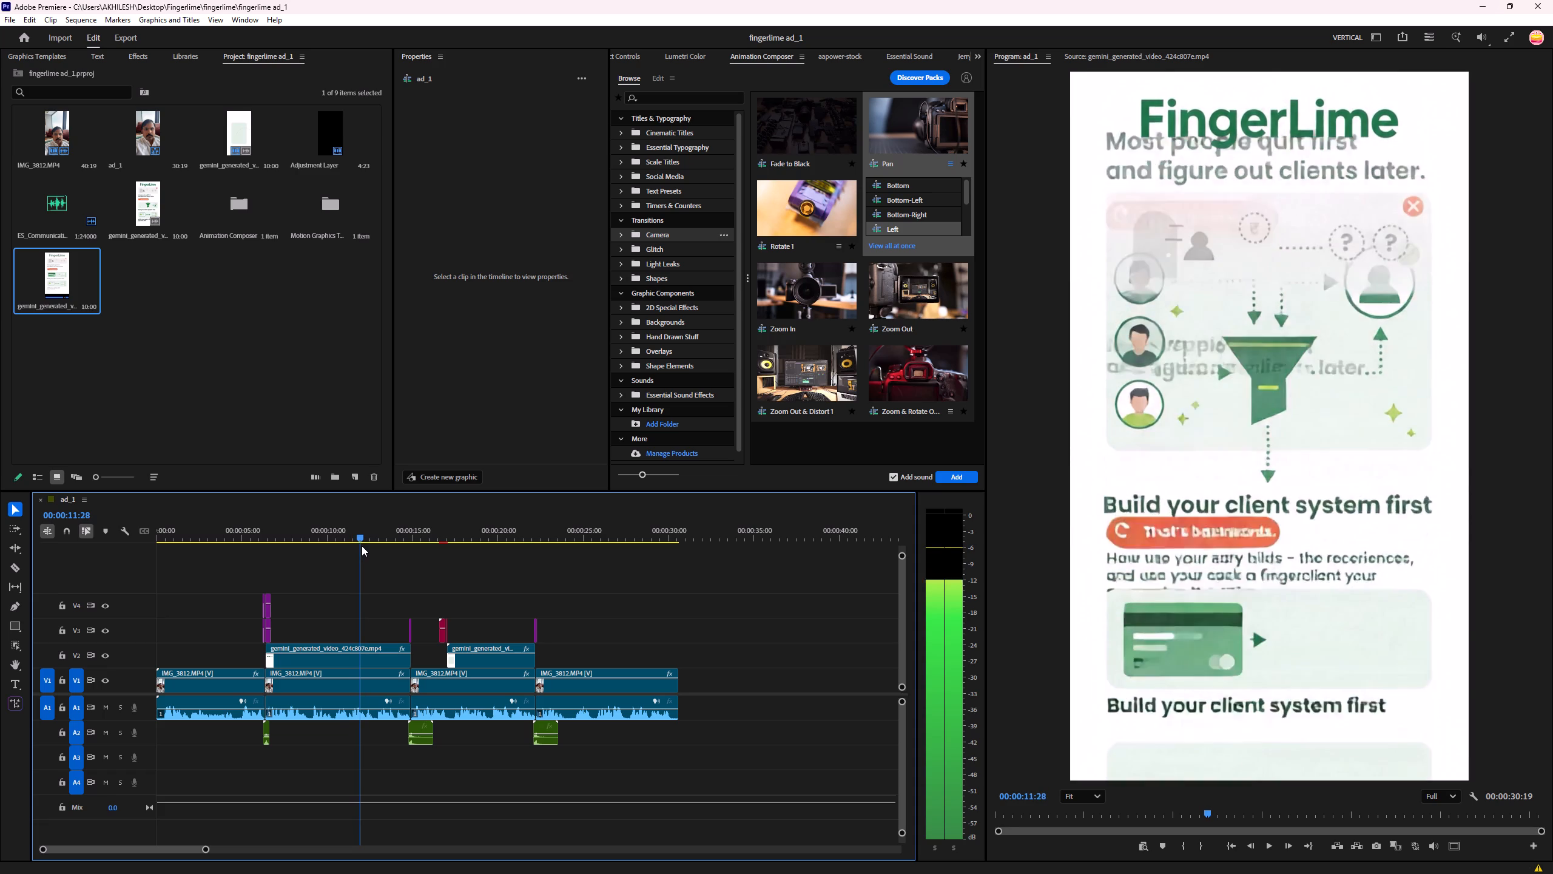
{"action": "left_click_drag", "start_coordinate": [362, 546], "coordinate": [355, 545]}
Play on from about 00:00:11:20 through the second infographic and the closing talking-head shot, saving the project along the way.
{"action": "key", "text": "space"}
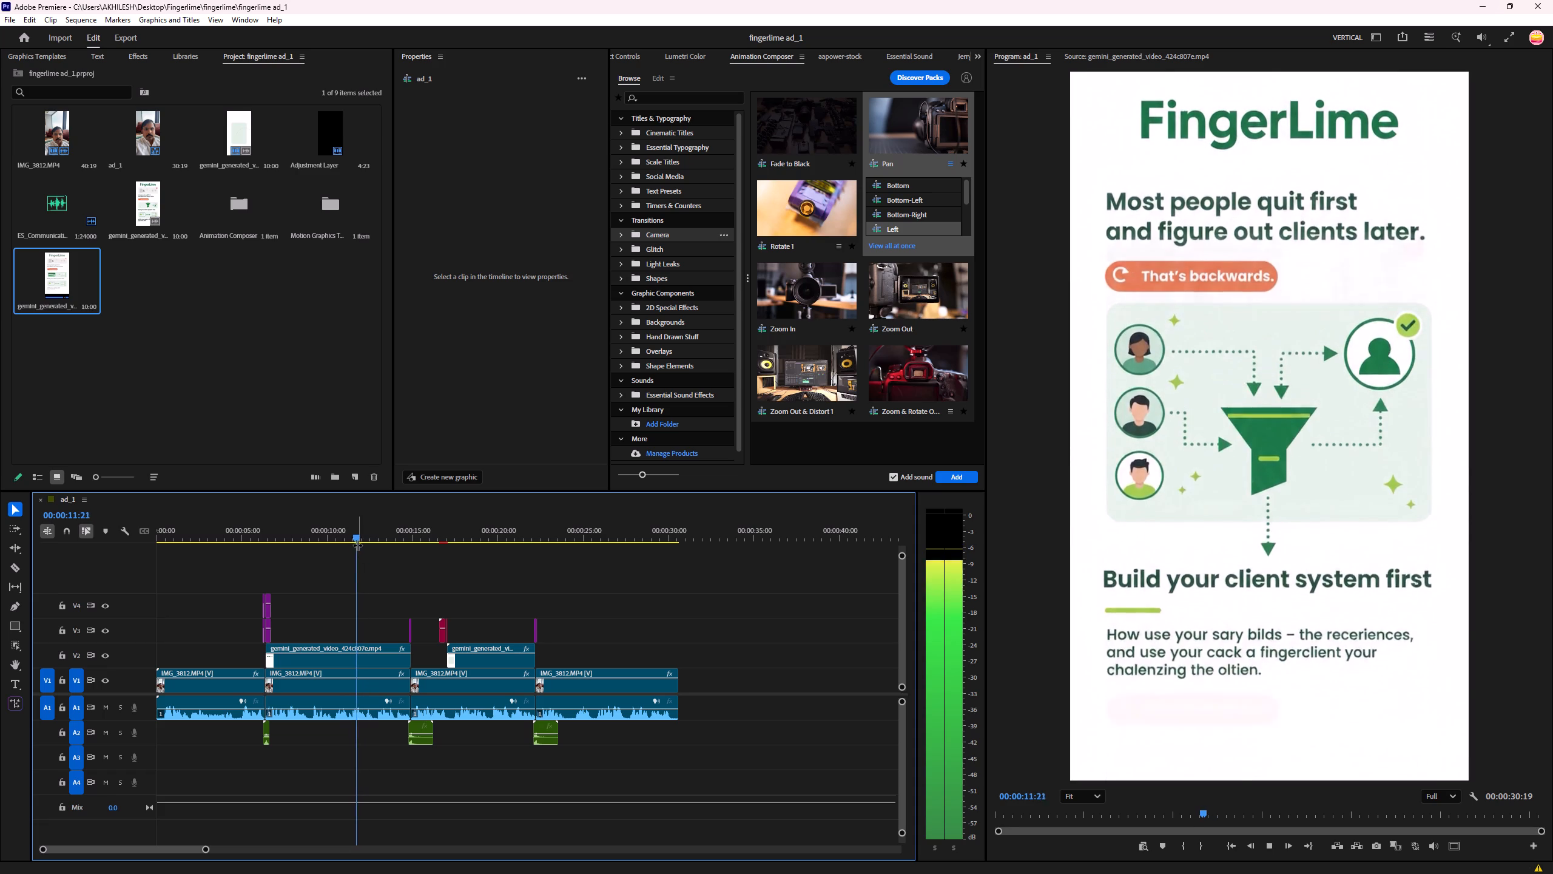
{"action": "left_click", "coordinate": [460, 578]}
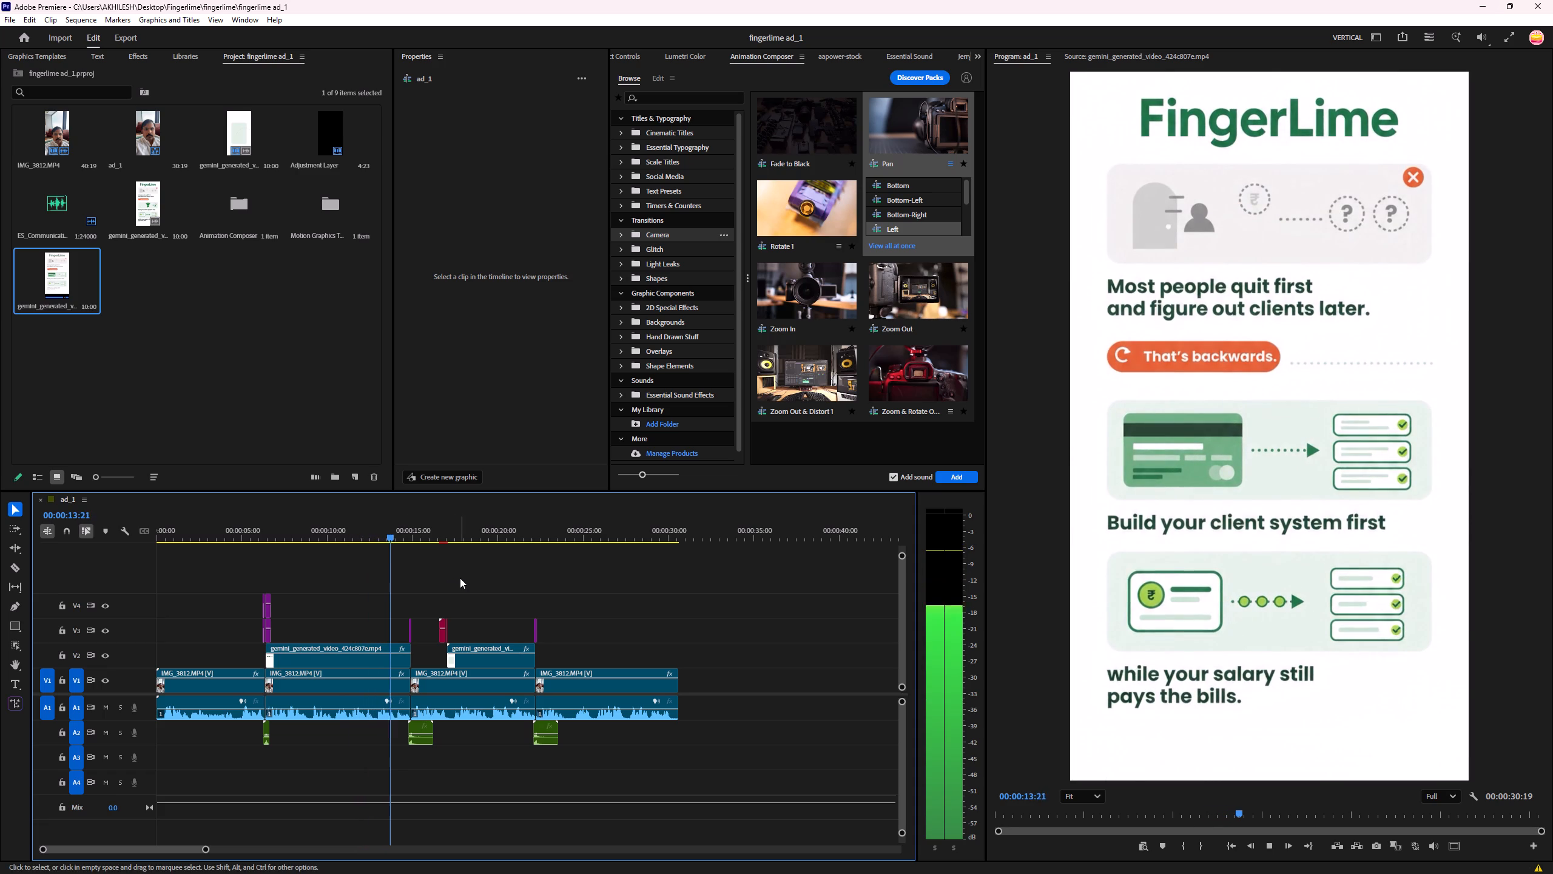
{"action": "key", "text": "ctrl+s"}
{"action": "key", "text": "space"}
{"action": "left_click", "coordinate": [558, 595]}
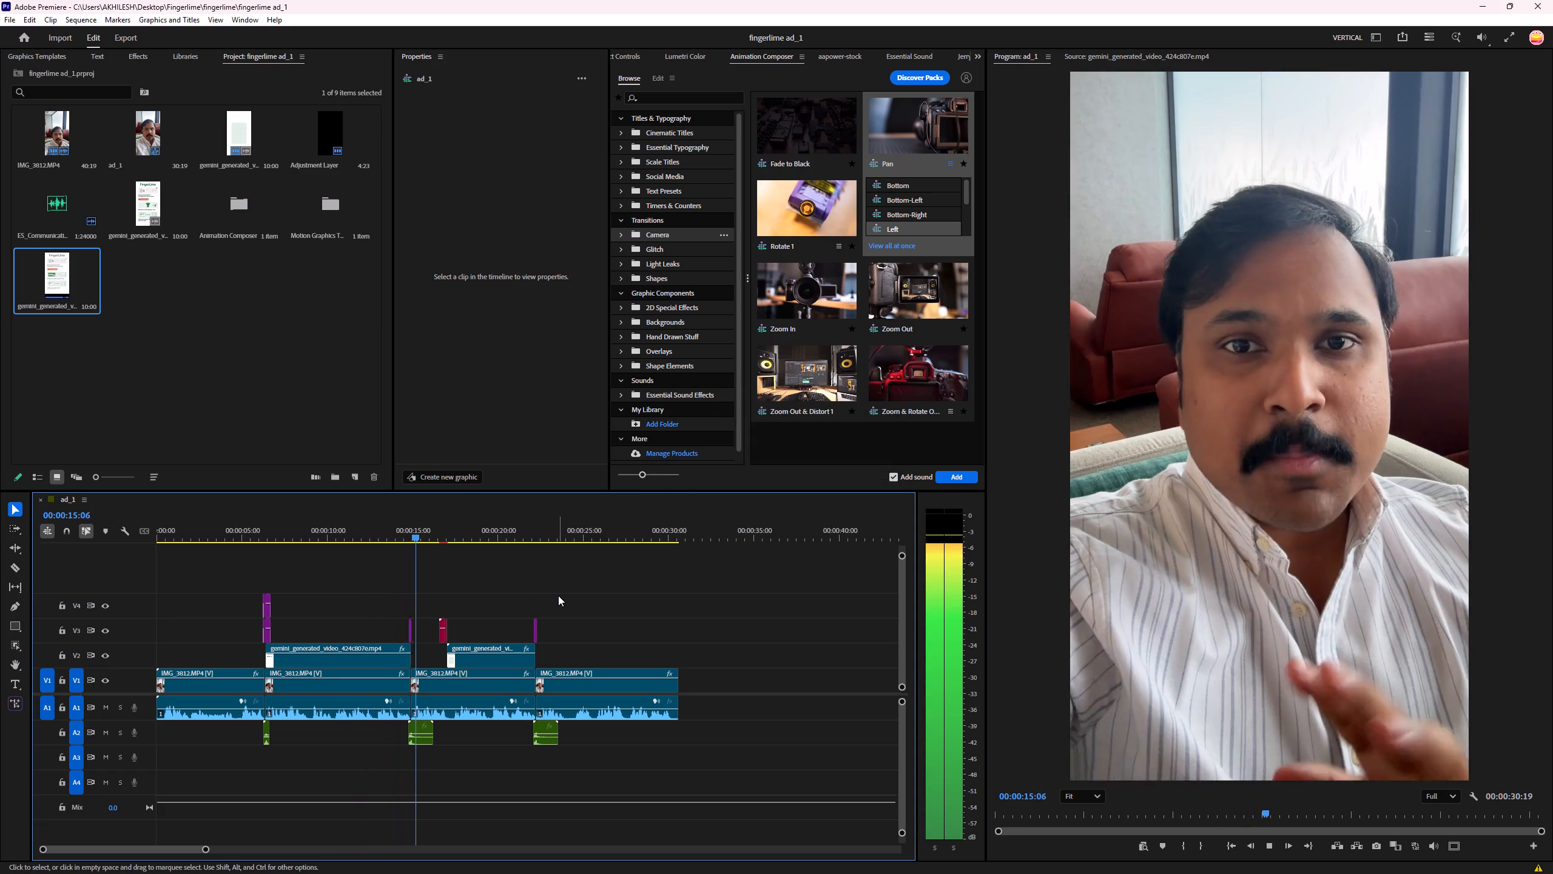
{"action": "key", "text": "ctrl+s"}
{"action": "key", "text": "space"}
{"action": "left_click", "coordinate": [571, 595]}
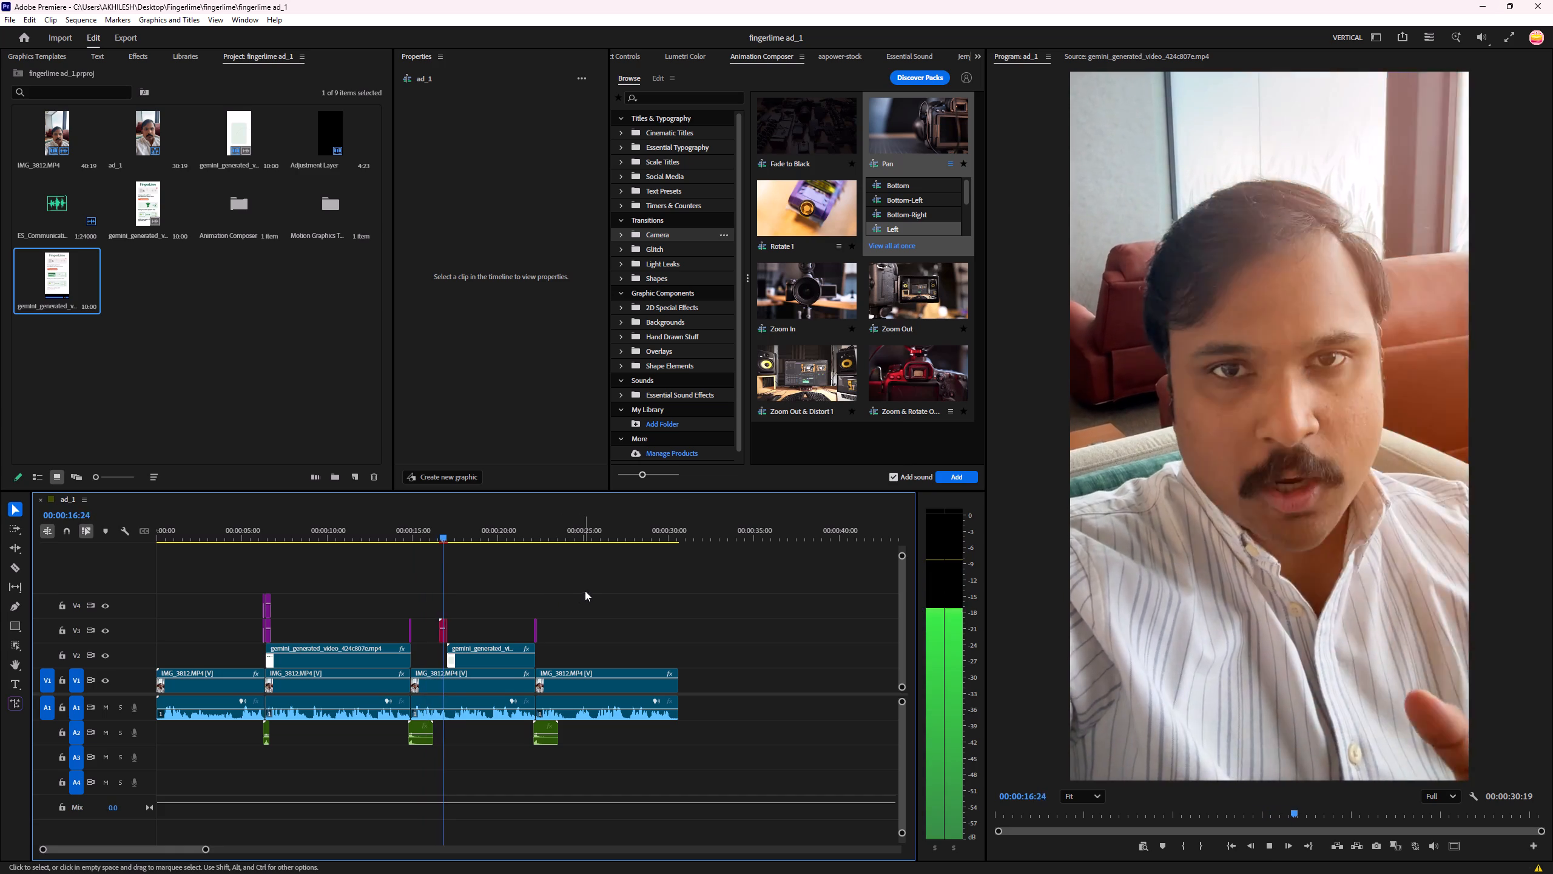
{"action": "left_click", "coordinate": [635, 586]}
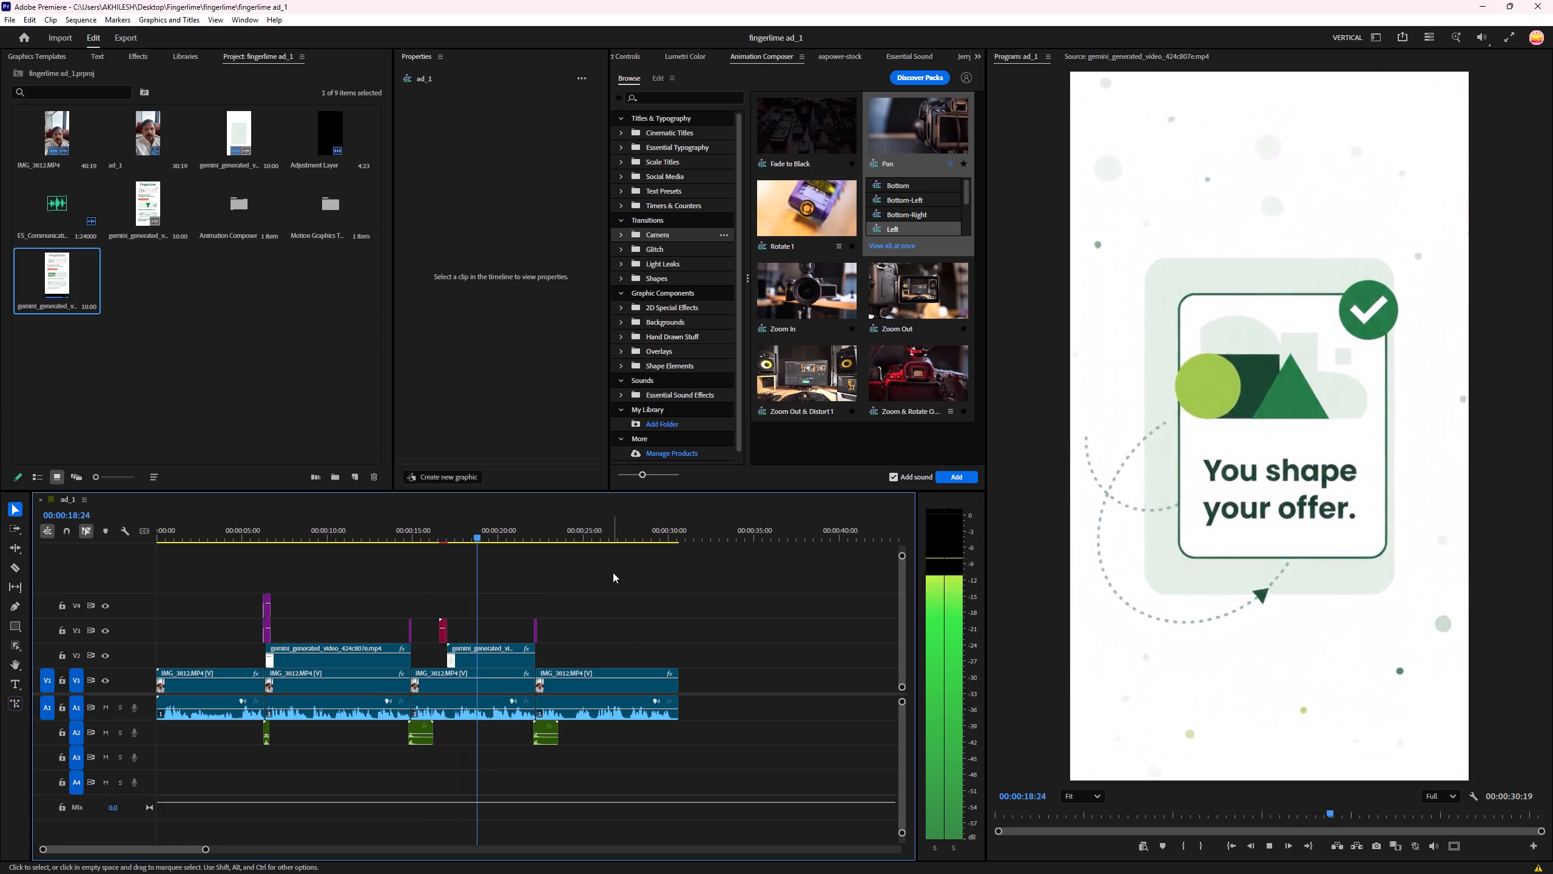
{"action": "left_click", "coordinate": [613, 572]}
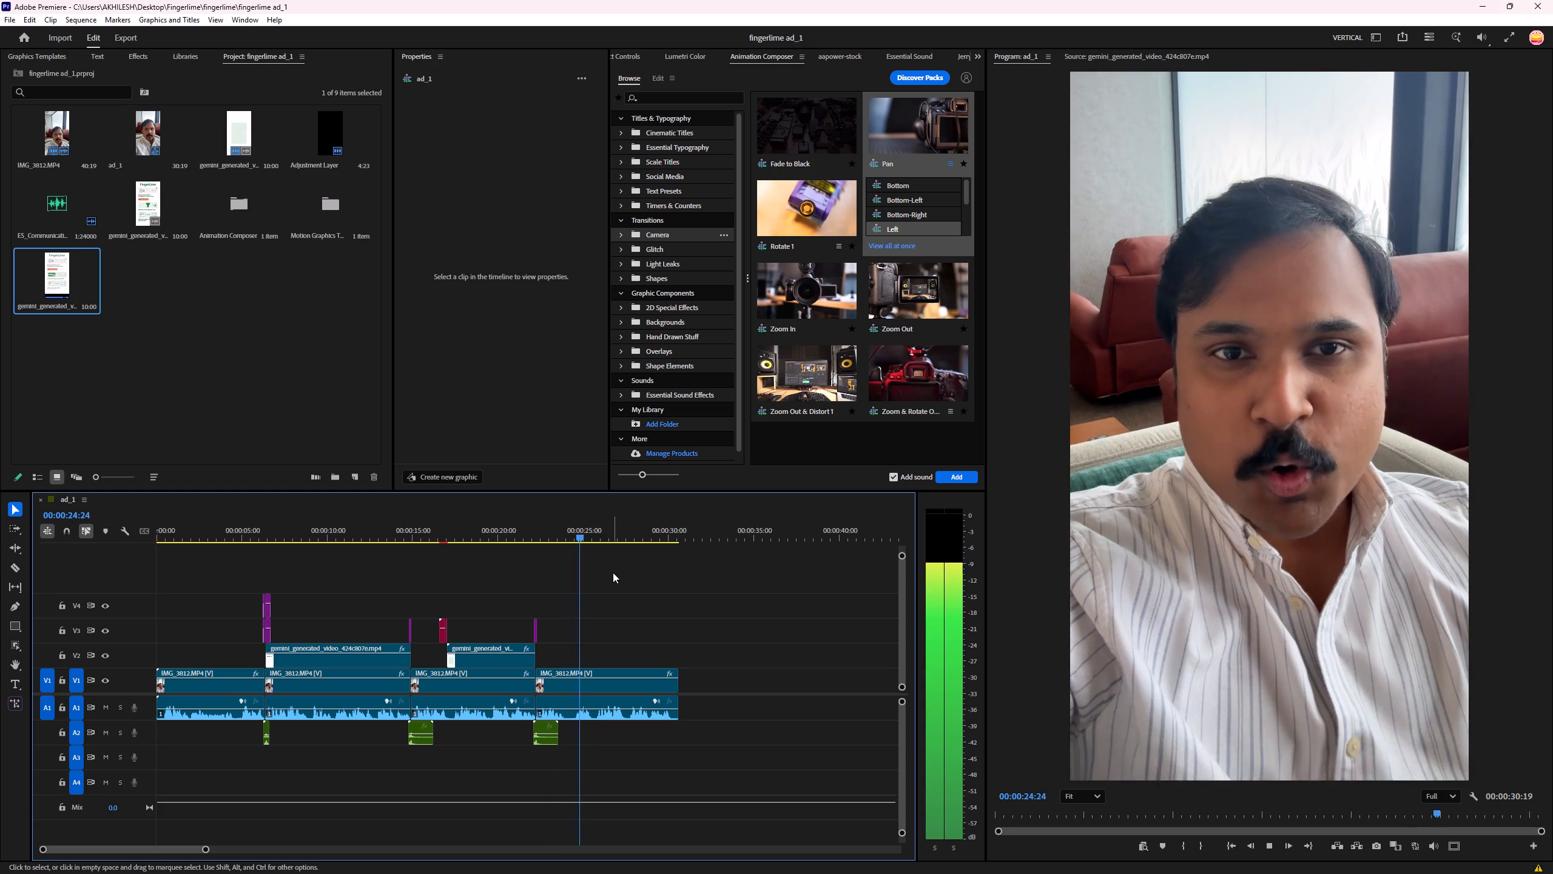
{"action": "left_click", "coordinate": [646, 577]}
{"action": "left_click", "coordinate": [659, 576]}
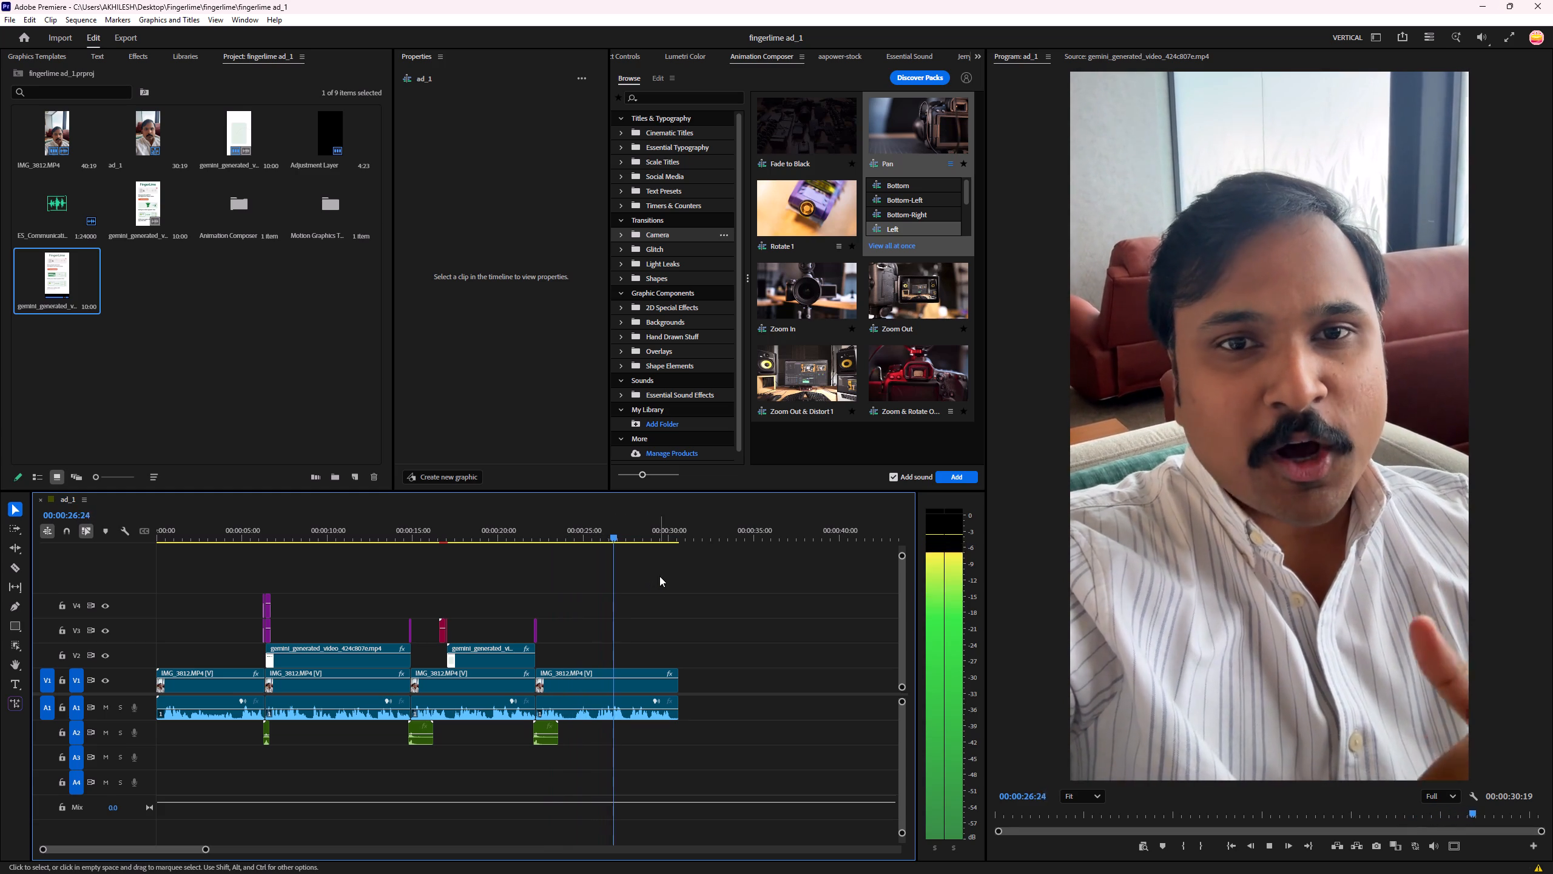
{"action": "key", "text": "ctrl+s"}
{"action": "key", "text": "space"}
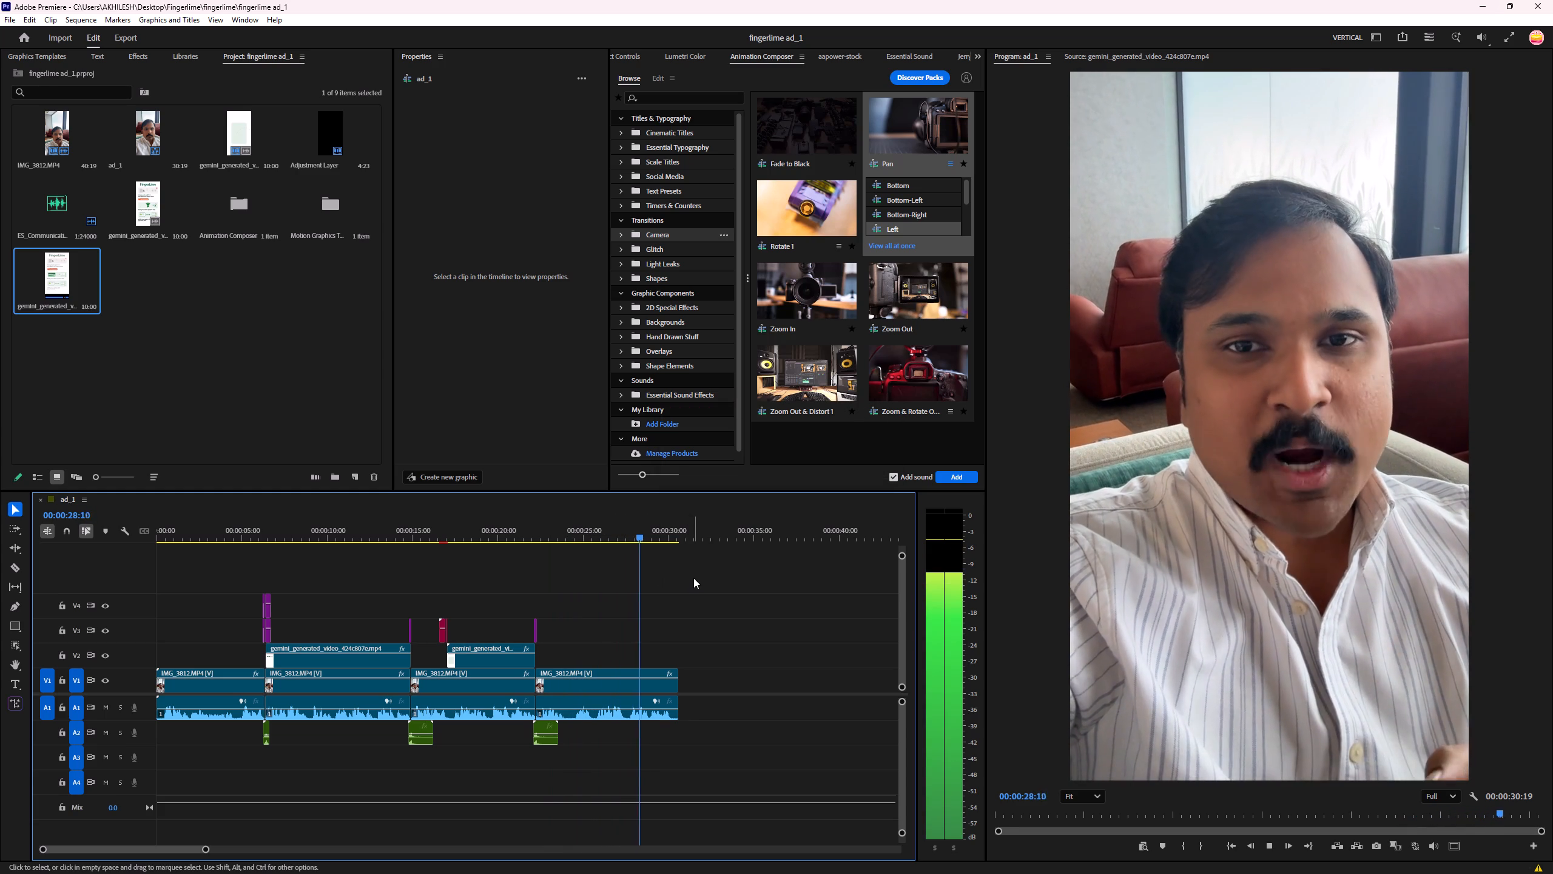
{"action": "key", "text": "ctrl+s"}
{"action": "key", "text": "space"}
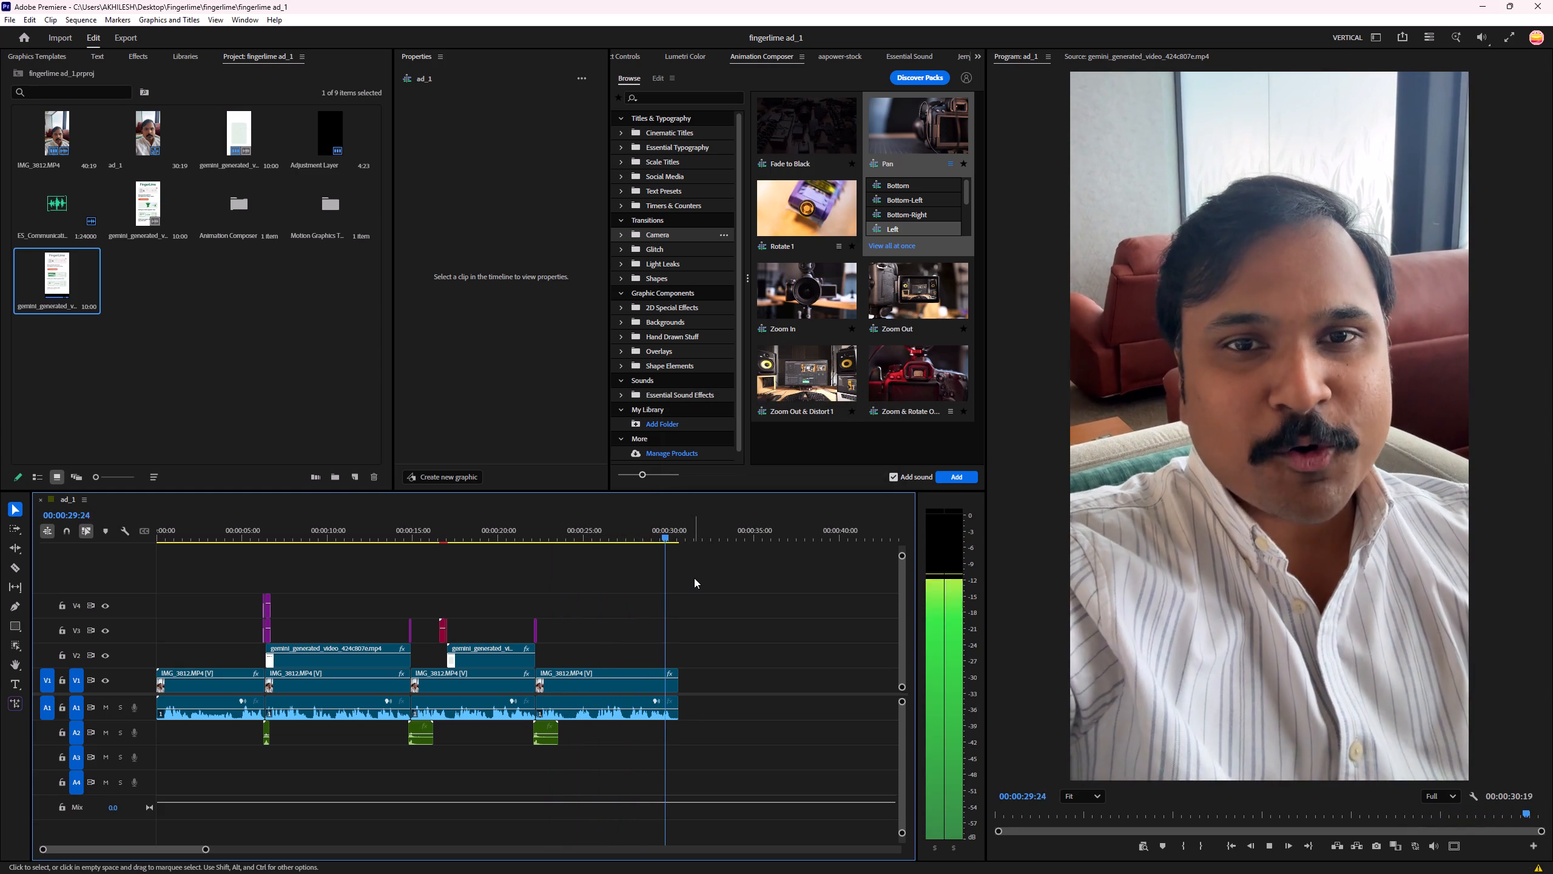
Stop playback at 00:00:30:10, trim away the last clip's tail after that point, and save the project.
{"action": "key", "text": "space"}
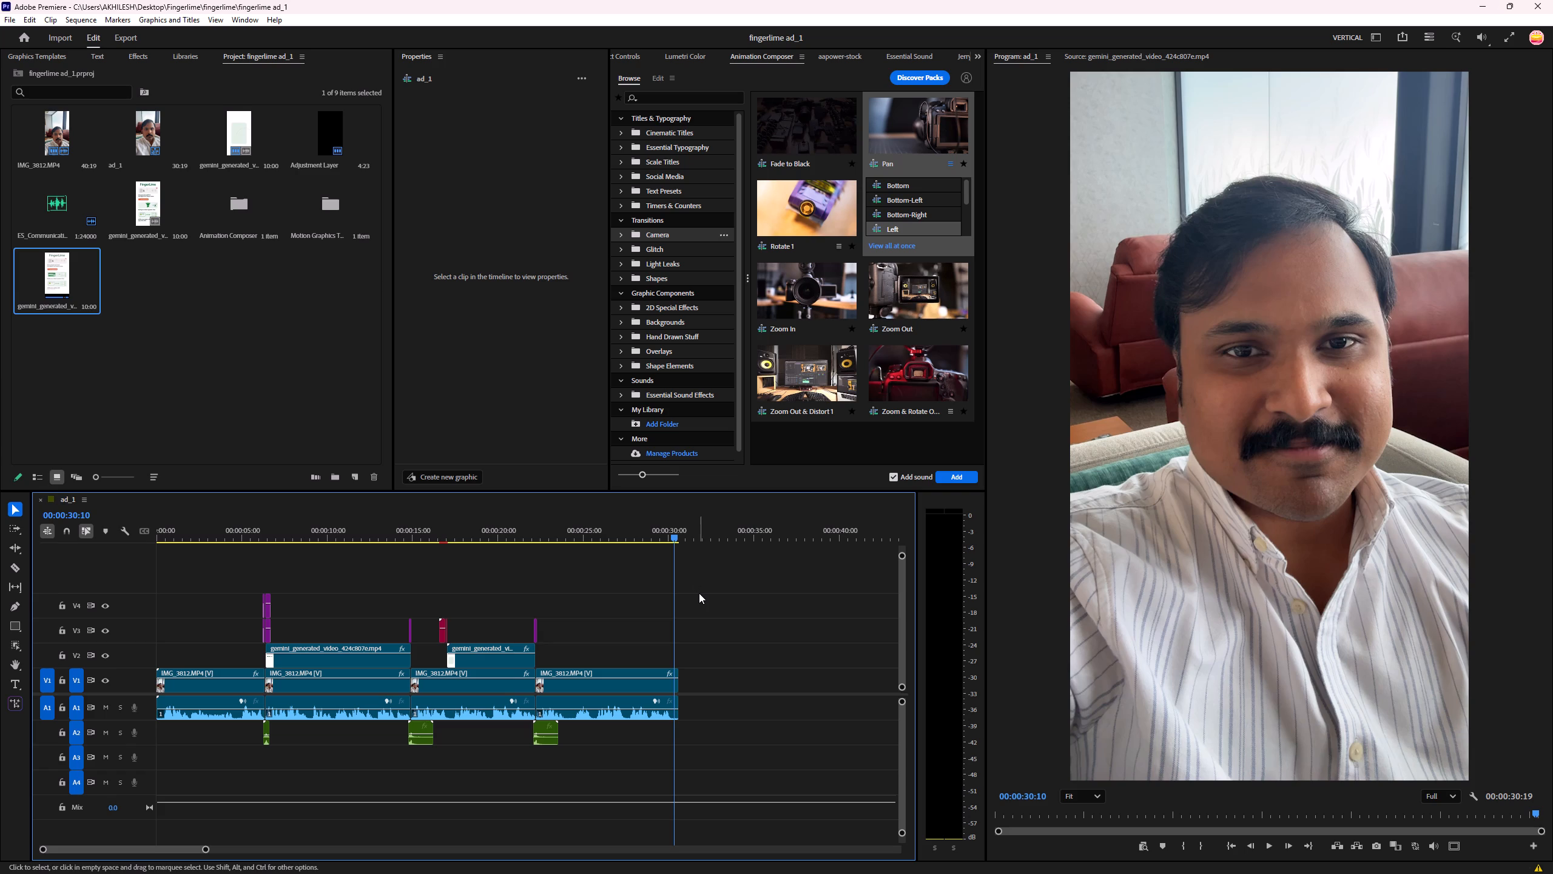
{"action": "key", "text": "w"}
{"action": "key", "text": "ctrl+s"}
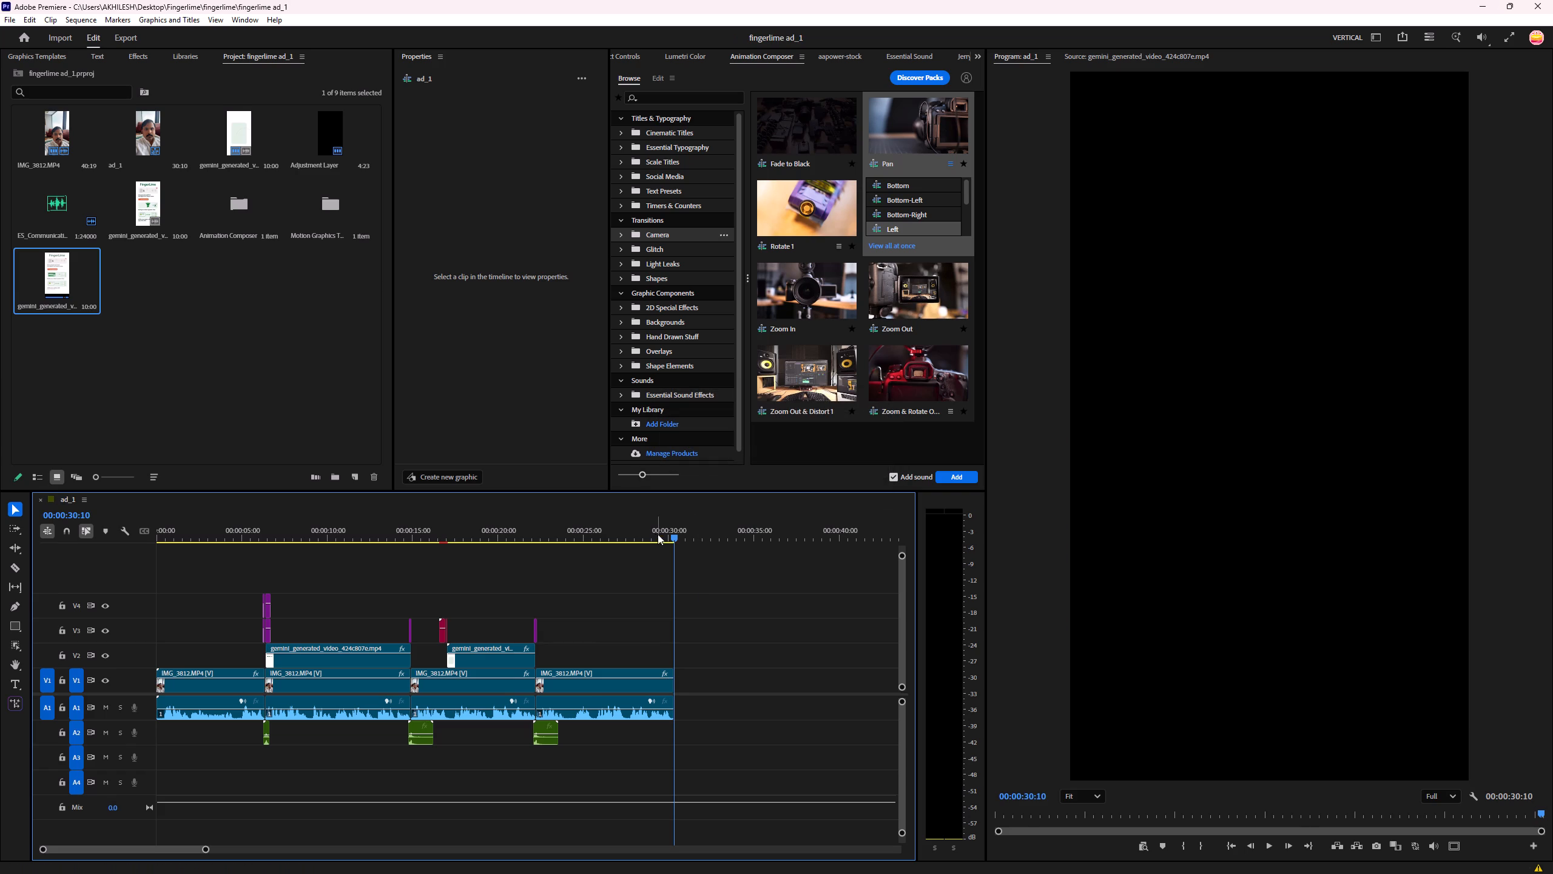
Return to the sequence start and play the opening until about 00:00:01:07.
{"action": "left_click_drag", "start_coordinate": [658, 532], "coordinate": [0, 540]}
{"action": "key", "text": "space"}
{"action": "left_click", "coordinate": [407, 572]}
{"action": "left_click", "coordinate": [459, 573]}
{"action": "key", "text": "space"}
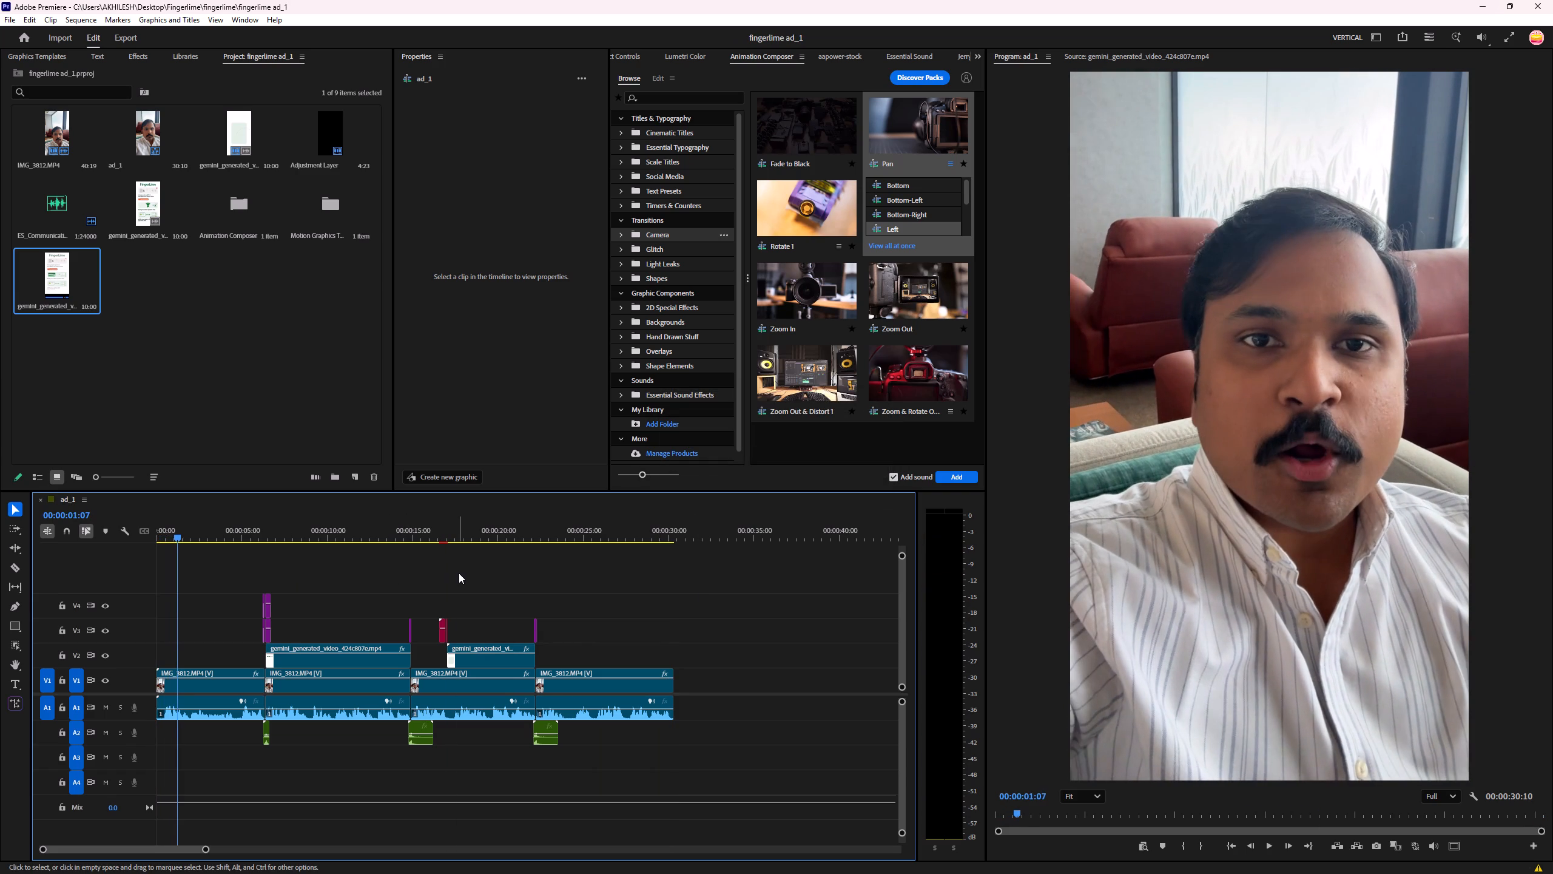
Open the text transcript of the ad_1 sequence.
{"action": "left_click", "coordinate": [92, 50]}
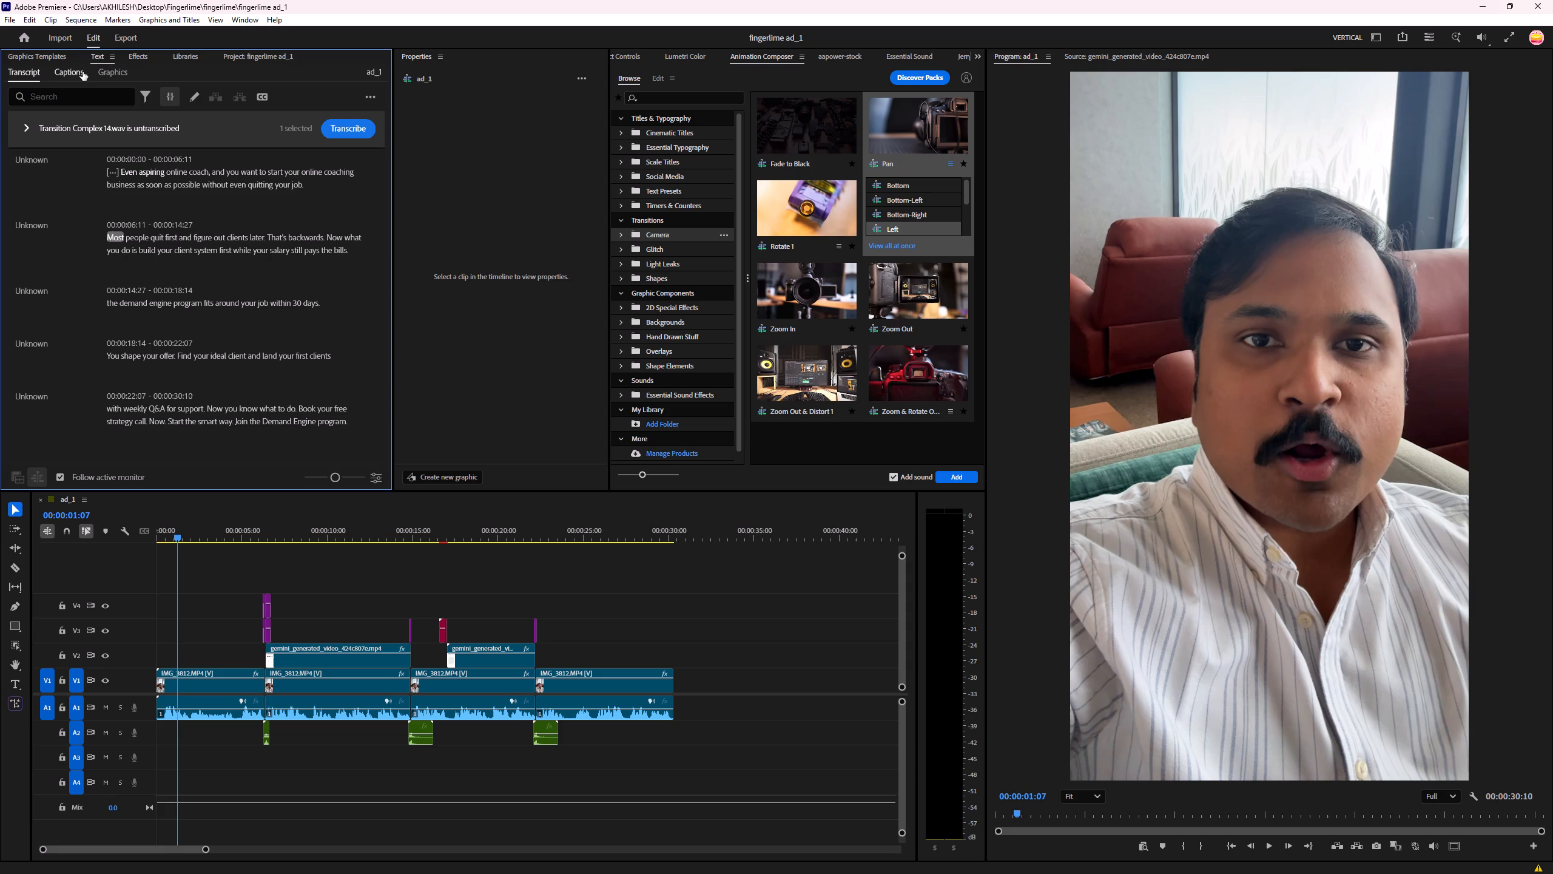
Configure new captions from the transcript with a single-line layout, maximum length of 10 characters and minimum duration of 2.1 seconds.
{"action": "left_click", "coordinate": [257, 94]}
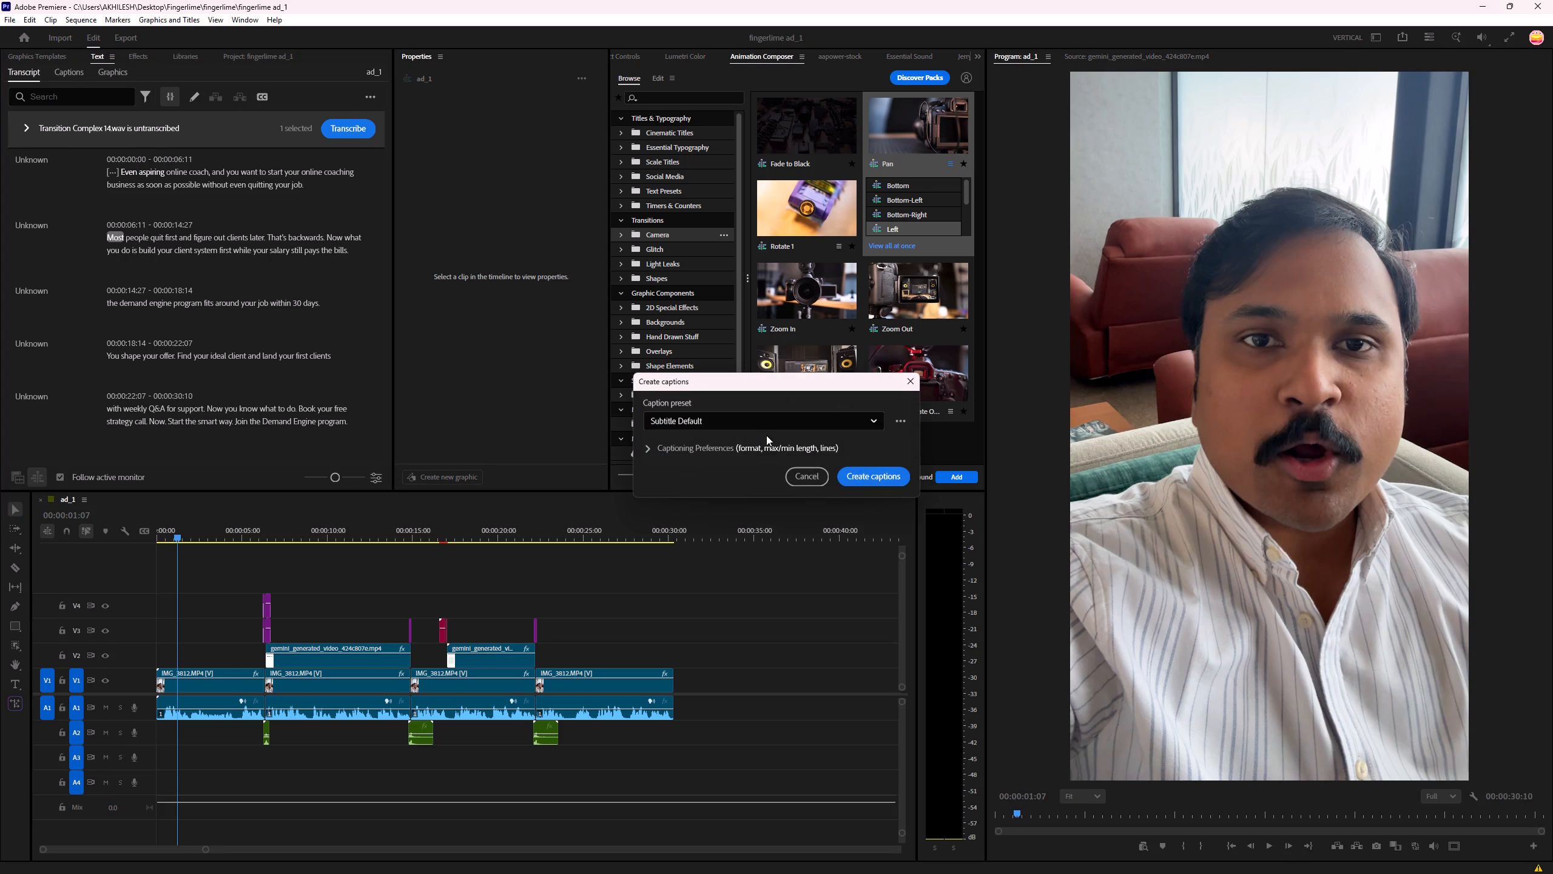
{"action": "left_click", "coordinate": [750, 450]}
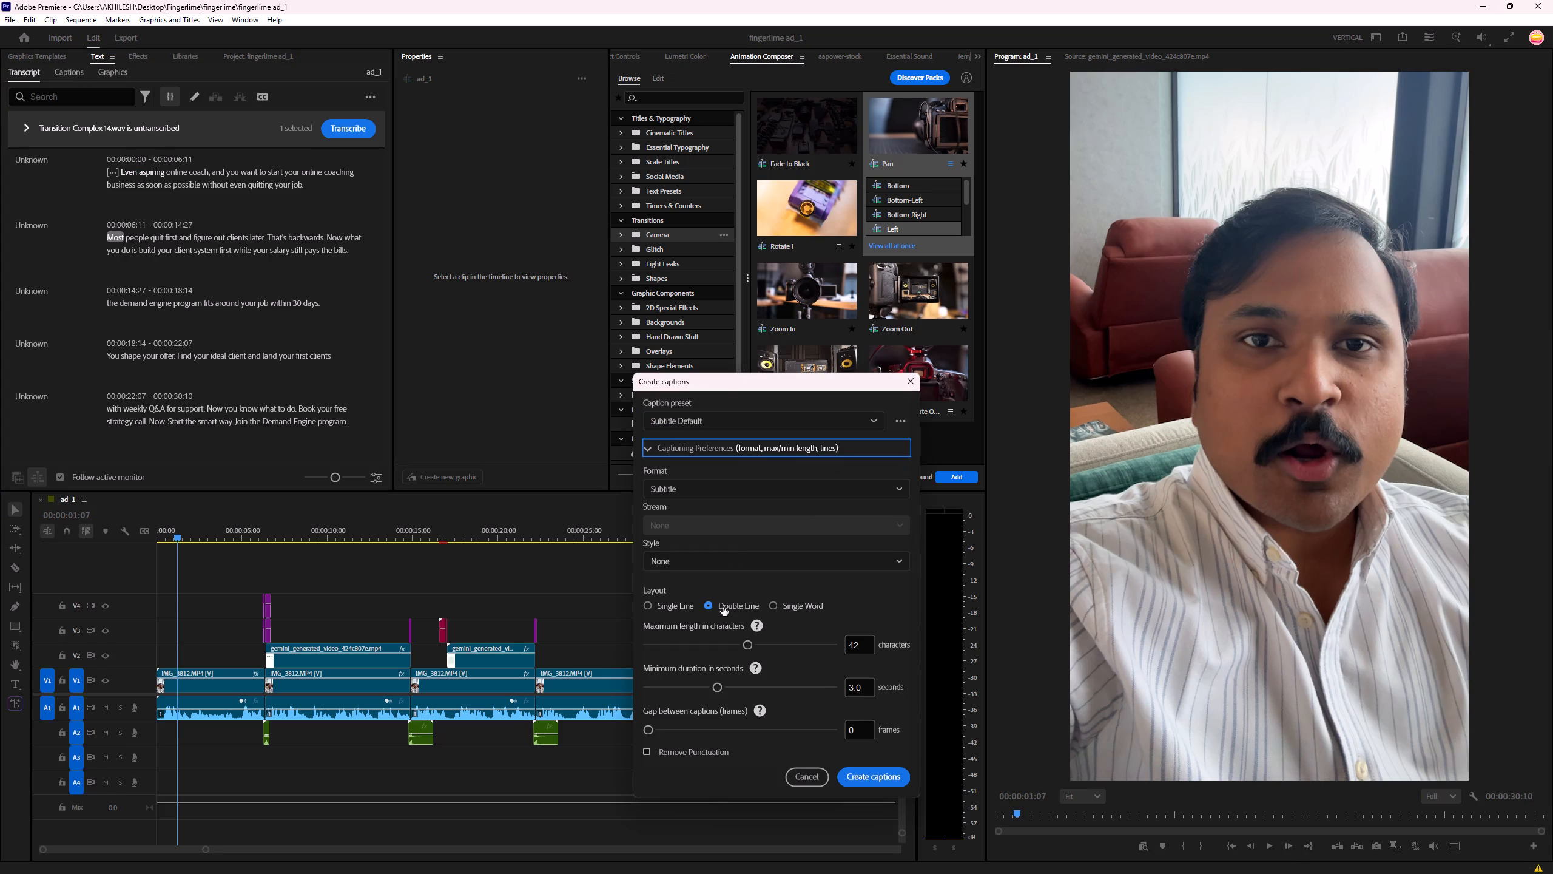
{"action": "left_click", "coordinate": [680, 610]}
{"action": "left_click_drag", "start_coordinate": [867, 645], "coordinate": [814, 641]}
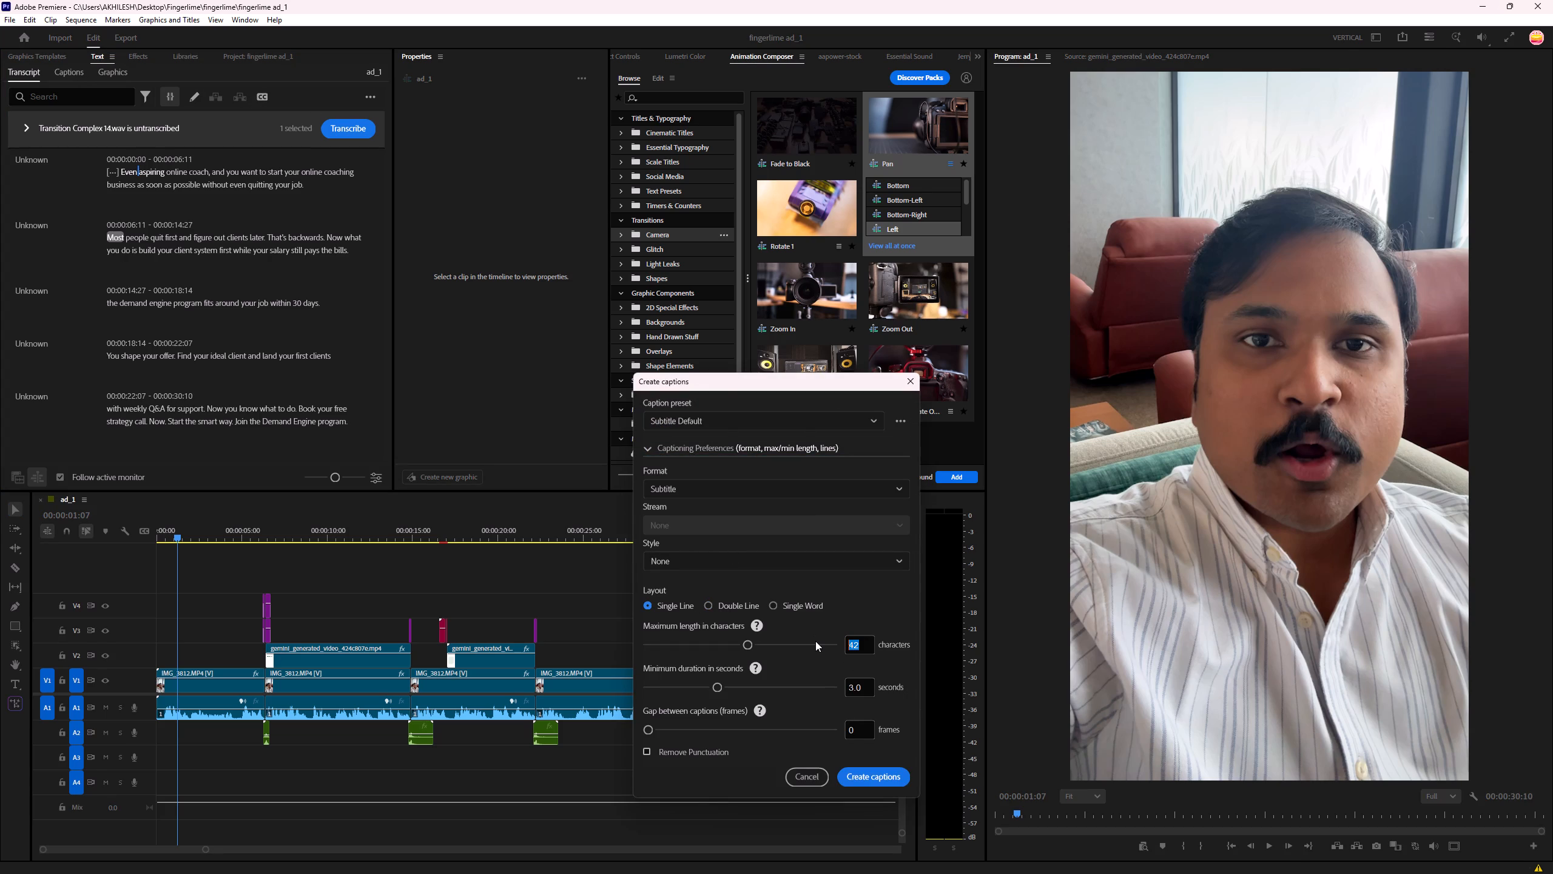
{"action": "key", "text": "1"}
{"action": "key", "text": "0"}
{"action": "left_click_drag", "start_coordinate": [863, 686], "coordinate": [815, 681]}
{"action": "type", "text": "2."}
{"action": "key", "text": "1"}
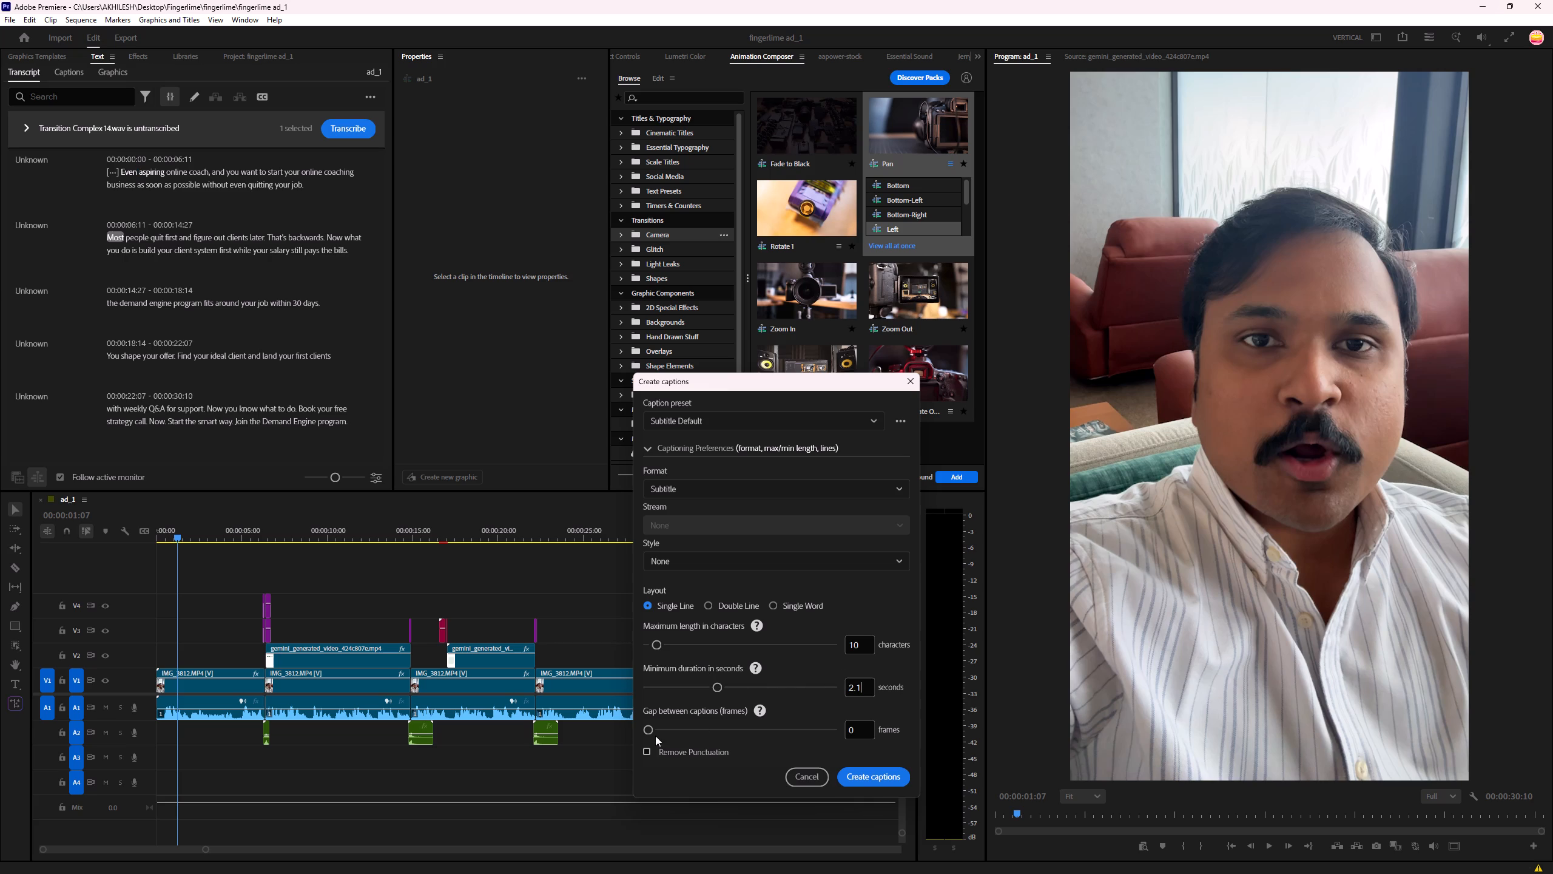
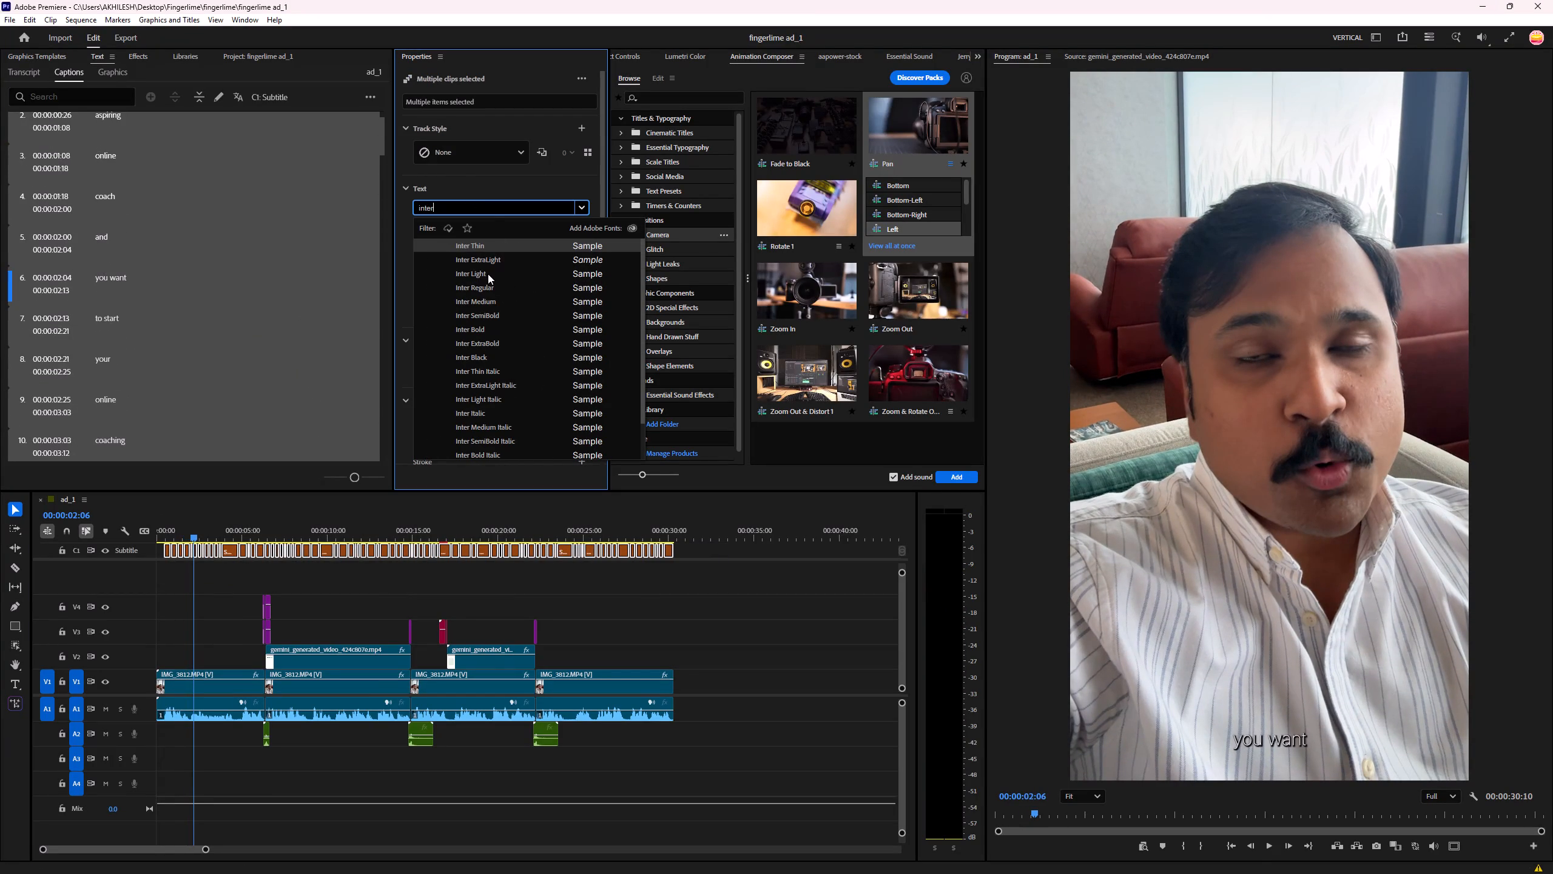
Set the font of all selected captions to Inter Medium.
{"action": "left_click", "coordinate": [487, 301]}
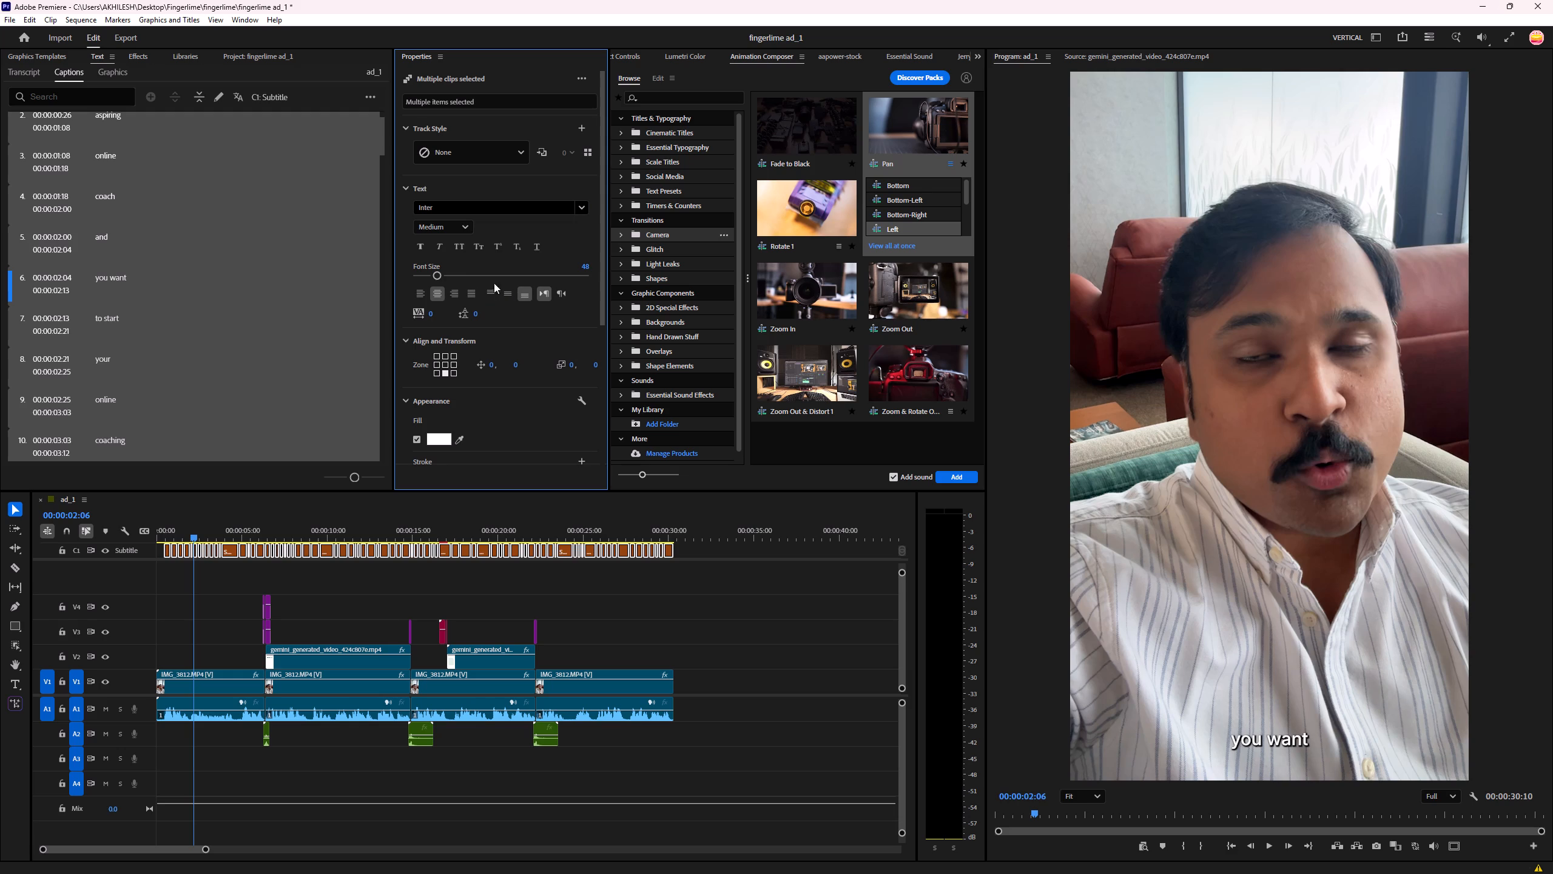
Set the tracking of all selected captions to -62 and their font size to 73.
{"action": "left_click_drag", "start_coordinate": [433, 317], "coordinate": [408, 320]}
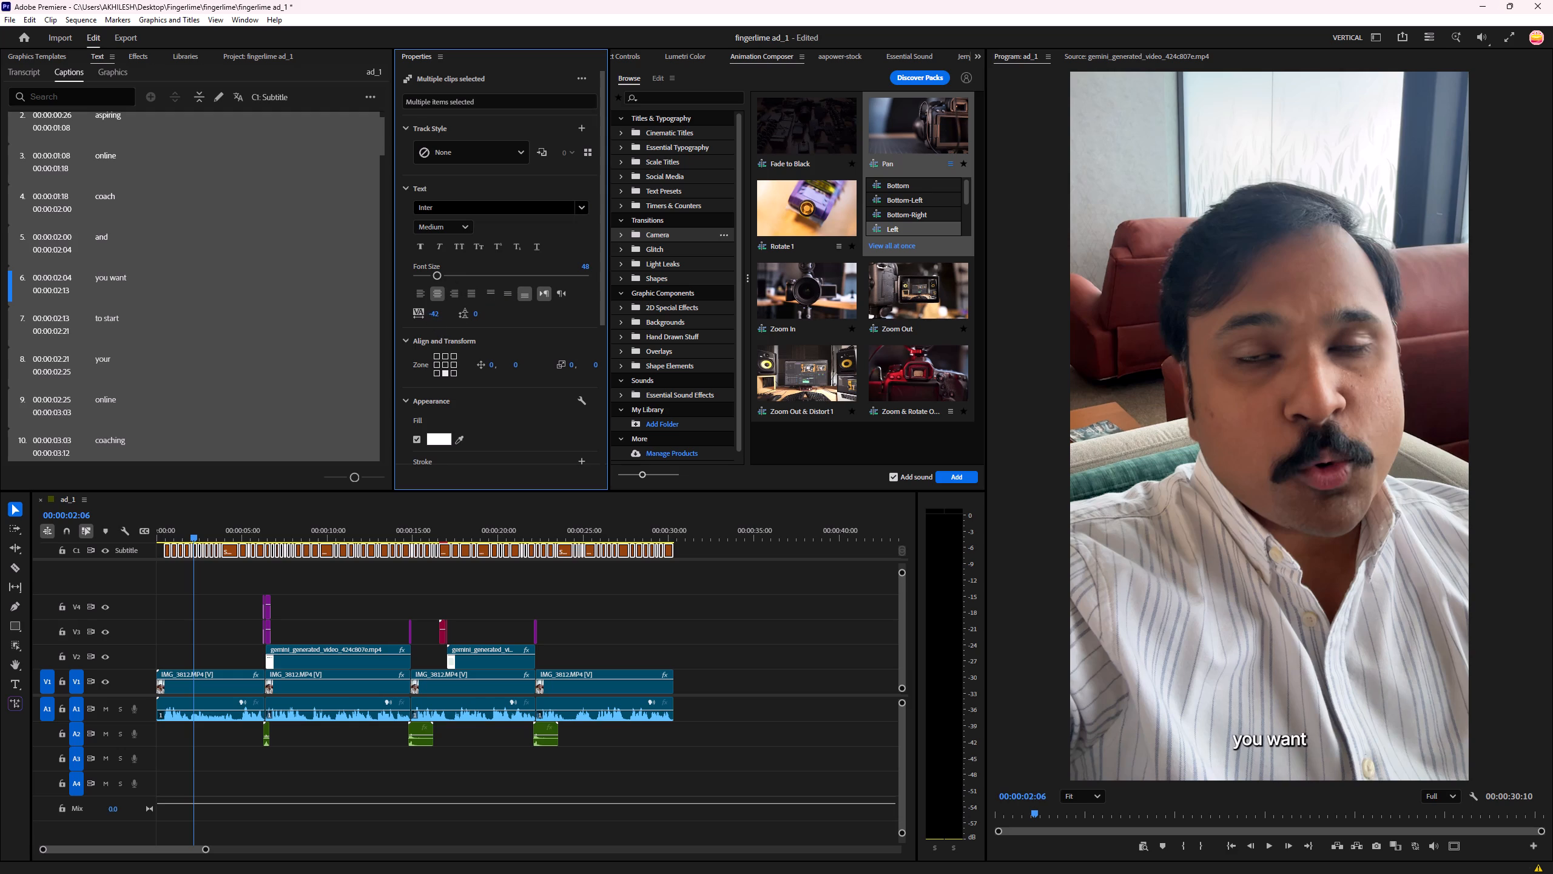
{"action": "left_click_drag", "start_coordinate": [408, 320], "coordinate": [396, 321]}
{"action": "left_click", "coordinate": [448, 277]}
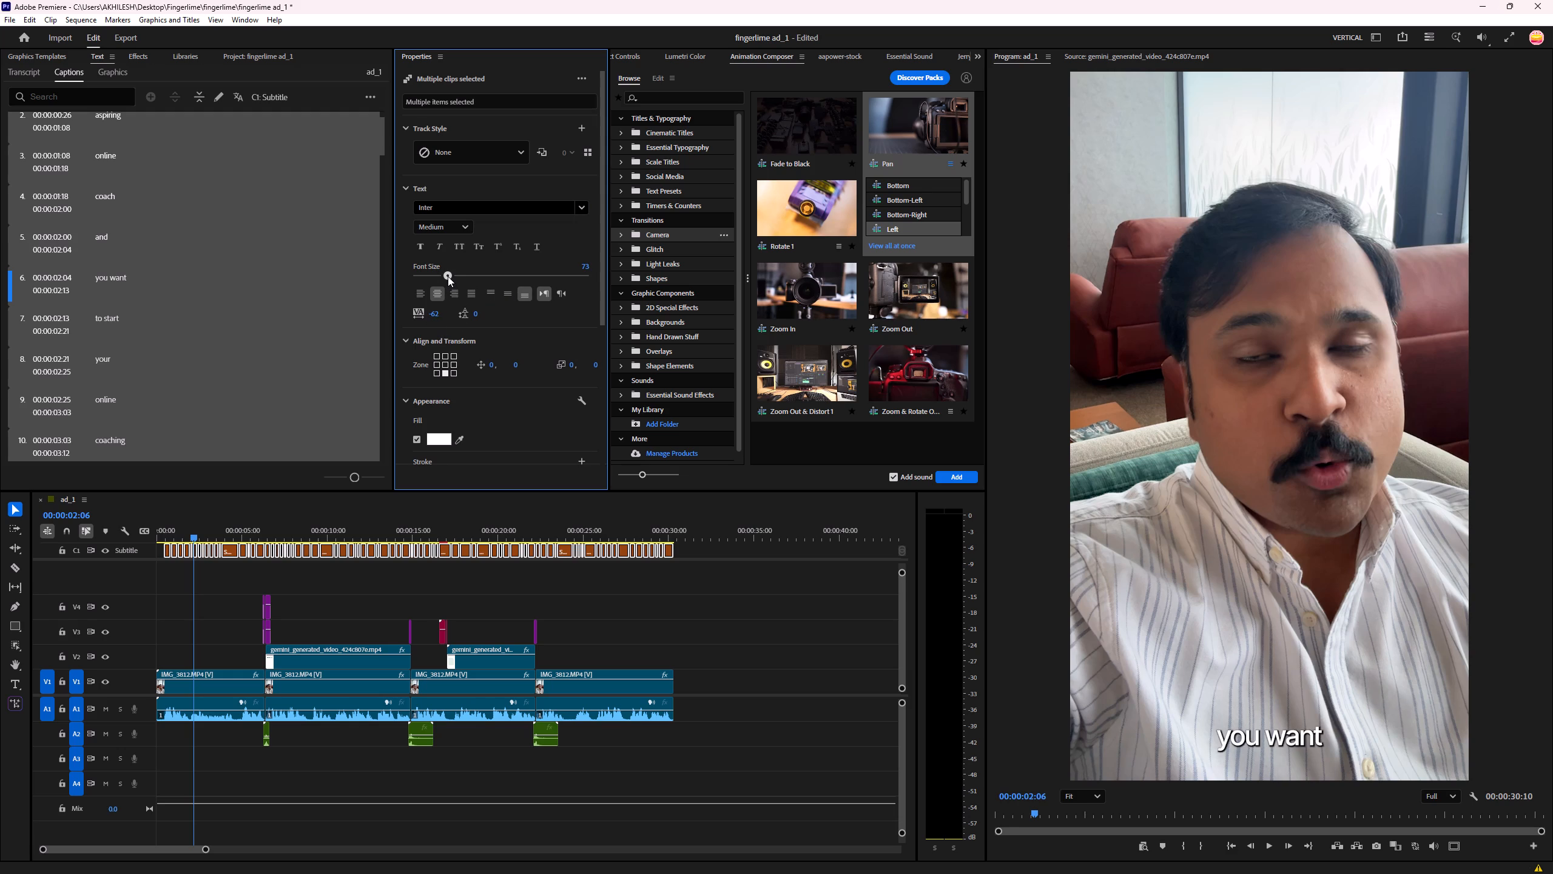
Raise all selected captions in the frame by setting their vertical position to -469.
{"action": "left_click_drag", "start_coordinate": [516, 365], "coordinate": [505, 365]}
{"action": "left_click_drag", "start_coordinate": [505, 365], "coordinate": [278, 372]}
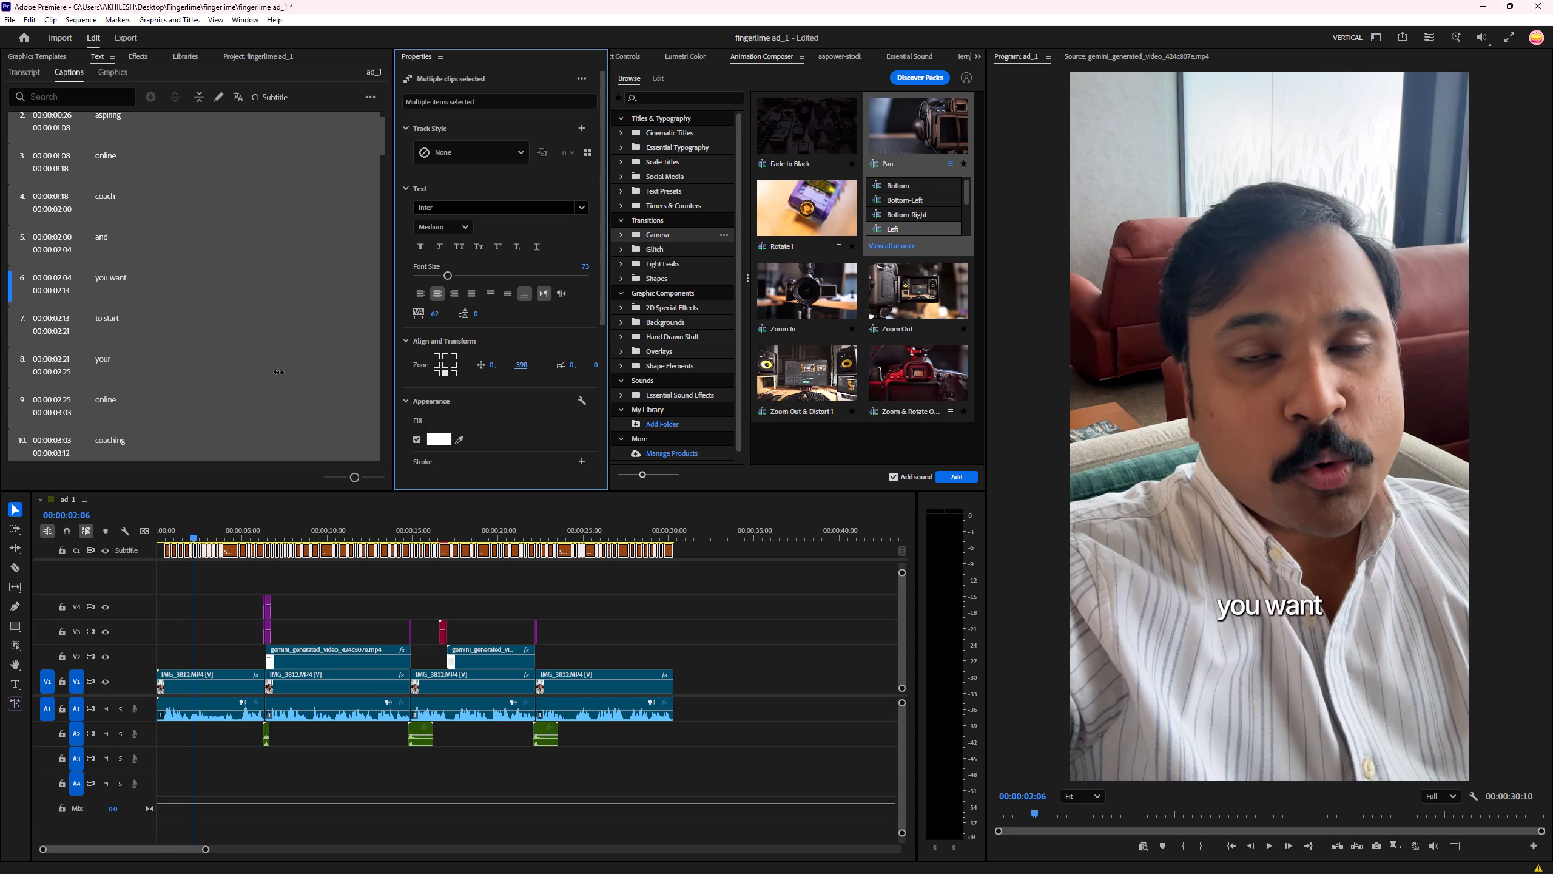
{"action": "left_click_drag", "start_coordinate": [278, 372], "coordinate": [247, 381]}
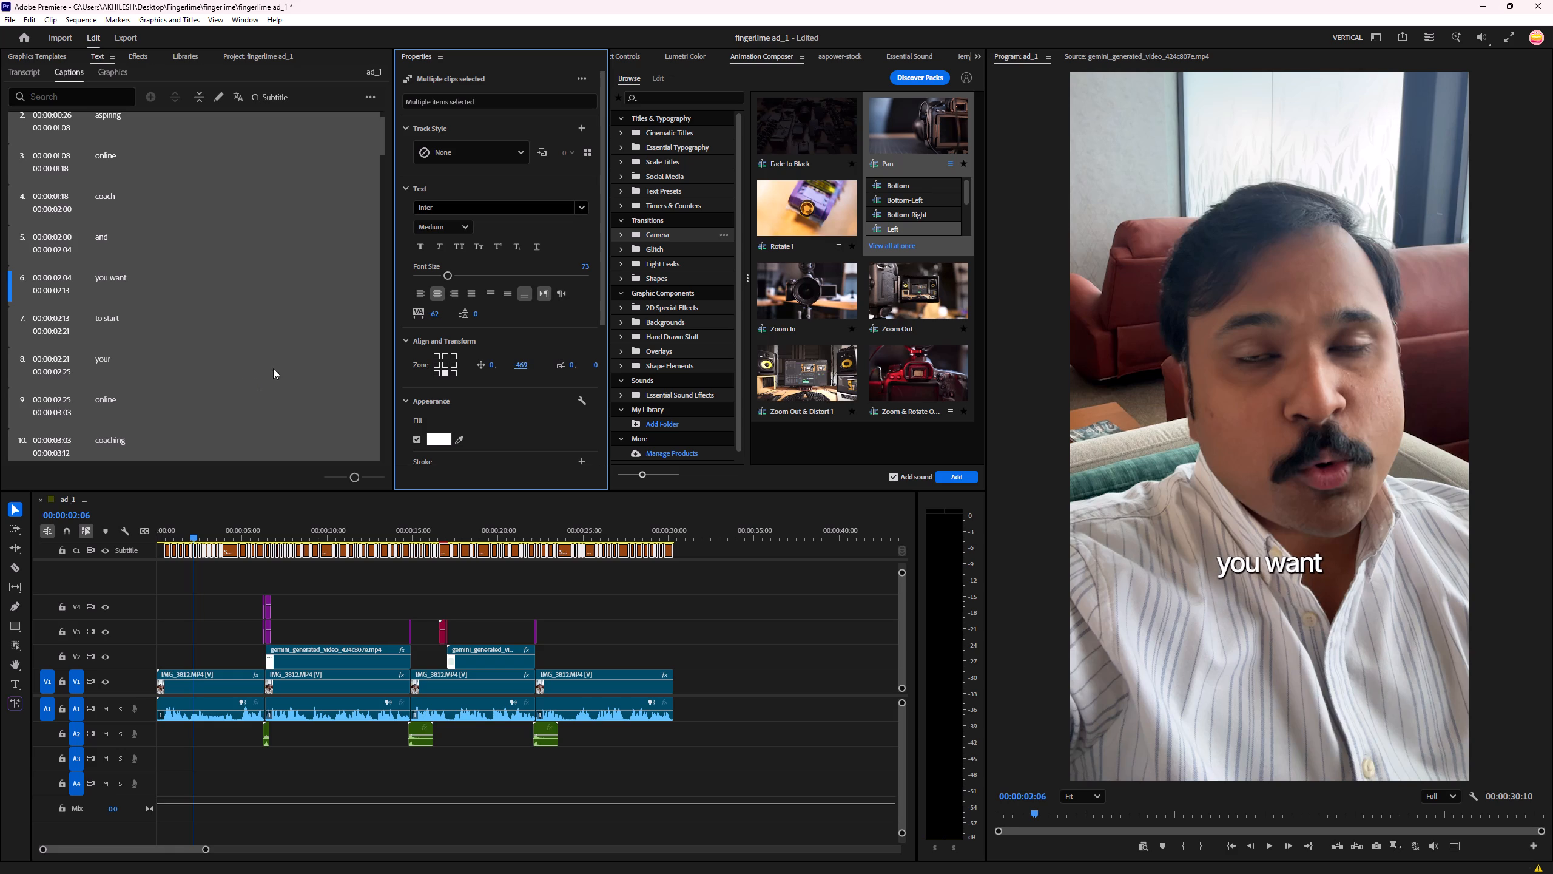
Play the restyled captions until about 00:00:03:24, deselect them, and save the project.
{"action": "key", "text": "space"}
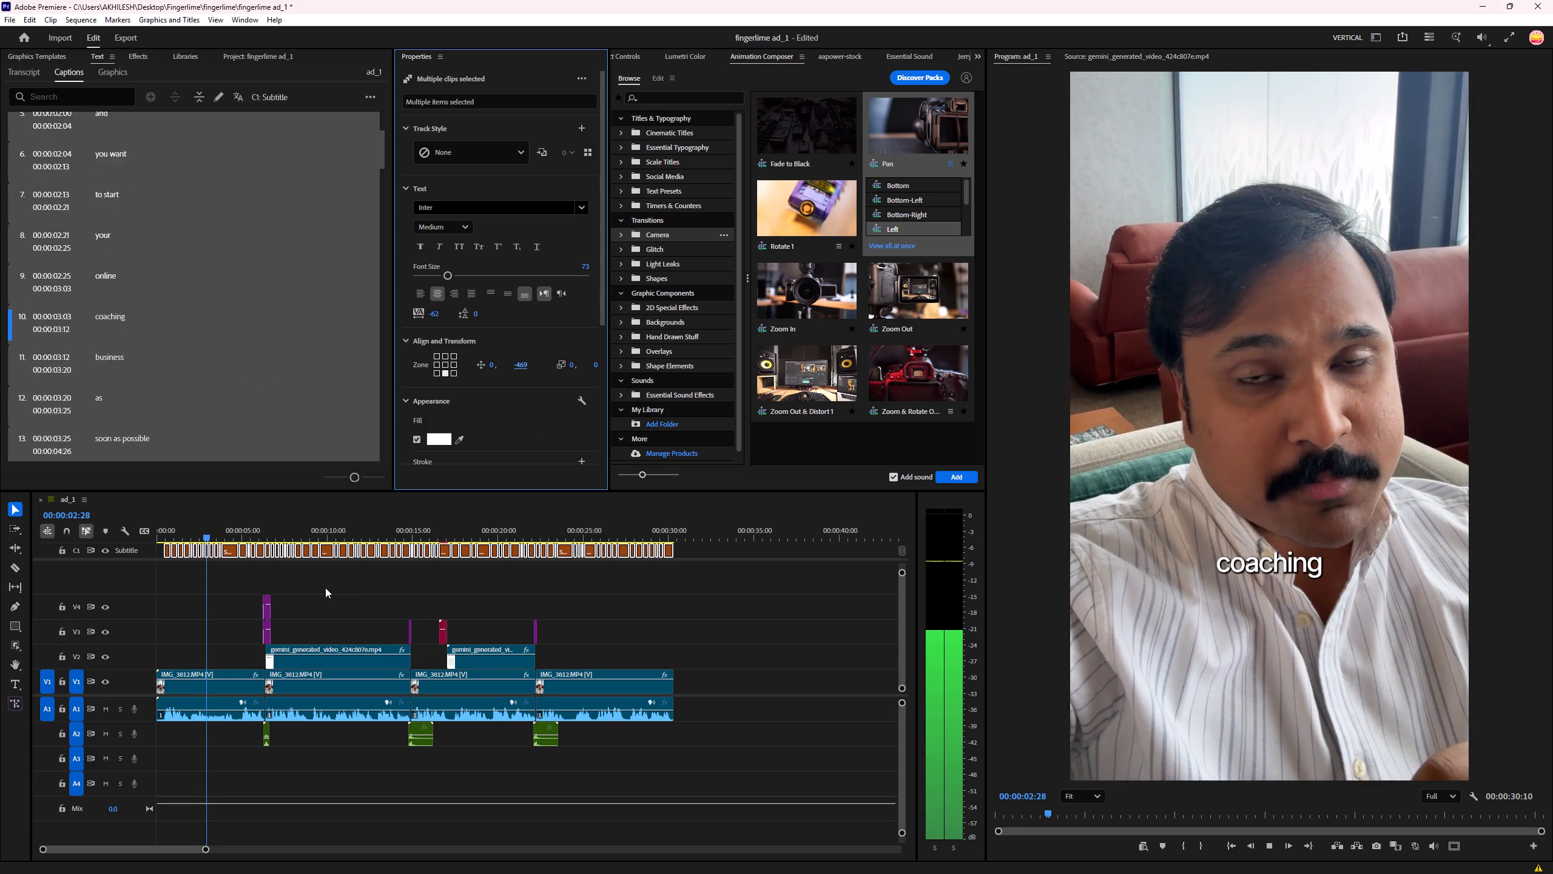
{"action": "left_click", "coordinate": [343, 584]}
{"action": "key", "text": "ctrl+s"}
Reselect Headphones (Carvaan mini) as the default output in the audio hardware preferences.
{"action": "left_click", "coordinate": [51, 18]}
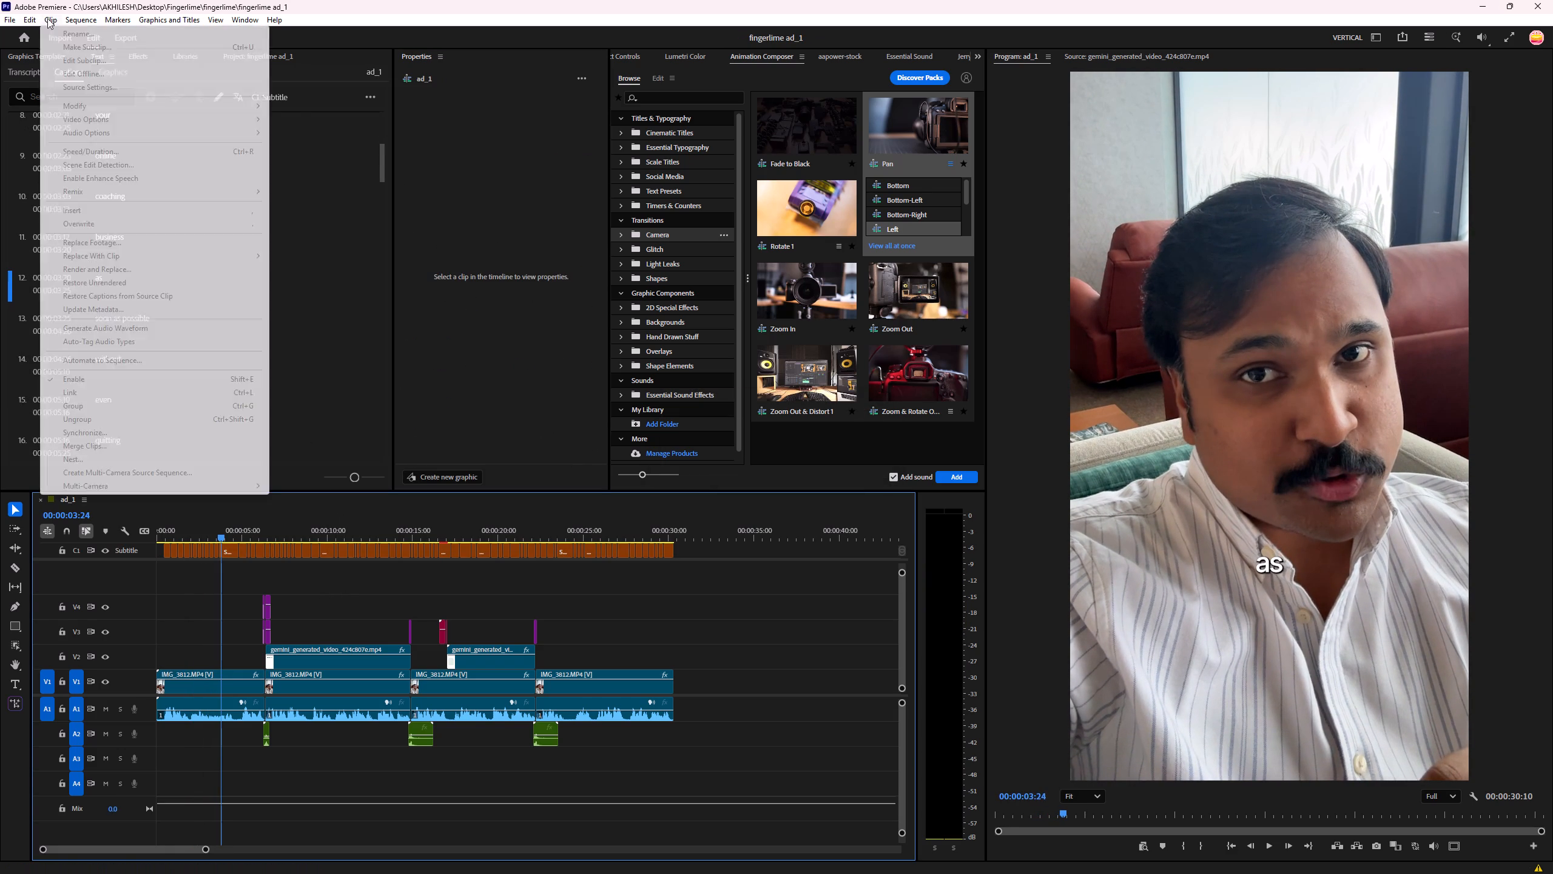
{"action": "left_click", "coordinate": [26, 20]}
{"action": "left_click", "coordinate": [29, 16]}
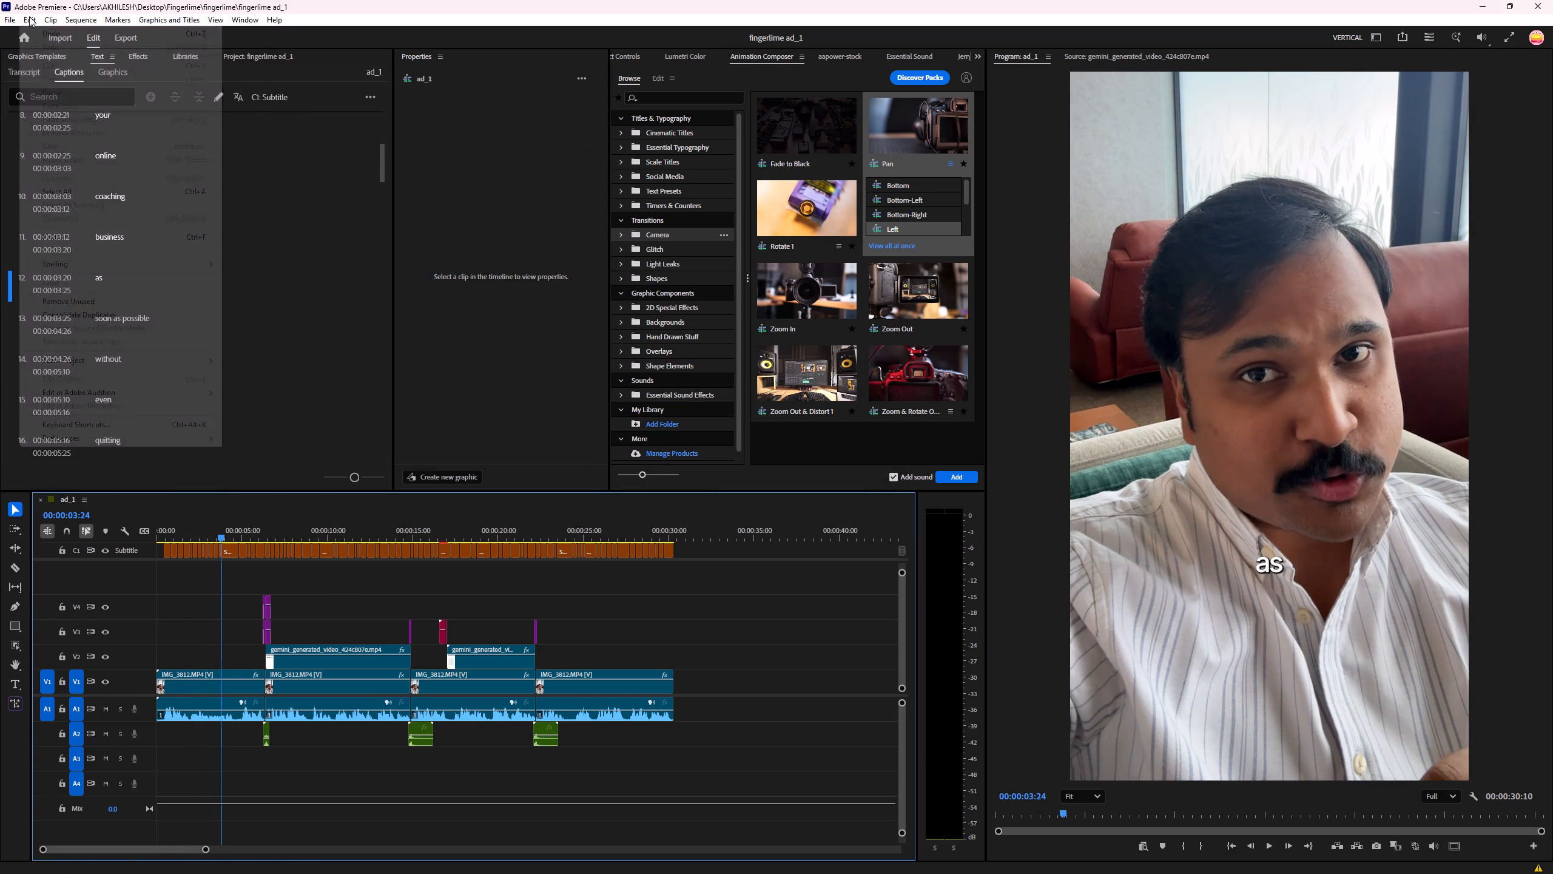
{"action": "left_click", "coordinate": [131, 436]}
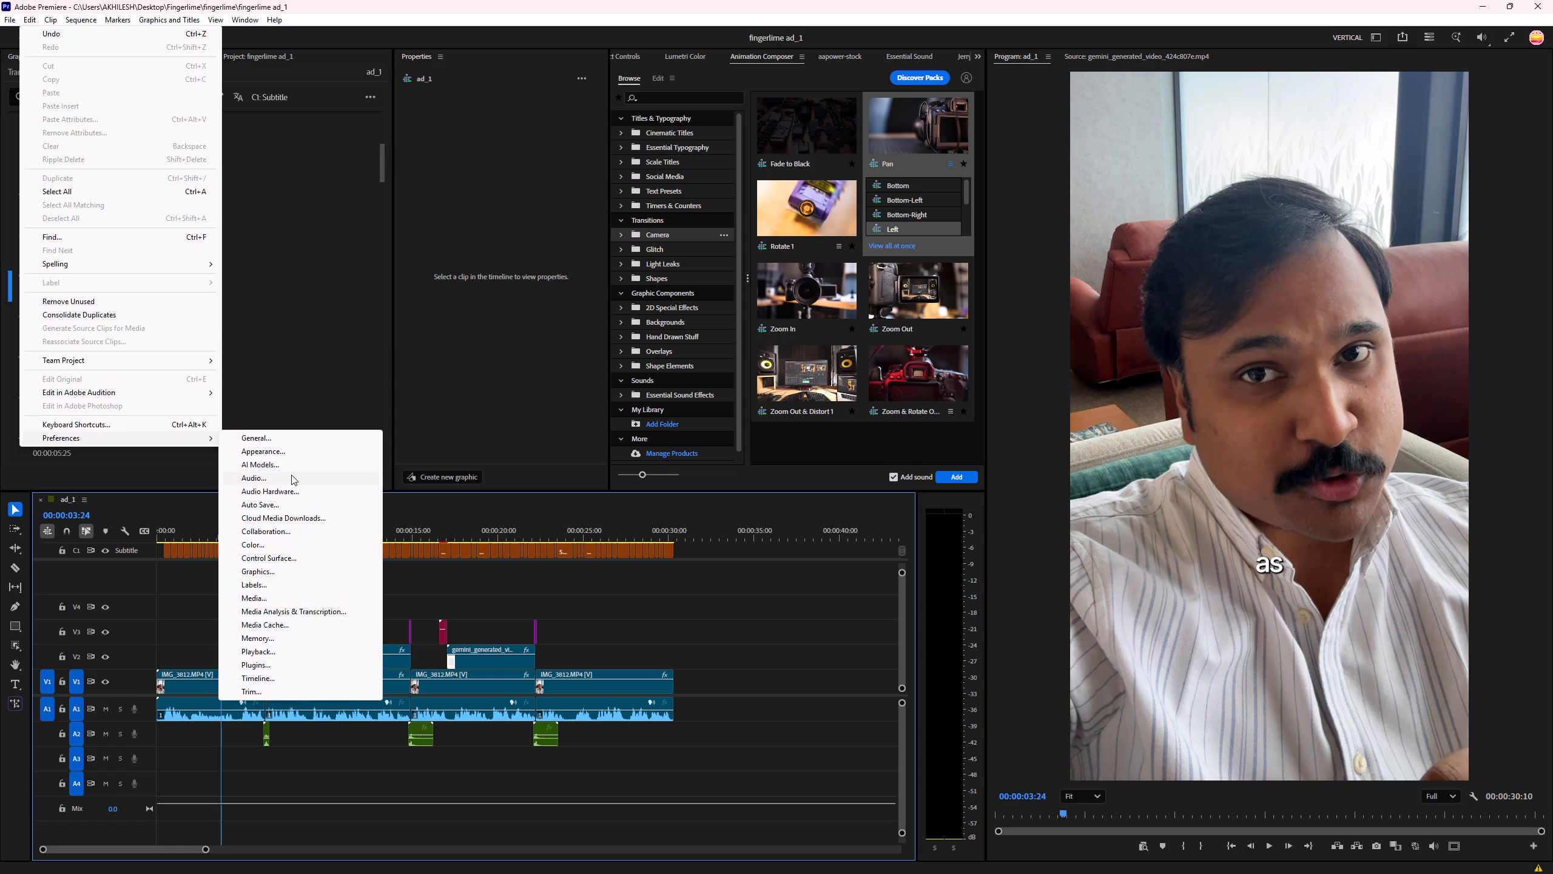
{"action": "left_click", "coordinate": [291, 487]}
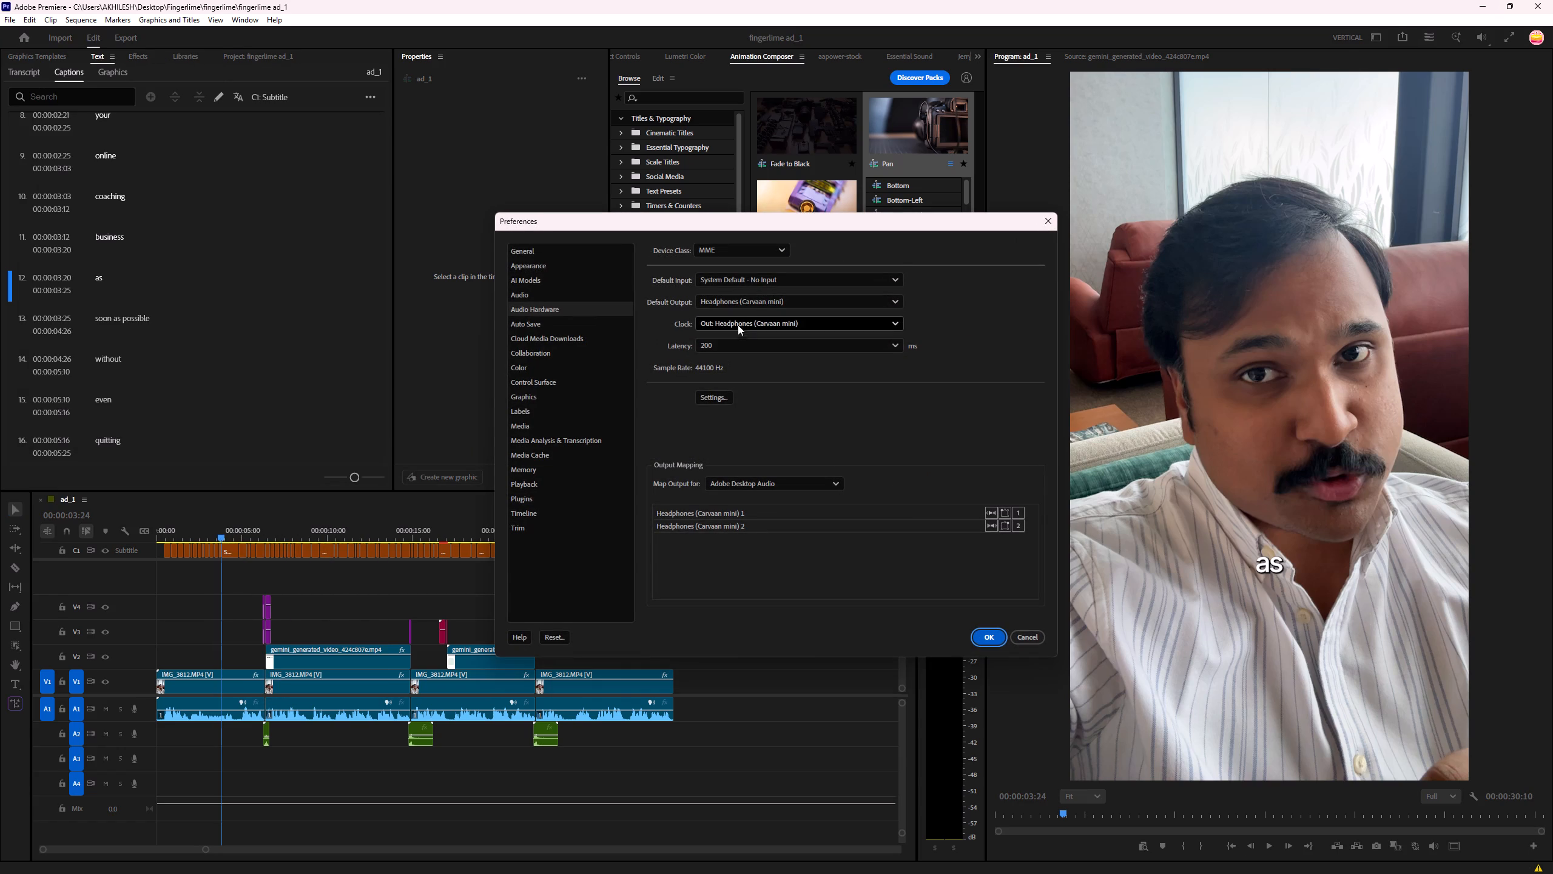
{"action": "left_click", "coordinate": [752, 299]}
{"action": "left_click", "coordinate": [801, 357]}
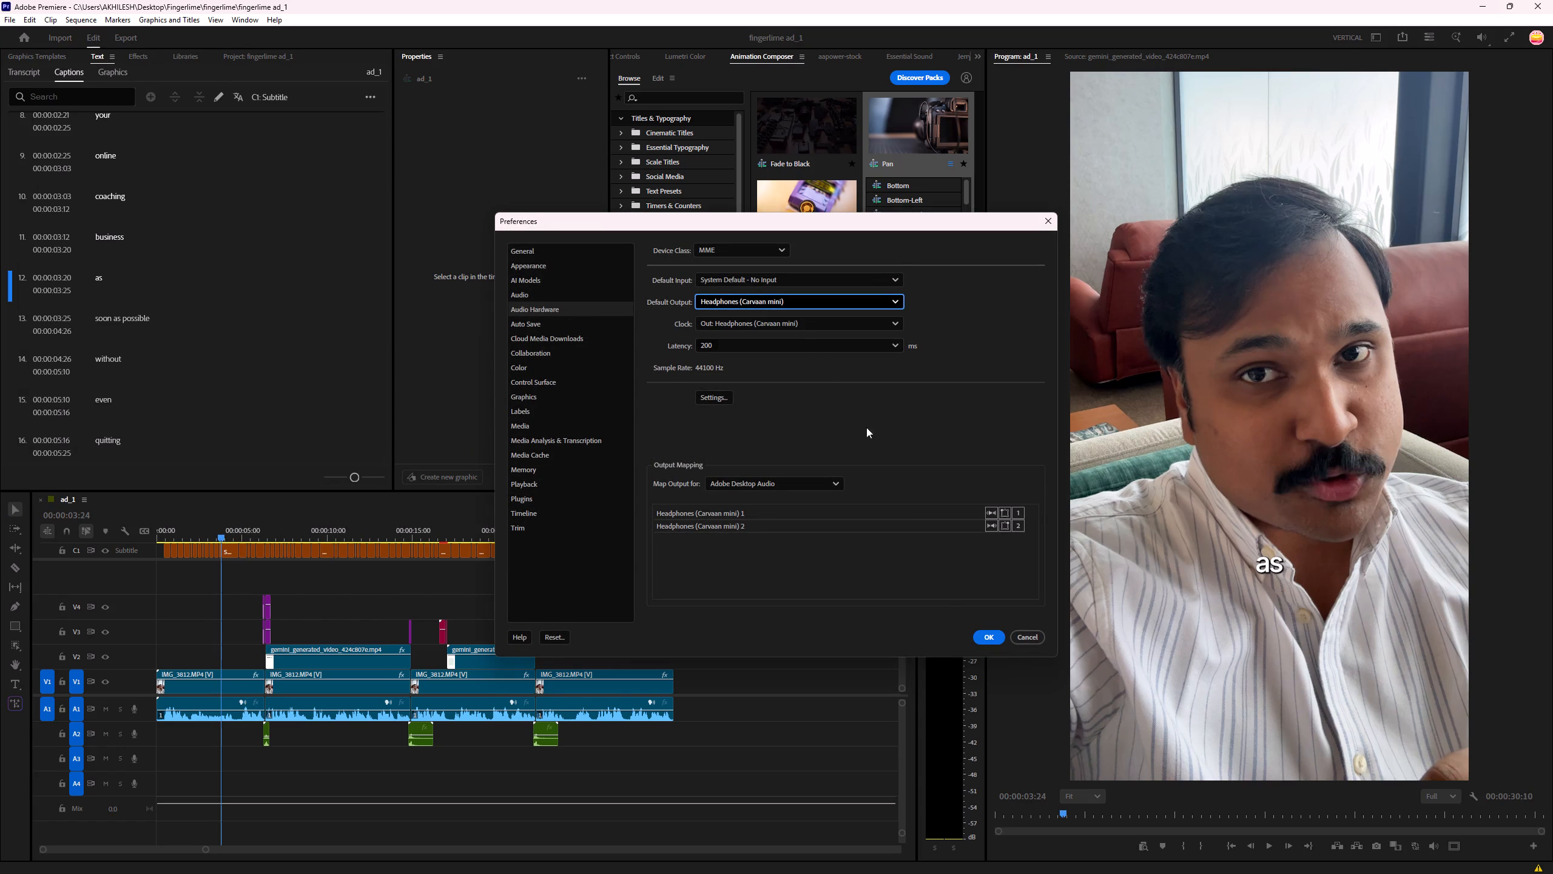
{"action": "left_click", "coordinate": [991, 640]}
Test playback from 00:00:03:24 until about 00:00:04:28, and return to the sequence start.
{"action": "left_click", "coordinate": [769, 621]}
{"action": "key", "text": "space"}
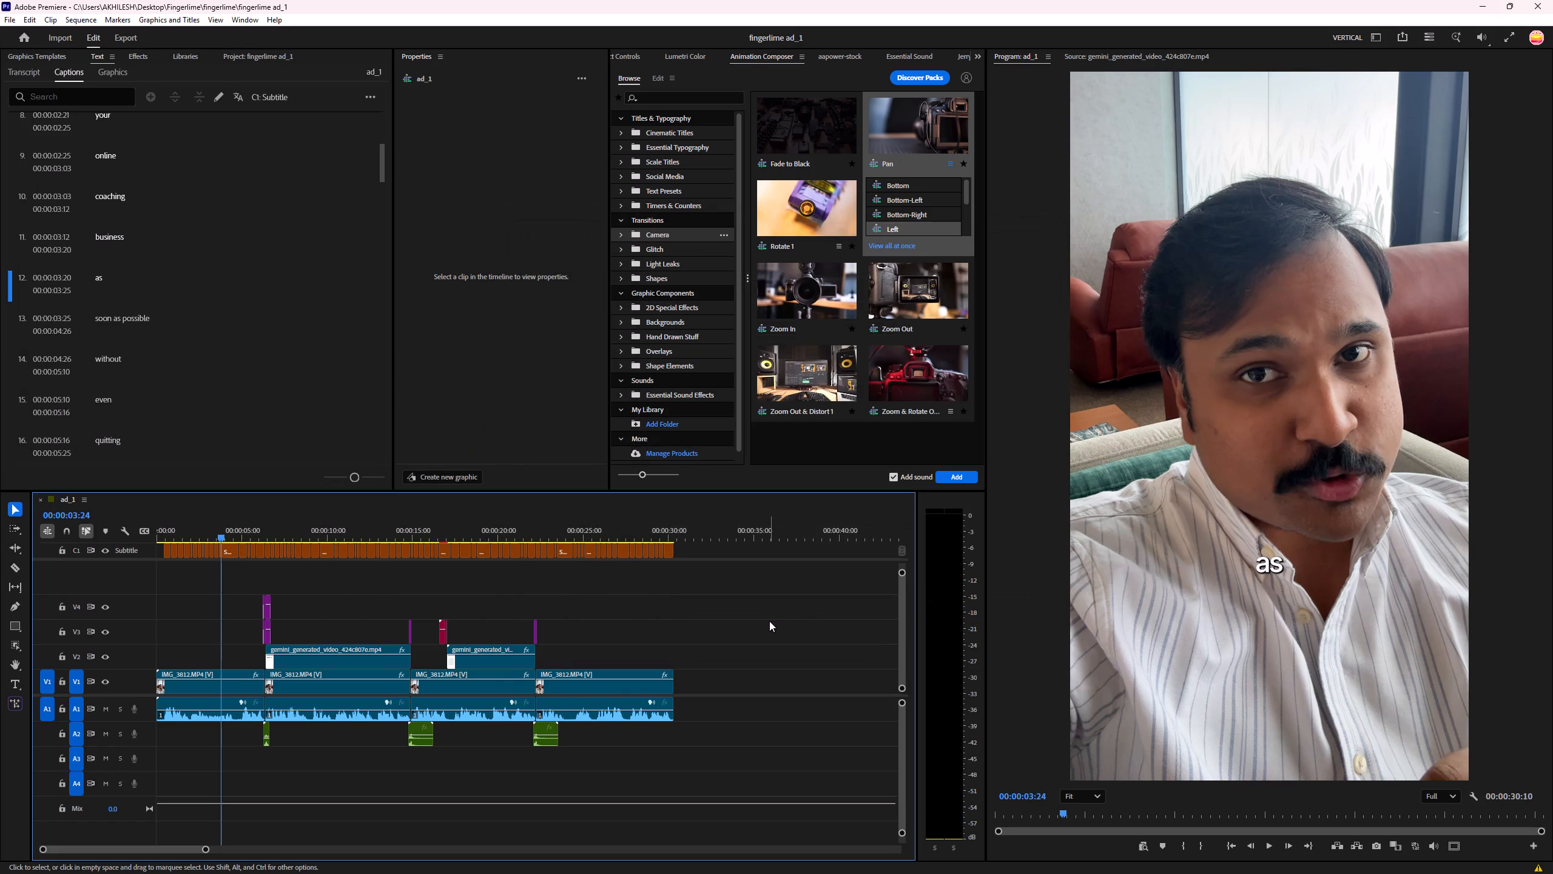
{"action": "left_click", "coordinate": [769, 617]}
{"action": "key", "text": "space"}
{"action": "left_click", "coordinate": [1267, 851]}
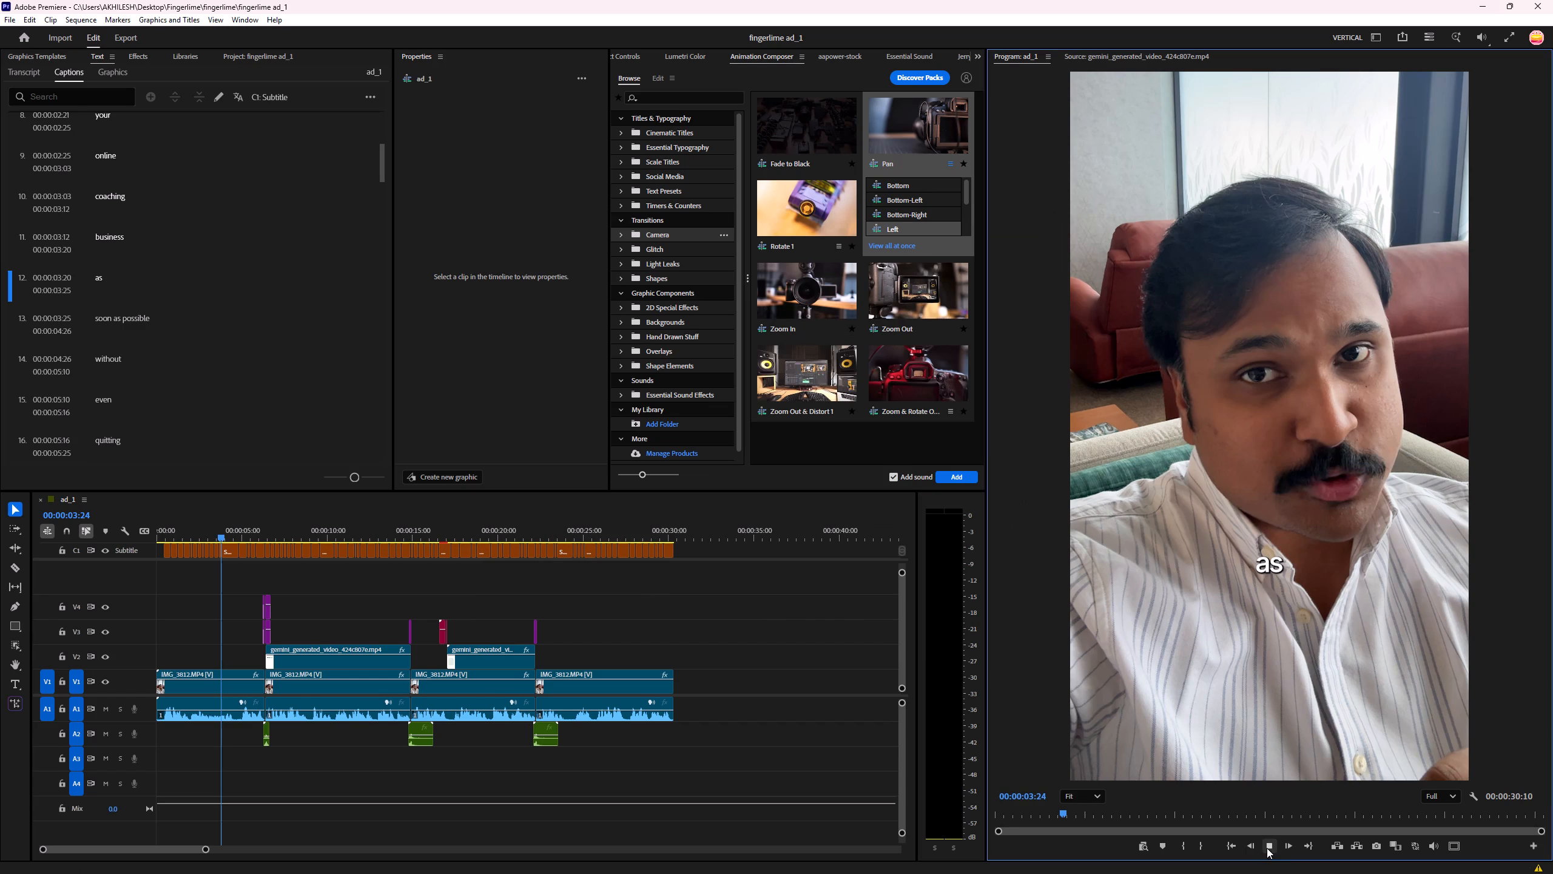
{"action": "key", "text": "space"}
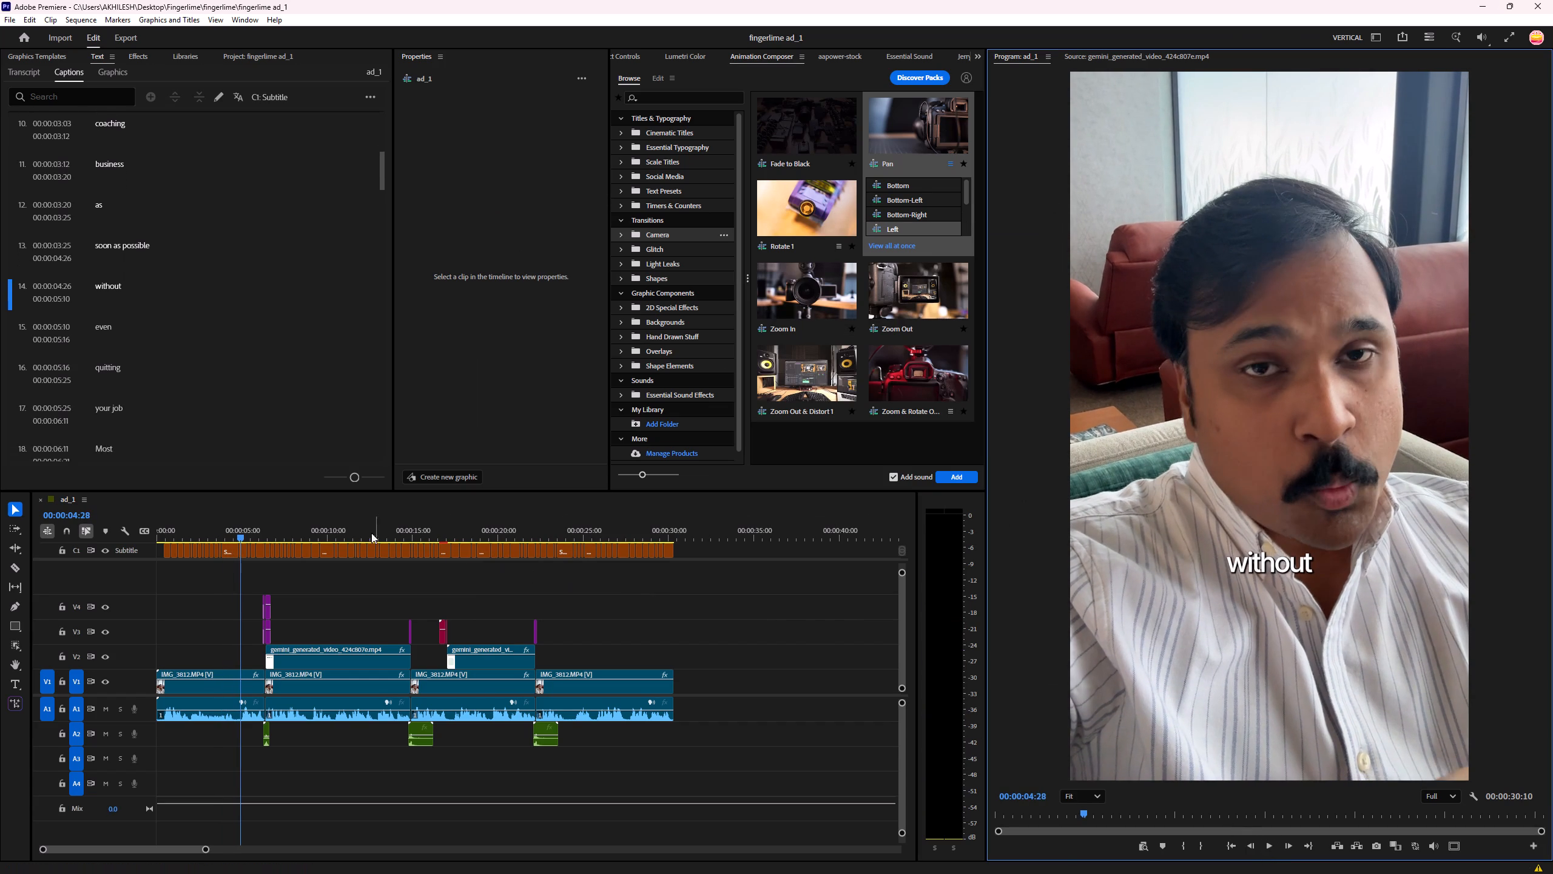
{"action": "left_click_drag", "start_coordinate": [319, 523], "coordinate": [0, 508]}
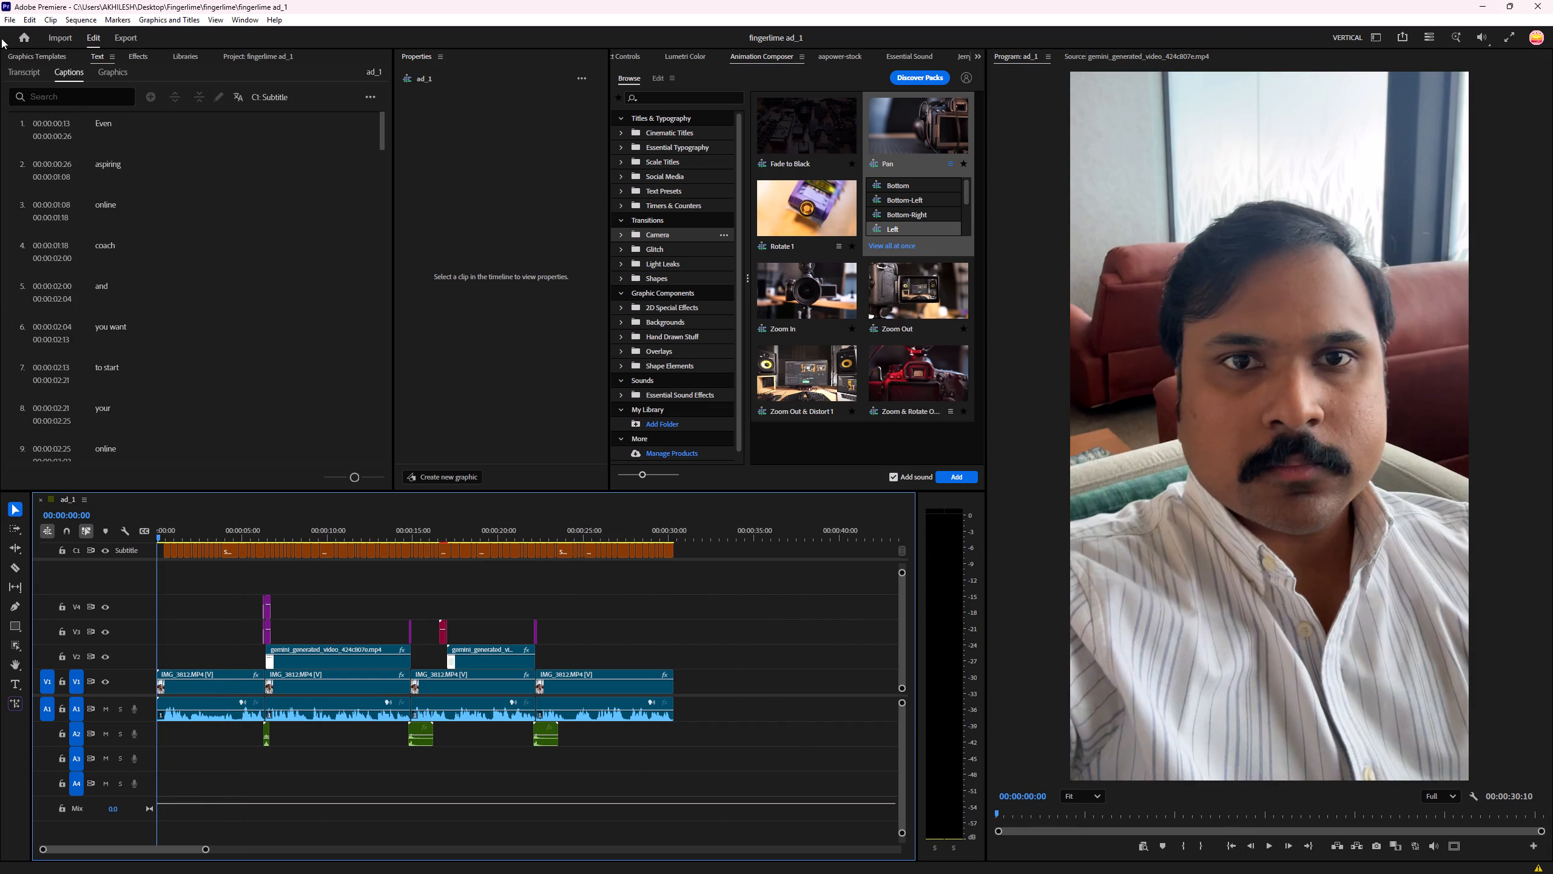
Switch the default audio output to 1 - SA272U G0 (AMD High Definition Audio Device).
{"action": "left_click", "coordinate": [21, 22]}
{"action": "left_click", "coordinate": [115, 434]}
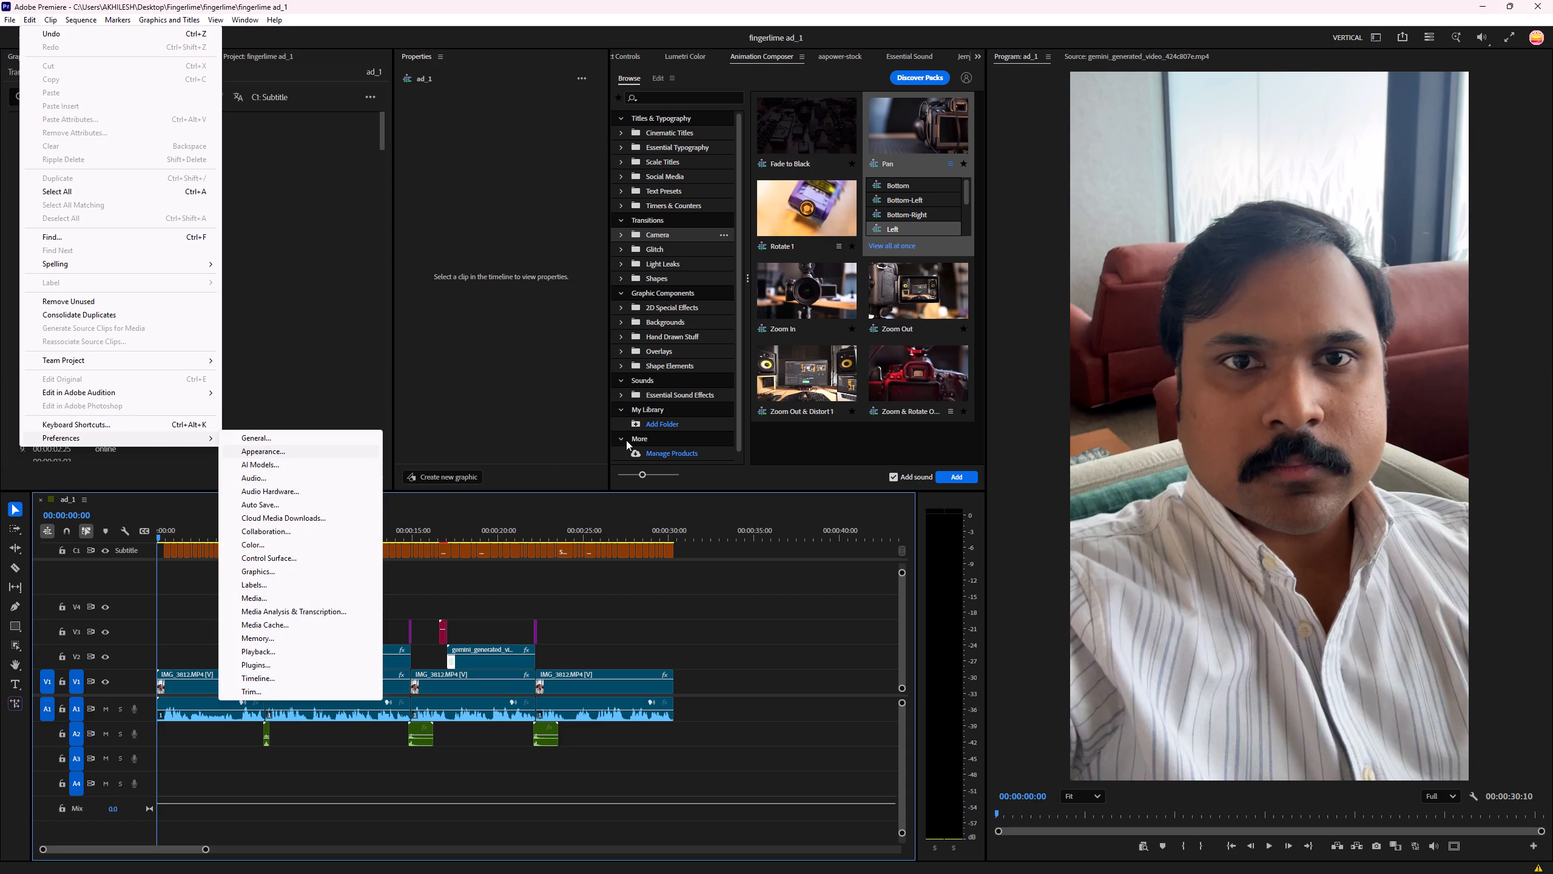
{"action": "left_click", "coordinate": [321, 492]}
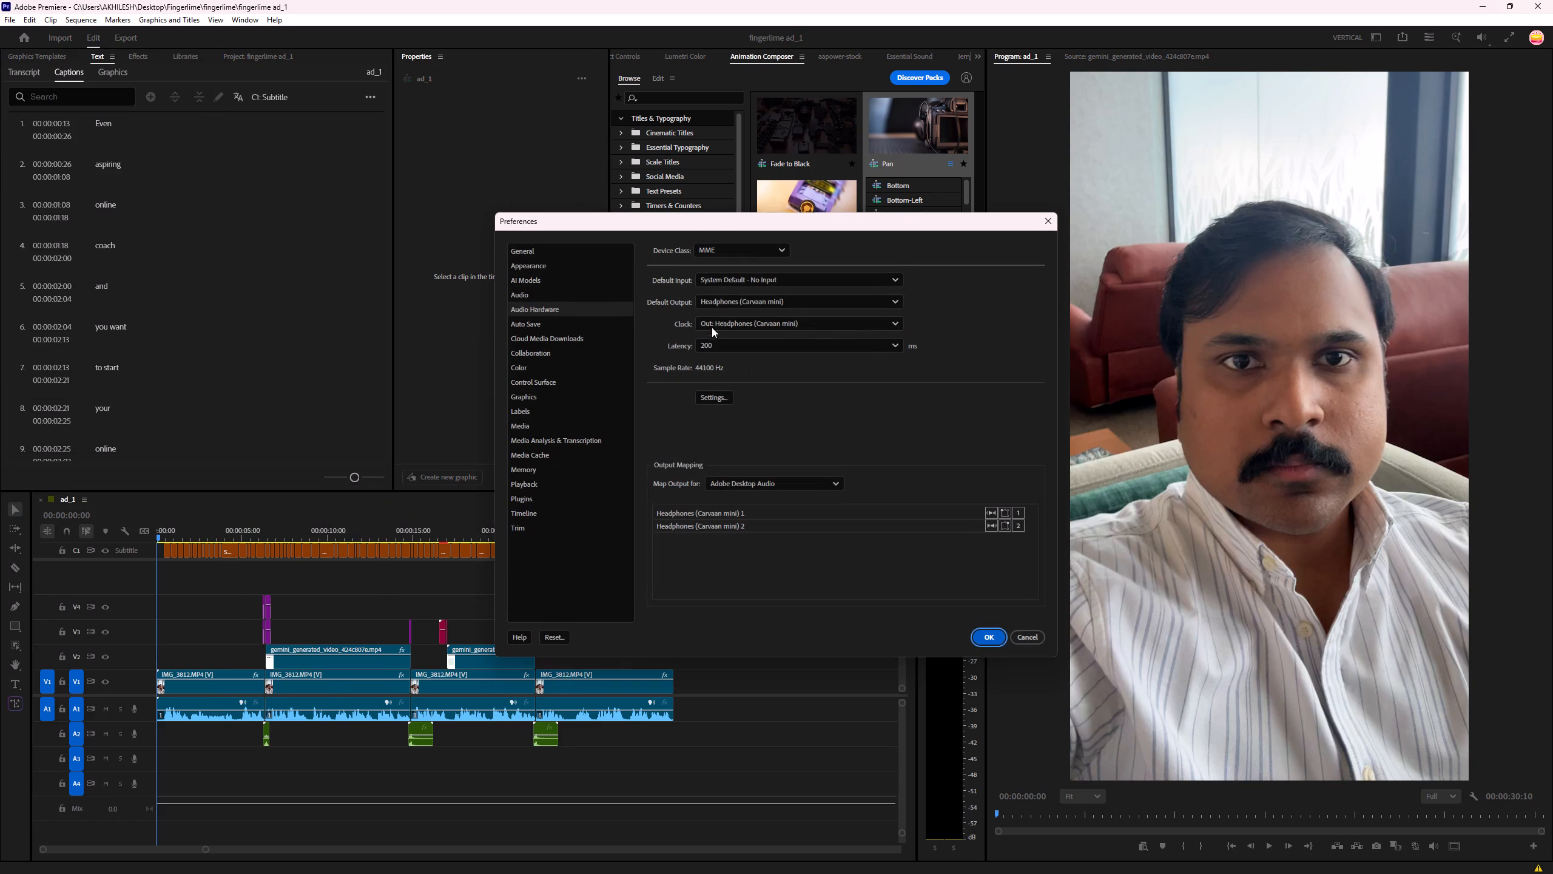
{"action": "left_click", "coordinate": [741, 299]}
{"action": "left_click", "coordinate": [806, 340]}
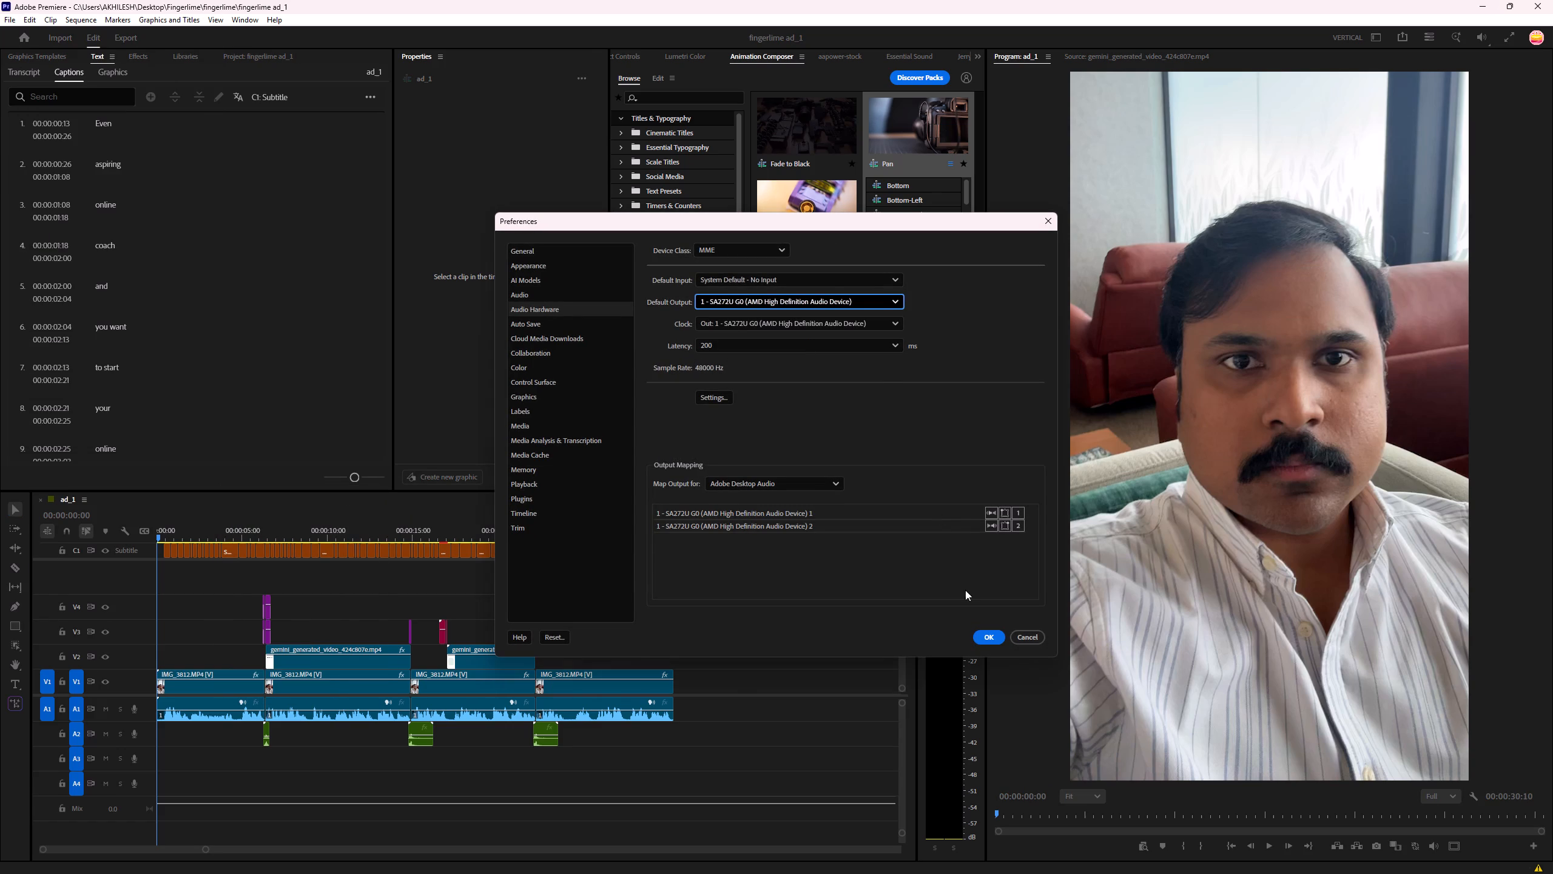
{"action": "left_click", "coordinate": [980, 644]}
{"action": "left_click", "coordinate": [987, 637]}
Set the default output in the audio hardware preferences to Headphones (Carvaan mini).
{"action": "left_click", "coordinate": [24, 15]}
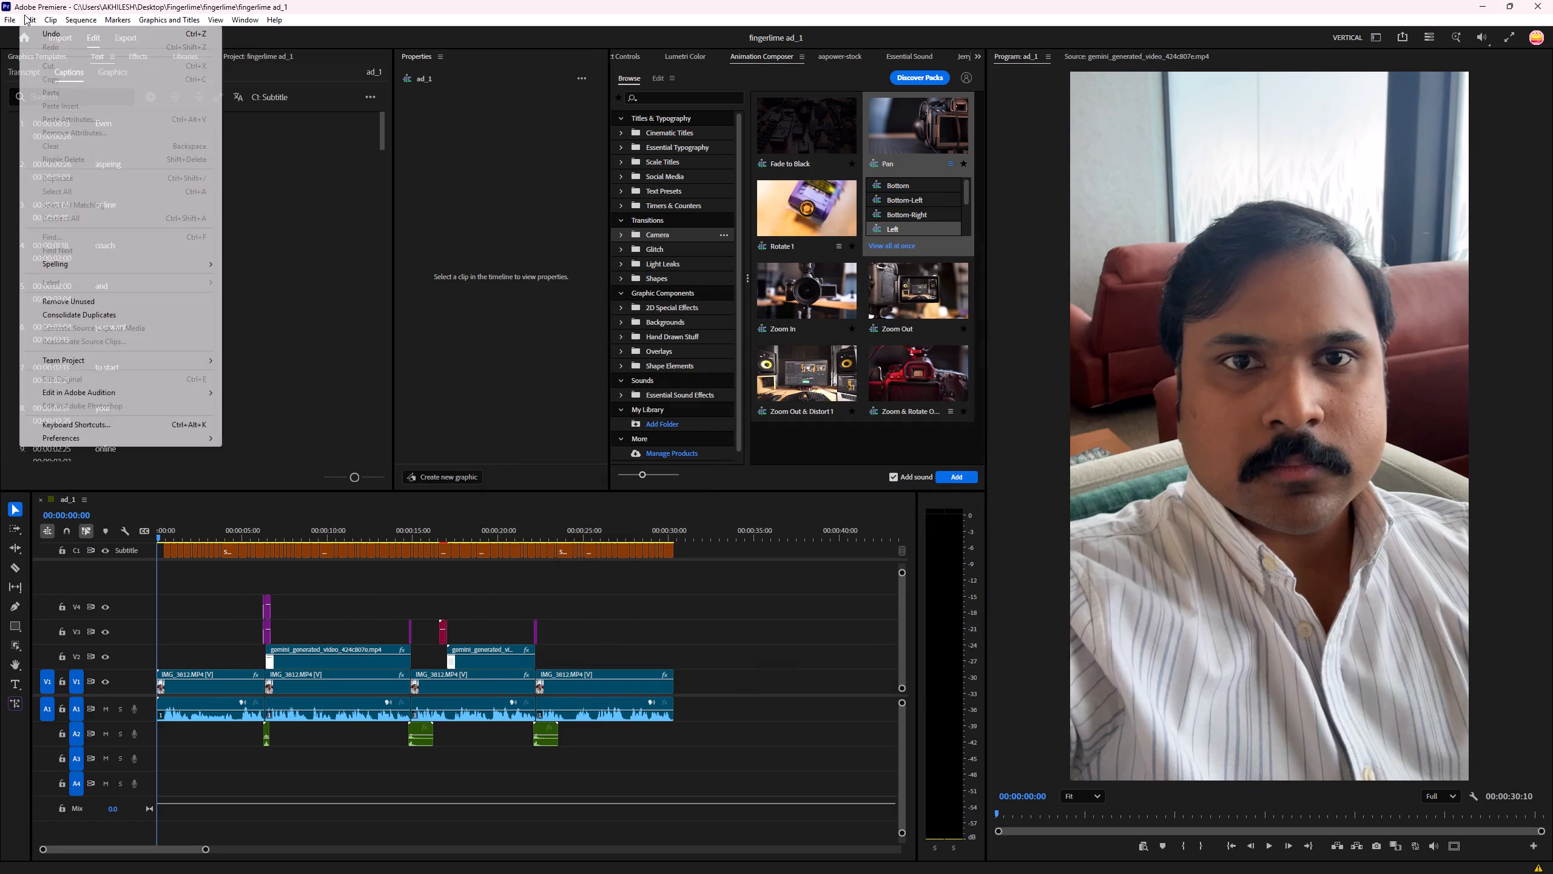
{"action": "left_click", "coordinate": [99, 440]}
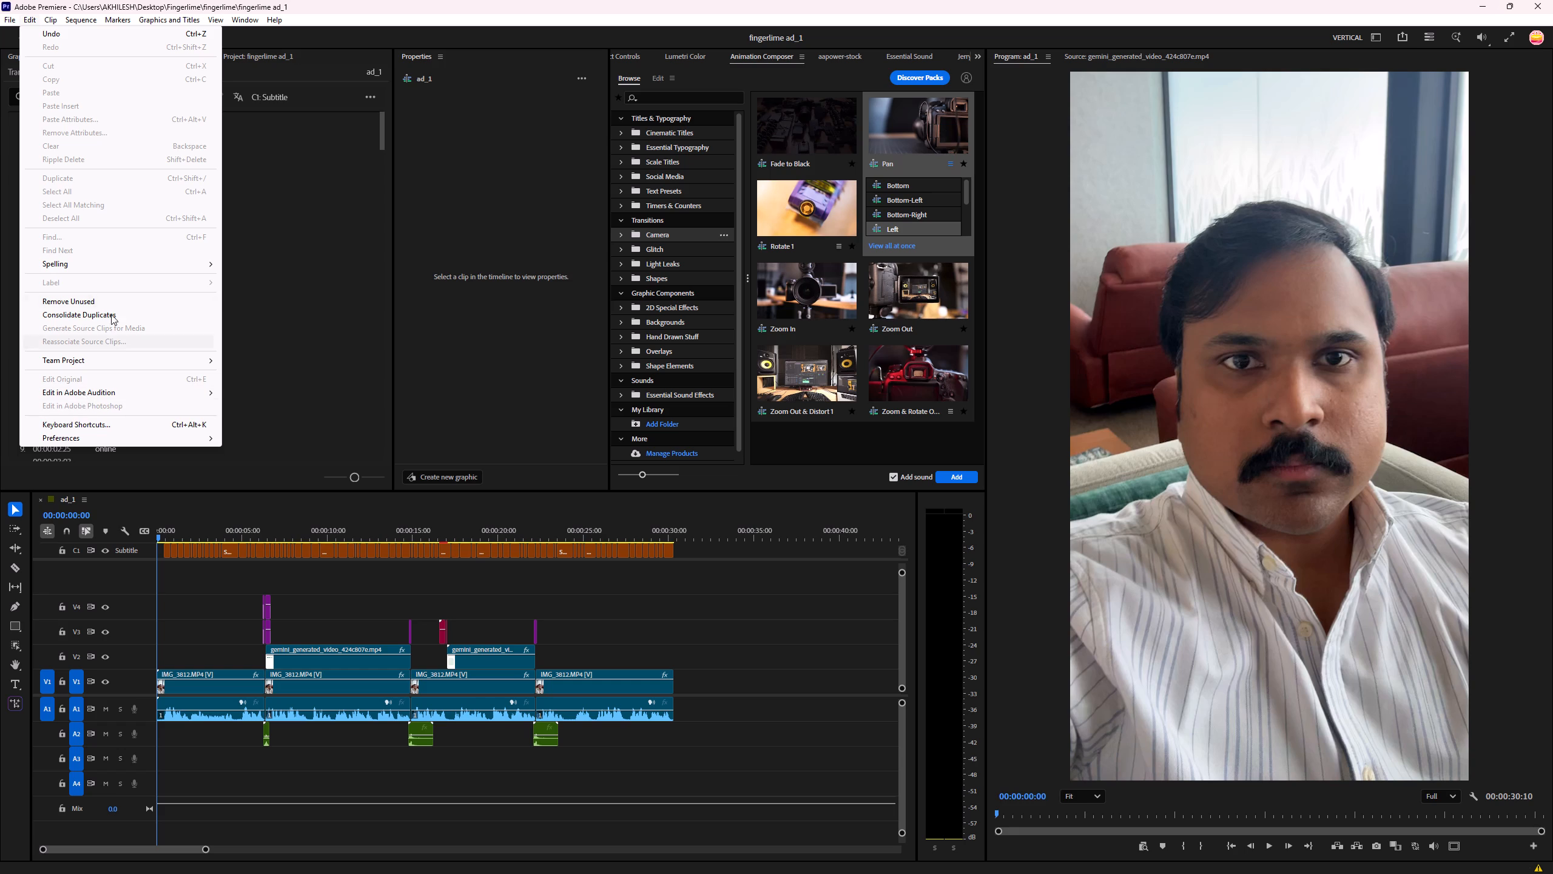
{"action": "left_click", "coordinate": [95, 433]}
{"action": "left_click", "coordinate": [295, 489]}
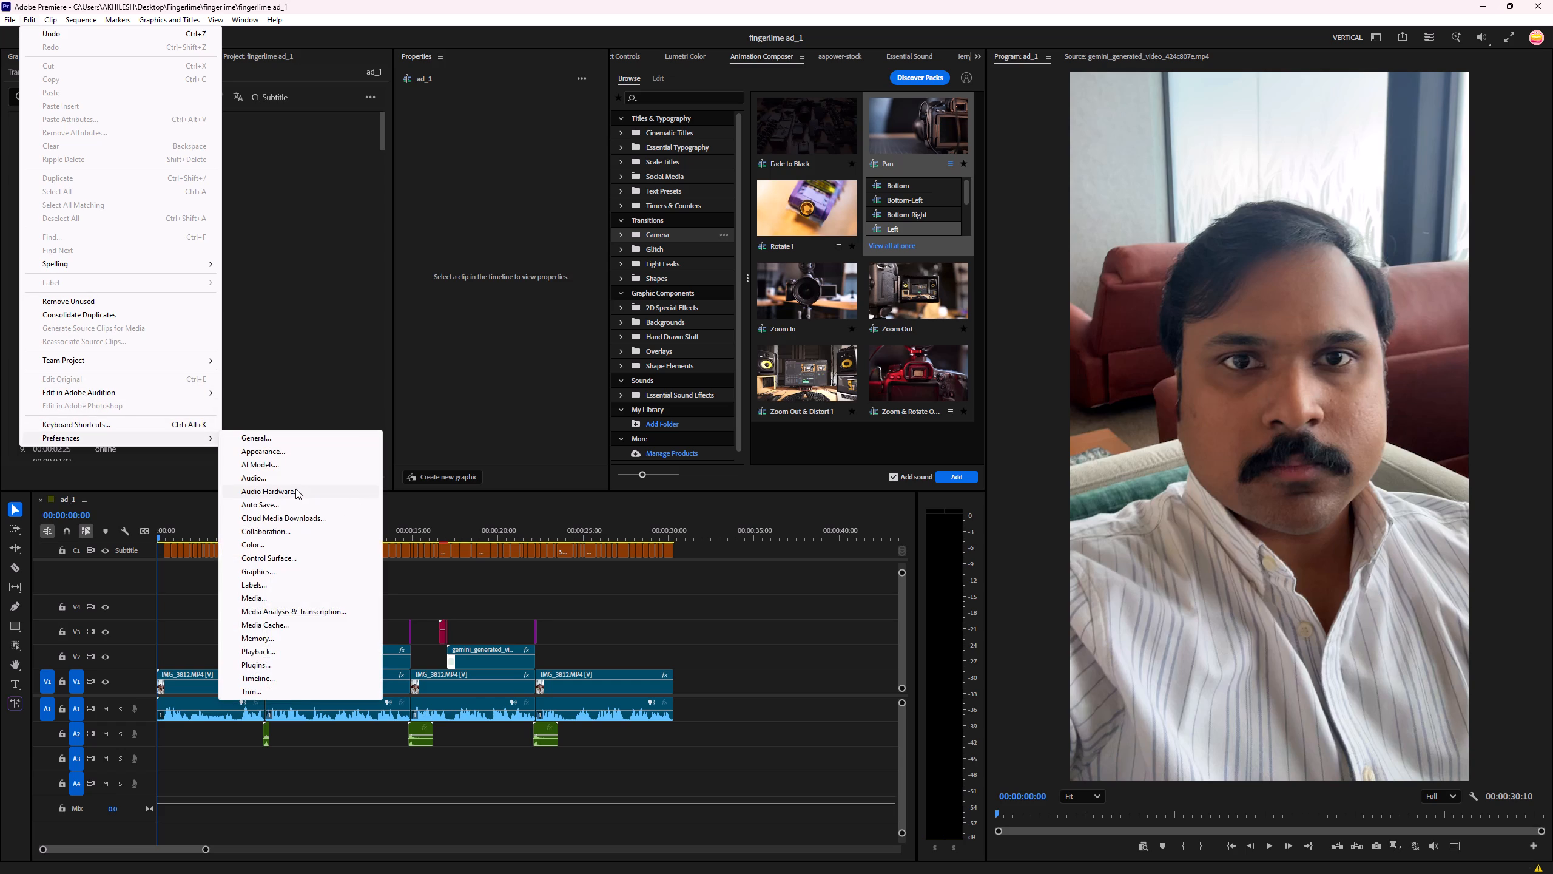
{"action": "left_click", "coordinate": [740, 303]}
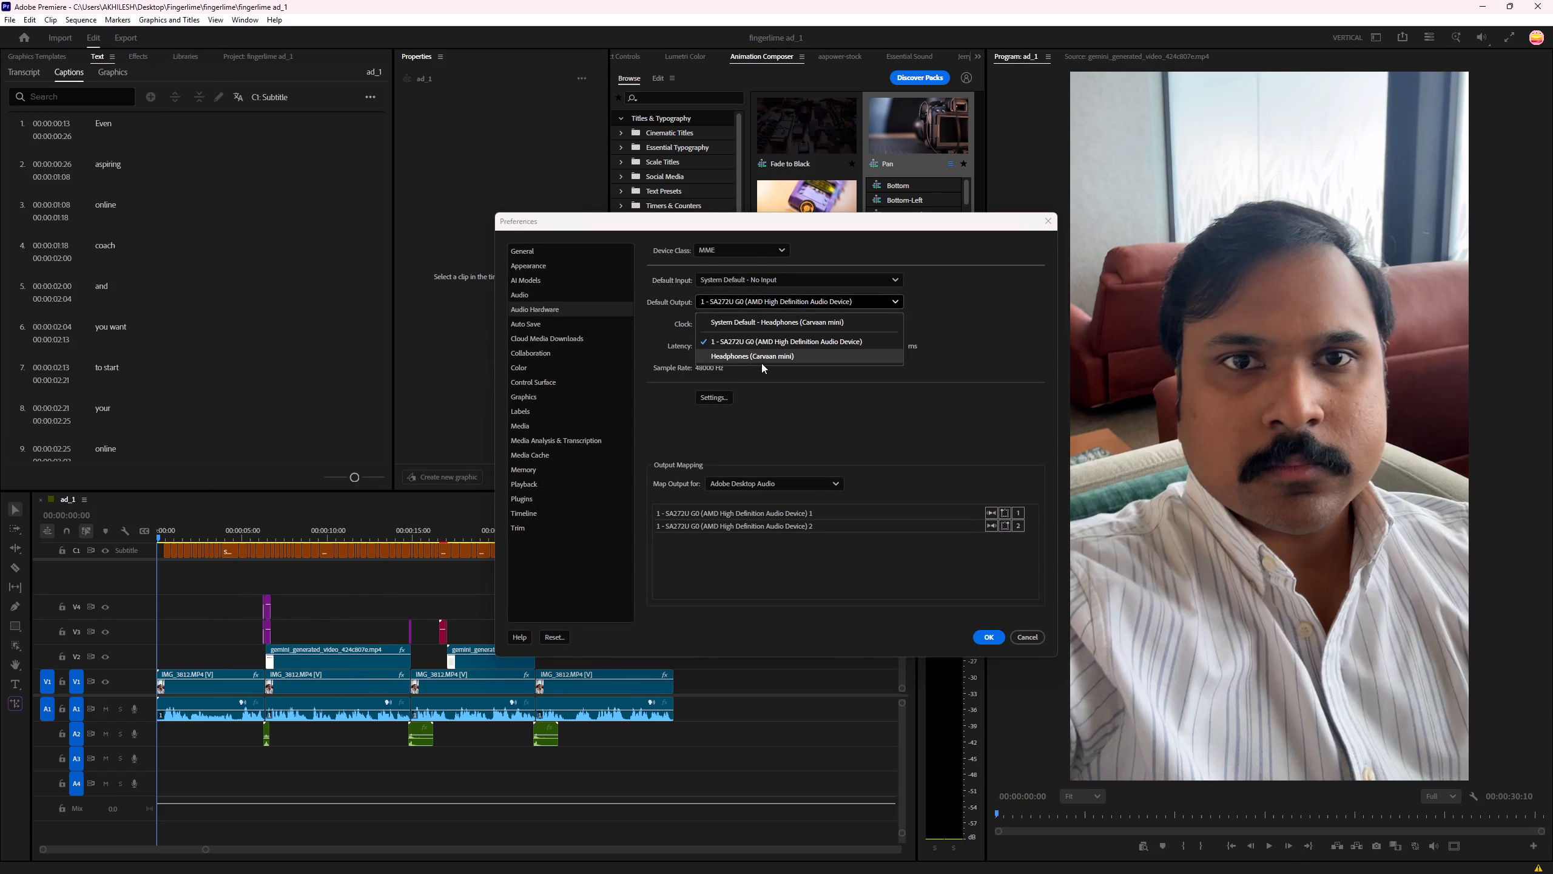
{"action": "left_click", "coordinate": [766, 357]}
{"action": "left_click", "coordinate": [985, 638]}
Play the sequence from the start until about 00:00:20:27 to review the captions over both infographics, saving along the way.
{"action": "left_click", "coordinate": [706, 615]}
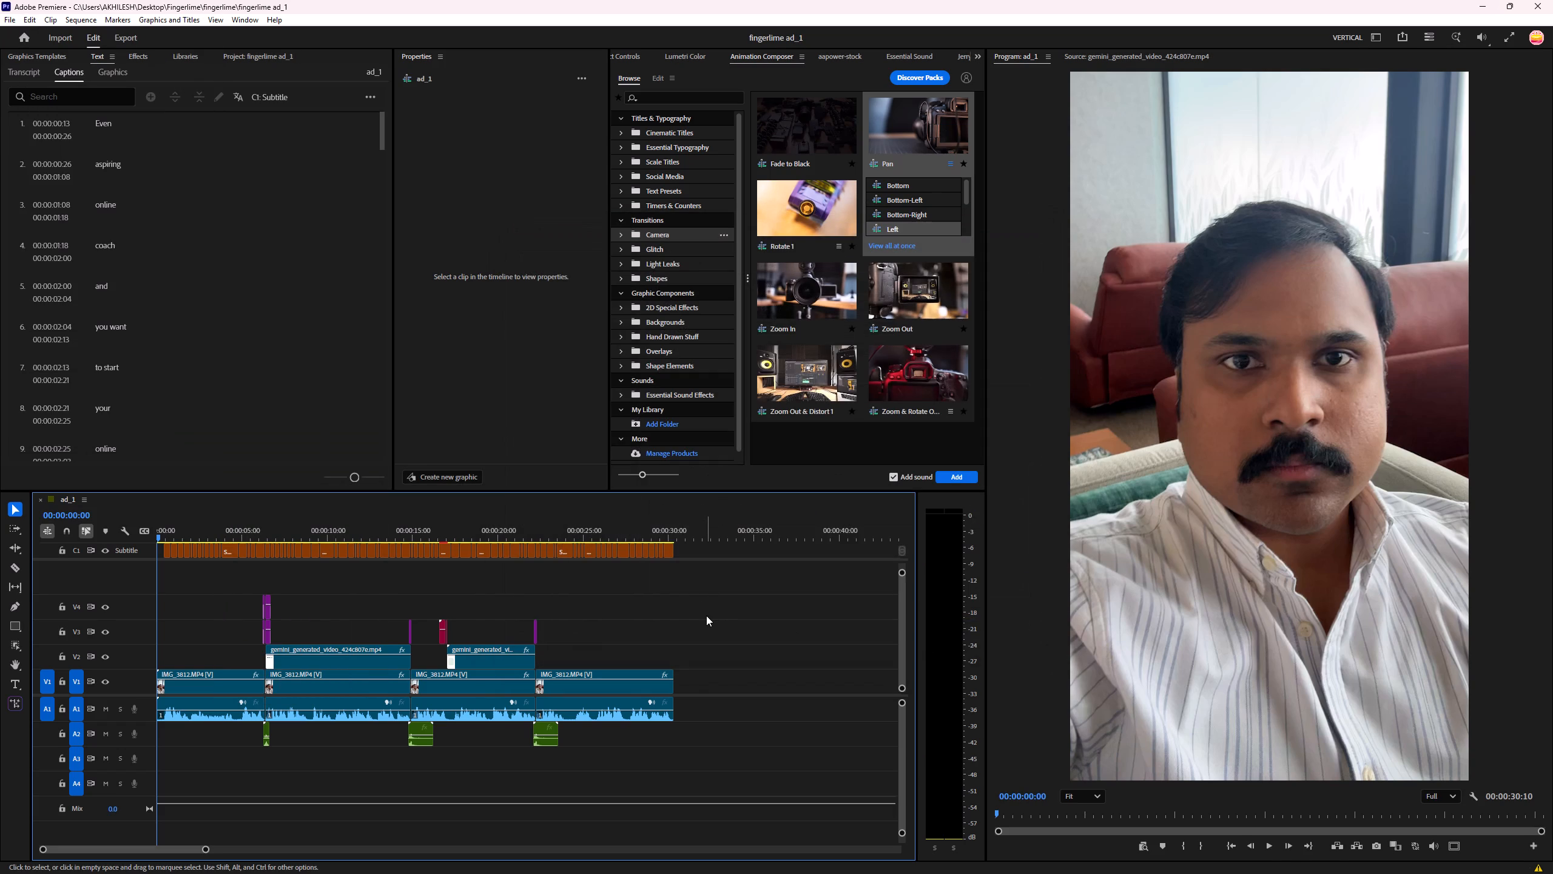
{"action": "key", "text": "space"}
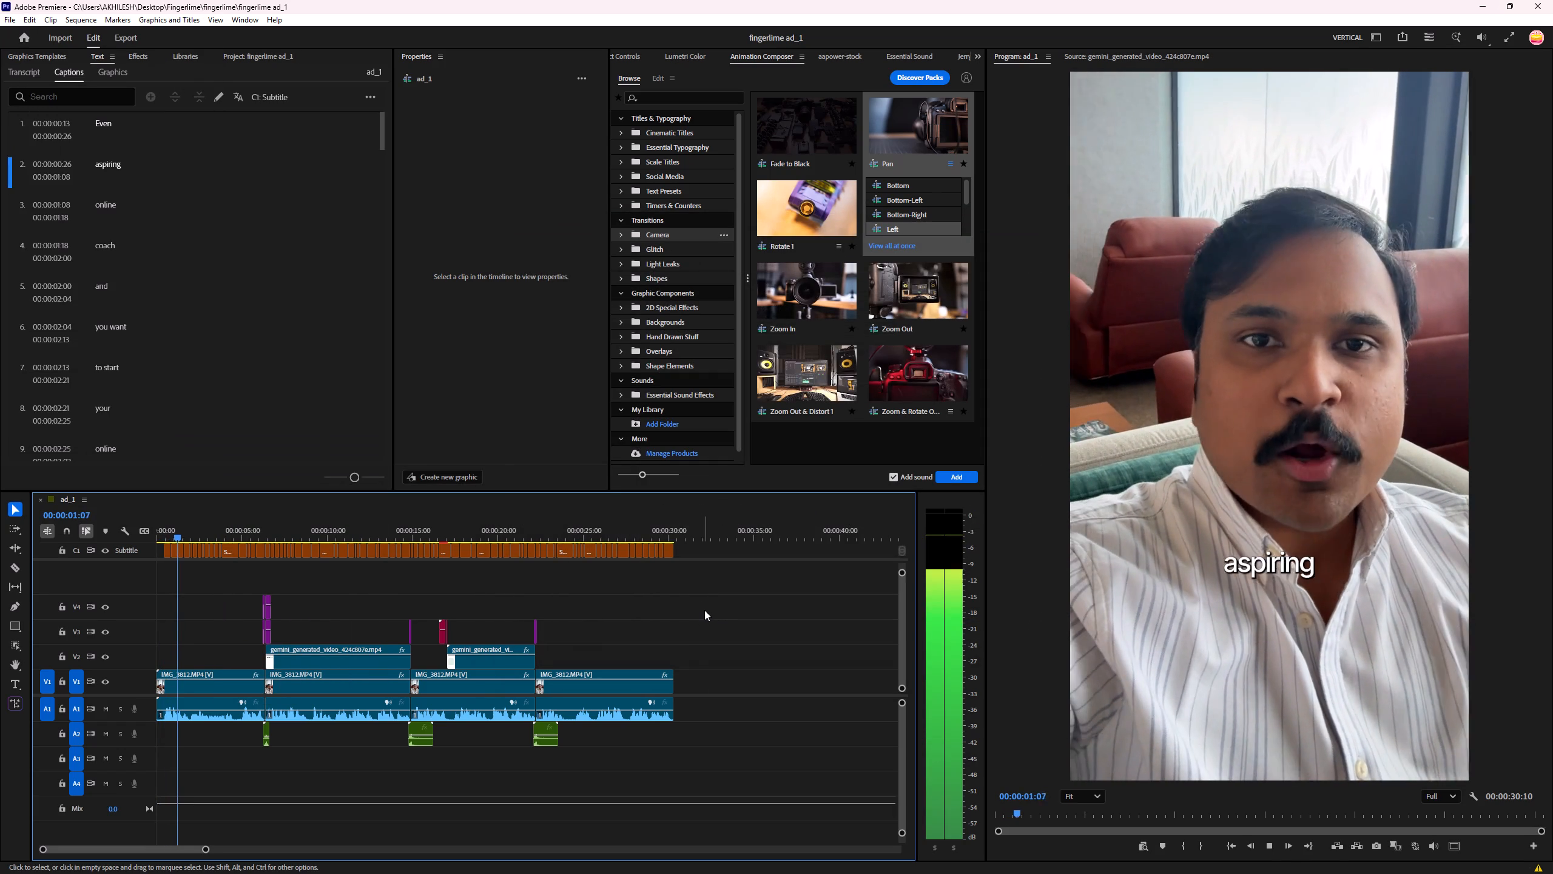
{"action": "left_click", "coordinate": [704, 610]}
{"action": "left_click", "coordinate": [707, 609]}
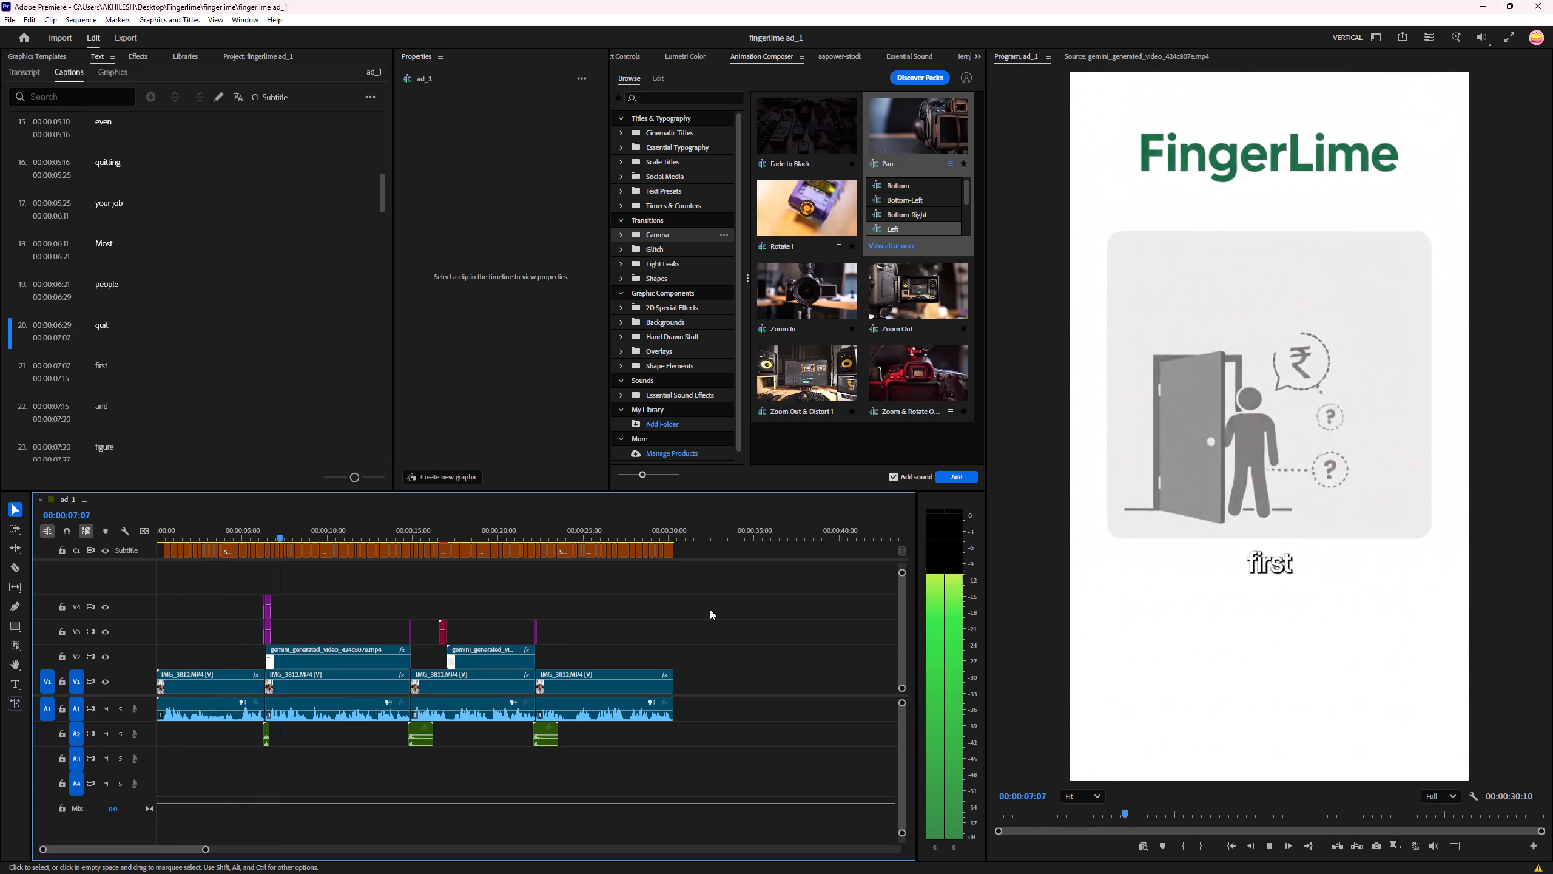
{"action": "left_click", "coordinate": [721, 609]}
{"action": "key", "text": "ctrl+s"}
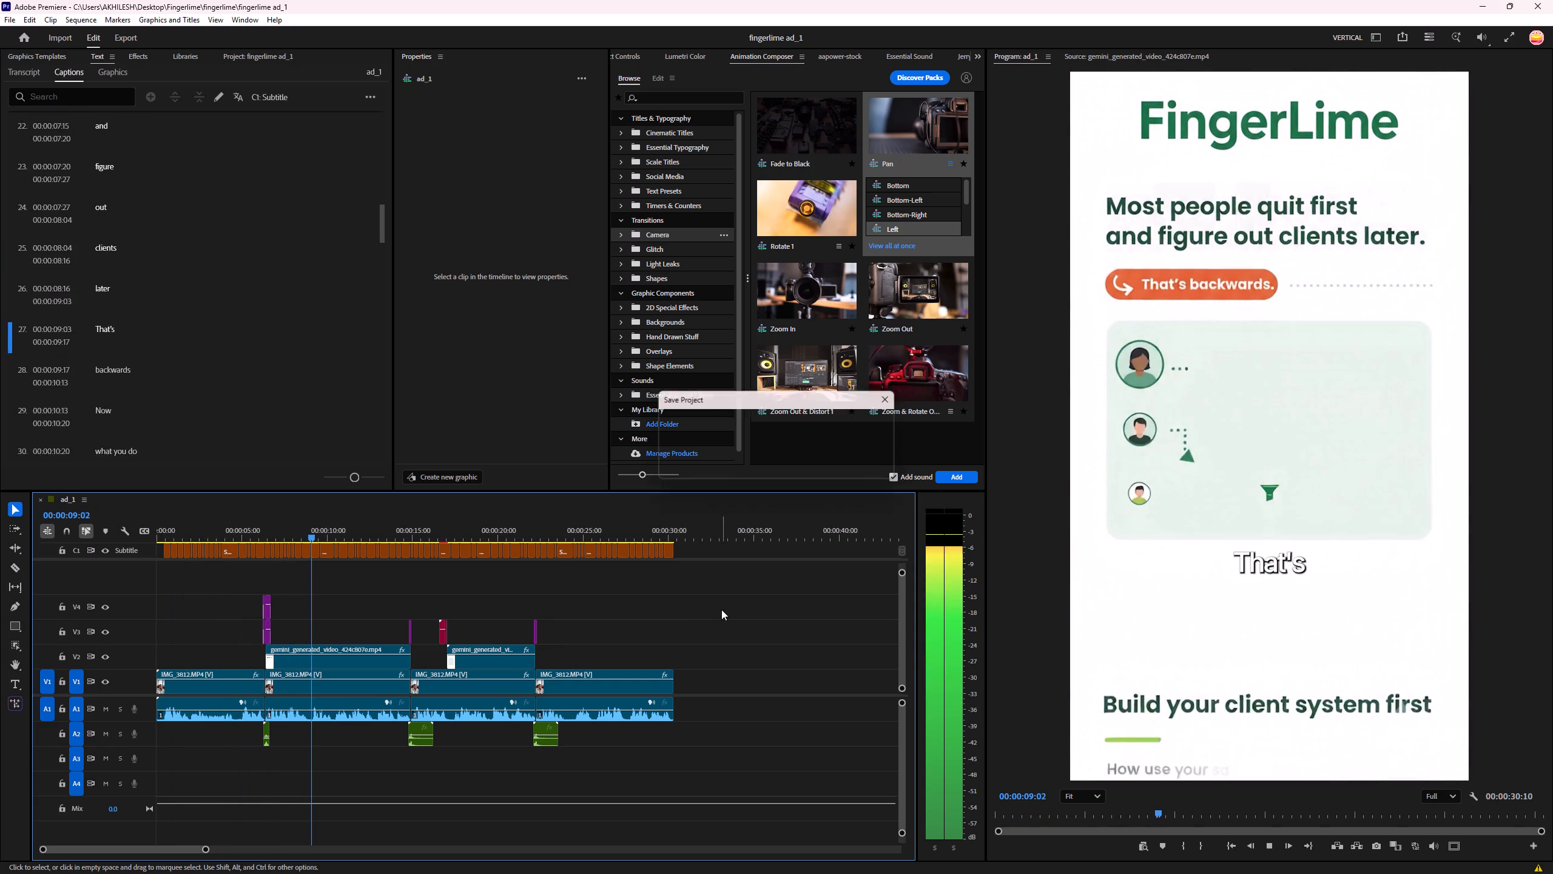
{"action": "key", "text": "space"}
{"action": "left_click", "coordinate": [721, 609]}
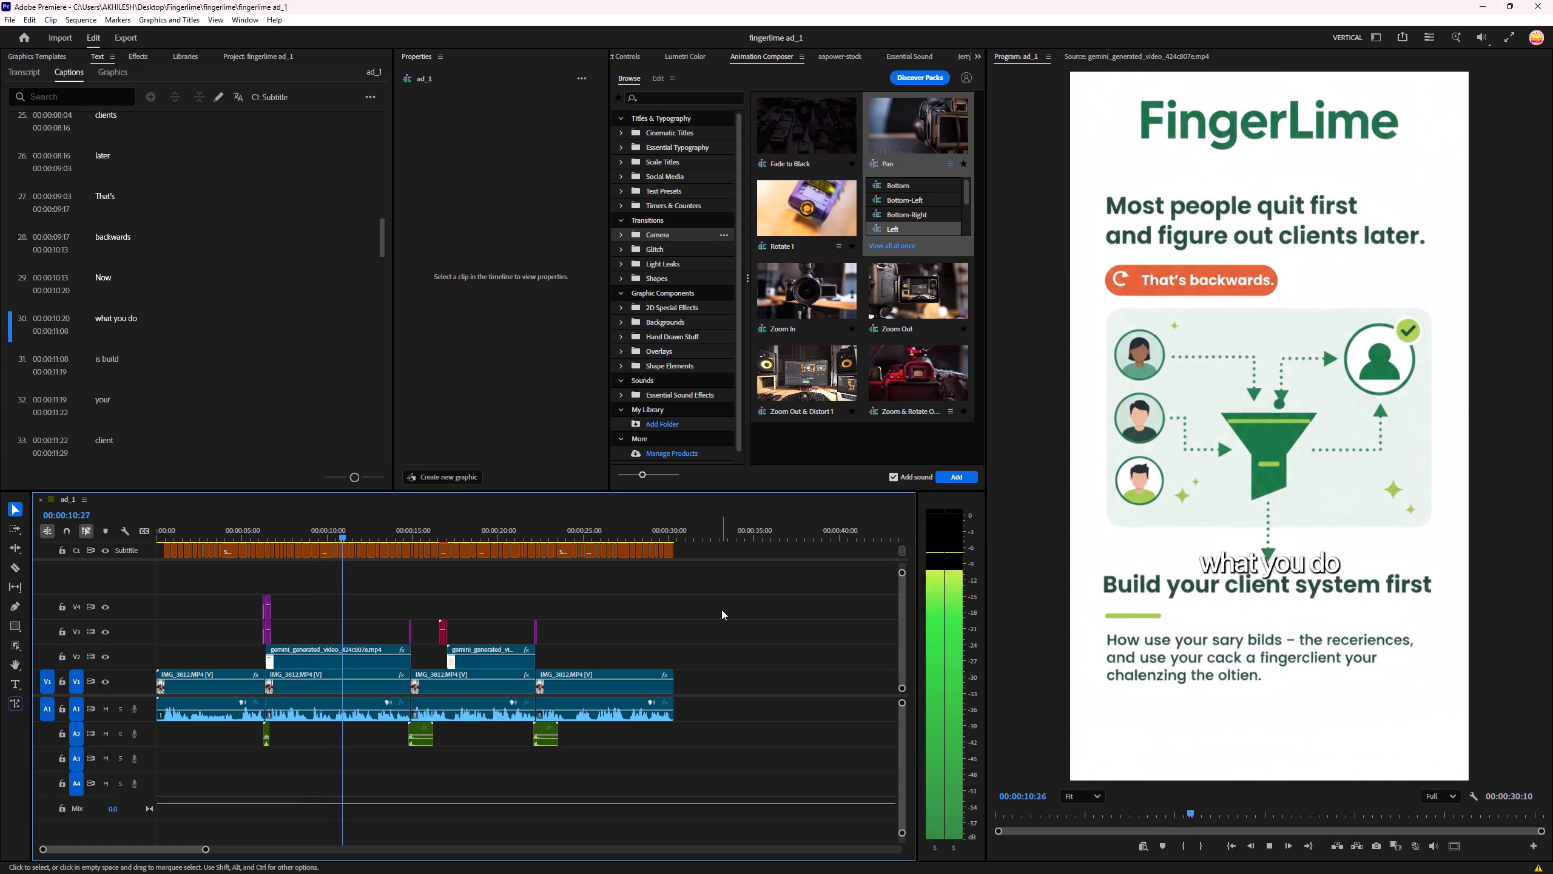
{"action": "left_click", "coordinate": [721, 609]}
{"action": "left_click", "coordinate": [721, 609]}
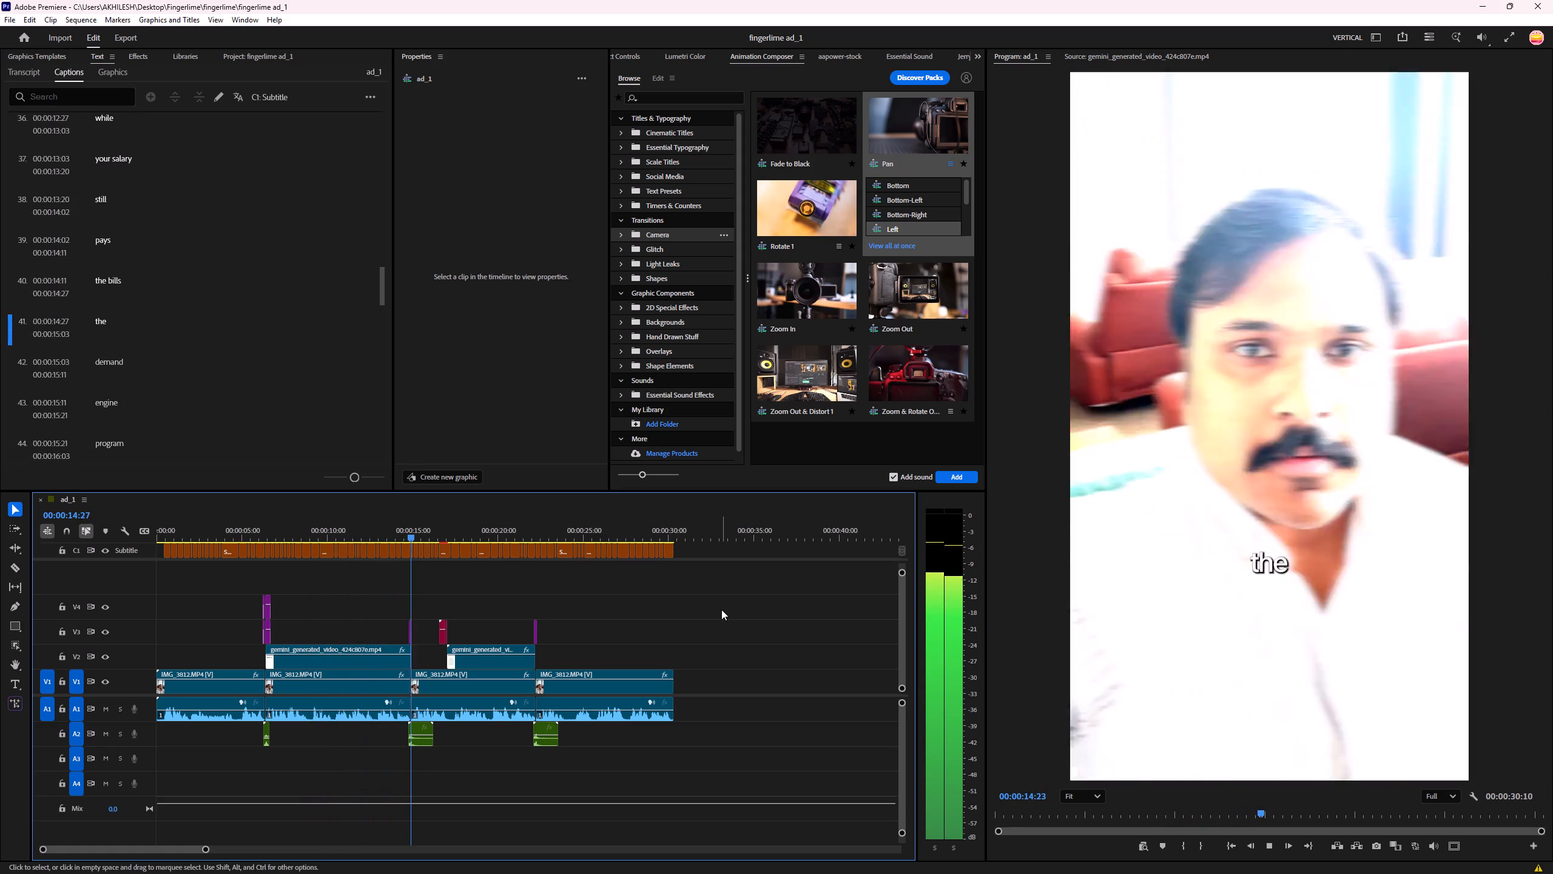
{"action": "left_click", "coordinate": [721, 609]}
{"action": "left_click", "coordinate": [721, 609]}
{"action": "left_click", "coordinate": [715, 609]}
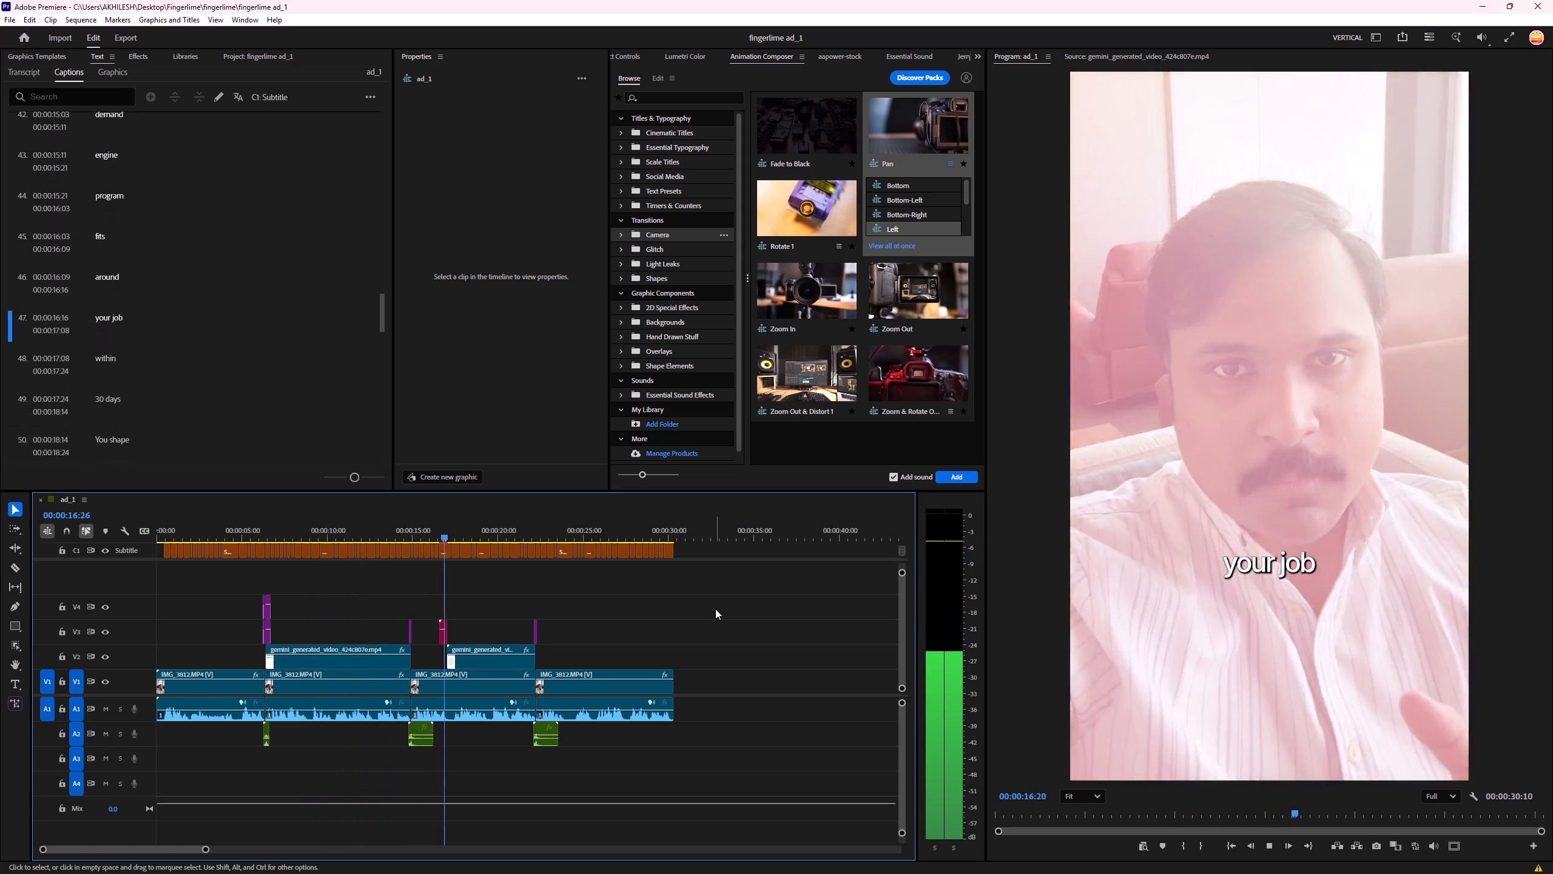
{"action": "left_click", "coordinate": [715, 609]}
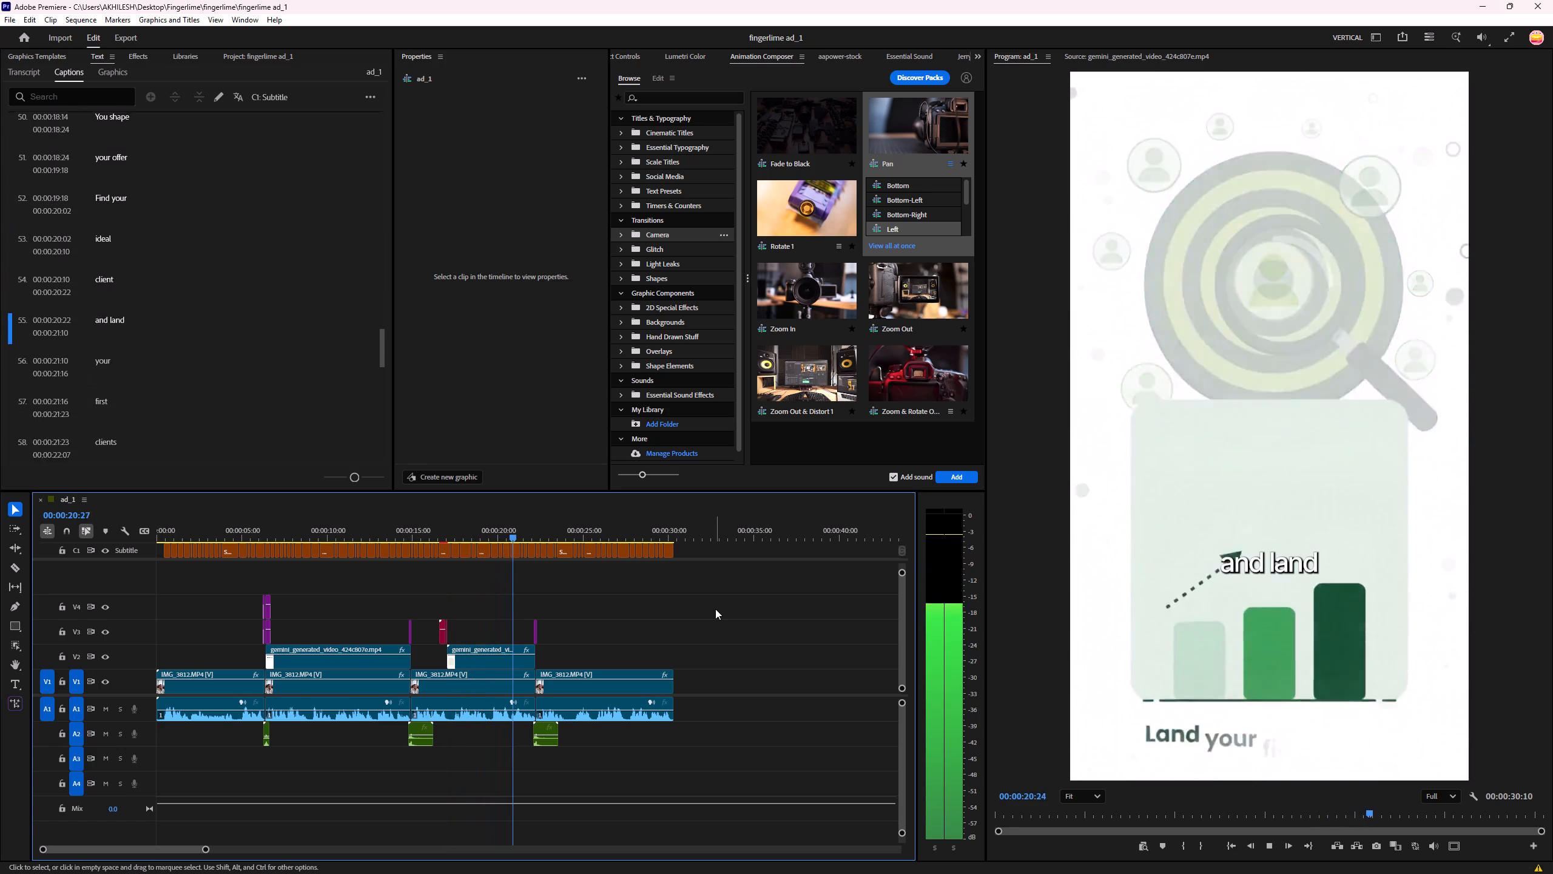
{"action": "key", "text": "space"}
Split the "your job" caption at 00:00:06:08, where the transition into the first infographic begins.
{"action": "left_click_drag", "start_coordinate": [278, 534], "coordinate": [254, 539]}
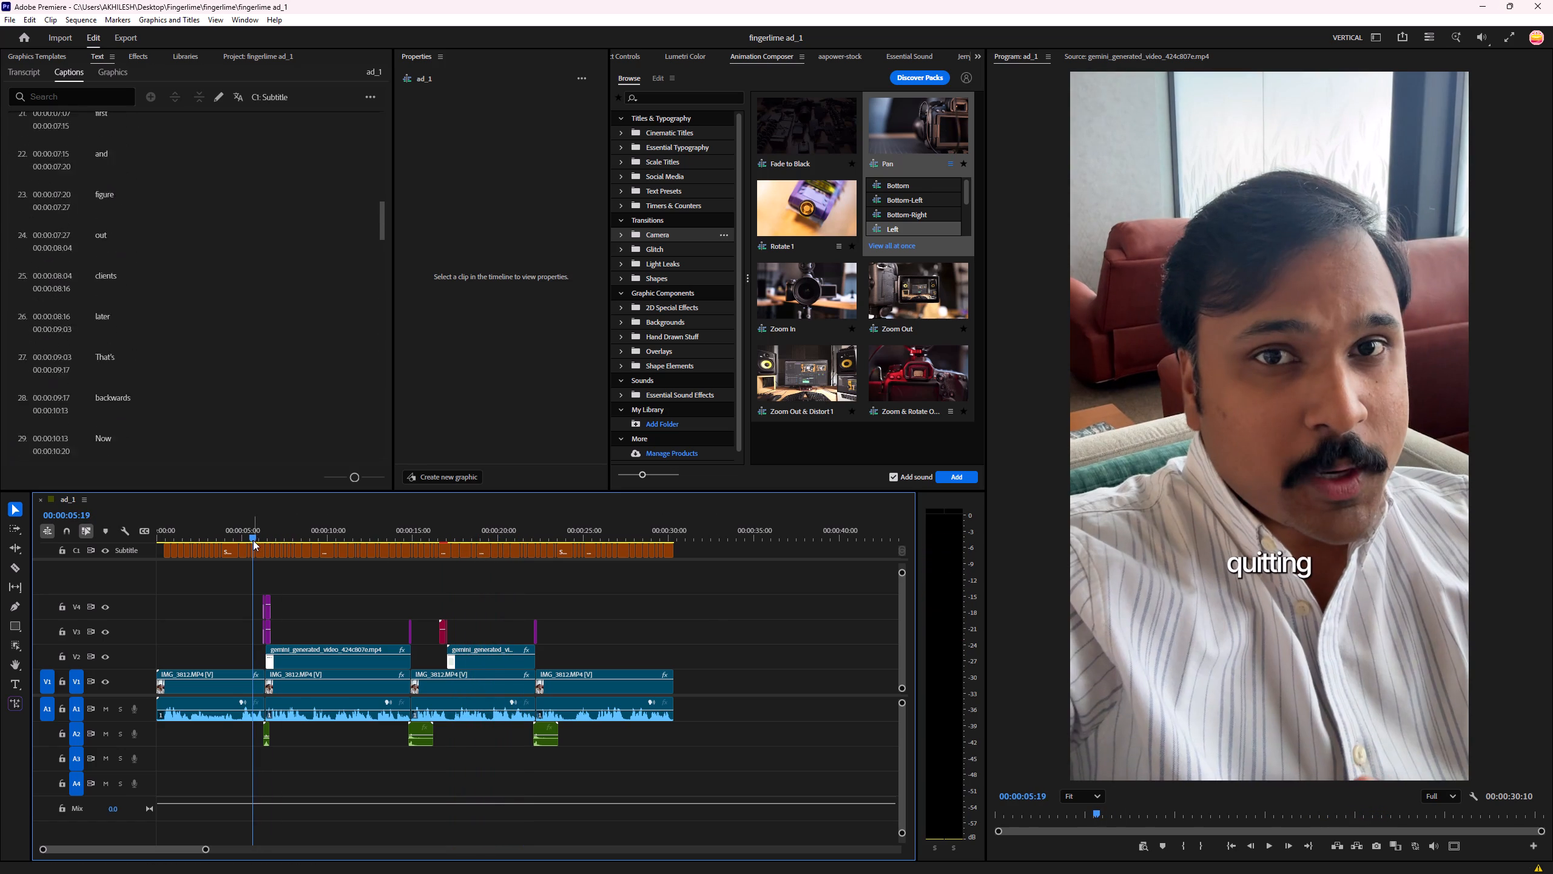
{"action": "key", "text": "Down"}
{"action": "key", "text": "equal"}
{"action": "key", "text": "equal"}
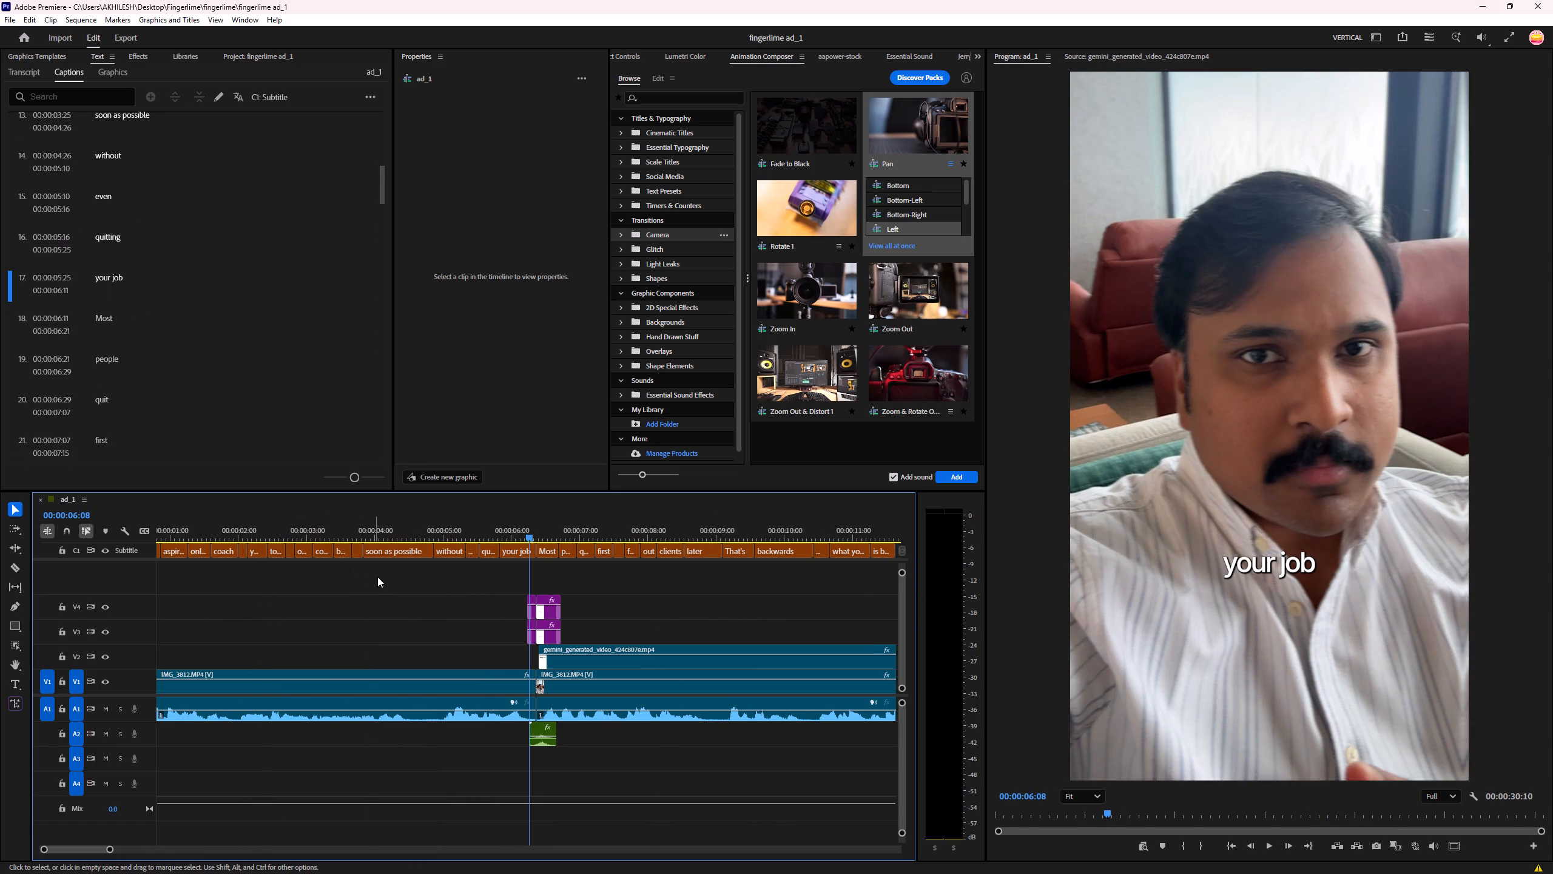
{"action": "left_click", "coordinate": [527, 555]}
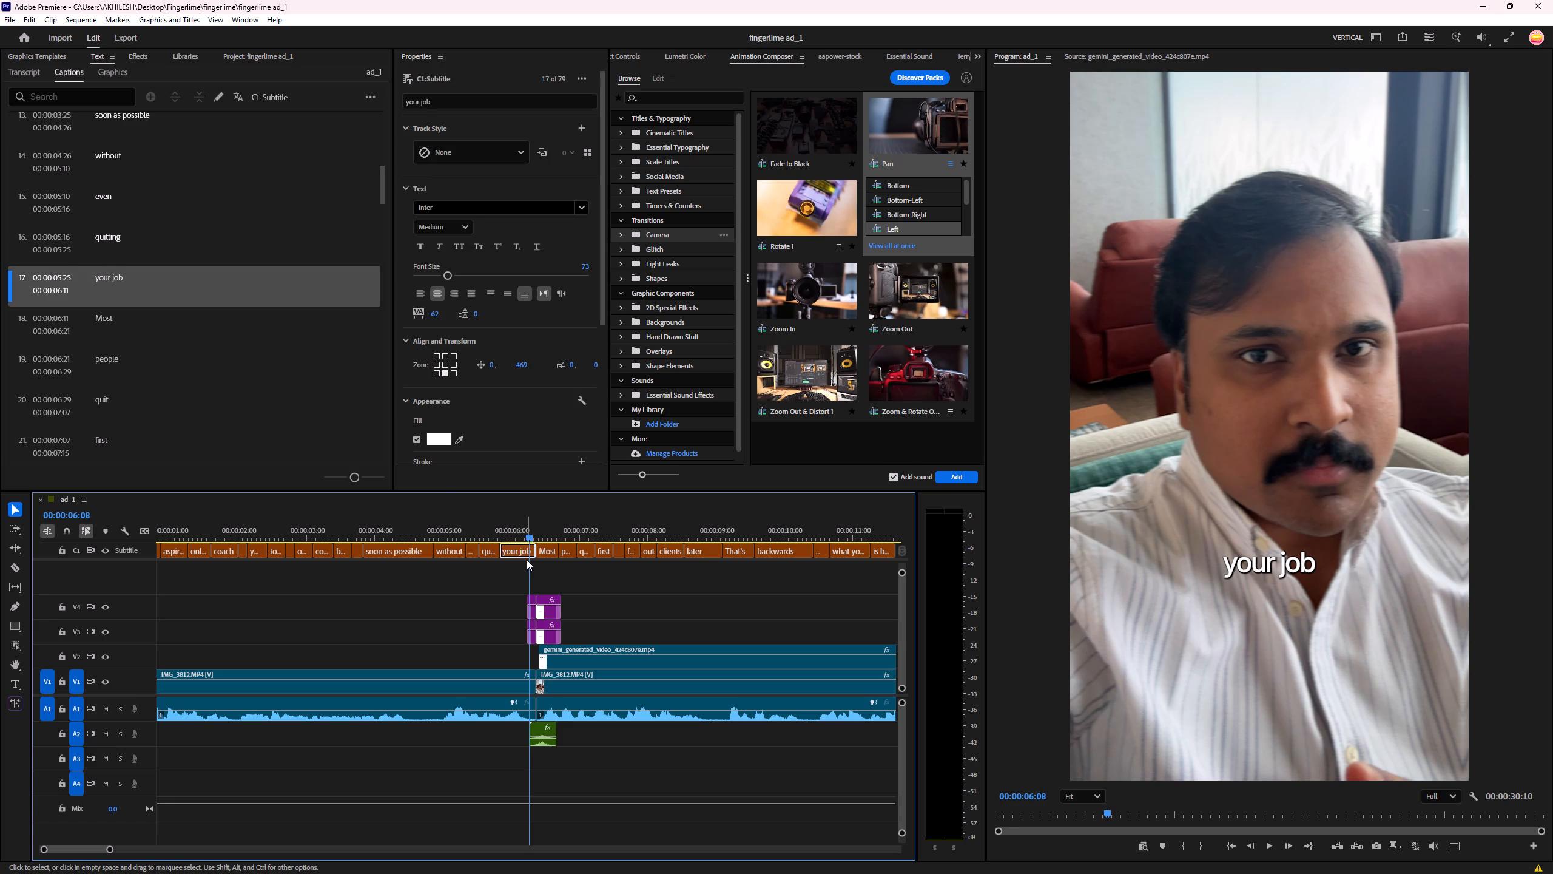
{"action": "key", "text": "ctrl+k"}
Delete the captions over the first infographic, from the second "your job" piece at 00:00:06:08 through "the bills".
{"action": "left_click_drag", "start_coordinate": [534, 570], "coordinate": [783, 523]}
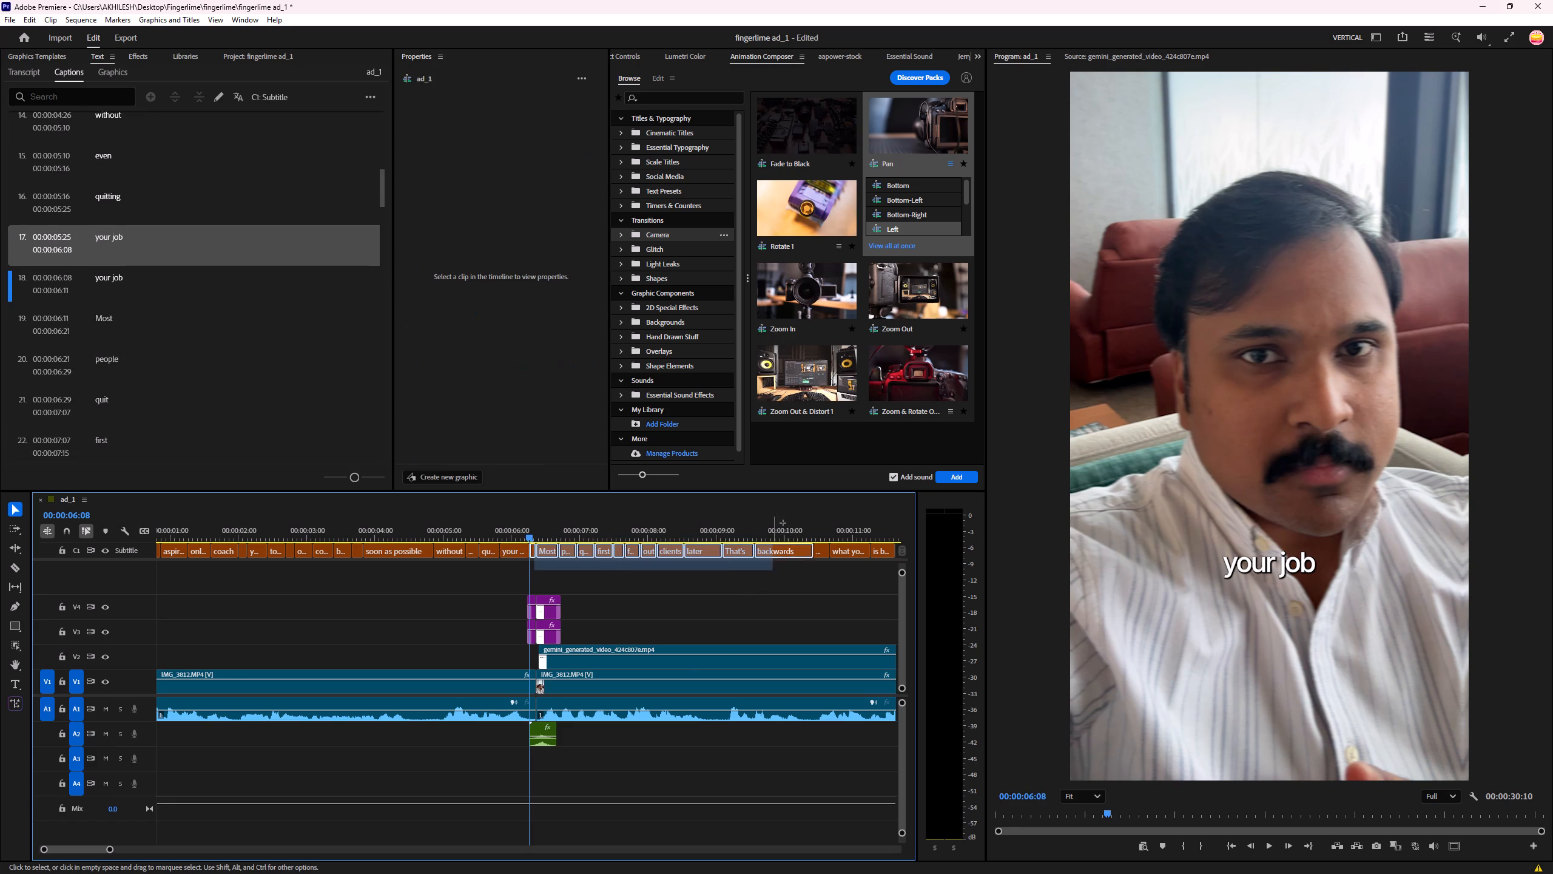
{"action": "left_click_drag", "start_coordinate": [783, 523], "coordinate": [556, 513]}
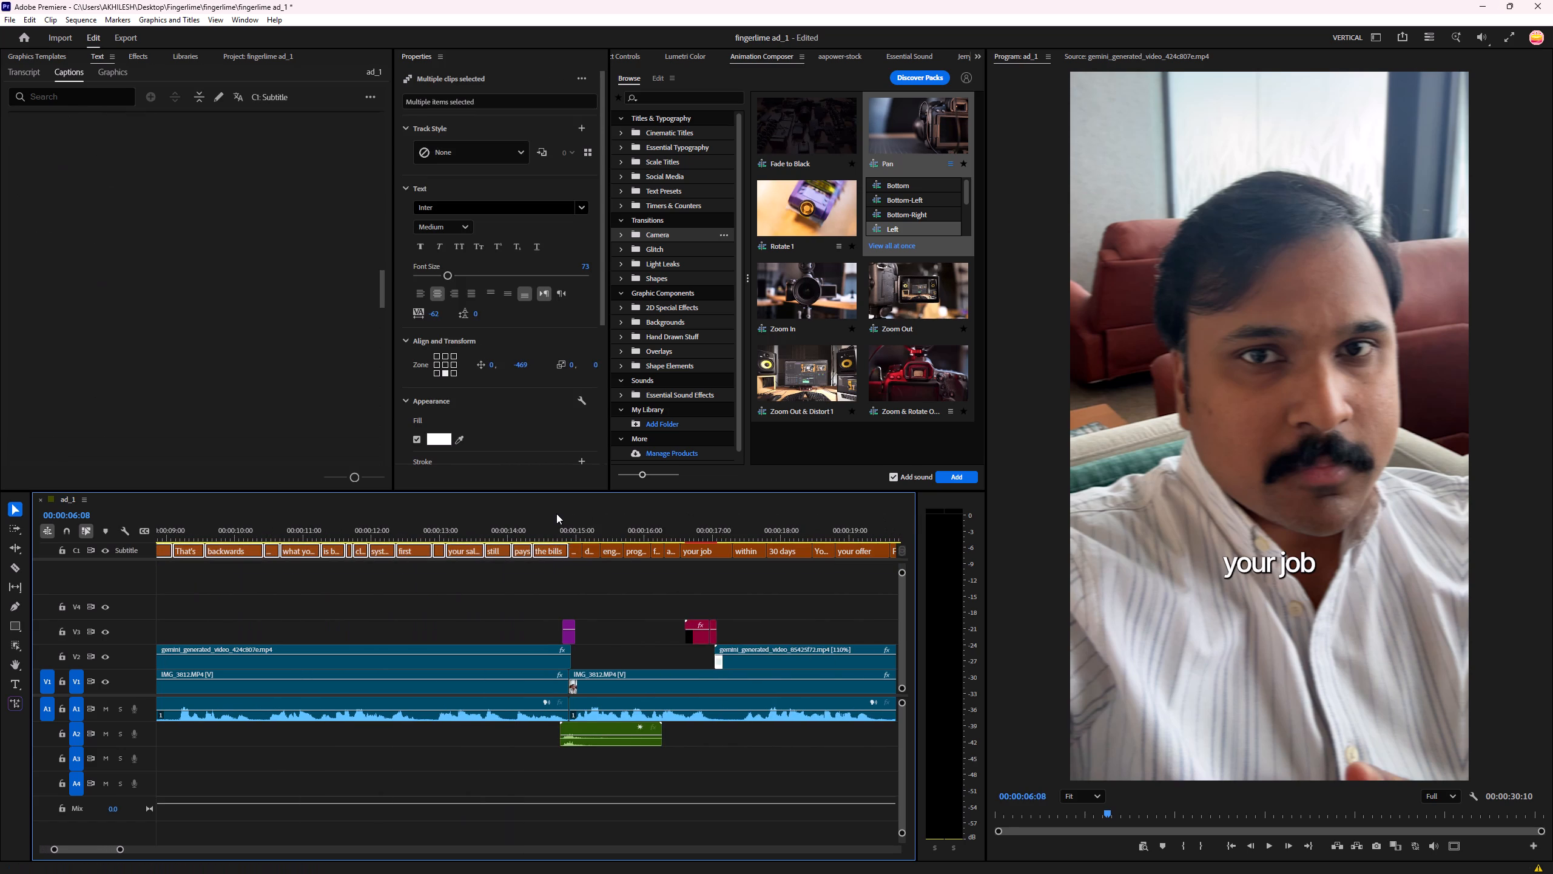
{"action": "key", "text": "BackSpace"}
Step through the edit points from the sequence start to 00:00:14:27 and play on to check the captions around the first infographic.
{"action": "key", "text": "Down"}
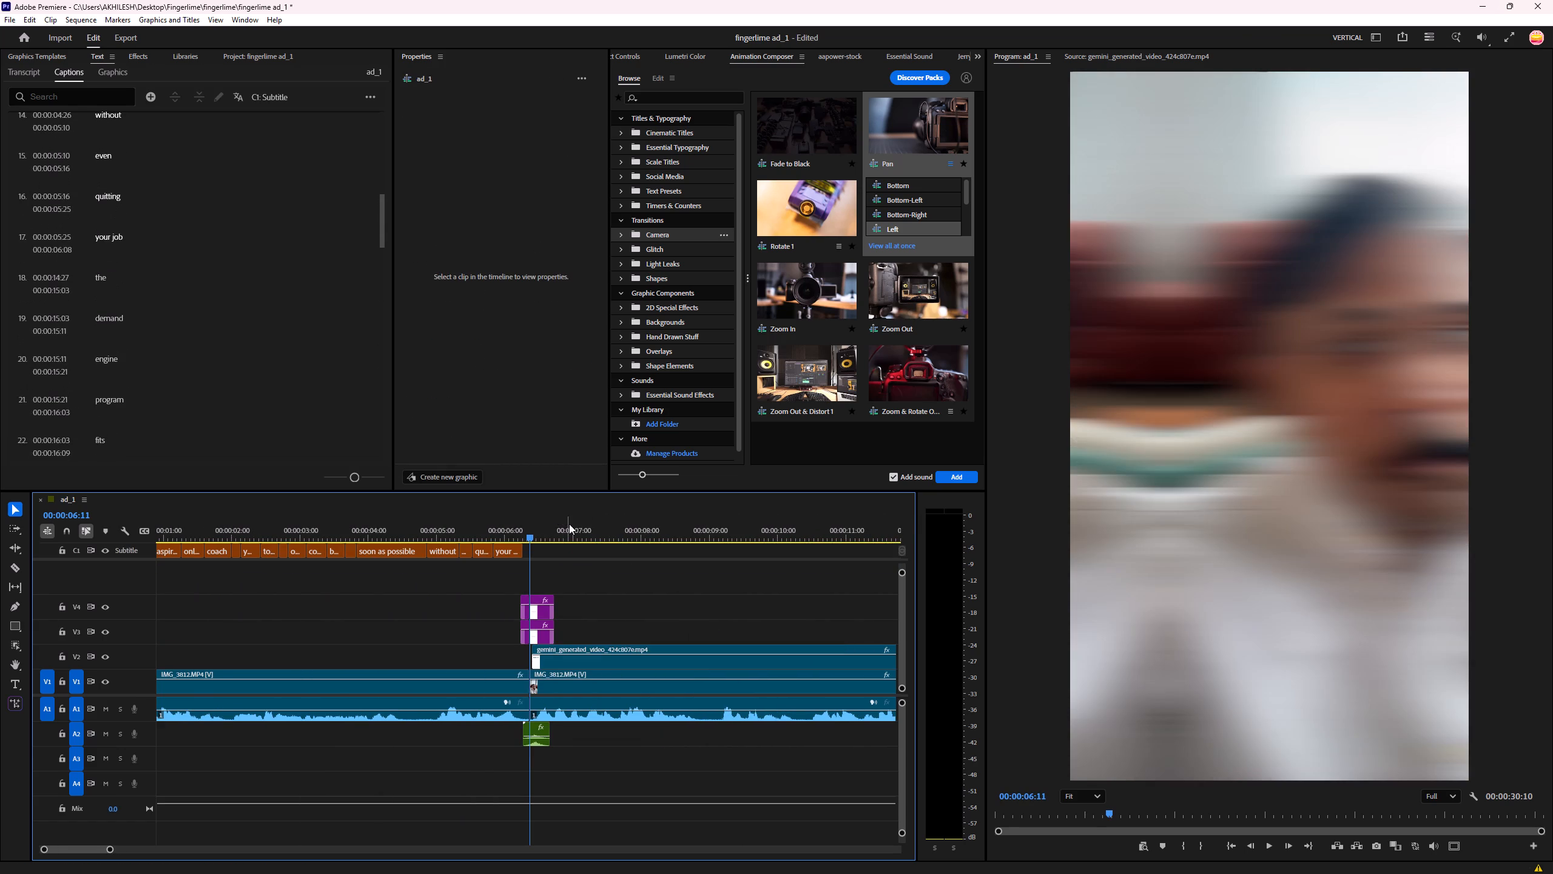
{"action": "key", "text": "Up"}
{"action": "key", "text": "Up"}
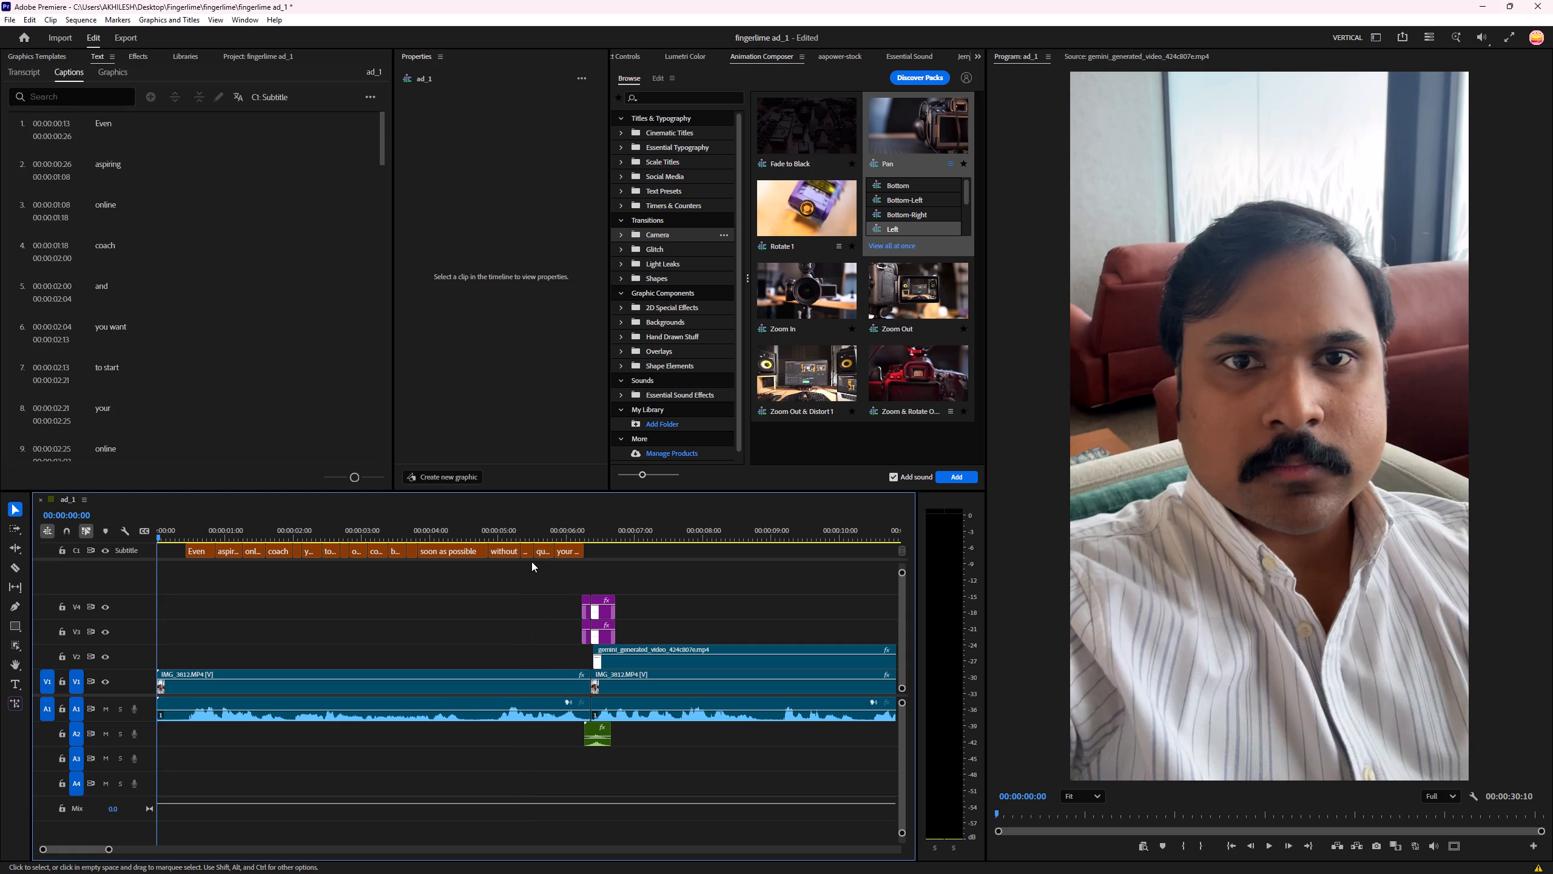
{"action": "key", "text": "Up"}
{"action": "key", "text": "Down"}
{"action": "key", "text": "Down"}
{"action": "key", "text": "Down"}
{"action": "key", "text": "Down"}
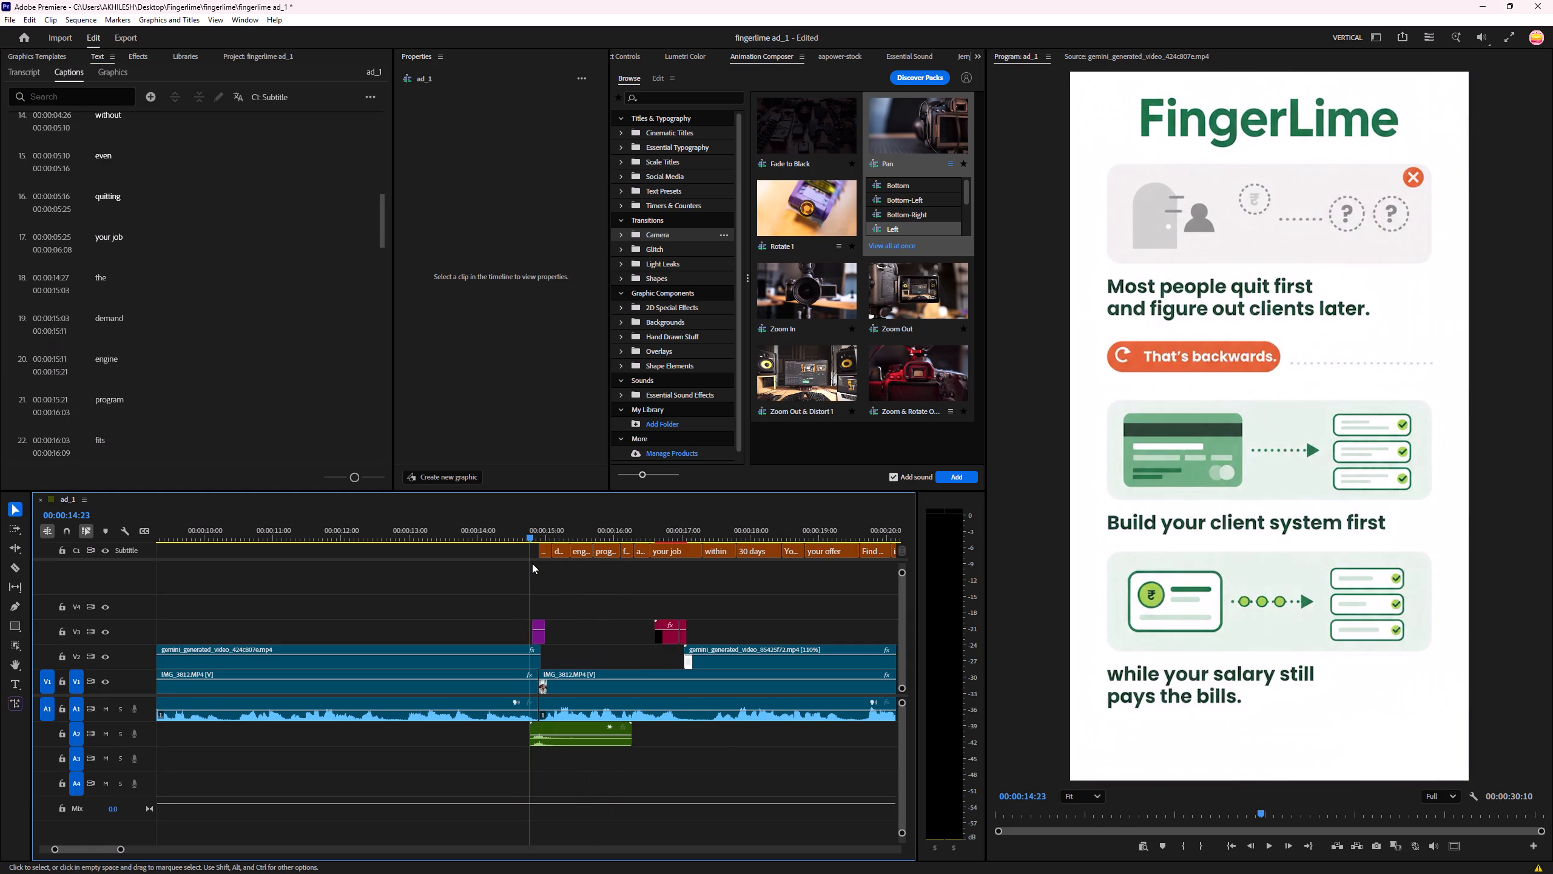
{"action": "key", "text": "Down"}
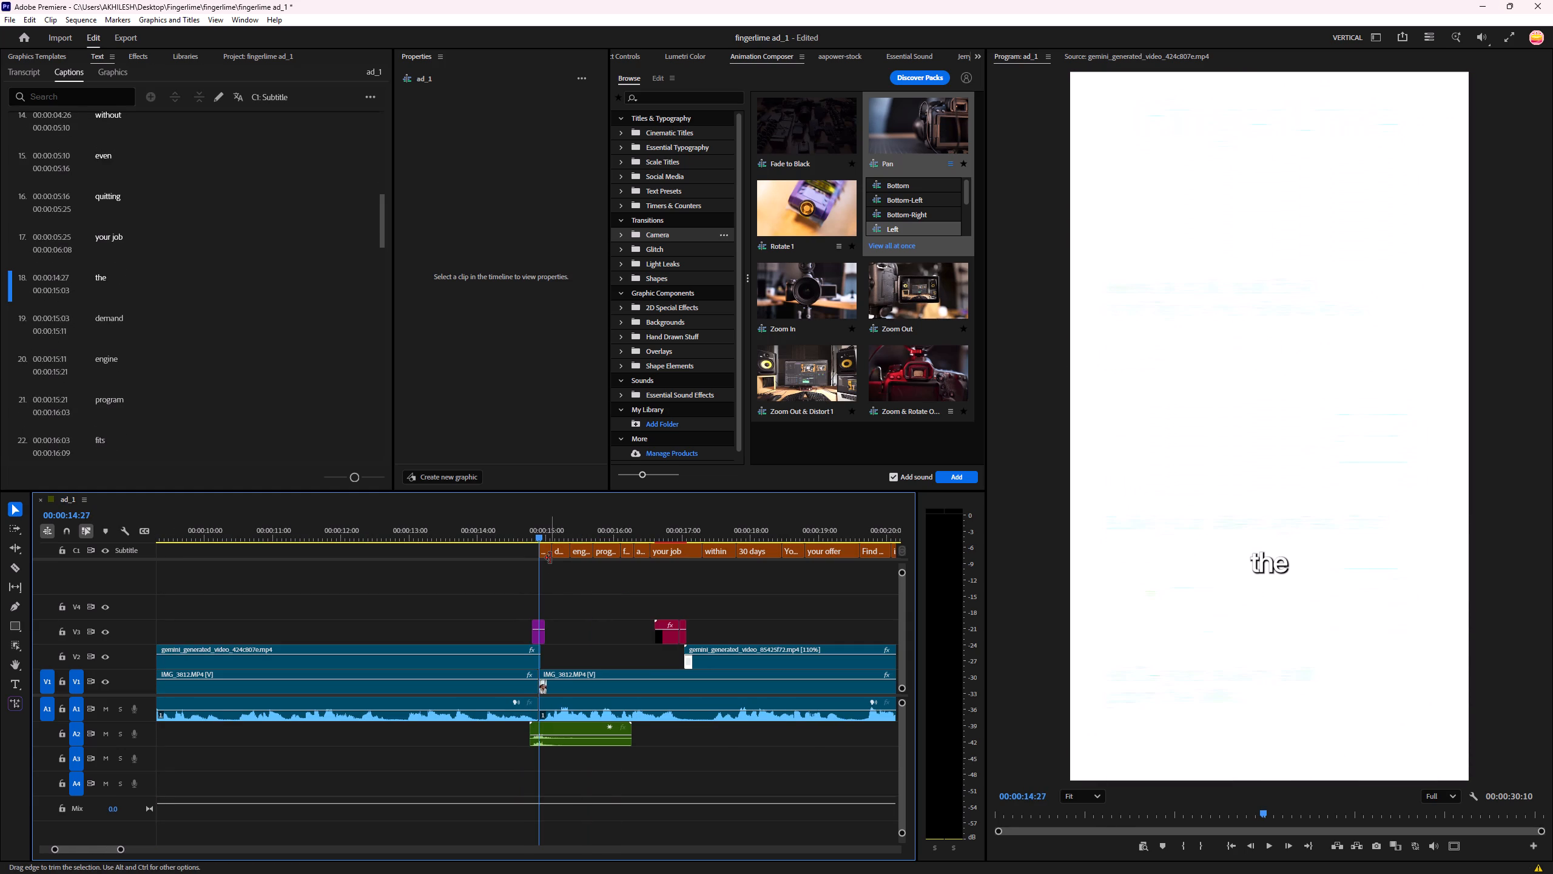
{"action": "key", "text": "space"}
{"action": "key", "text": "space"}
Split the "your job" caption at 00:00:16:29, in the transition into the second infographic, and delete its remainder.
{"action": "left_click_drag", "start_coordinate": [531, 567], "coordinate": [903, 537]}
{"action": "left_click", "coordinate": [632, 581]}
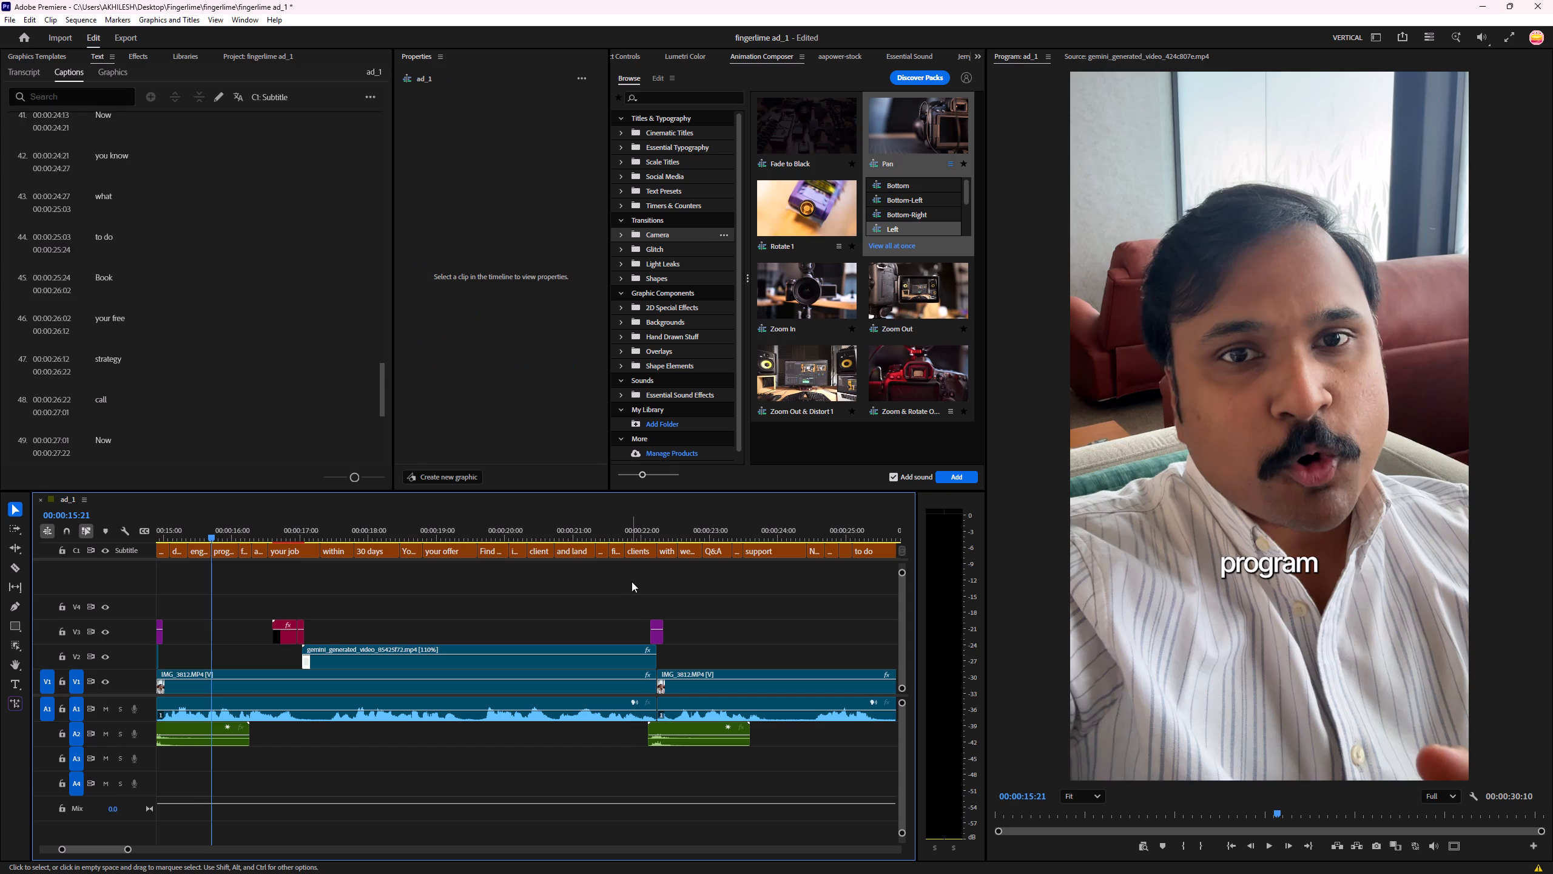
{"action": "key", "text": "space"}
{"action": "key", "text": "space"}
{"action": "key", "text": "space"}
{"action": "key", "text": "space"}
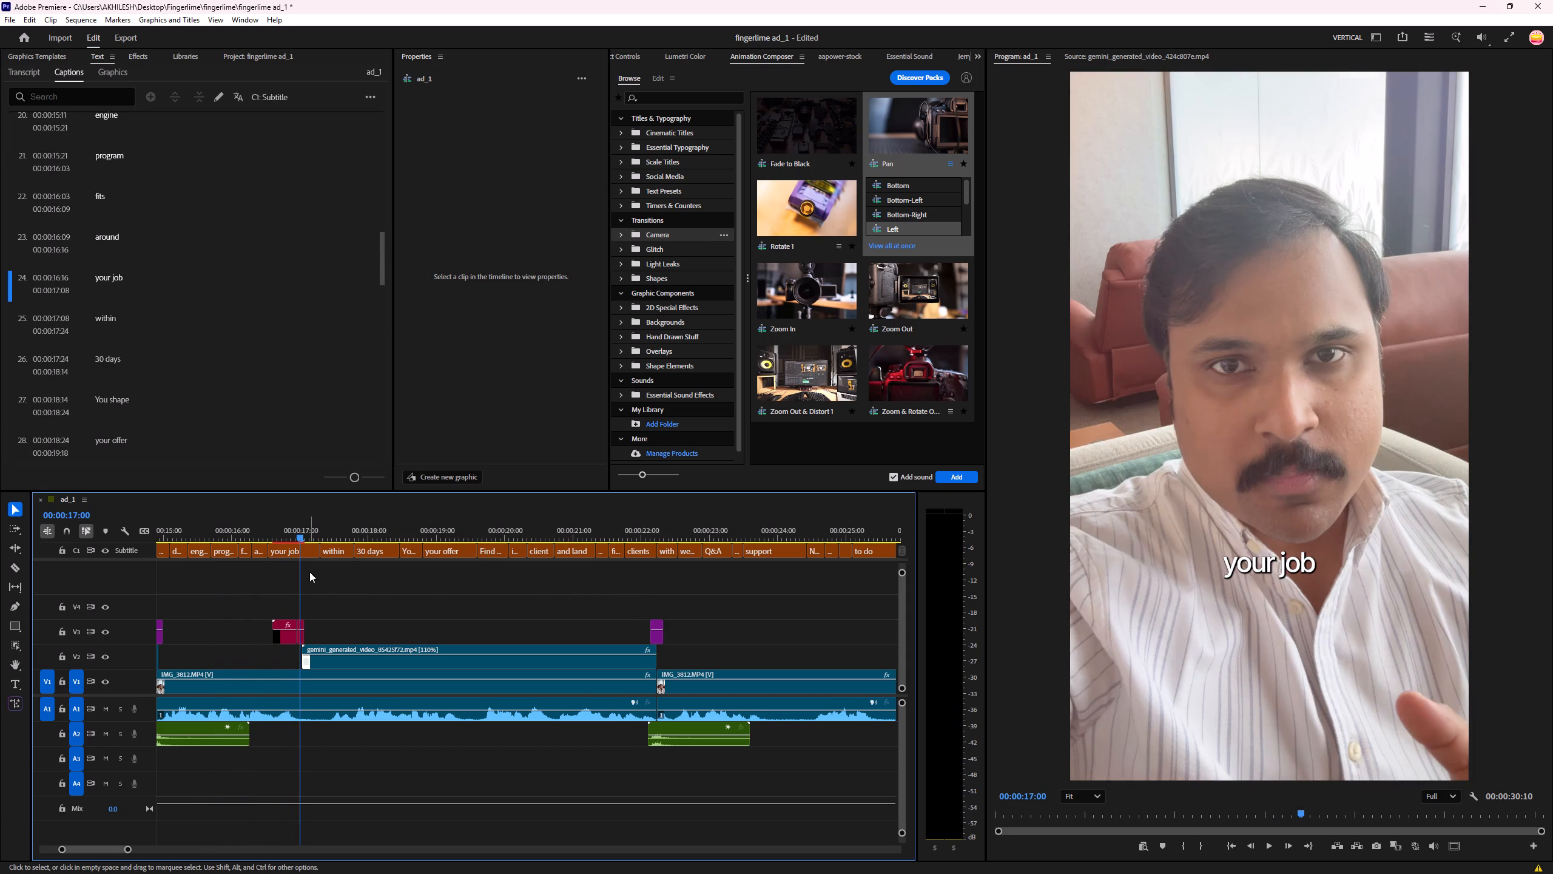
{"action": "left_click", "coordinate": [294, 537]}
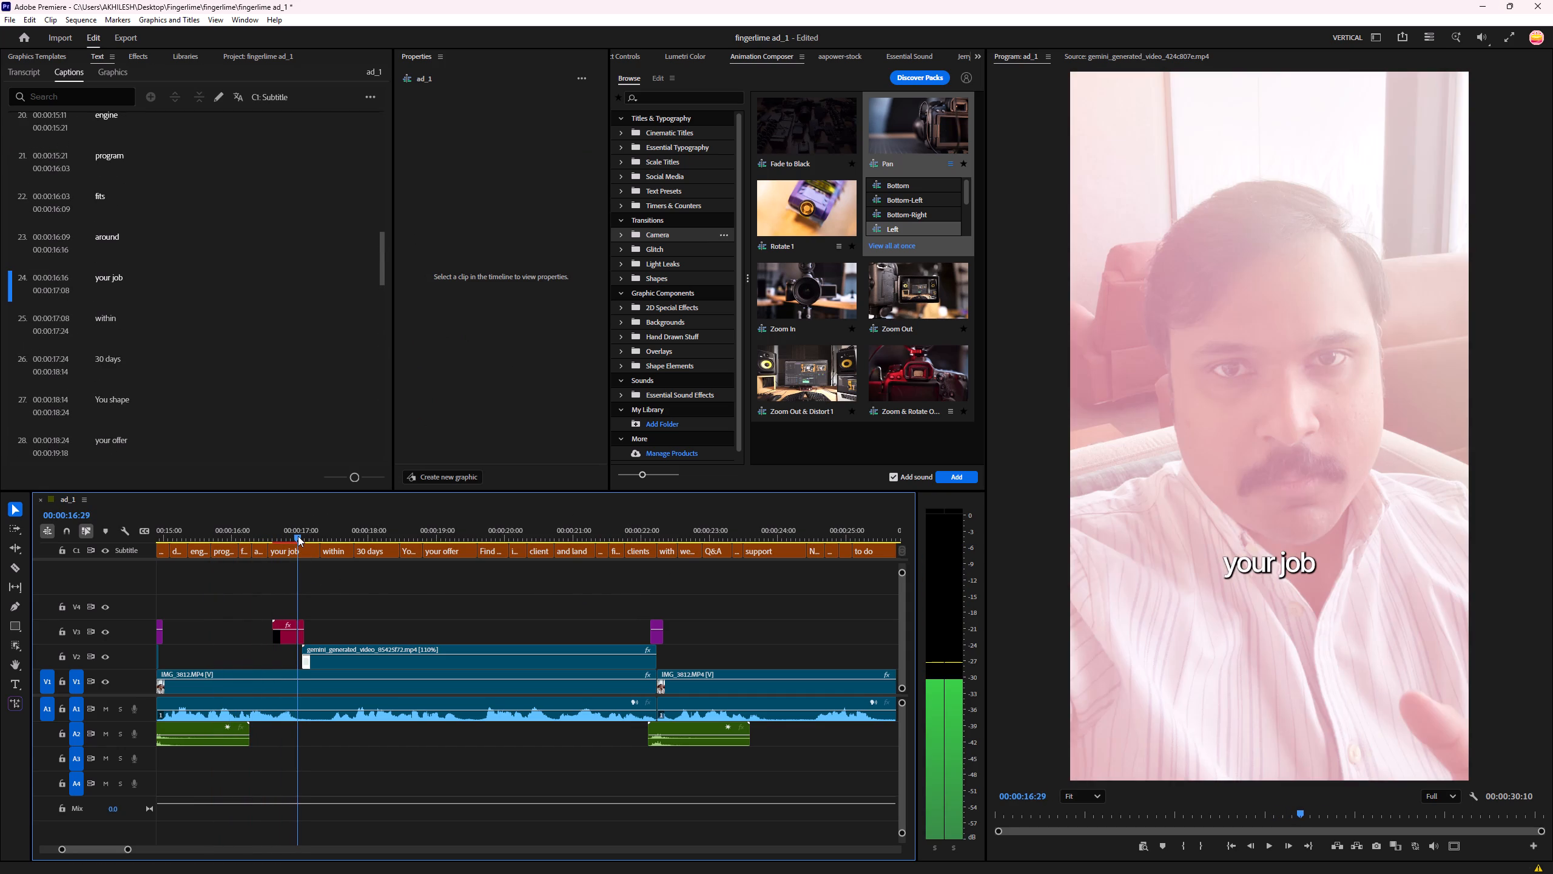
{"action": "left_click", "coordinate": [299, 552]}
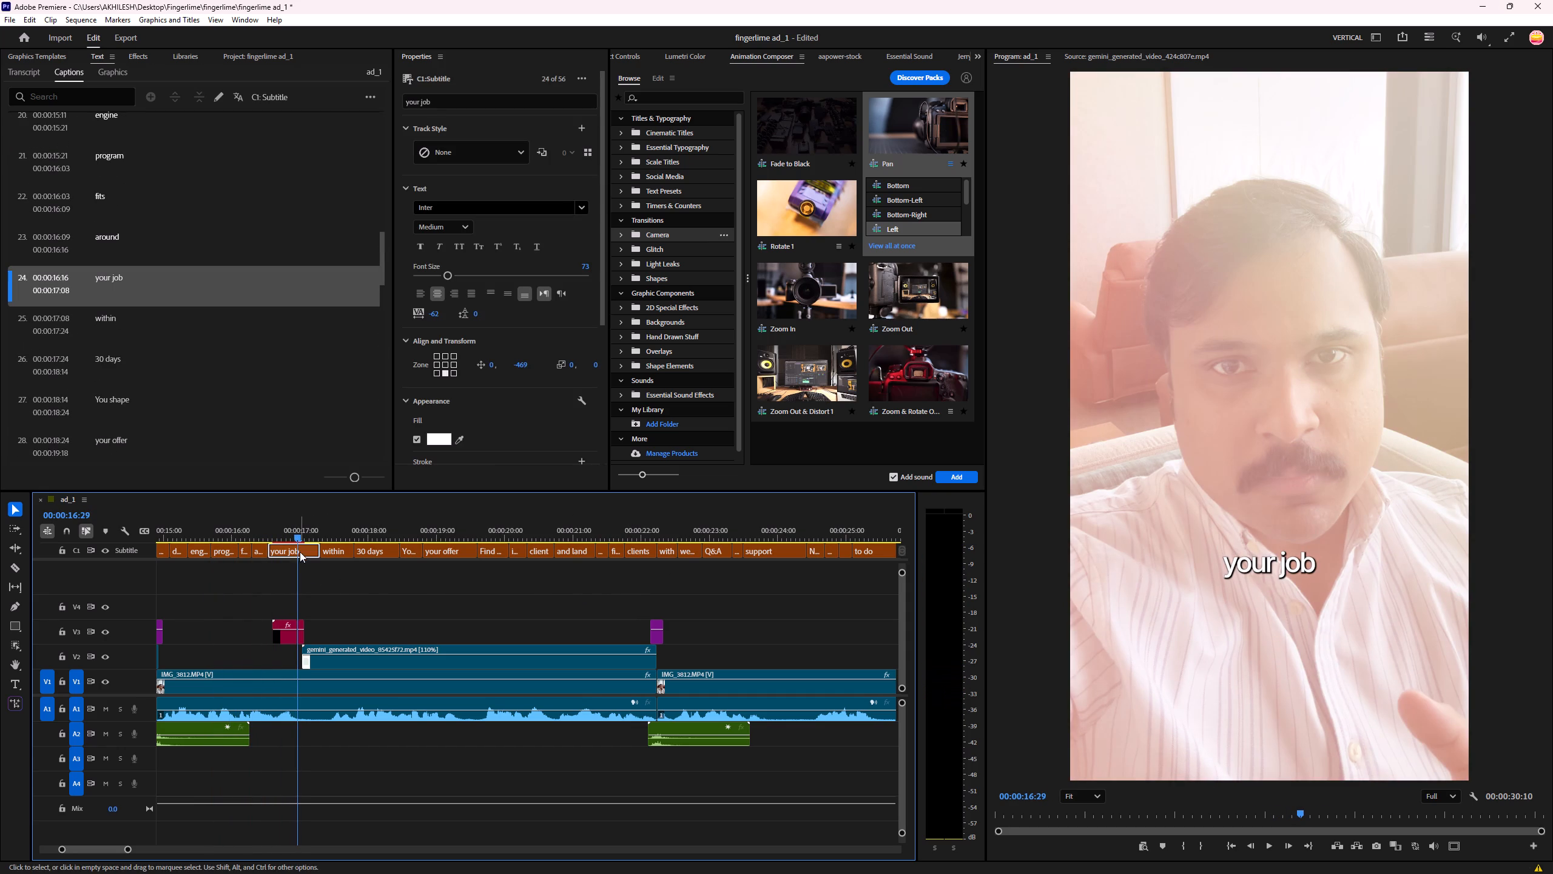
{"action": "key", "text": "ctrl+k"}
{"action": "left_click", "coordinate": [309, 554]}
{"action": "key", "text": "BackSpace"}
Delete the captions over the second infographic, from "within" through "clients".
{"action": "left_click_drag", "start_coordinate": [308, 571], "coordinate": [815, 552]}
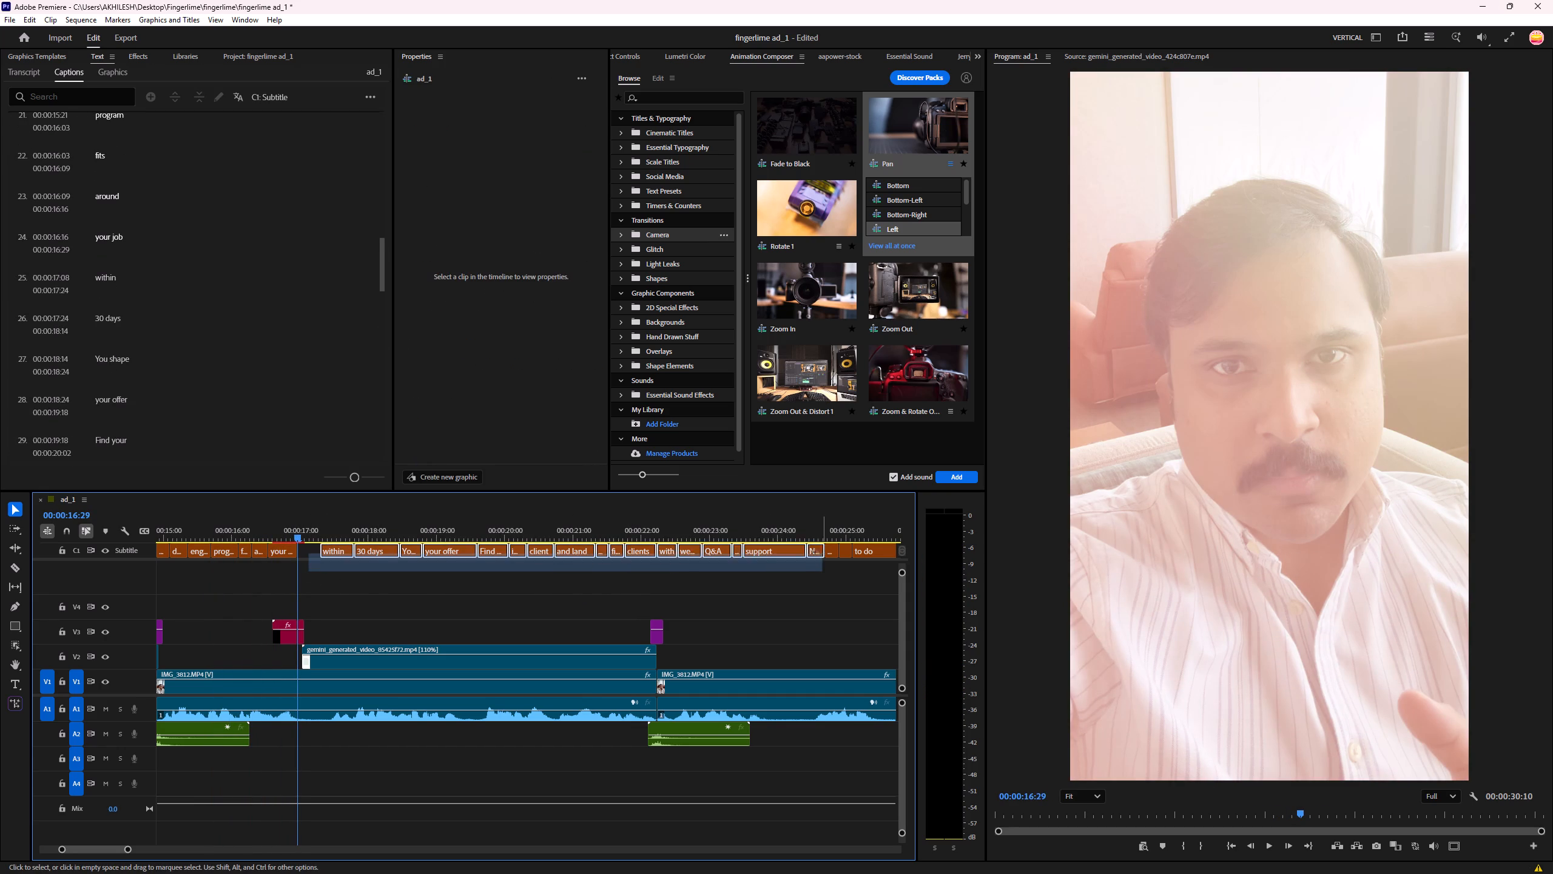
{"action": "left_click_drag", "start_coordinate": [815, 552], "coordinate": [634, 541]}
{"action": "key", "text": "equal"}
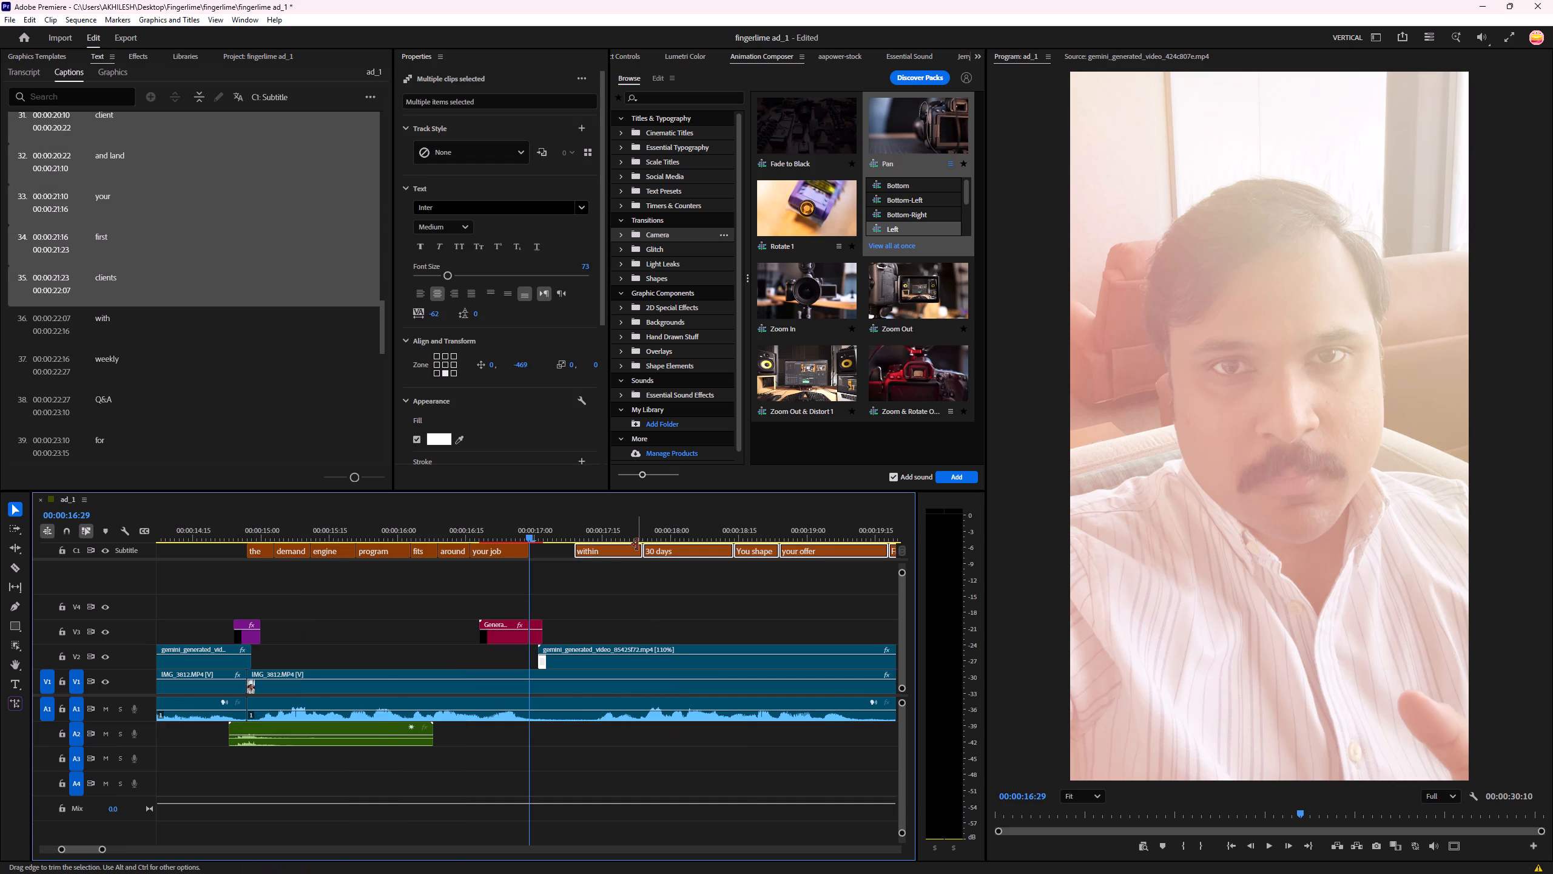
{"action": "key", "text": "minus"}
{"action": "key", "text": "BackSpace"}
Play the second infographic from 00:00:16:29 to review it without captions, saving the project along the way.
{"action": "key", "text": "space"}
{"action": "left_click", "coordinate": [613, 589]}
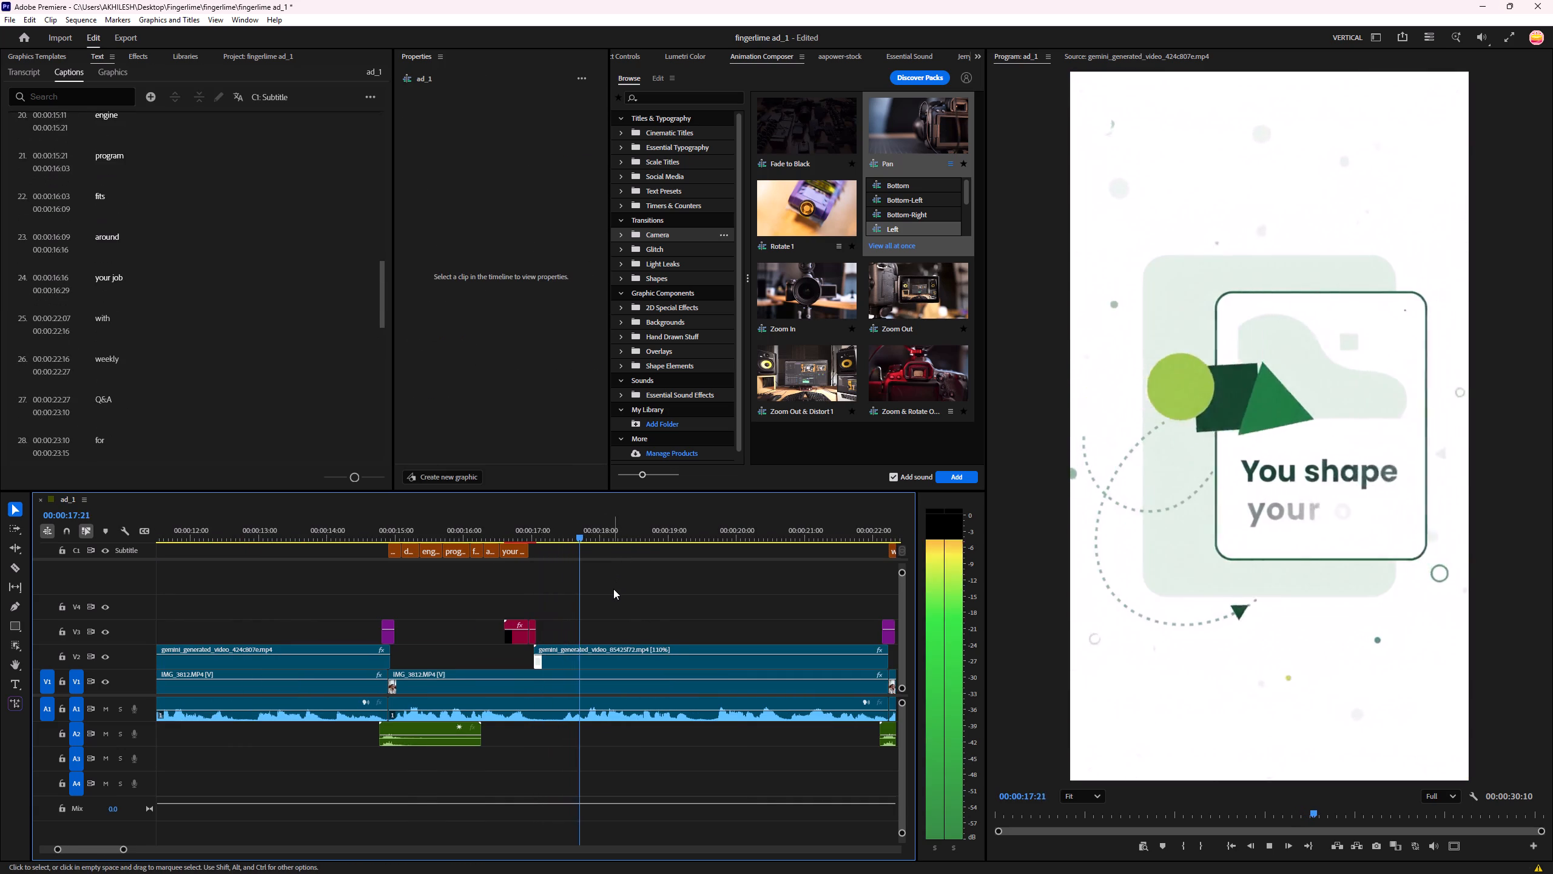
{"action": "scroll", "coordinate": [613, 589], "scroll_direction": "down", "scroll_amount": 5, "text": "ctrl"}
{"action": "key", "text": "ctrl+s"}
{"action": "key", "text": "space"}
{"action": "scroll", "coordinate": [613, 589], "scroll_direction": "down", "scroll_amount": 14}
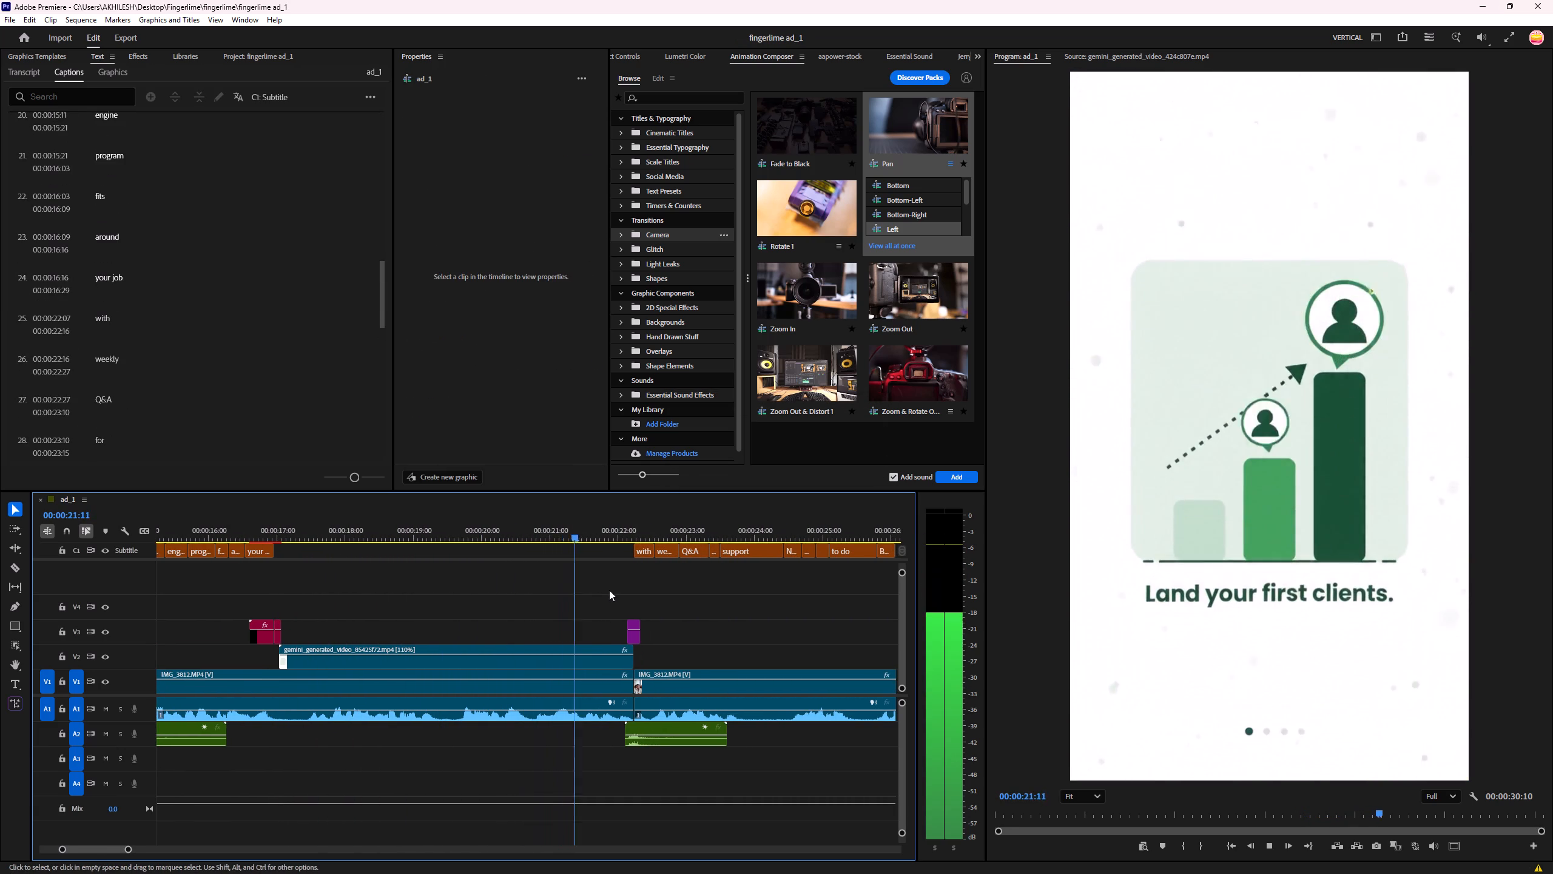
{"action": "scroll", "coordinate": [609, 590], "scroll_direction": "down", "scroll_amount": 2}
{"action": "key", "text": "ctrl+s"}
Play the rest of the sequence to its end at 00:00:30:10 to review the remaining captions, and save the project.
{"action": "key", "text": "space"}
{"action": "scroll", "coordinate": [609, 590], "scroll_direction": "down", "scroll_amount": 2}
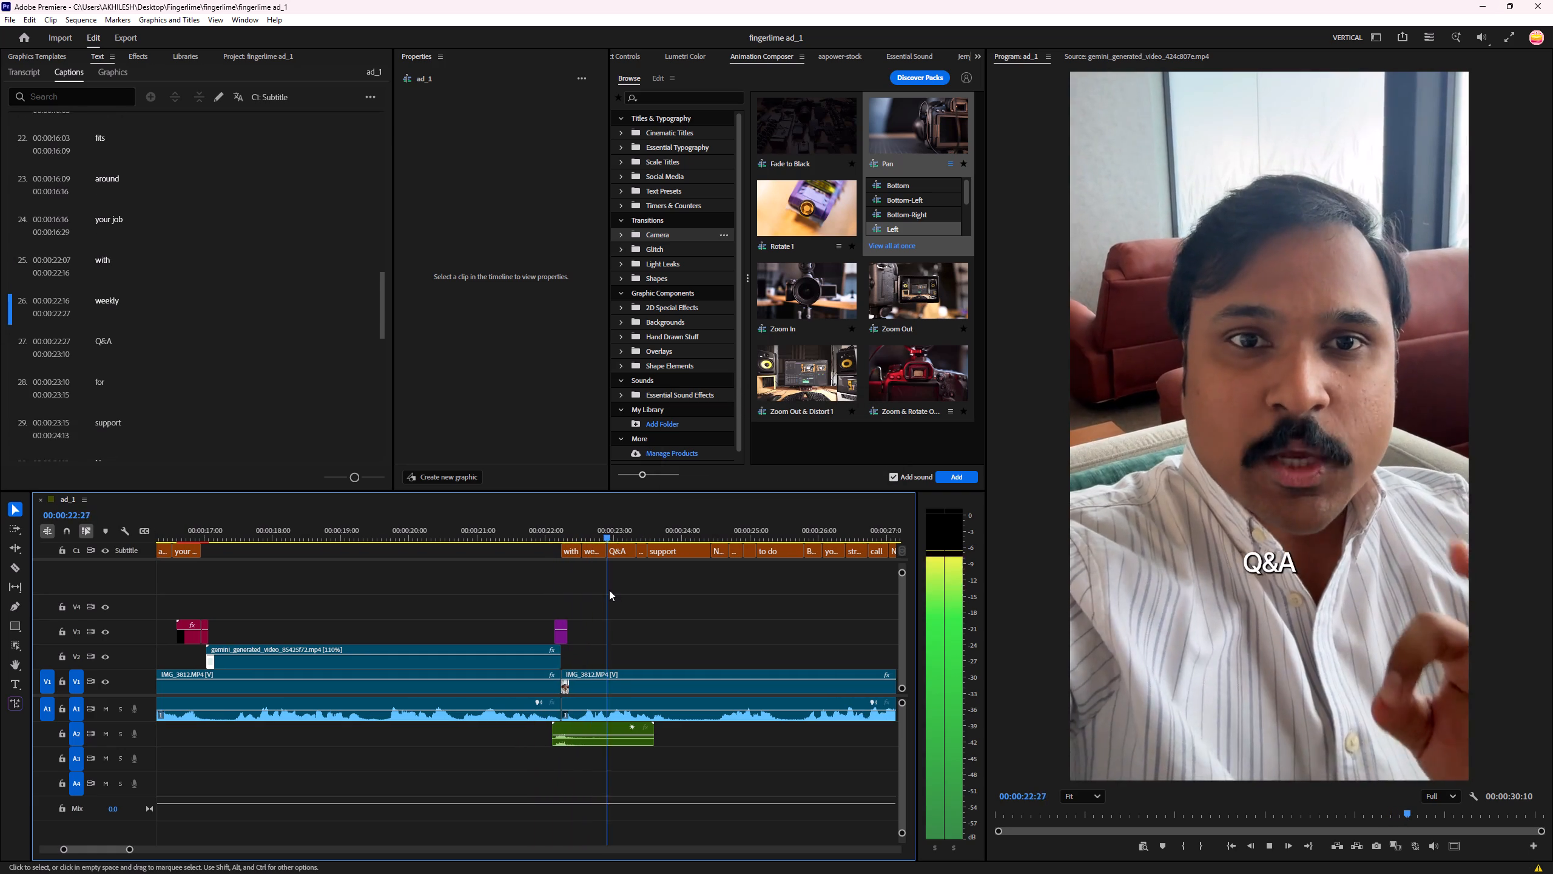
{"action": "scroll", "coordinate": [609, 590], "scroll_direction": "down", "scroll_amount": 4}
{"action": "type", "text": "--"}
{"action": "left_click", "coordinate": [609, 590]}
{"action": "key", "text": "ctrl+s"}
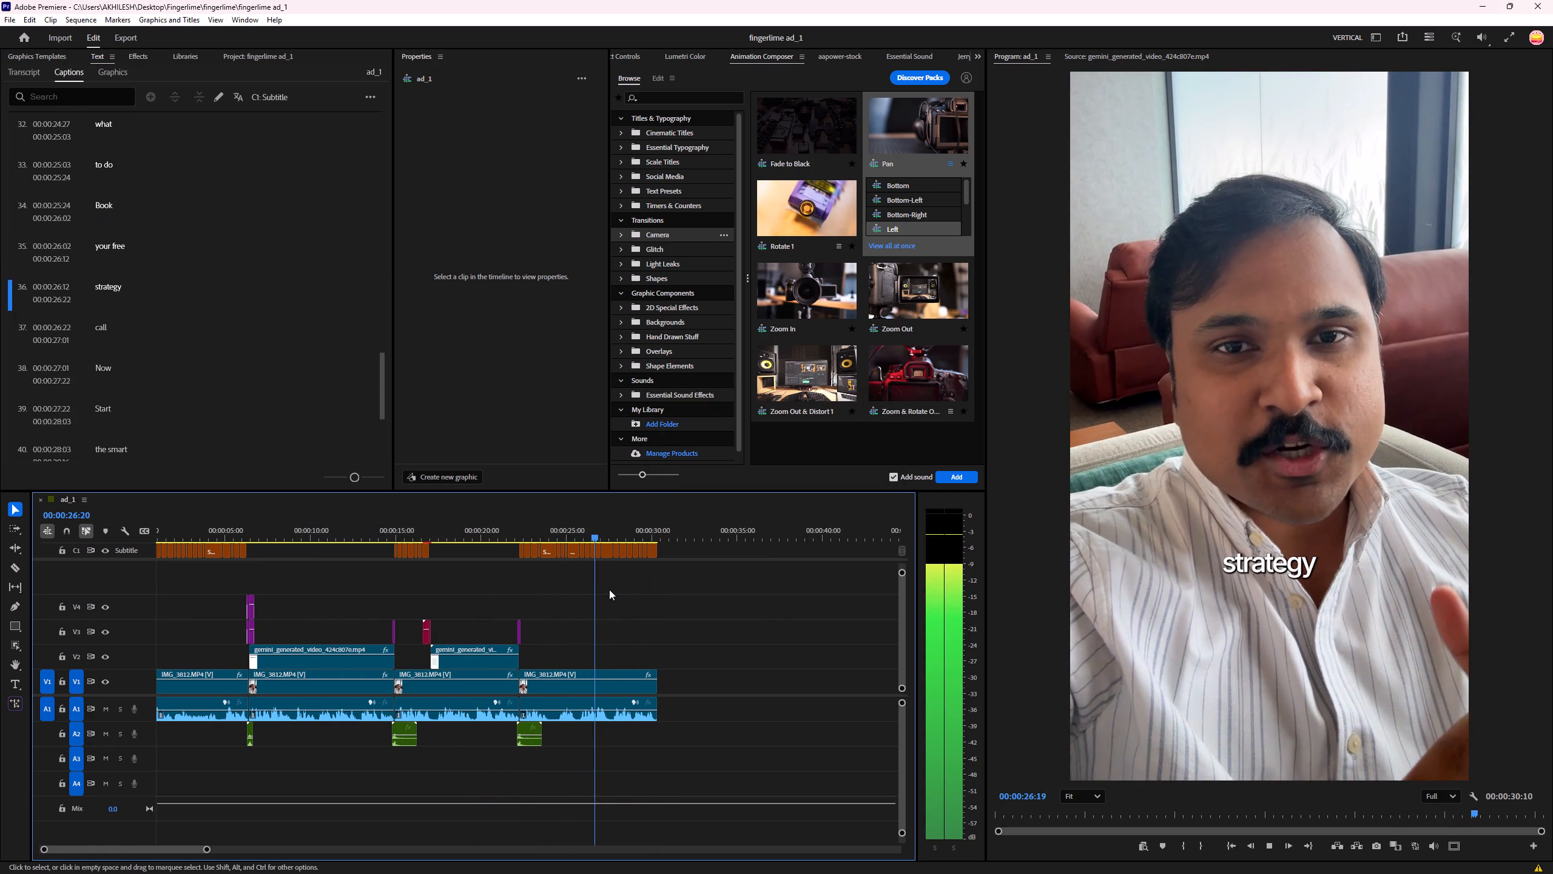
{"action": "key", "text": "space"}
{"action": "left_click", "coordinate": [609, 589]}
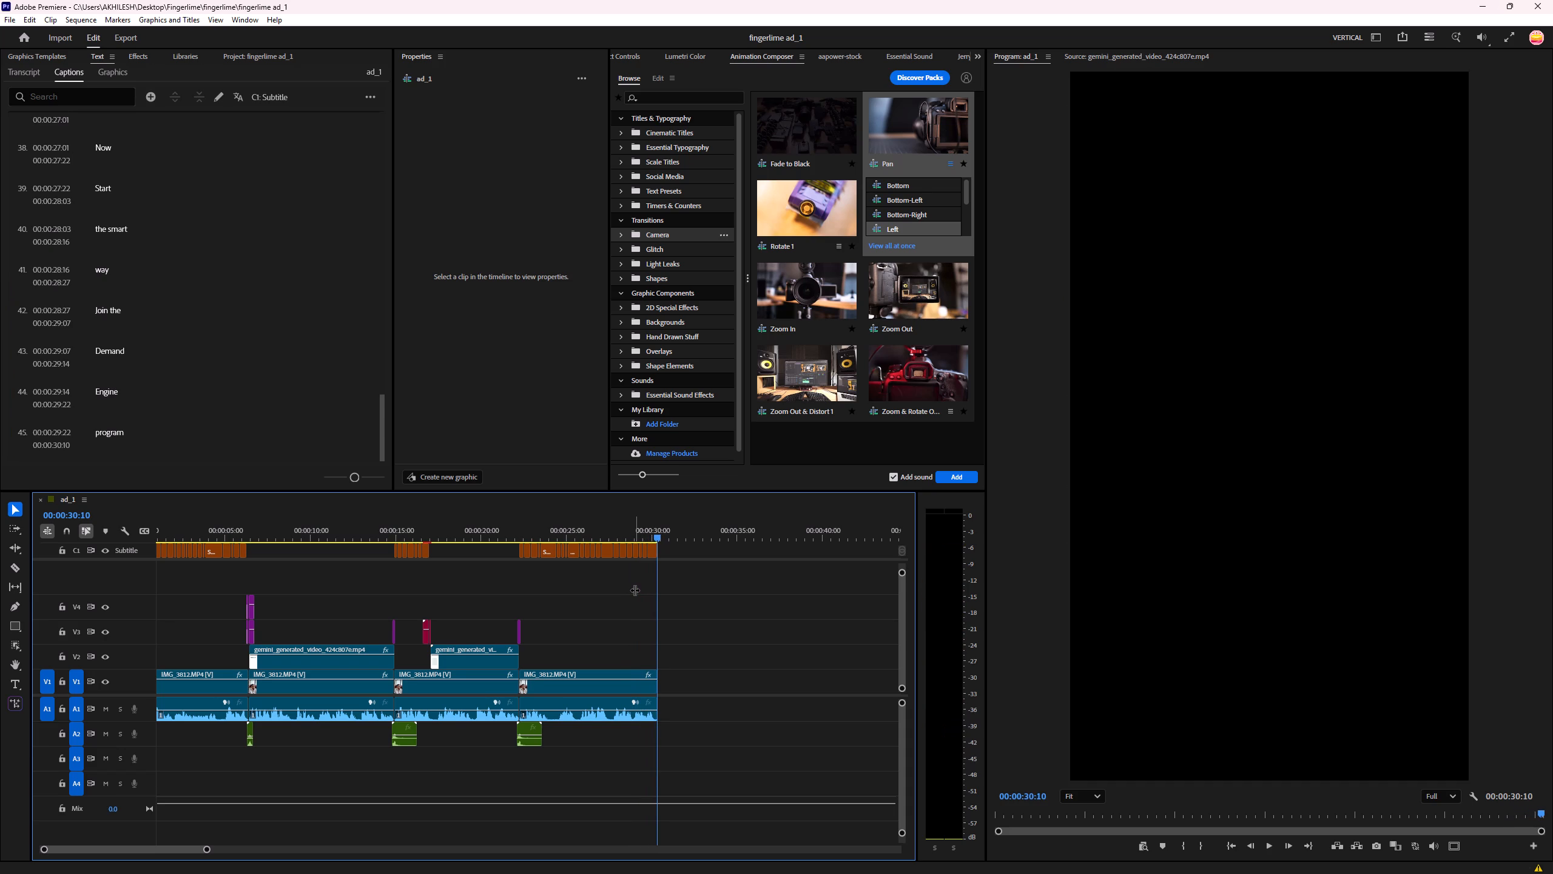
Replay the sequence from the start until about 00:00:04:16 and save the project.
{"action": "key", "text": "space"}
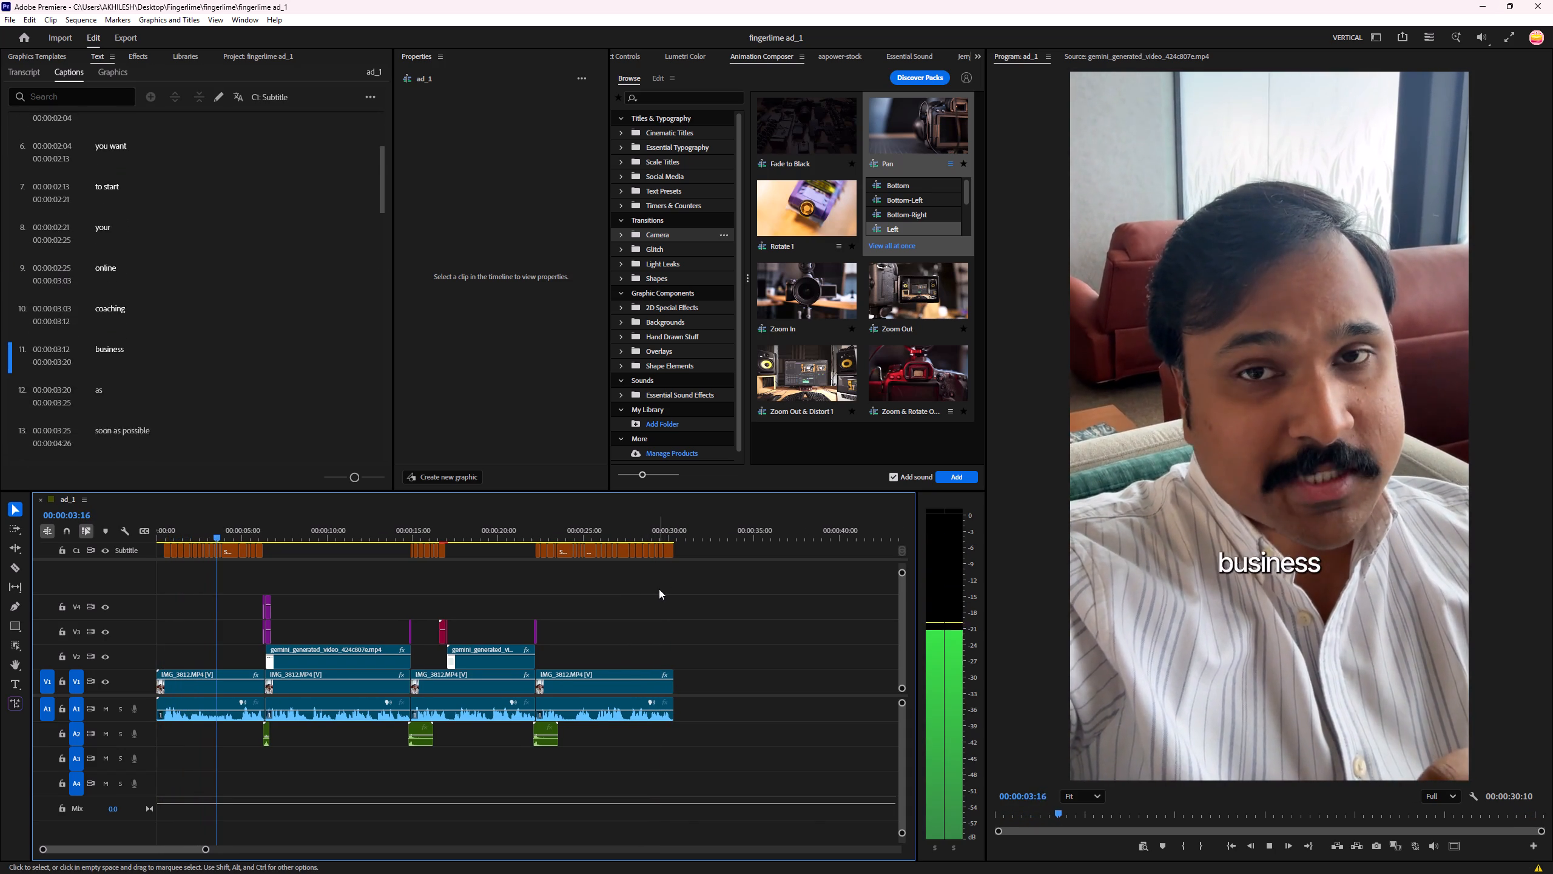
{"action": "key", "text": "ctrl+s"}
{"action": "left_click", "coordinate": [659, 589]}
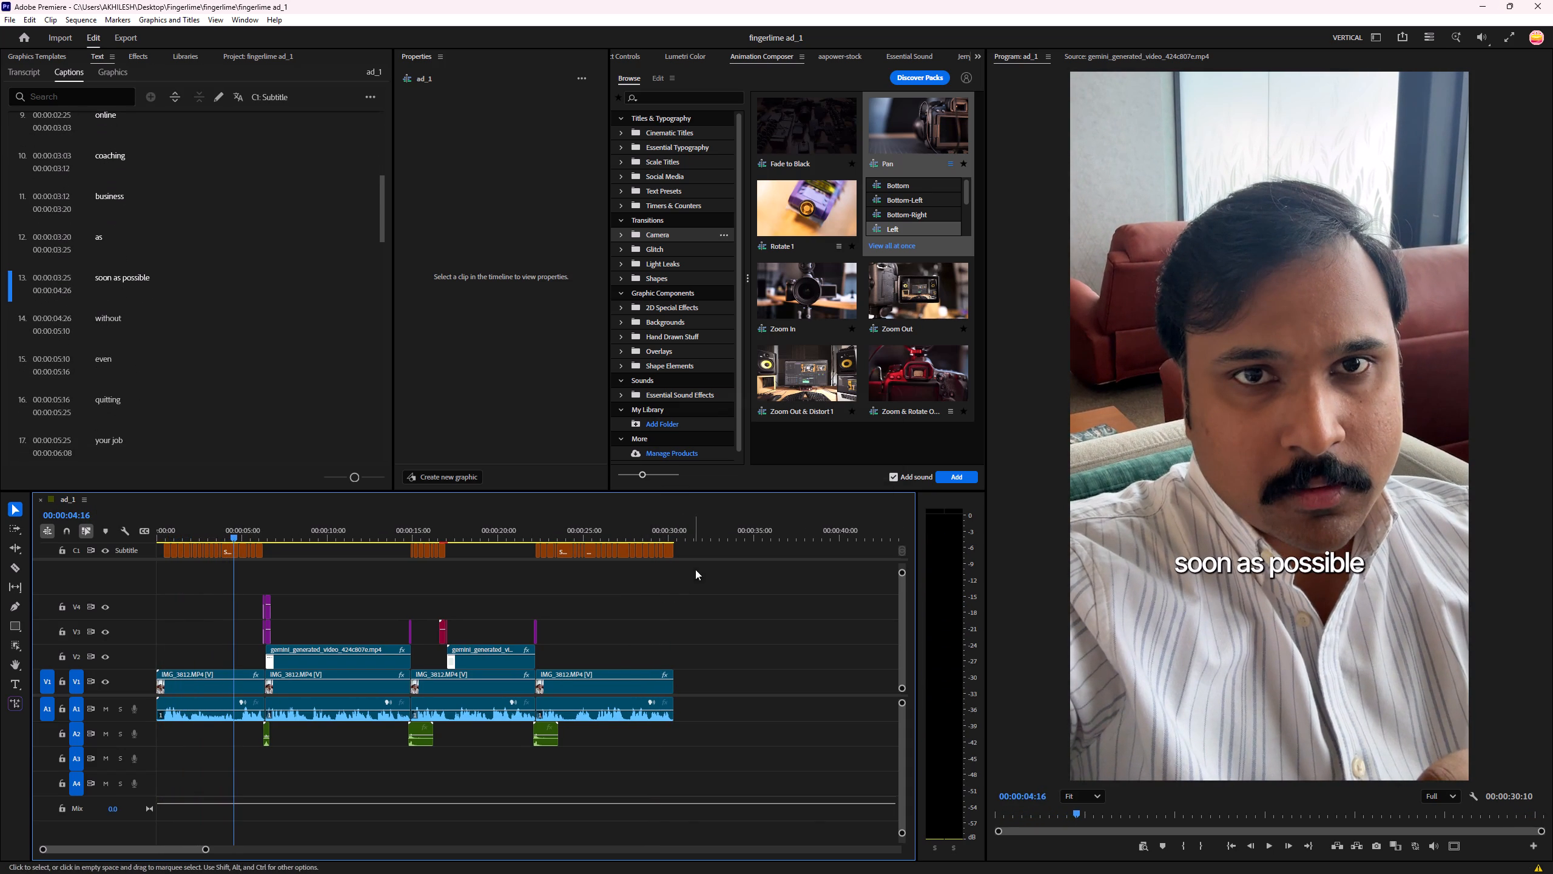
Select all remaining captions to check their shared text properties, and clear the selection.
{"action": "left_click_drag", "start_coordinate": [701, 562], "coordinate": [15, 485]}
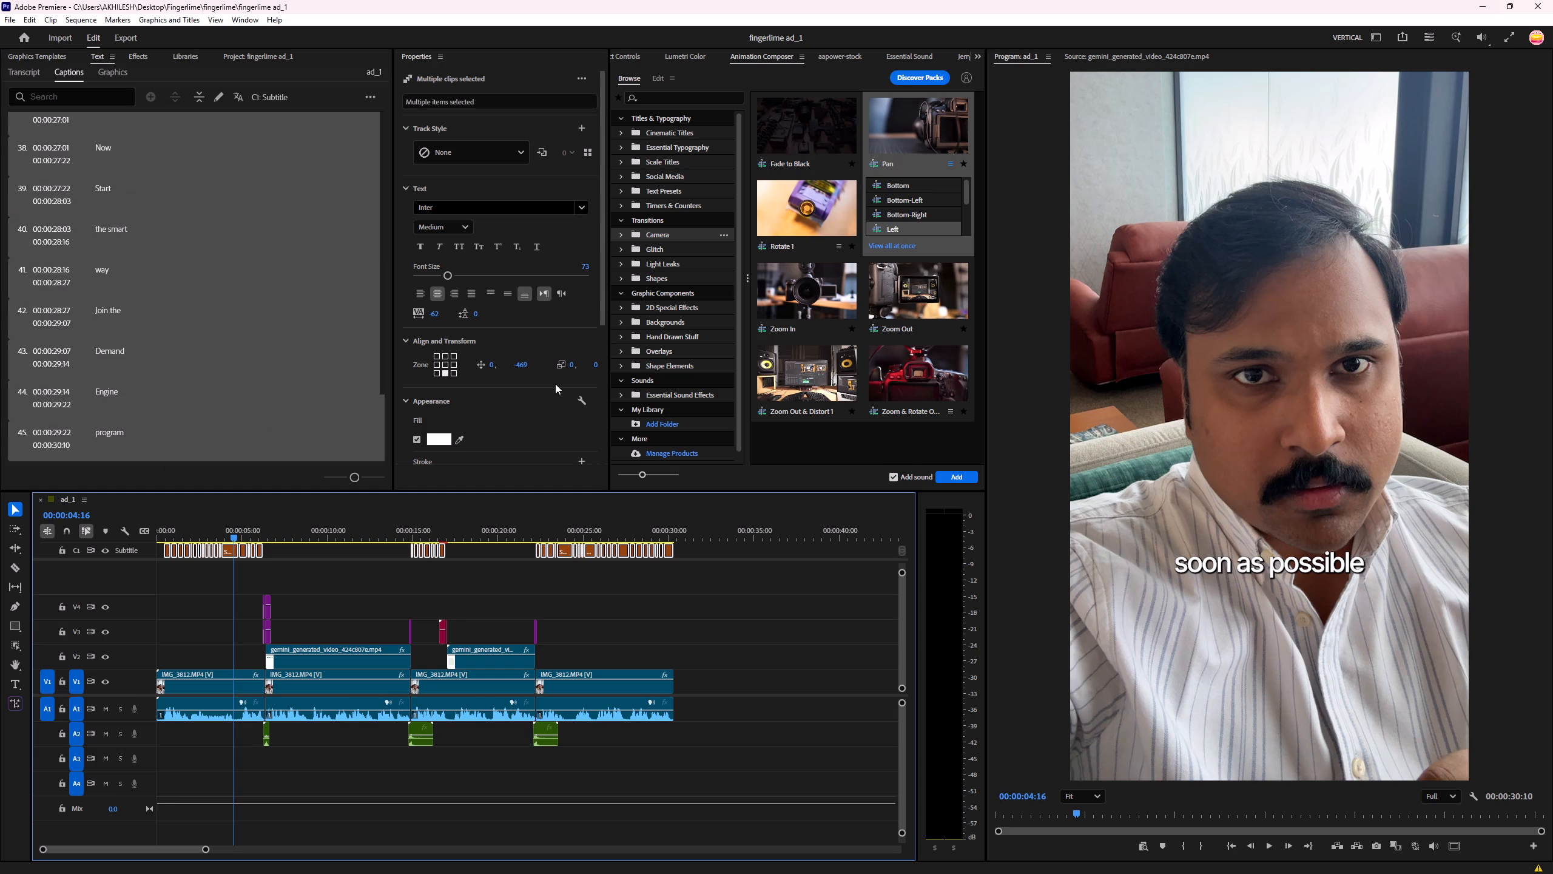
{"action": "left_click", "coordinate": [595, 587]}
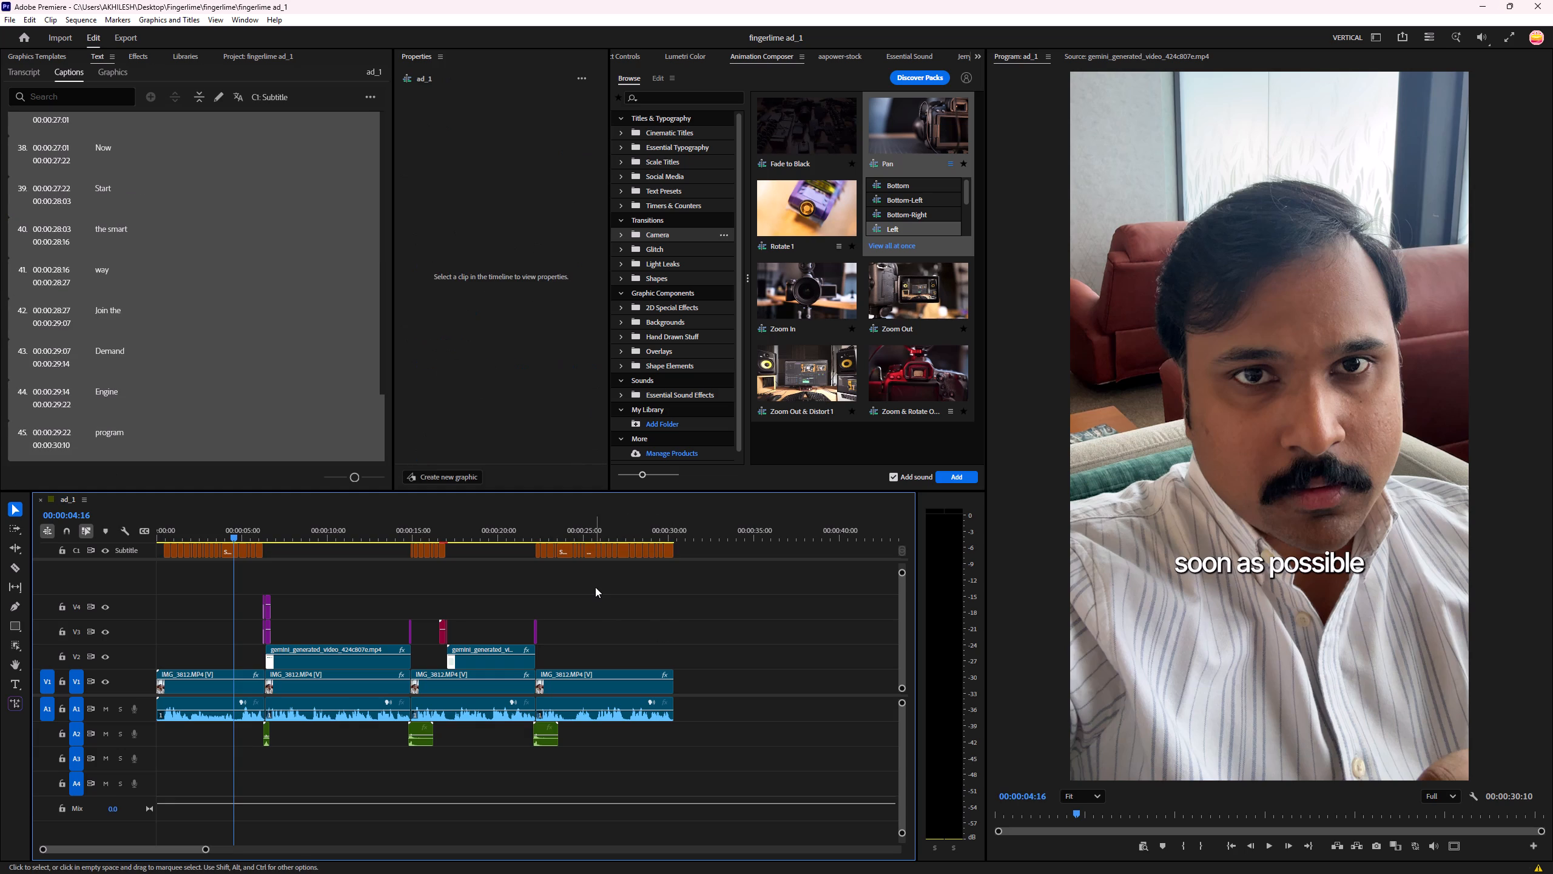
Return to the Home screen with the recent projects.
{"action": "left_click", "coordinate": [15, 38]}
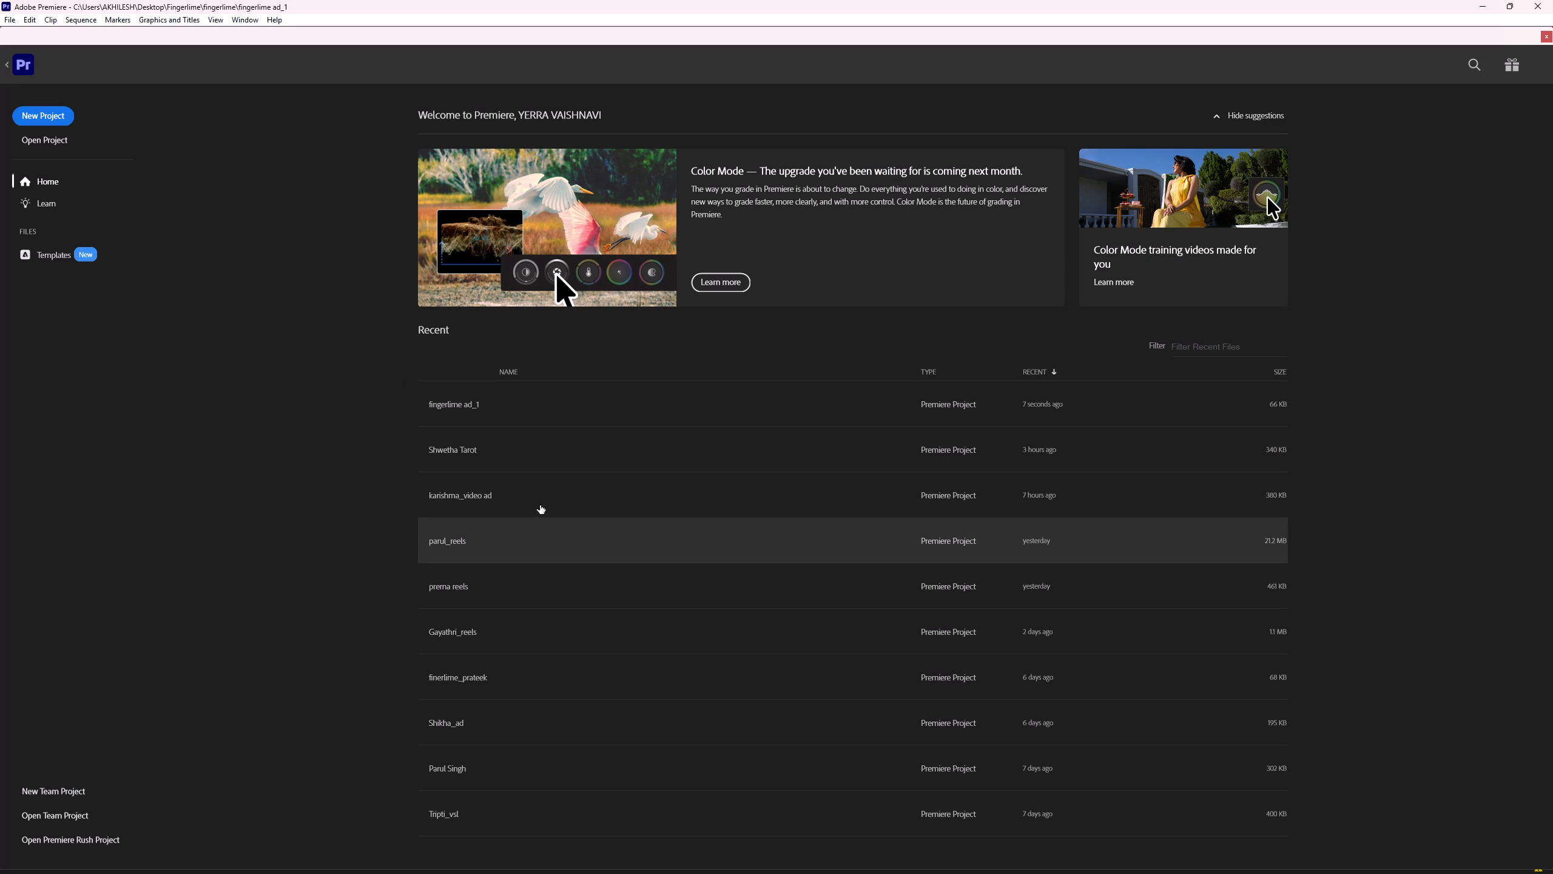
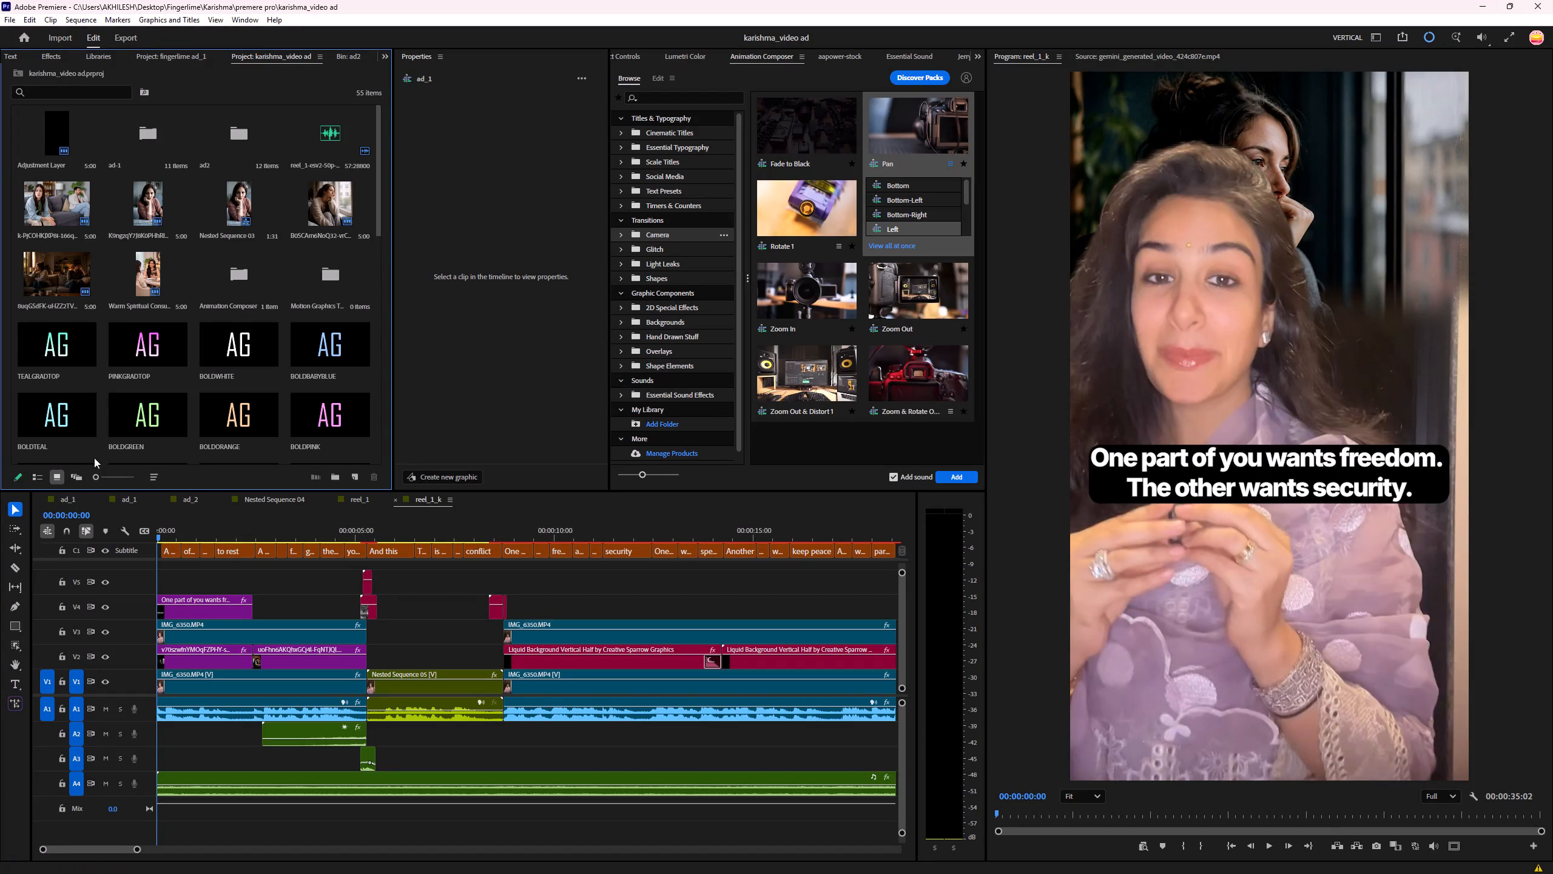
Copy all the AG text styles, from TEALGRADTOP to PASTELRED, from the karishma_video ad project into the fingerlime ad_1 project.
{"action": "left_click", "coordinate": [61, 344]}
{"action": "scroll", "coordinate": [81, 342], "scroll_direction": "down", "scroll_amount": 8}
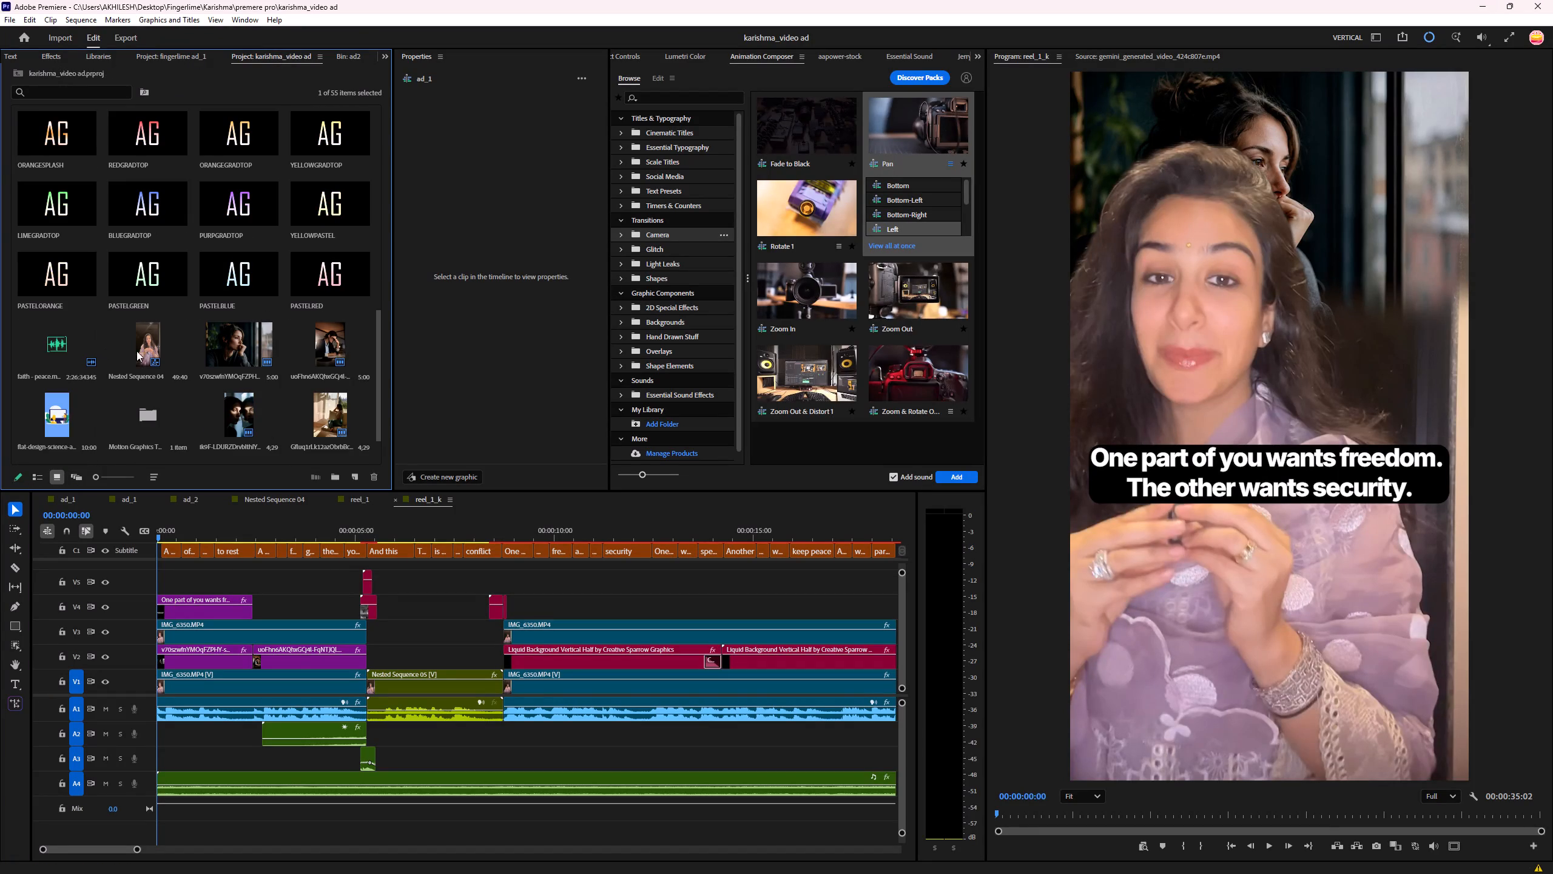
{"action": "left_click", "coordinate": [326, 279], "text": "shift"}
{"action": "left_click_drag", "start_coordinate": [336, 276], "coordinate": [269, 185]}
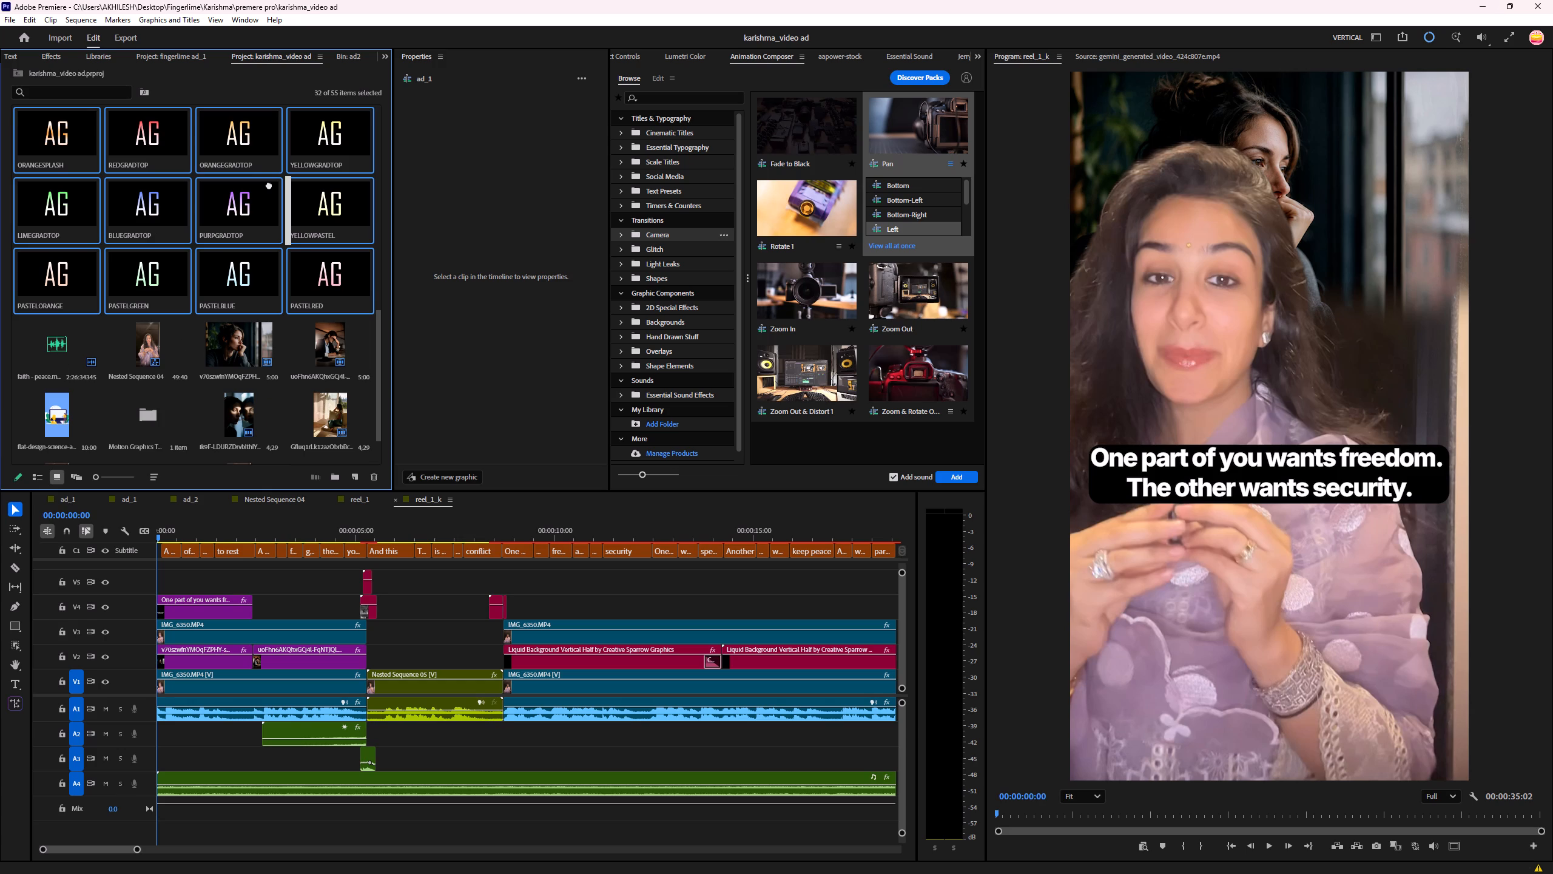
{"action": "left_click_drag", "start_coordinate": [269, 185], "coordinate": [215, 295]}
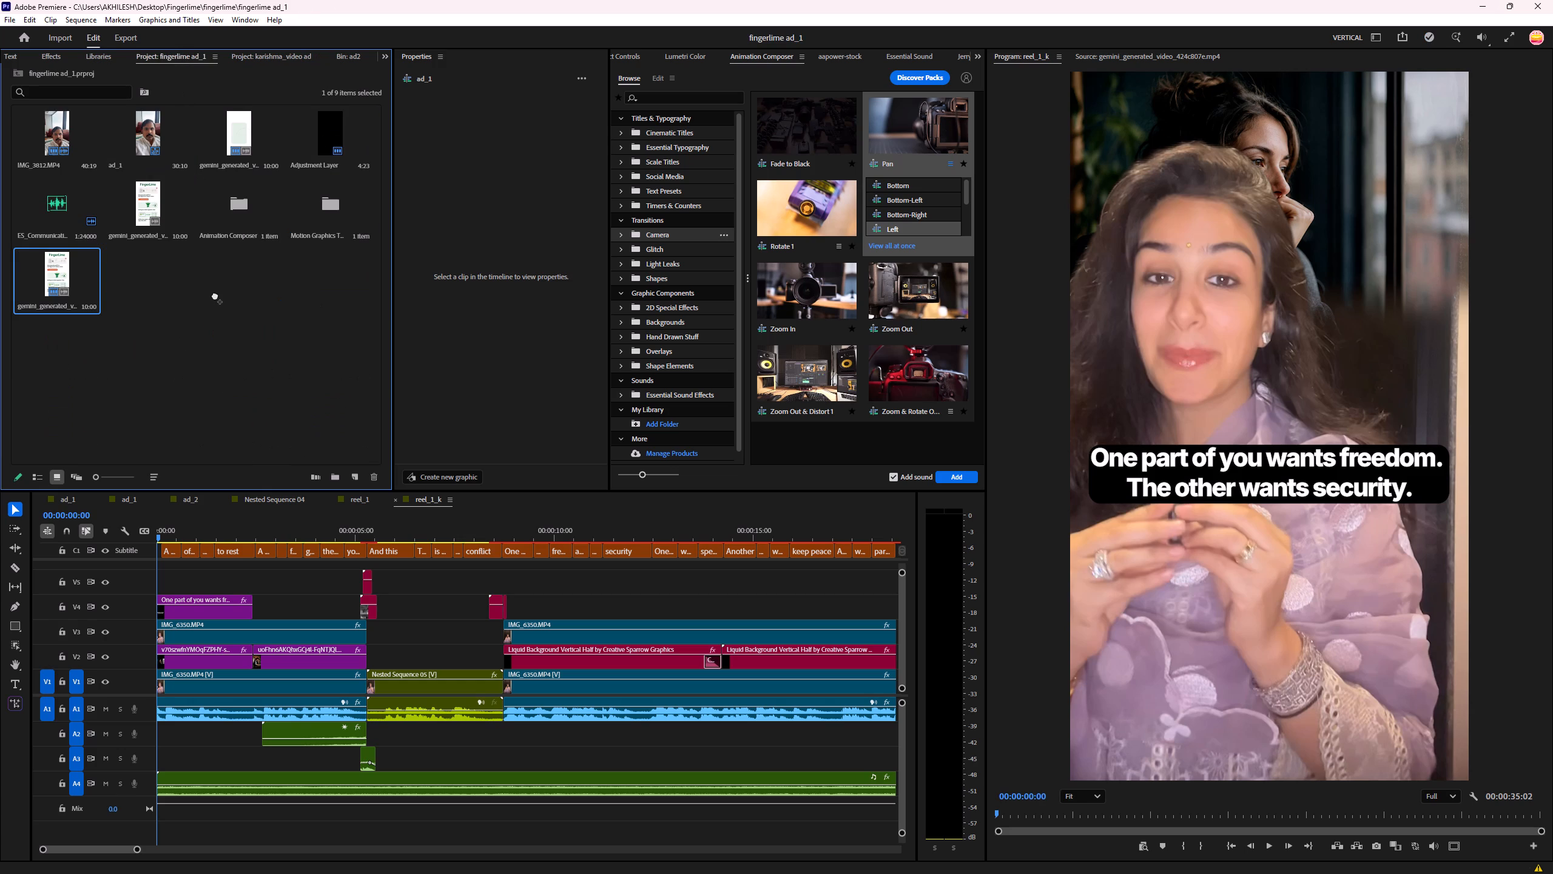
{"action": "left_click_drag", "start_coordinate": [215, 295], "coordinate": [215, 310]}
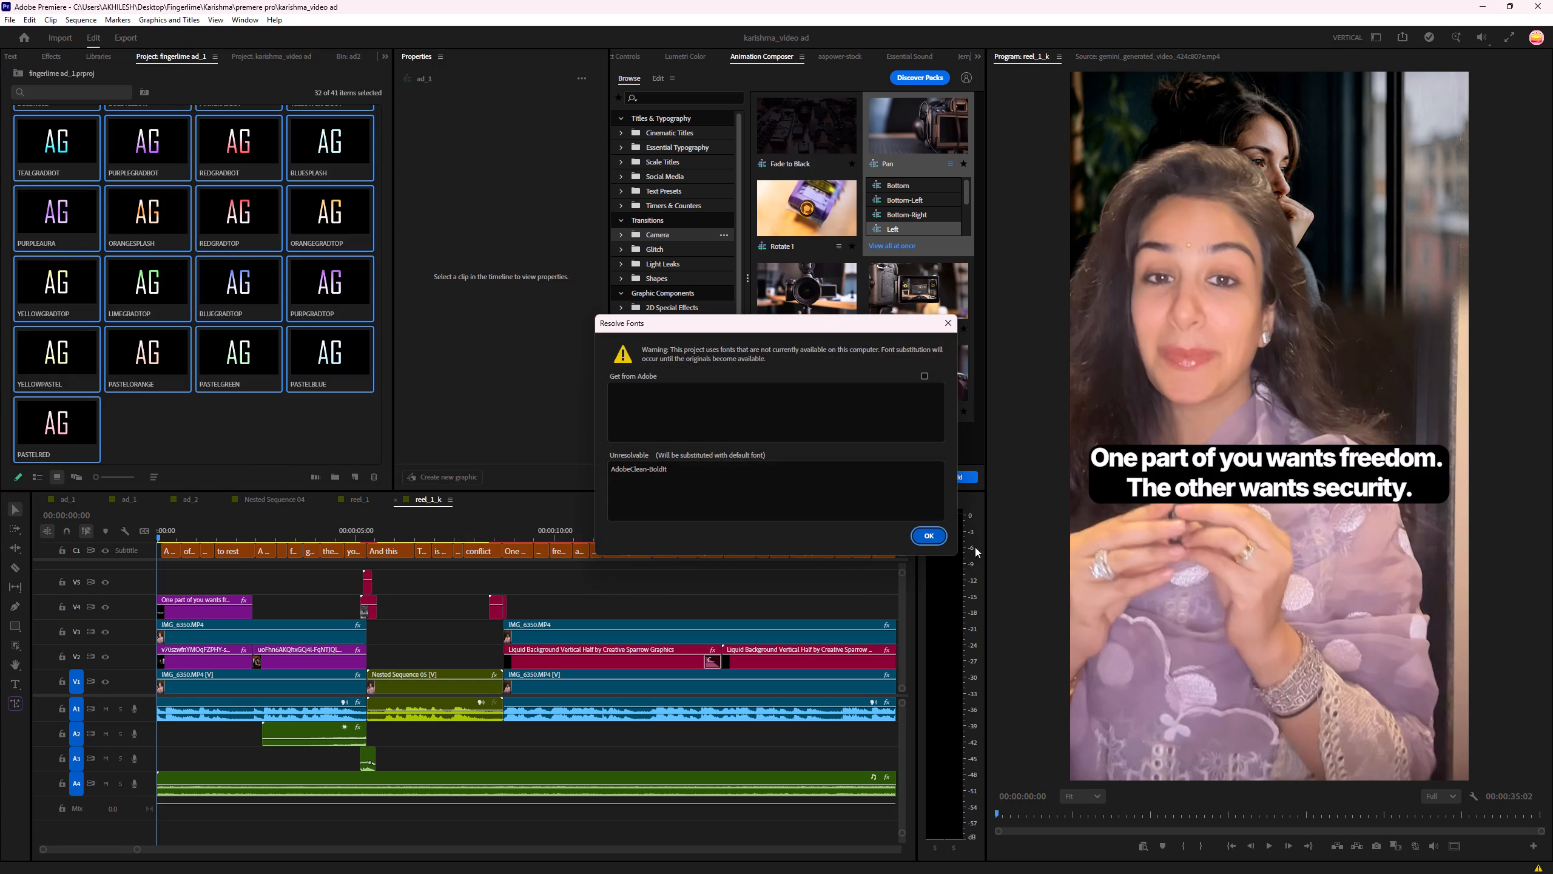
{"action": "left_click", "coordinate": [934, 537]}
Apply the PASTELGREEN track style to all captions in the ad_1 sequence, previewing at 00:00:04:09.
{"action": "left_click", "coordinate": [65, 497]}
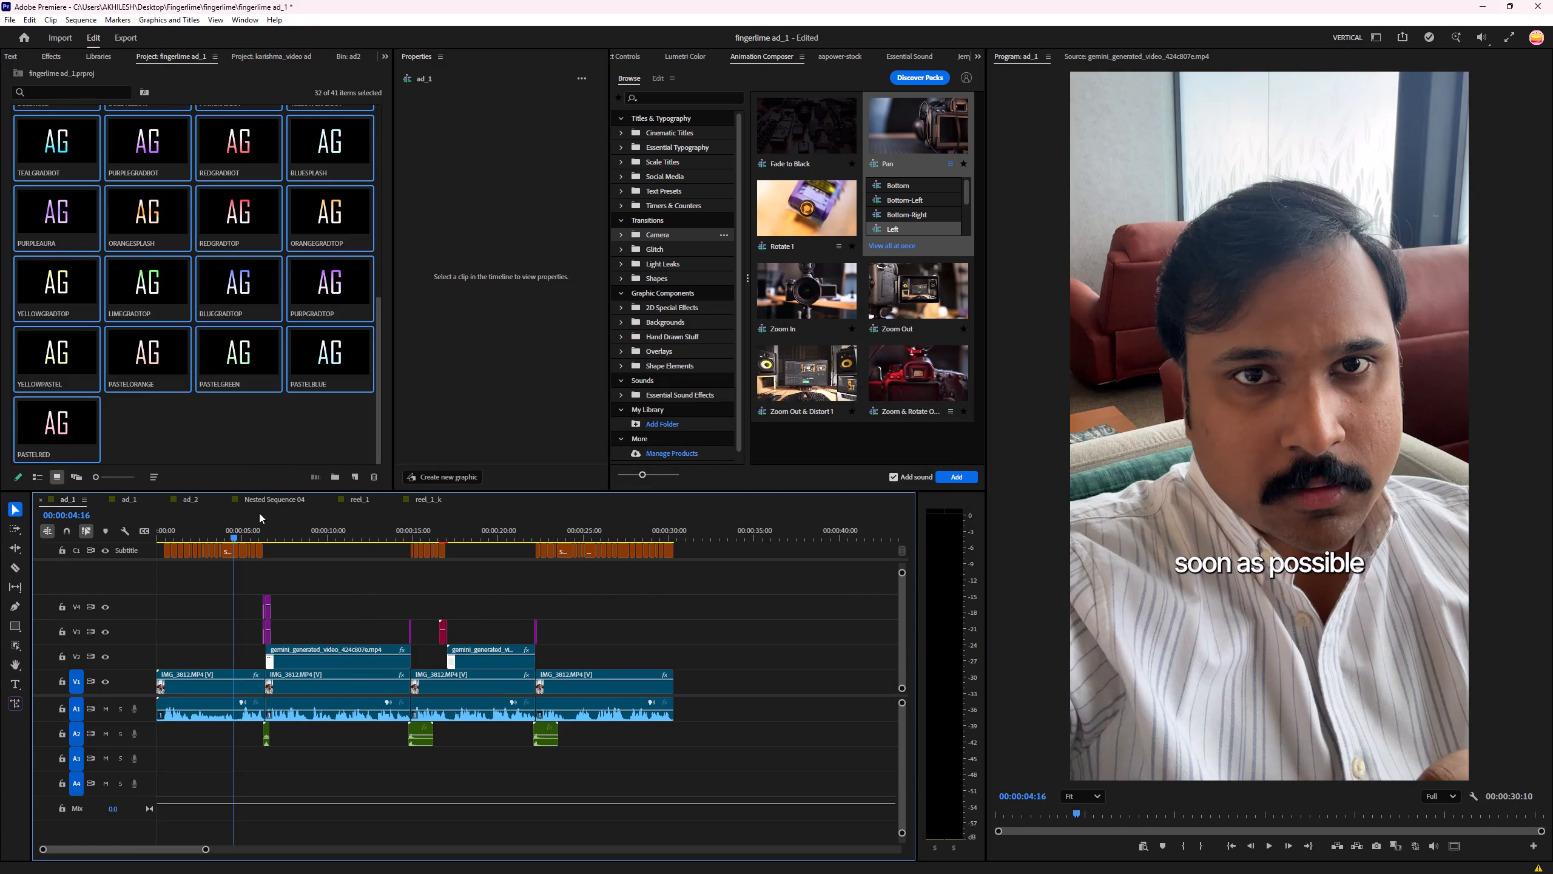
{"action": "left_click_drag", "start_coordinate": [258, 524], "coordinate": [27, 545]}
{"action": "left_click_drag", "start_coordinate": [726, 573], "coordinate": [0, 520]}
{"action": "left_click", "coordinate": [464, 156]}
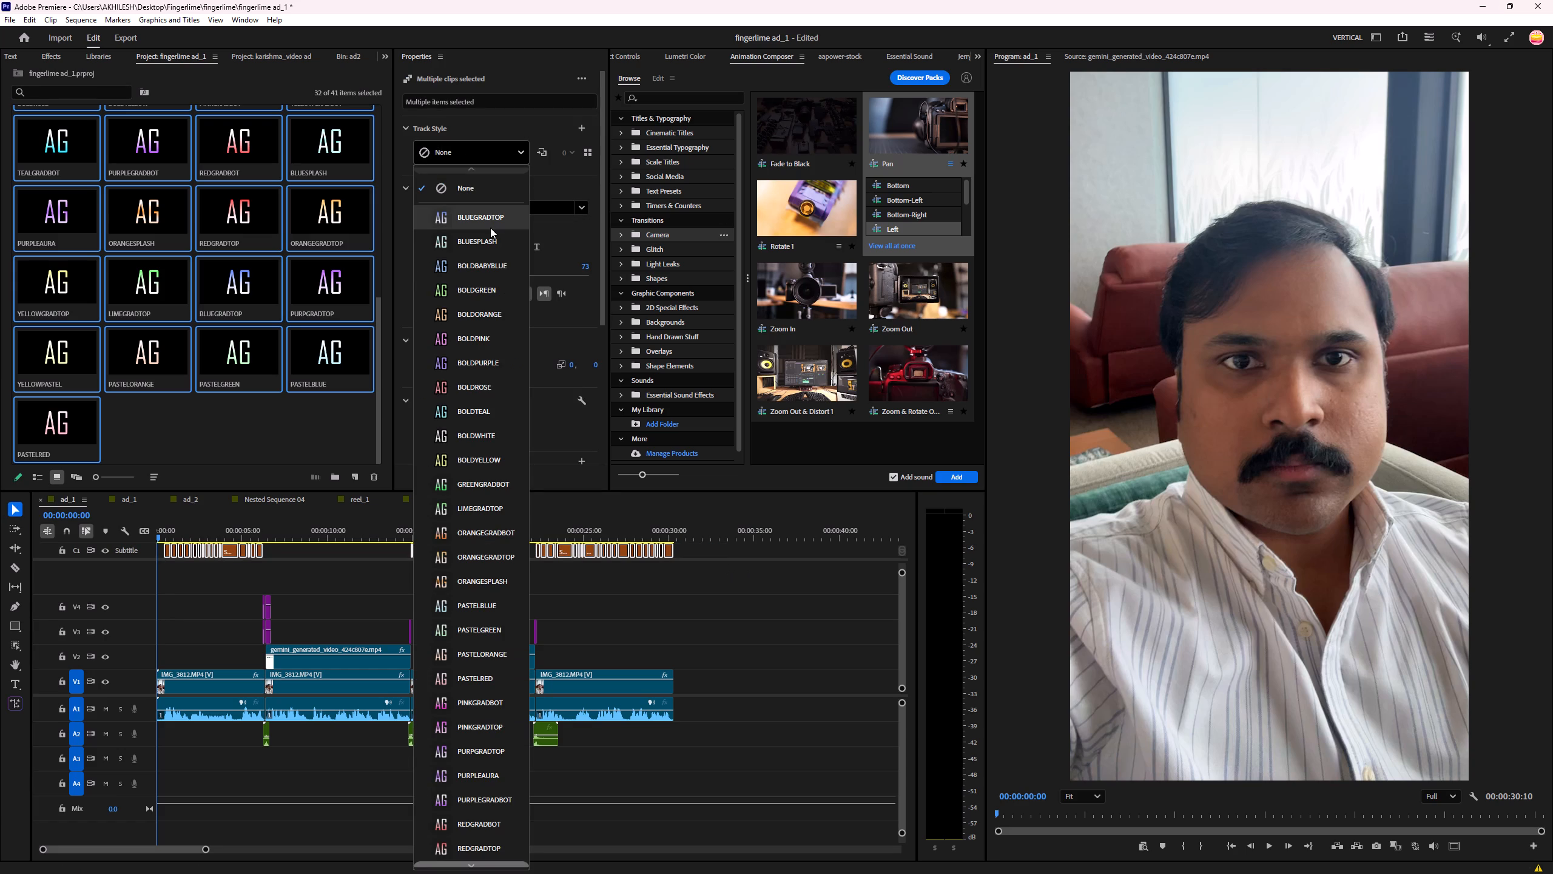
{"action": "key", "text": "Down"}
{"action": "left_click_drag", "start_coordinate": [203, 515], "coordinate": [203, 516]}
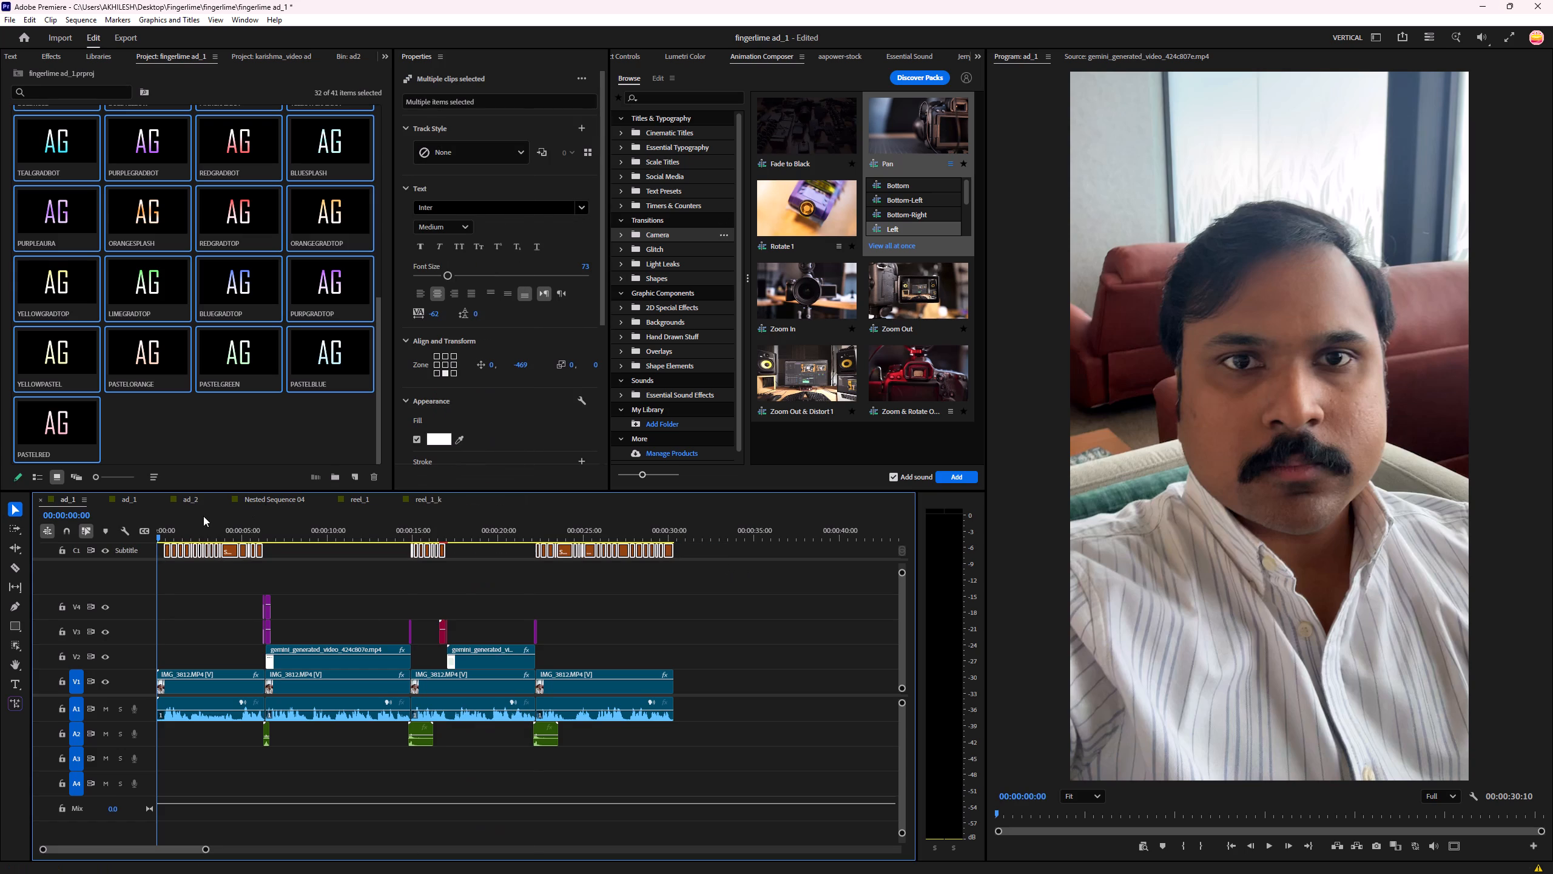
{"action": "left_click_drag", "start_coordinate": [203, 516], "coordinate": [209, 518]}
{"action": "left_click_drag", "start_coordinate": [188, 527], "coordinate": [232, 536]}
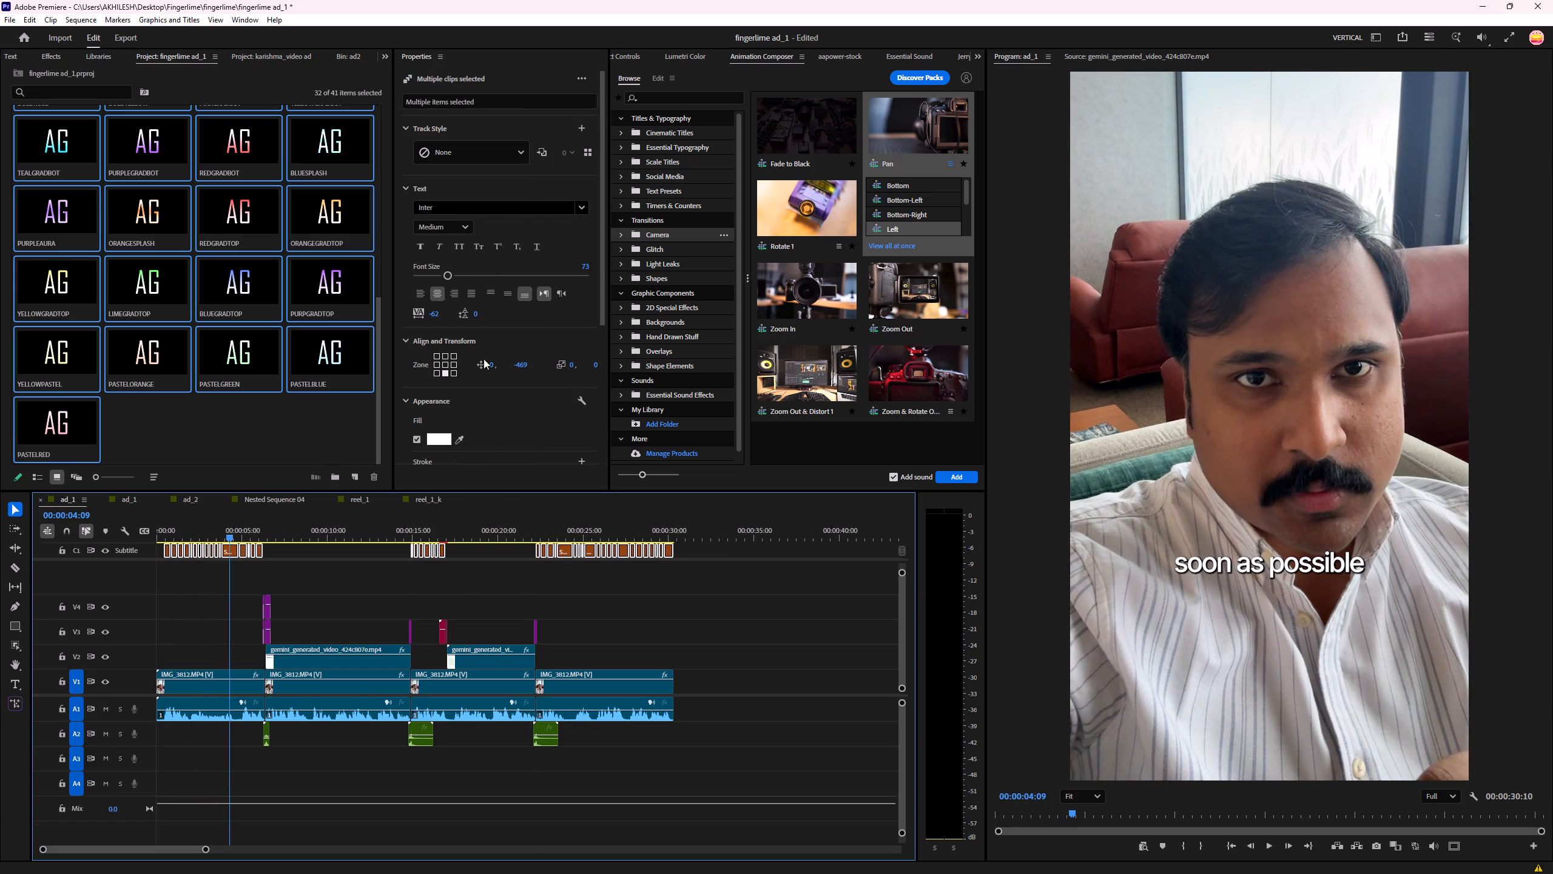
{"action": "left_click", "coordinate": [487, 156]}
{"action": "key", "text": "Down"}
{"action": "key", "text": "Down"}
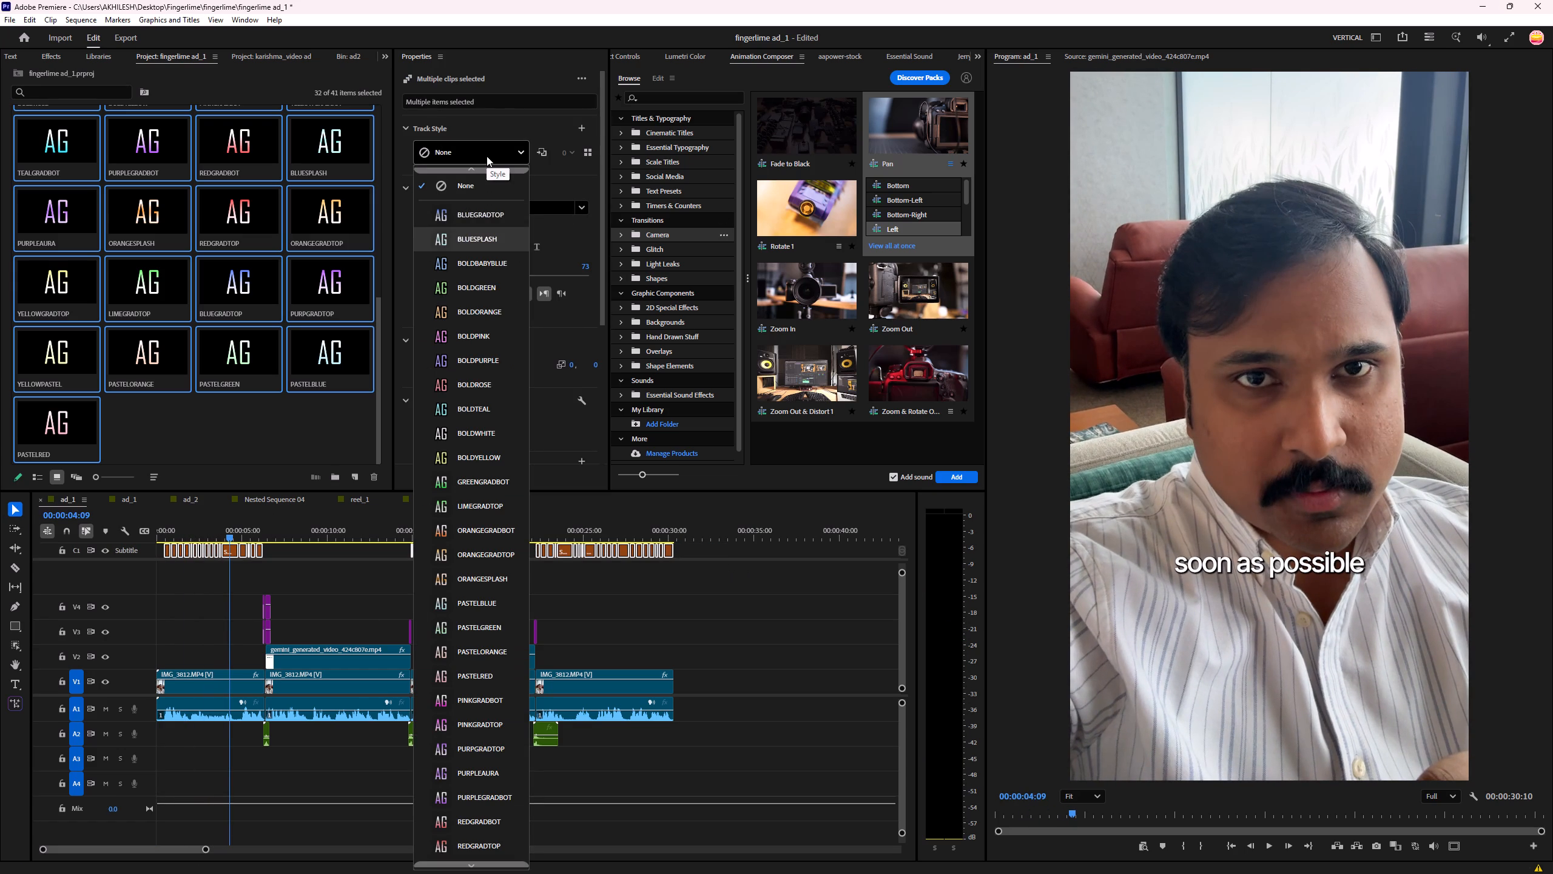
{"action": "key", "text": "Down"}
{"action": "key", "text": "Down"}
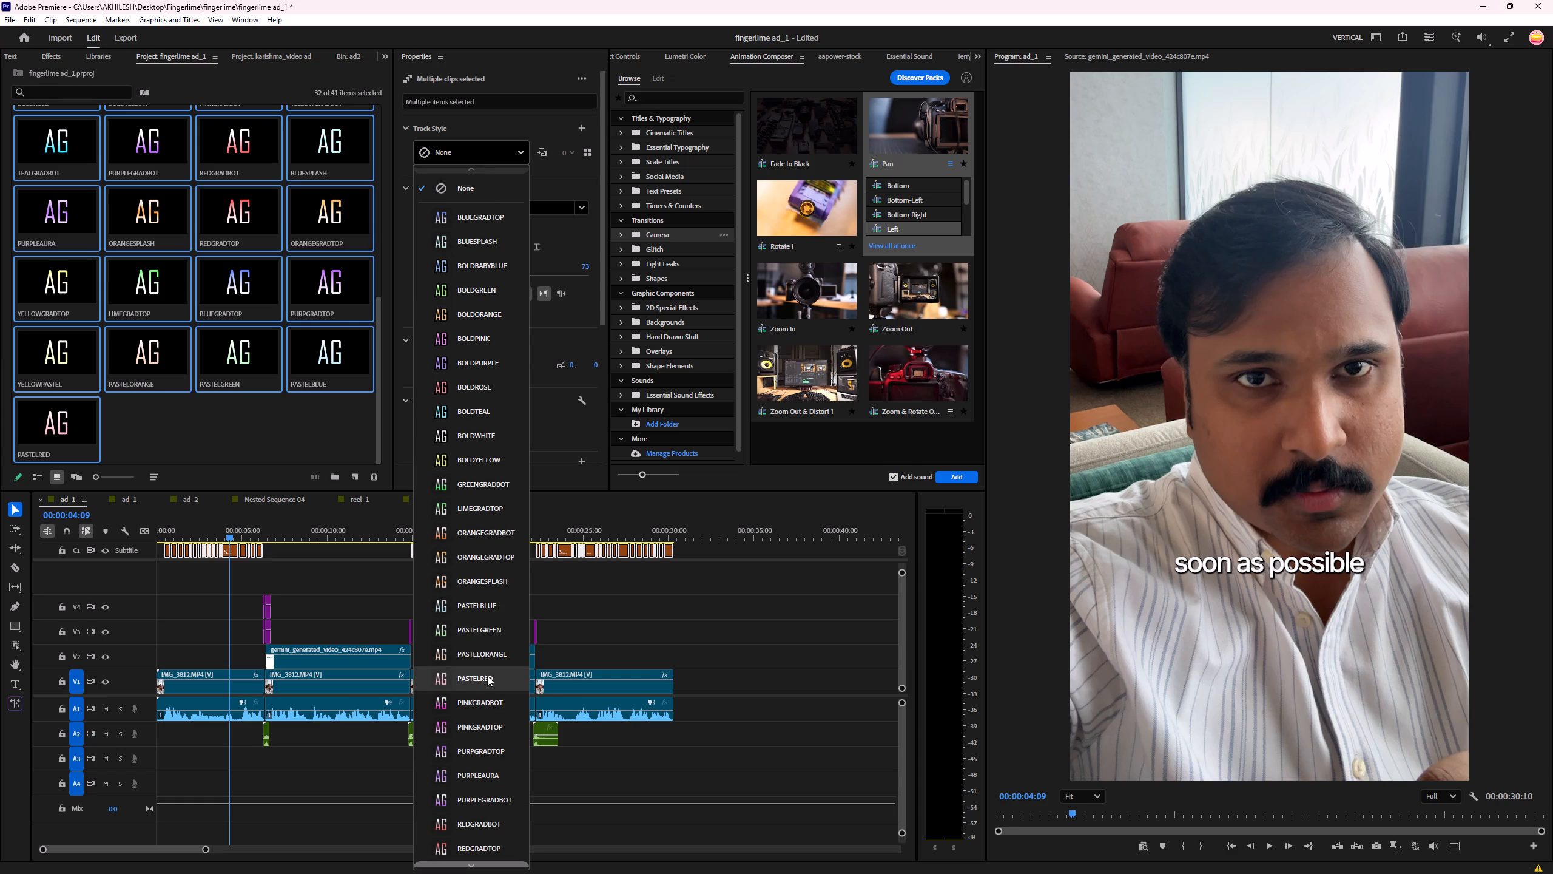
{"action": "left_click", "coordinate": [494, 624]}
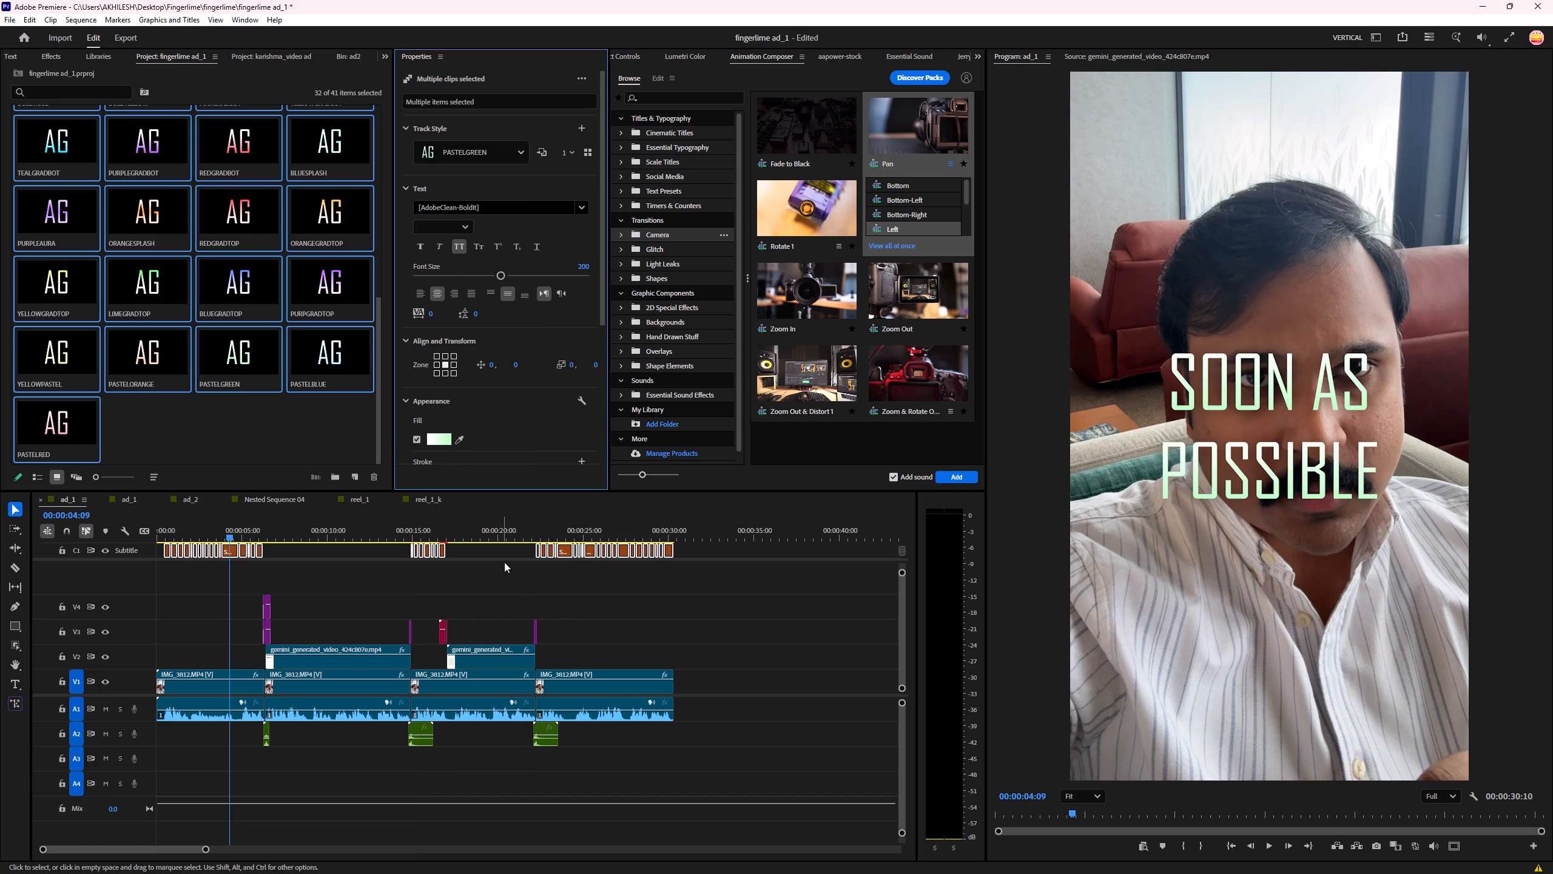
Set the font of all selected captions to Inter Medium.
{"action": "left_click", "coordinate": [448, 206]}
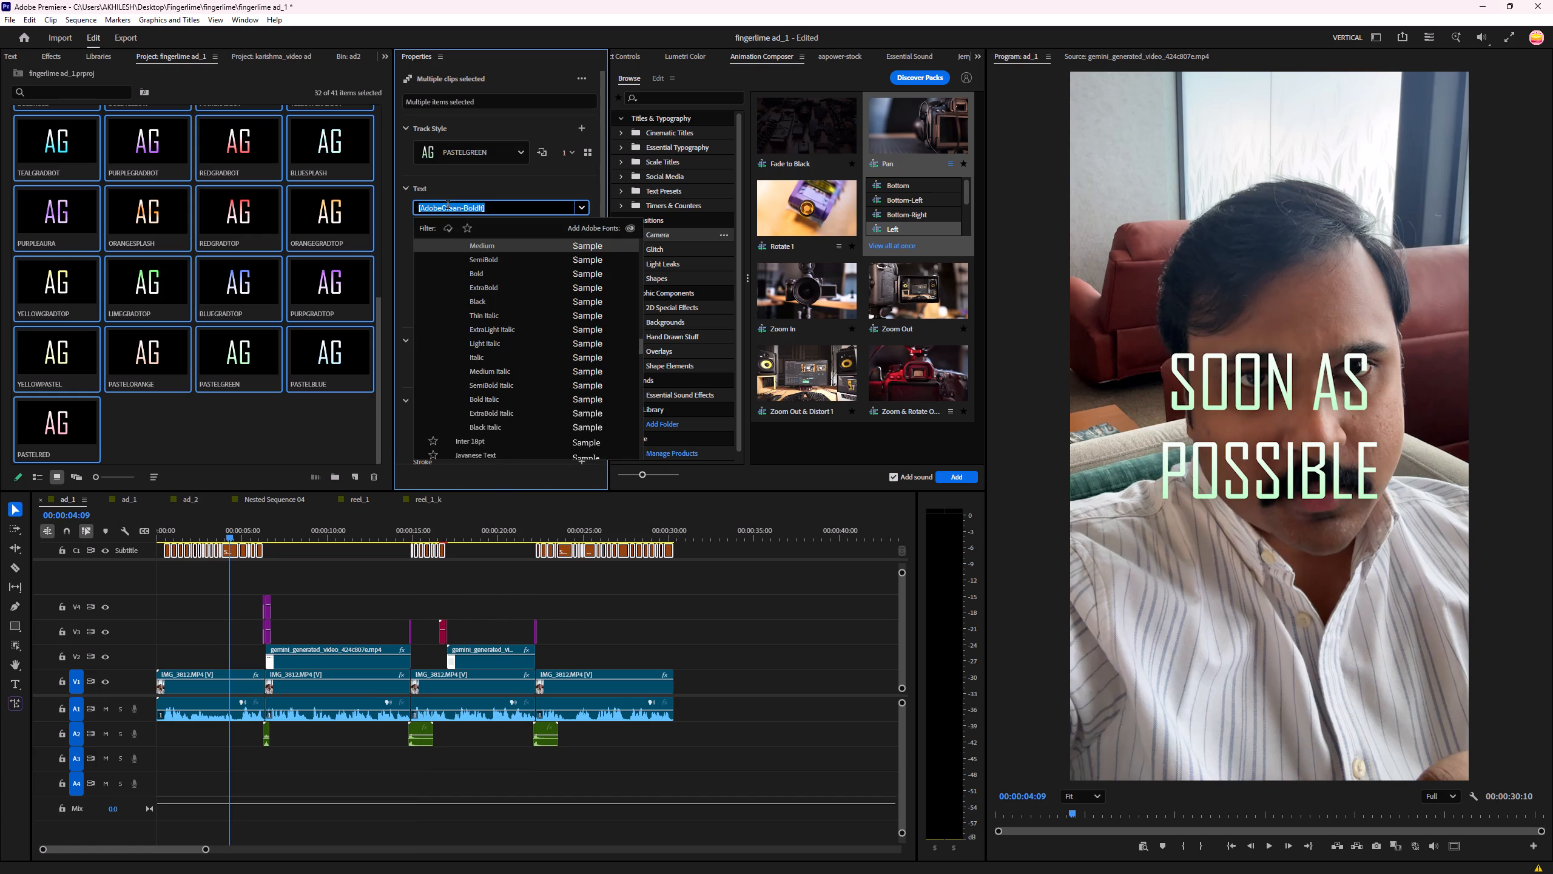
{"action": "type", "text": "inter"}
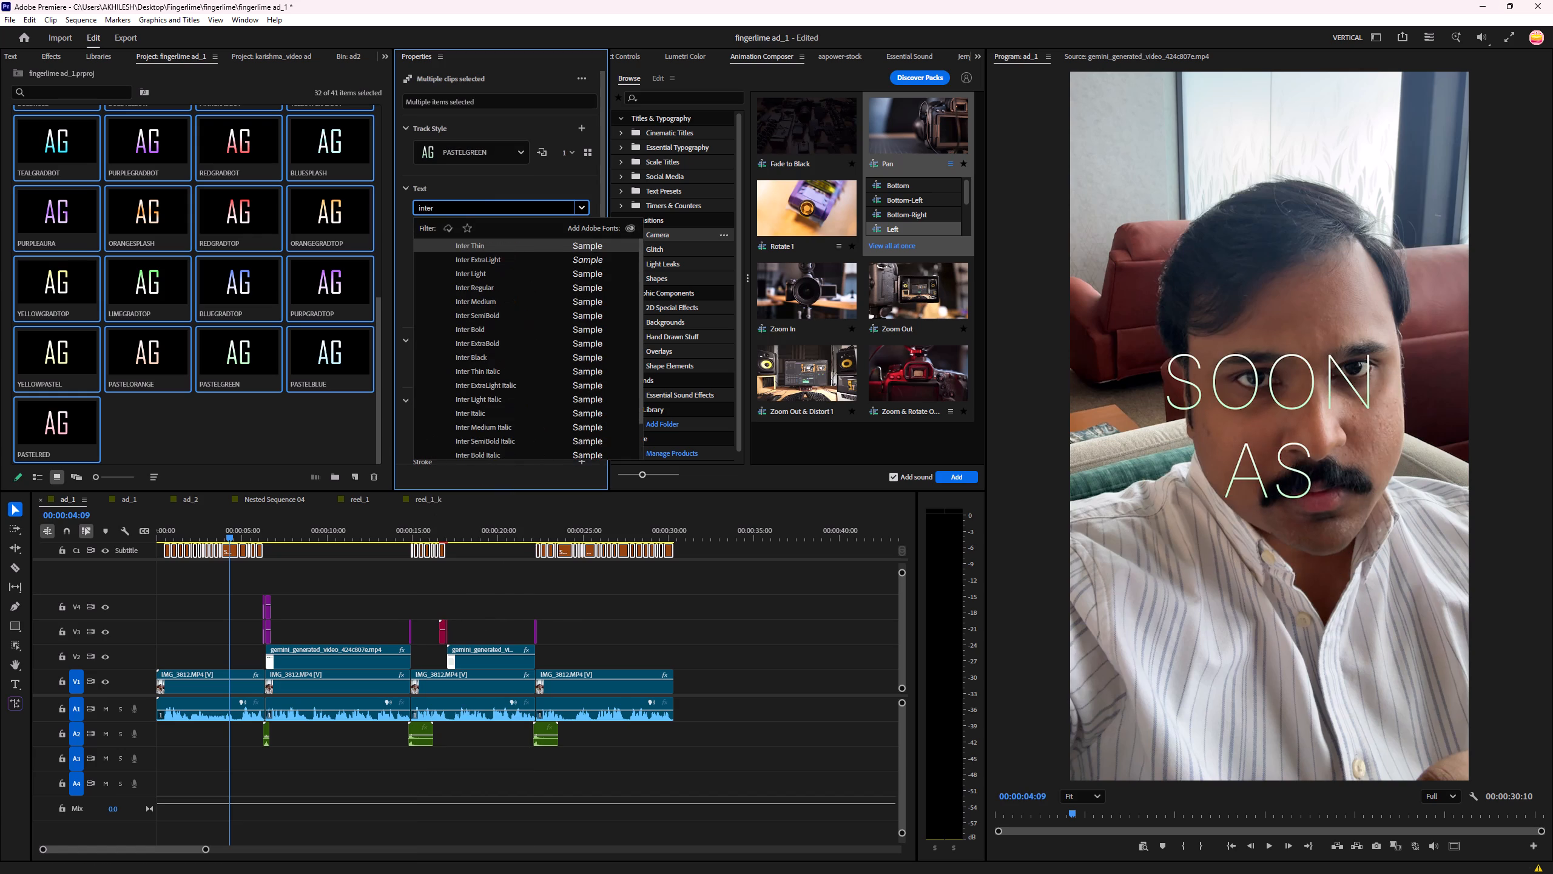
{"action": "key", "text": "Down"}
{"action": "key", "text": "Down"}
{"action": "key", "text": "Down"}
{"action": "key", "text": "Down"}
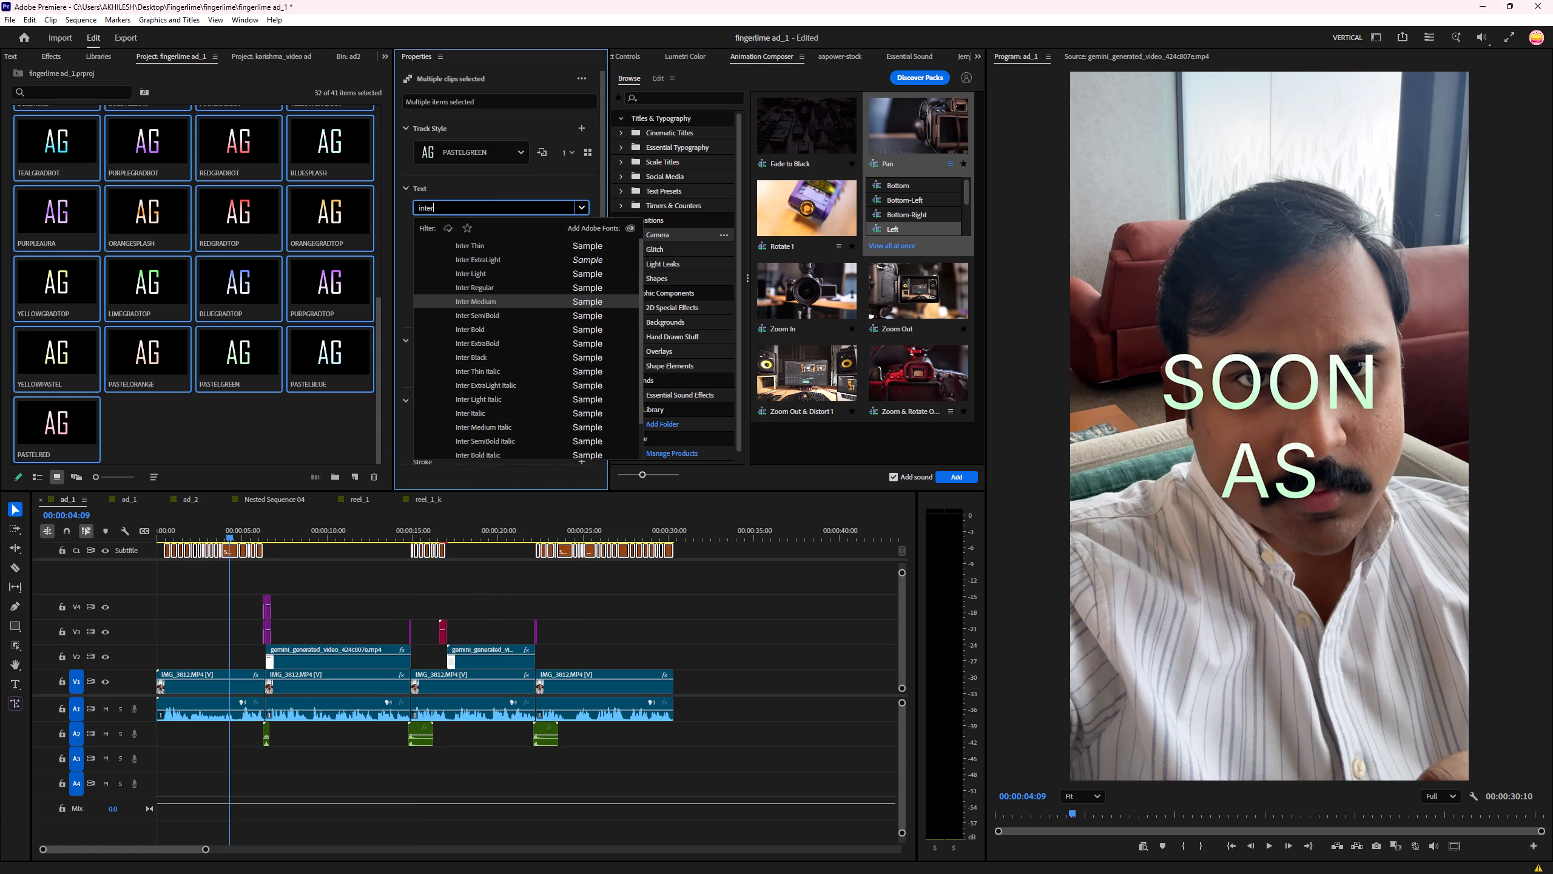
{"action": "key", "text": "Return"}
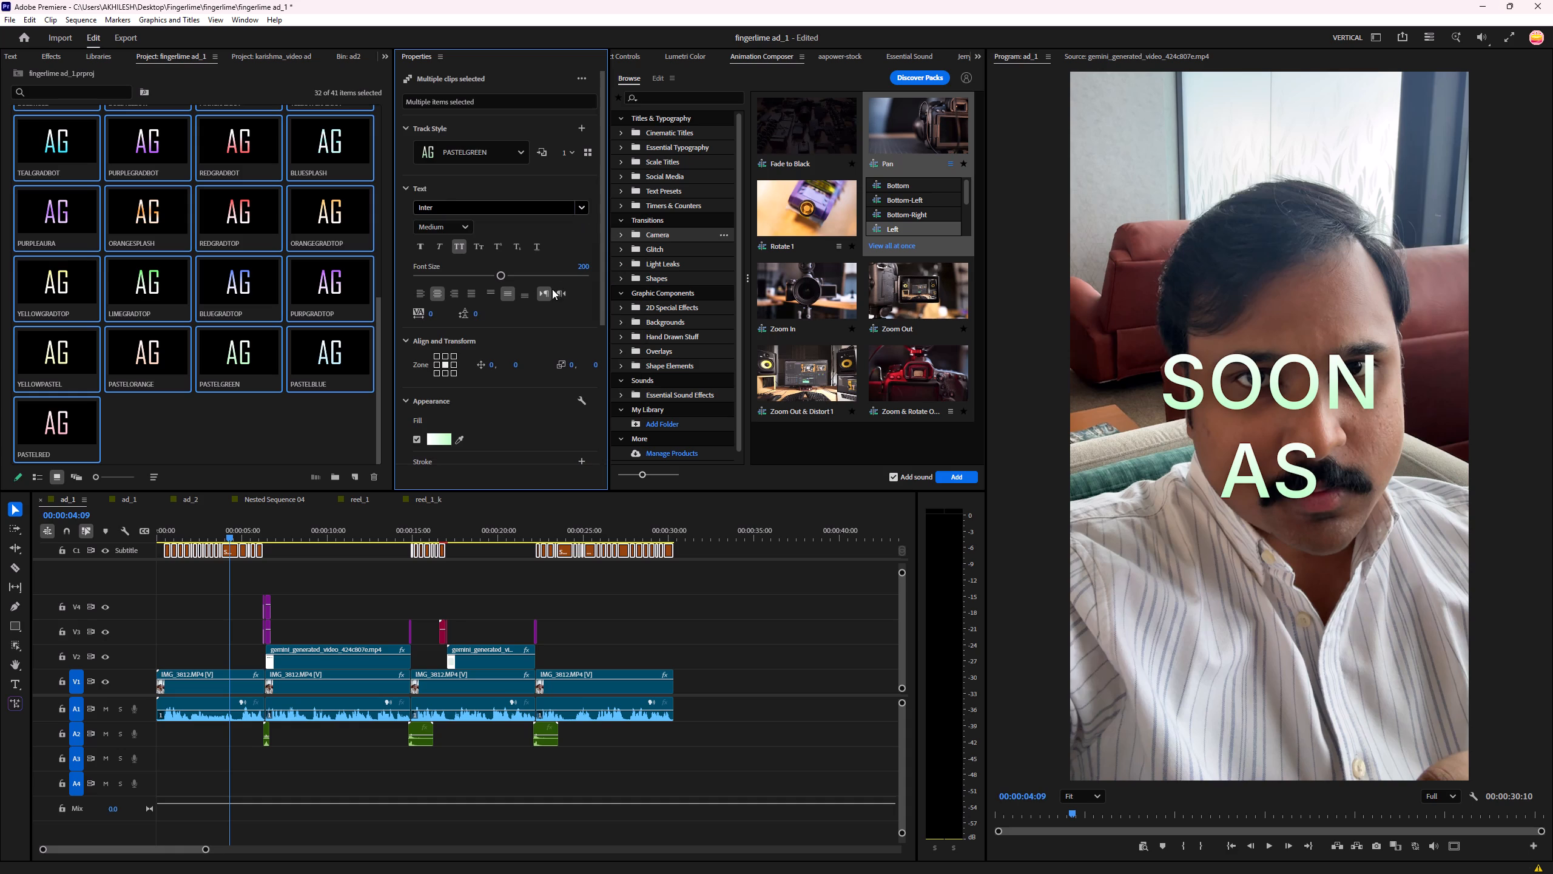
Set the font size of the selected captions to 73.
{"action": "left_click", "coordinate": [579, 266]}
{"action": "type", "text": "733"}
{"action": "key", "text": "Return"}
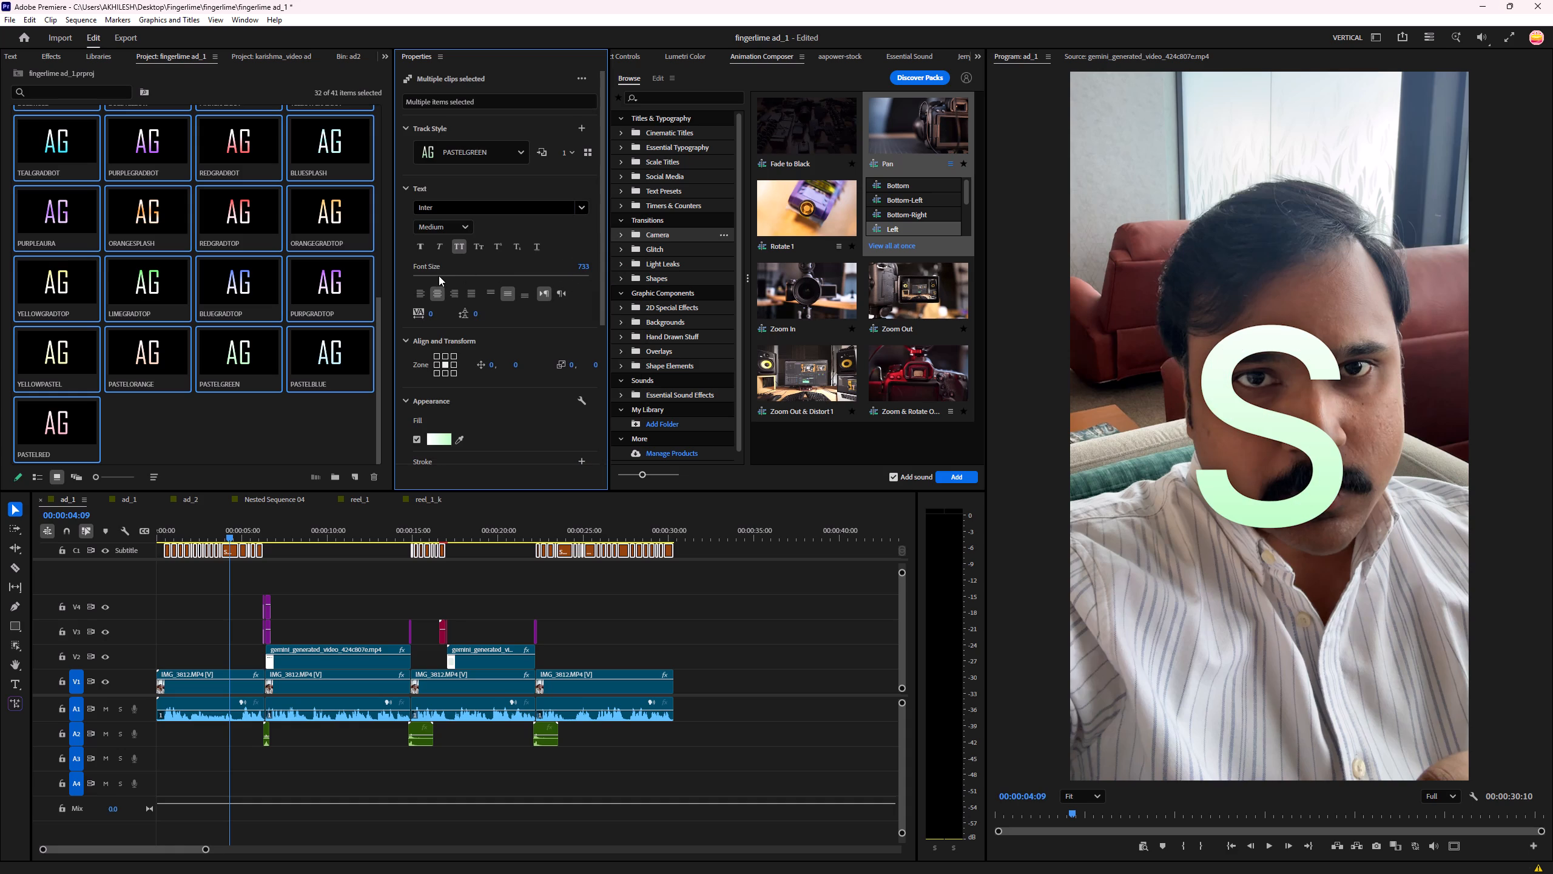
{"action": "left_click", "coordinate": [585, 265]}
{"action": "key", "text": "7"}
{"action": "key", "text": "3"}
{"action": "key", "text": "Return"}
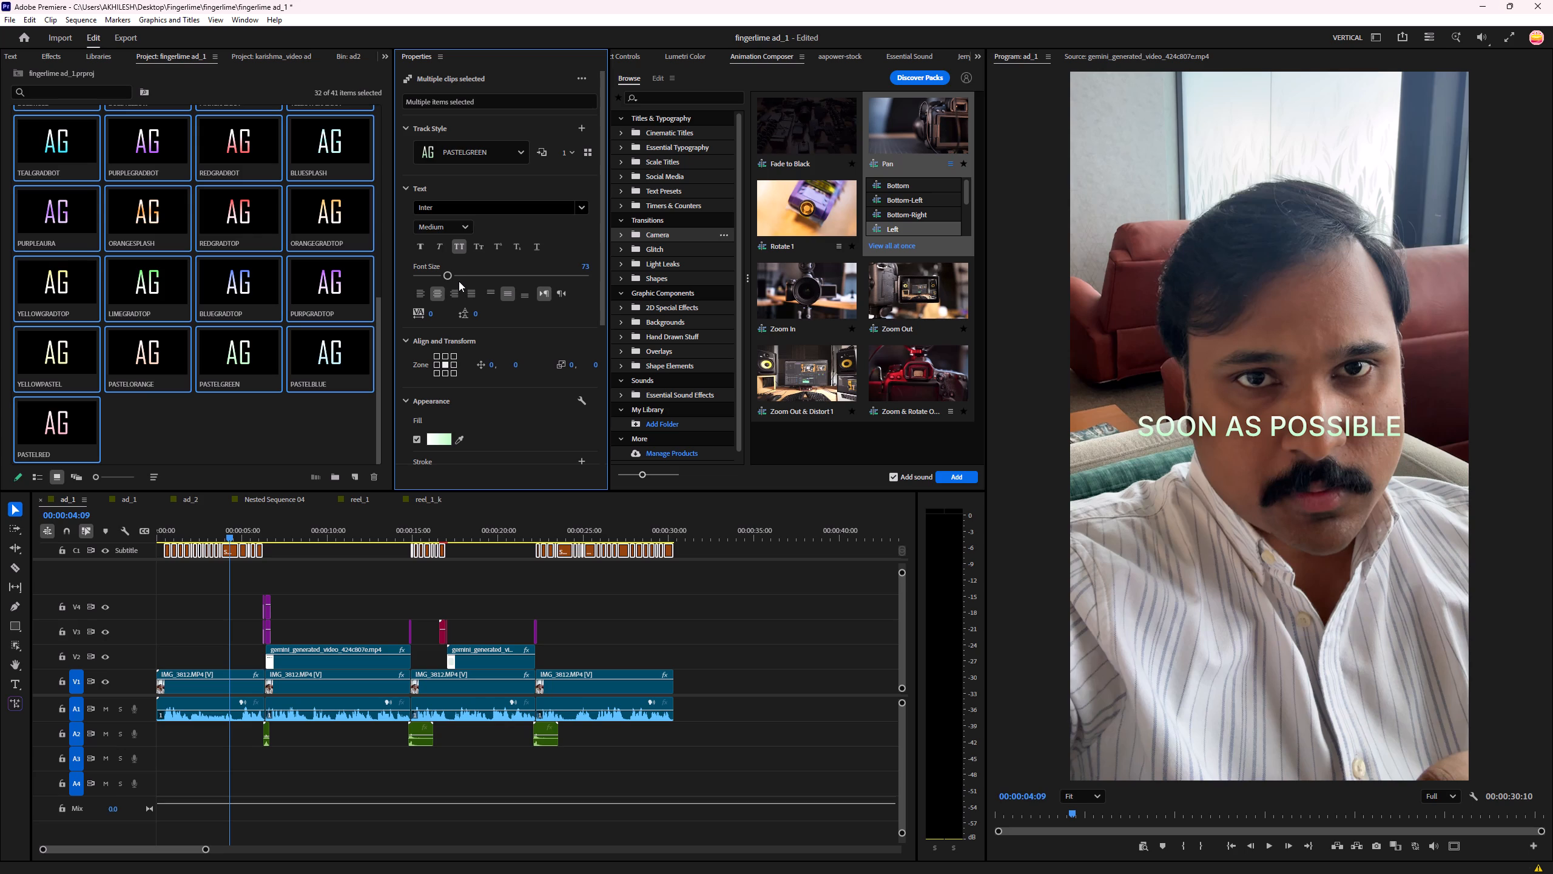
Tighten the captions' tracking to about -124 and lower them to a vertical position of about 375.
{"action": "left_click_drag", "start_coordinate": [437, 313], "coordinate": [392, 319]}
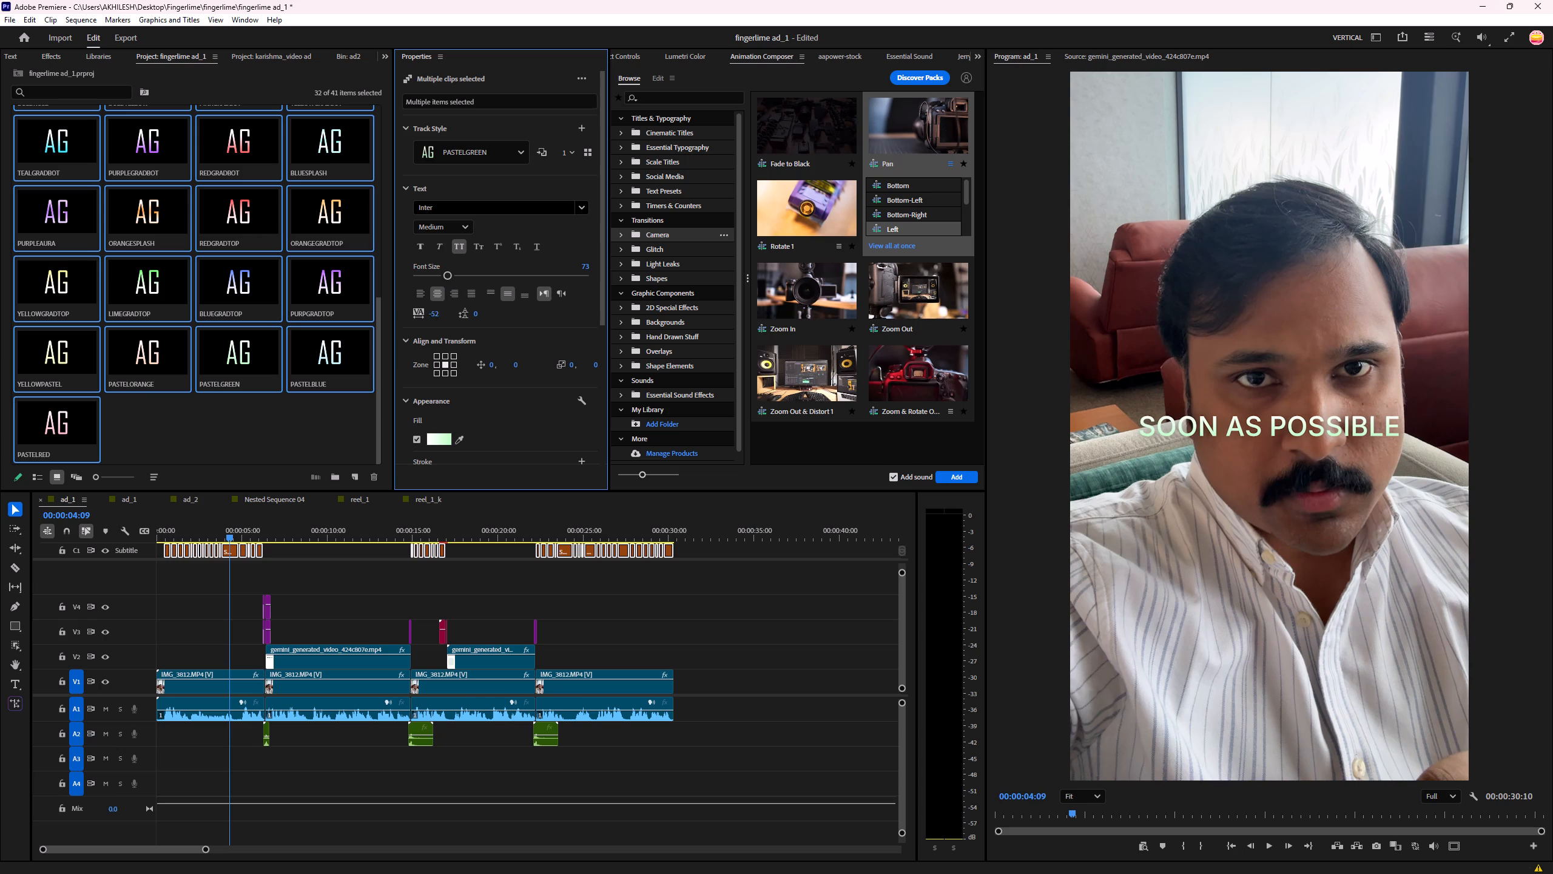
{"action": "left_click_drag", "start_coordinate": [392, 319], "coordinate": [362, 322]}
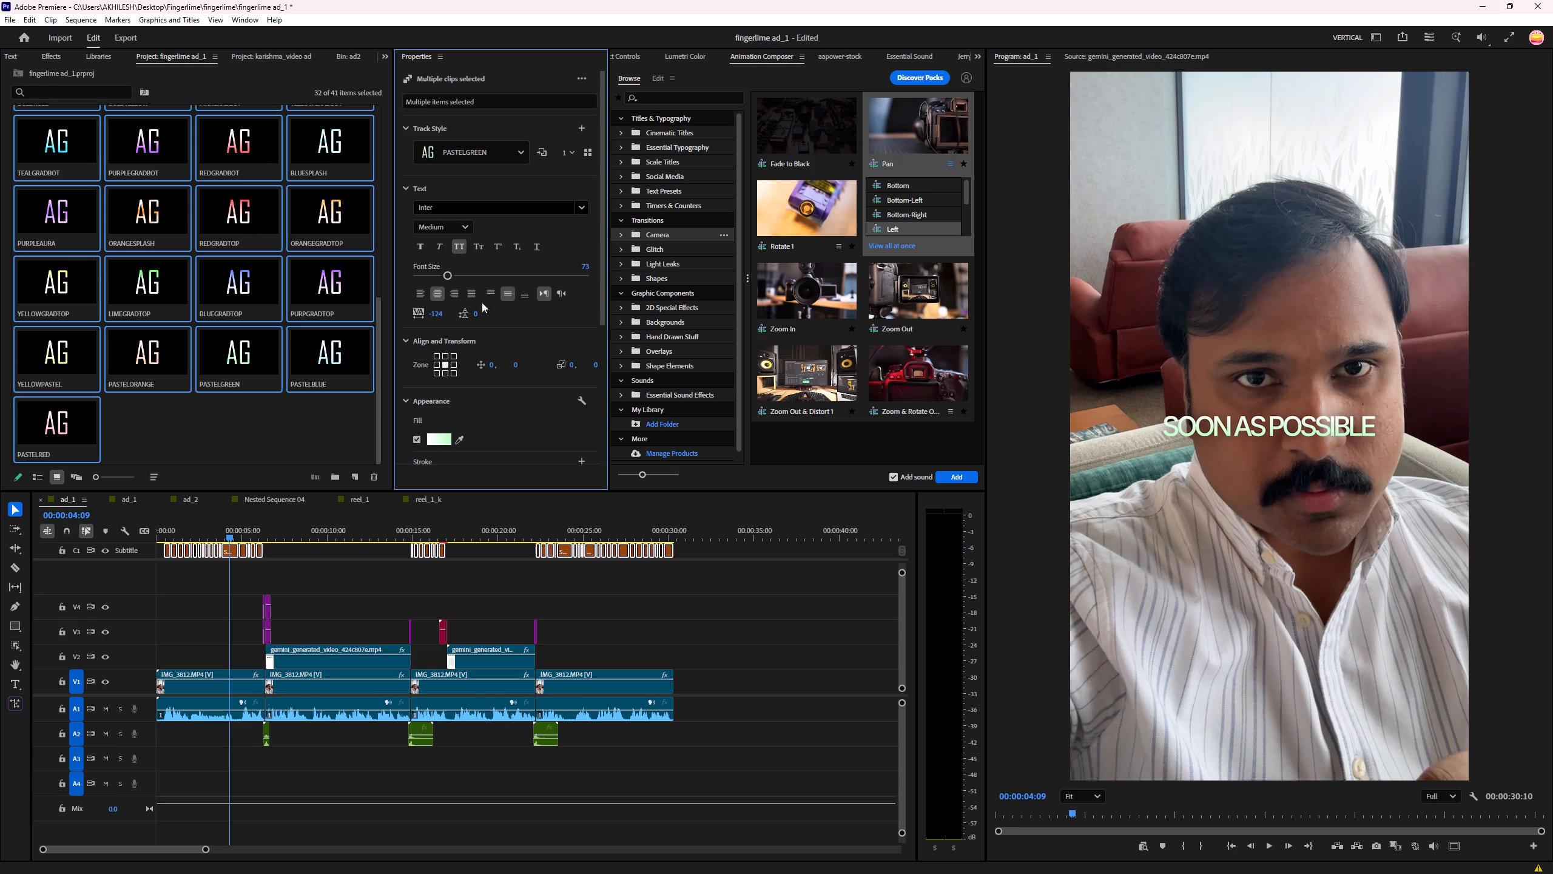
{"action": "left_click_drag", "start_coordinate": [515, 369], "coordinate": [732, 368]}
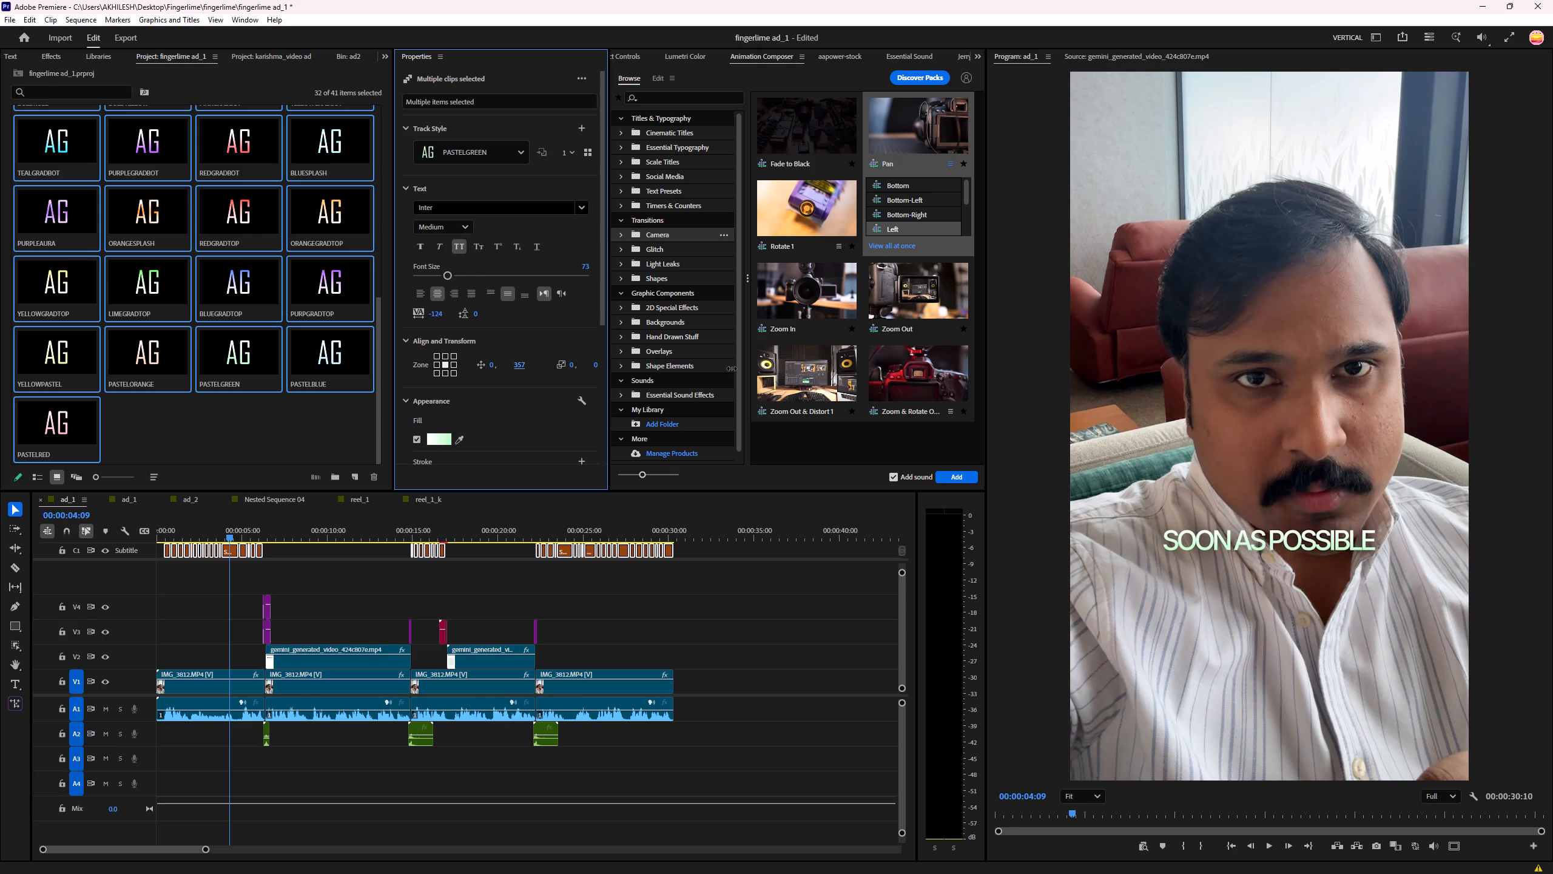
{"action": "left_click_drag", "start_coordinate": [732, 368], "coordinate": [742, 368]}
Play the sequence from 00:00:04:09 to about 00:00:06:21 to review the restyled captions, and open the audio output warning.
{"action": "key", "text": "space"}
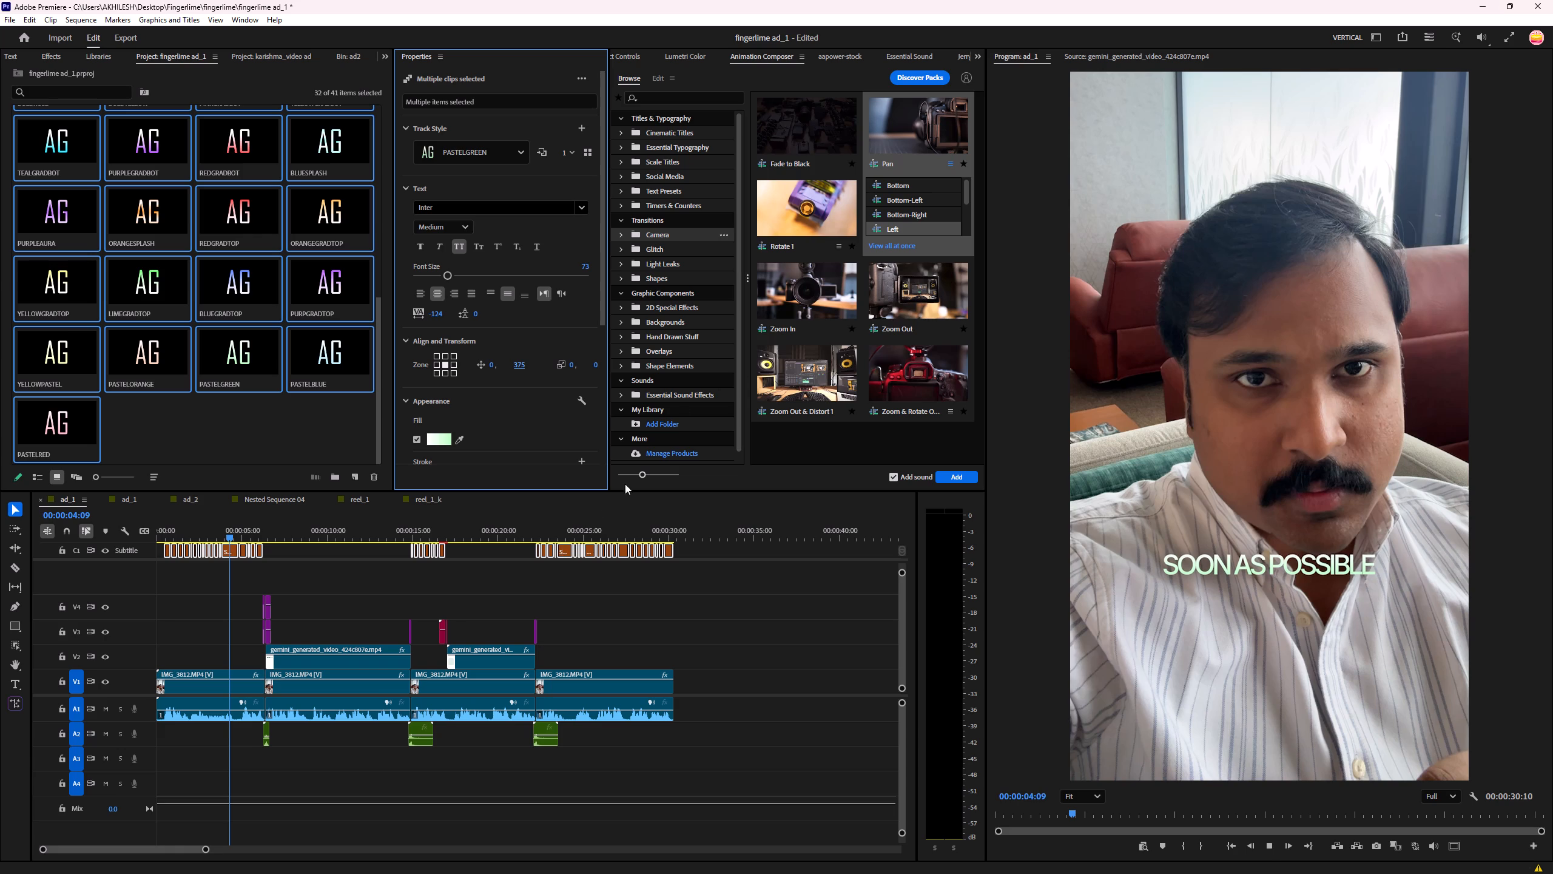
{"action": "left_click", "coordinate": [343, 587]}
{"action": "key", "text": "space"}
{"action": "left_click", "coordinate": [326, 588]}
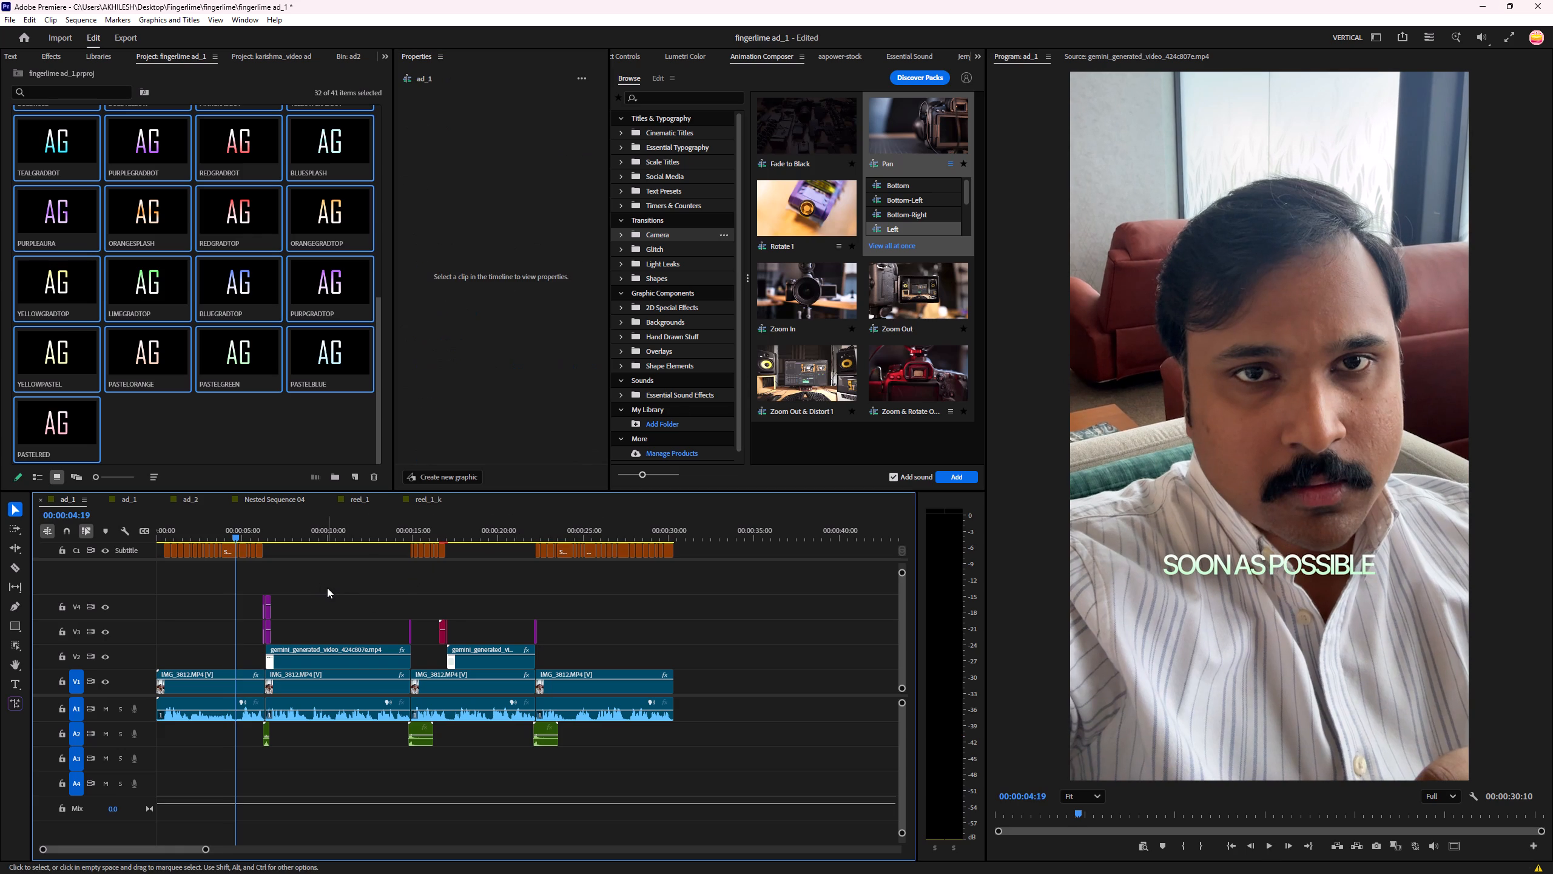
{"action": "key", "text": "space"}
{"action": "left_click", "coordinate": [324, 587]}
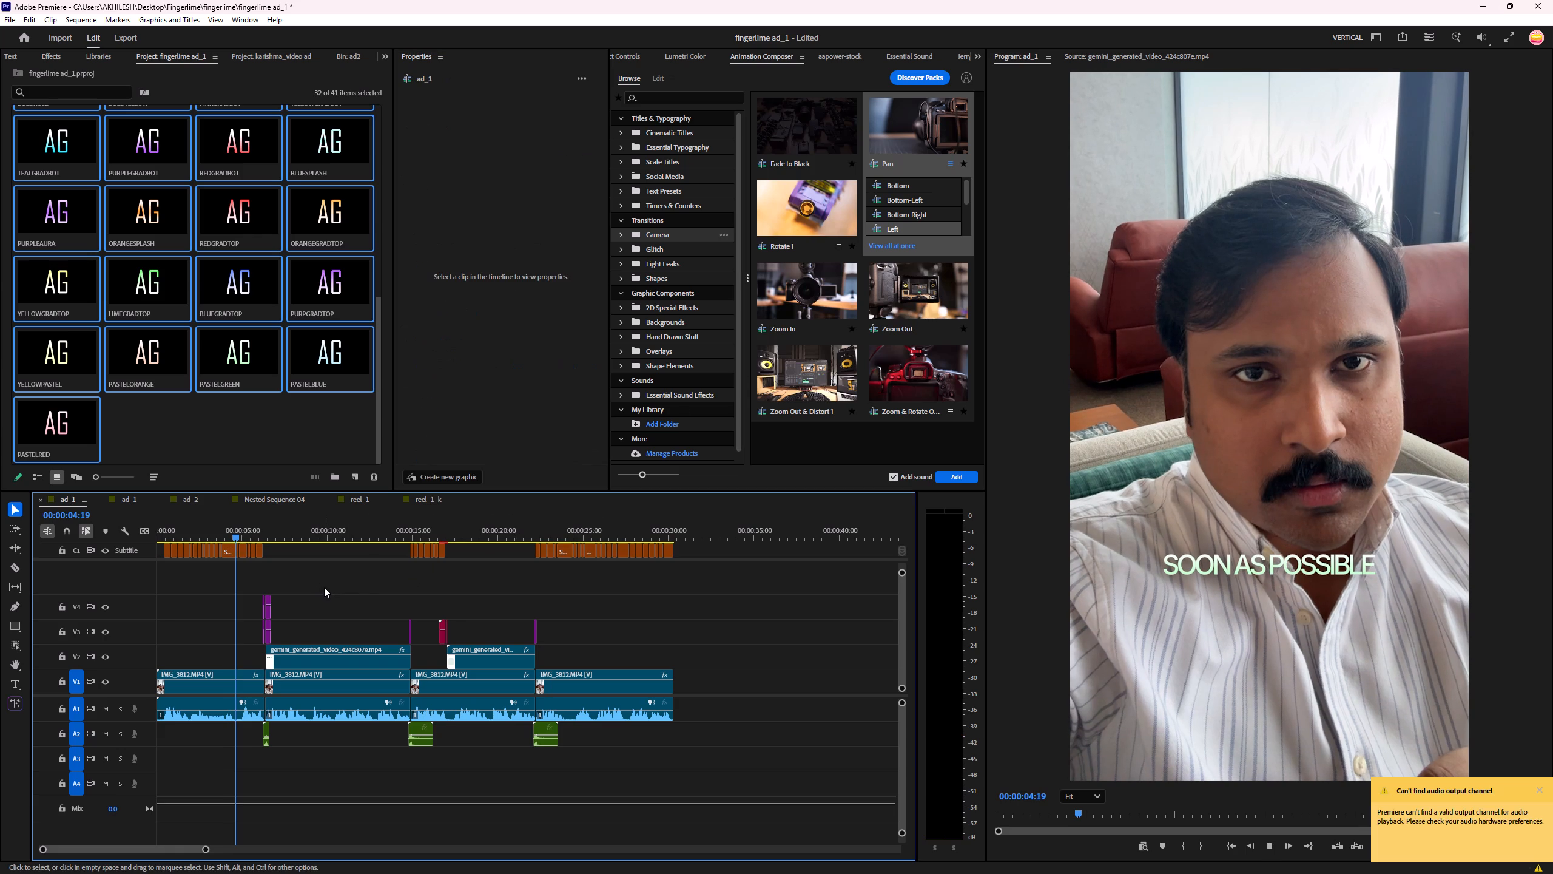
{"action": "left_click", "coordinate": [1461, 793]}
{"action": "key", "text": "space"}
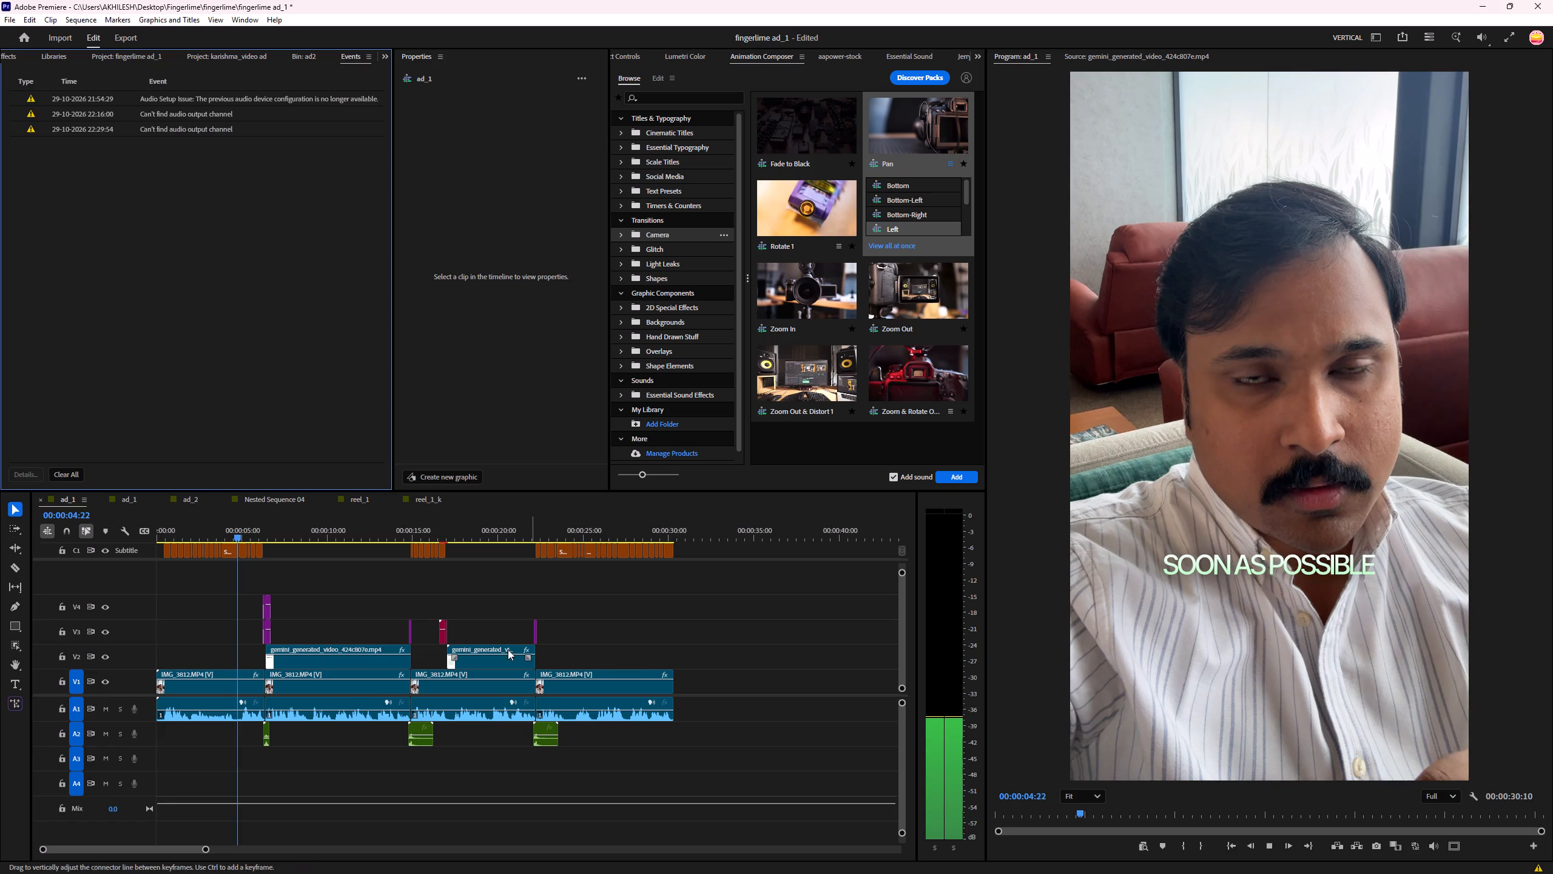
{"action": "left_click", "coordinate": [350, 588]}
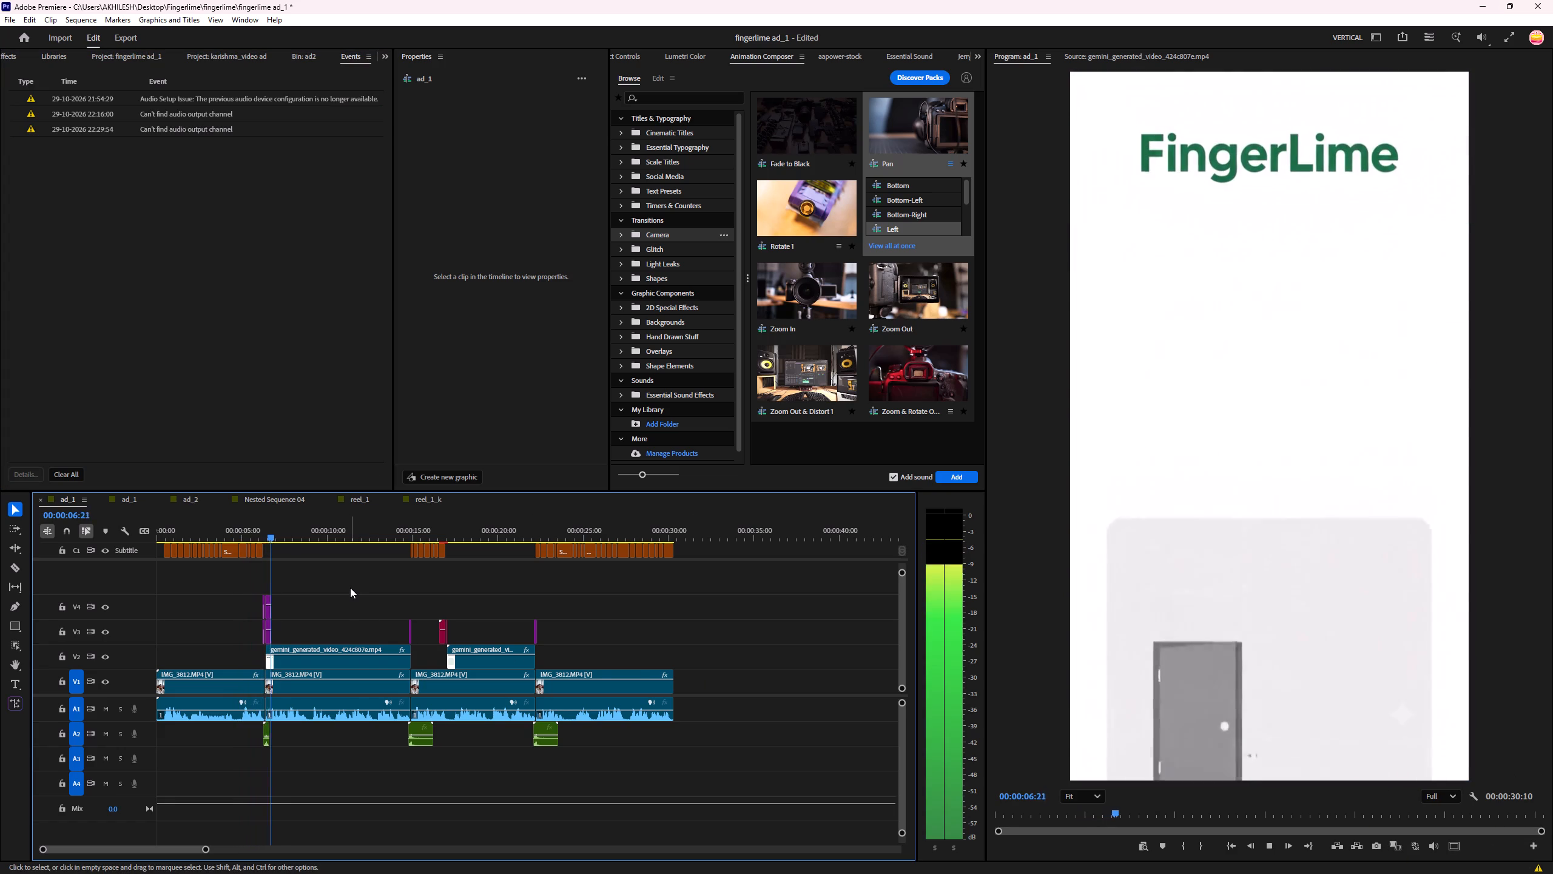
Replay the sequence from the start and save the project.
{"action": "left_click_drag", "start_coordinate": [269, 530], "coordinate": [0, 527]}
{"action": "key", "text": "space"}
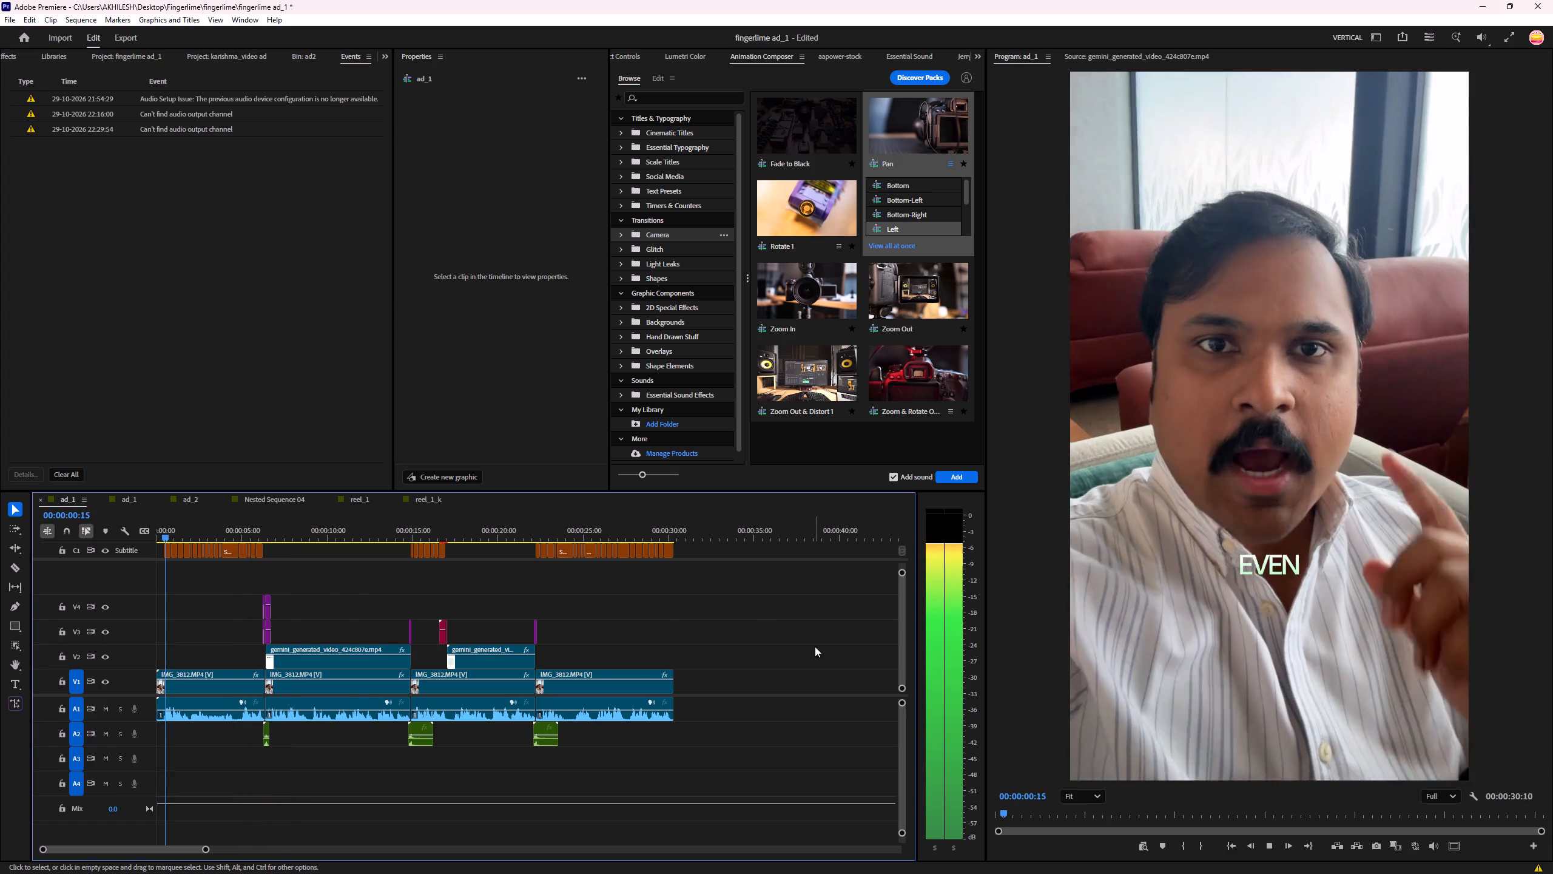
{"action": "key", "text": "ctrl+s"}
{"action": "key", "text": "space"}
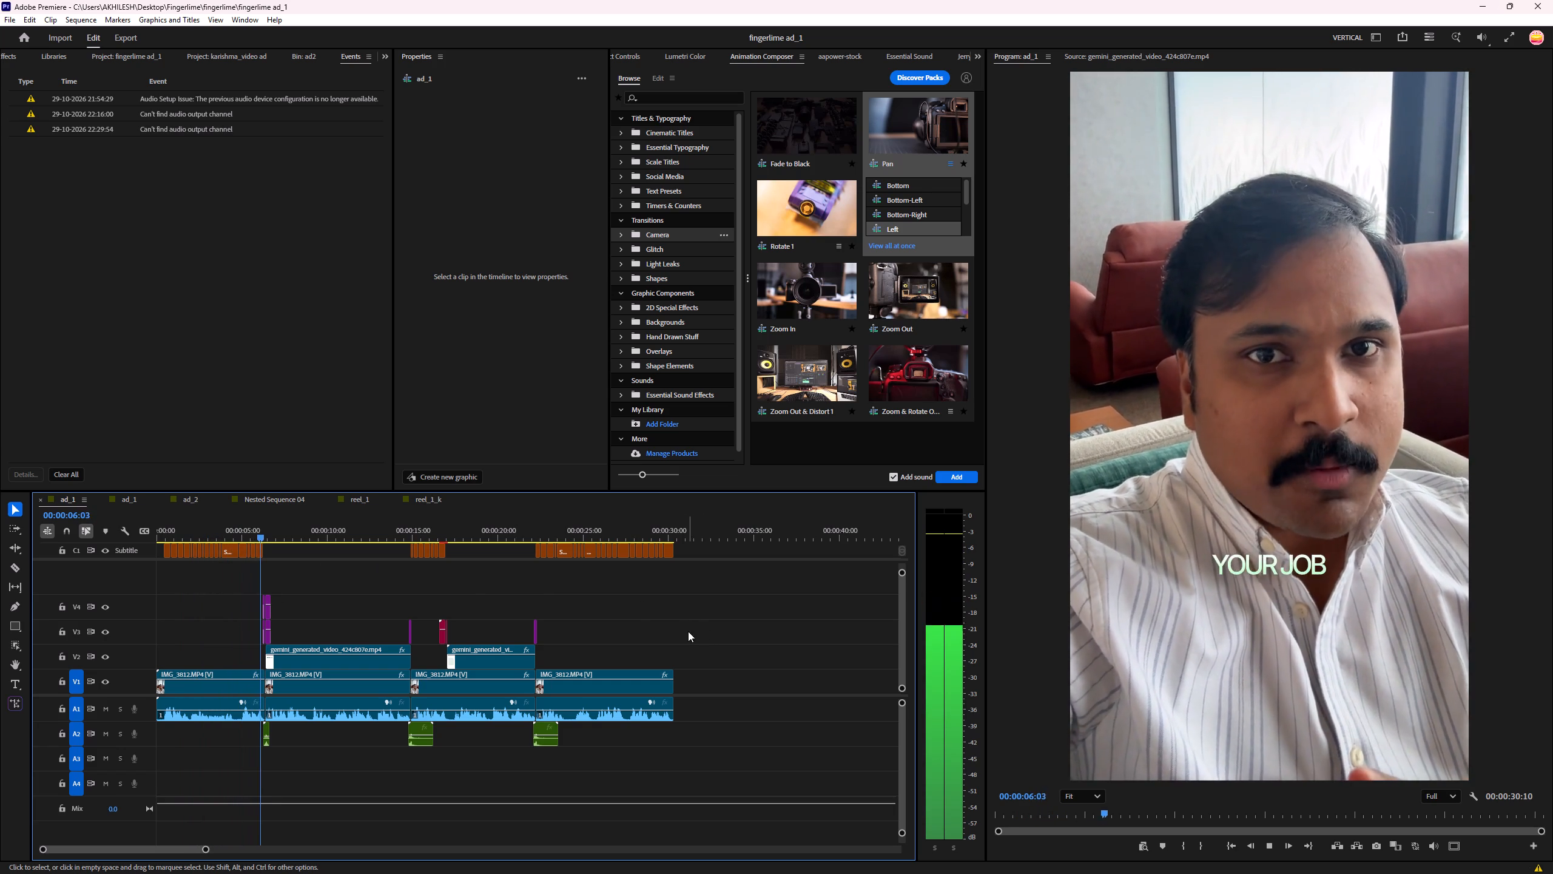
Shift all the main talking-head clips on V1 horizontally to a position of about 468 X.
{"action": "left_click_drag", "start_coordinate": [718, 685], "coordinate": [161, 678]}
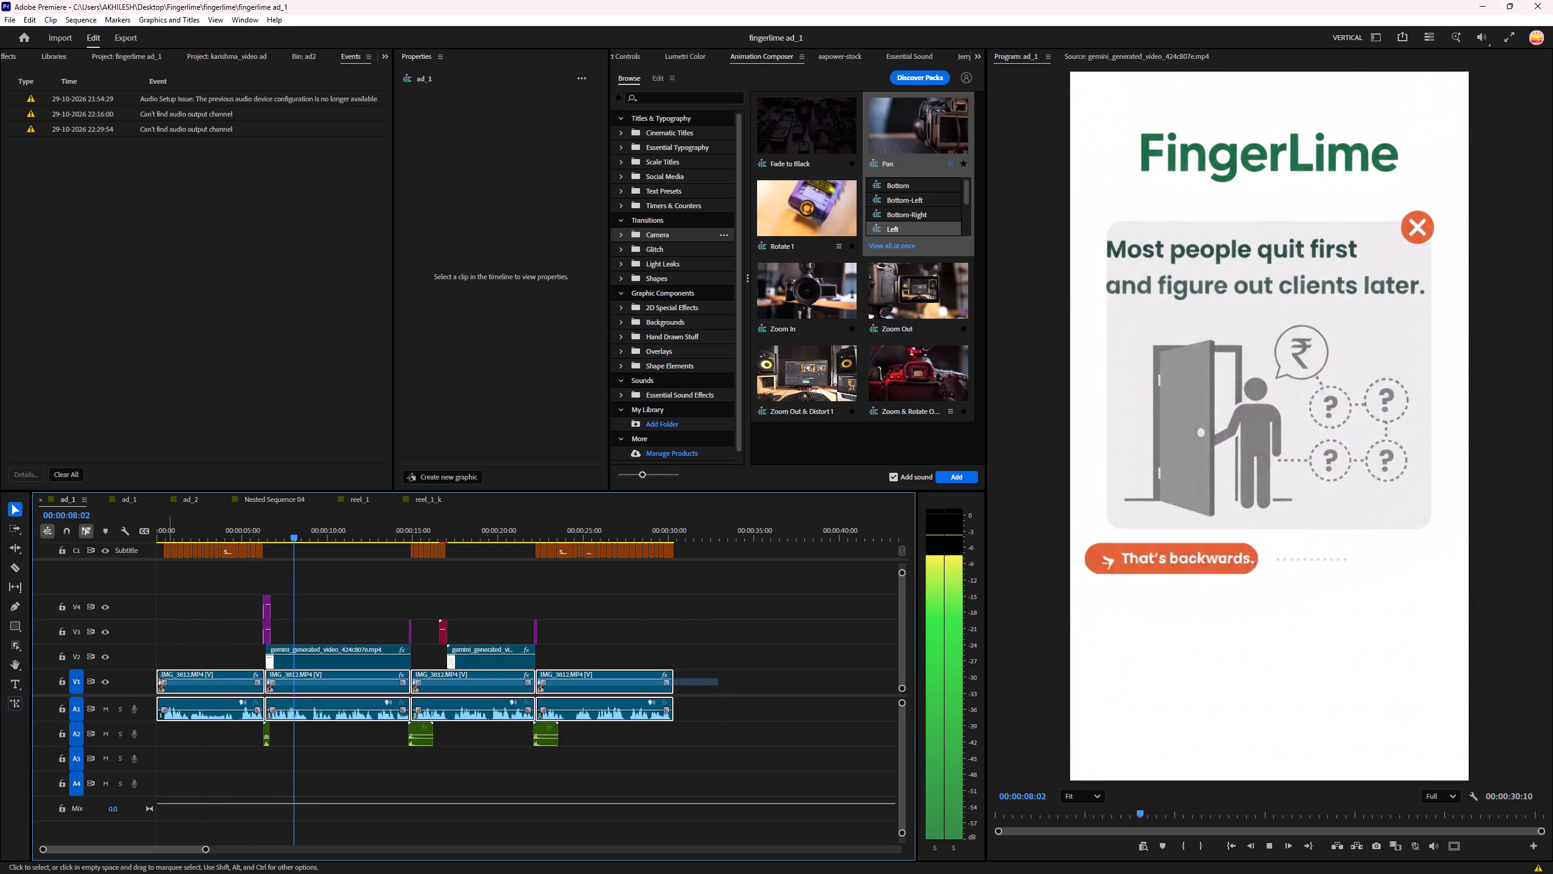
{"action": "left_click_drag", "start_coordinate": [161, 678], "coordinate": [140, 678]}
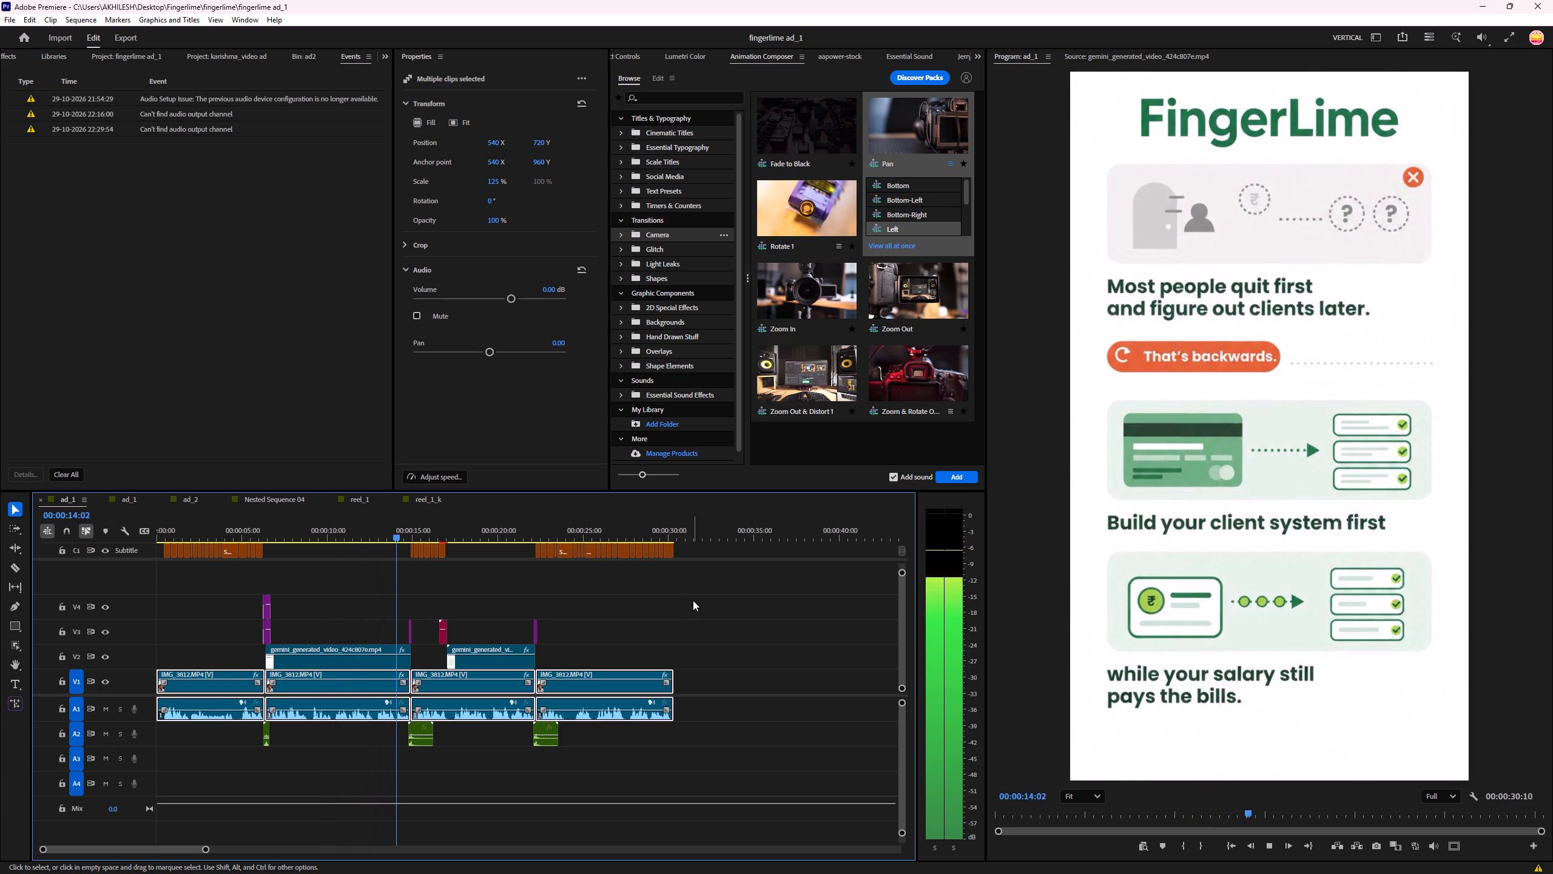
{"action": "key", "text": "space"}
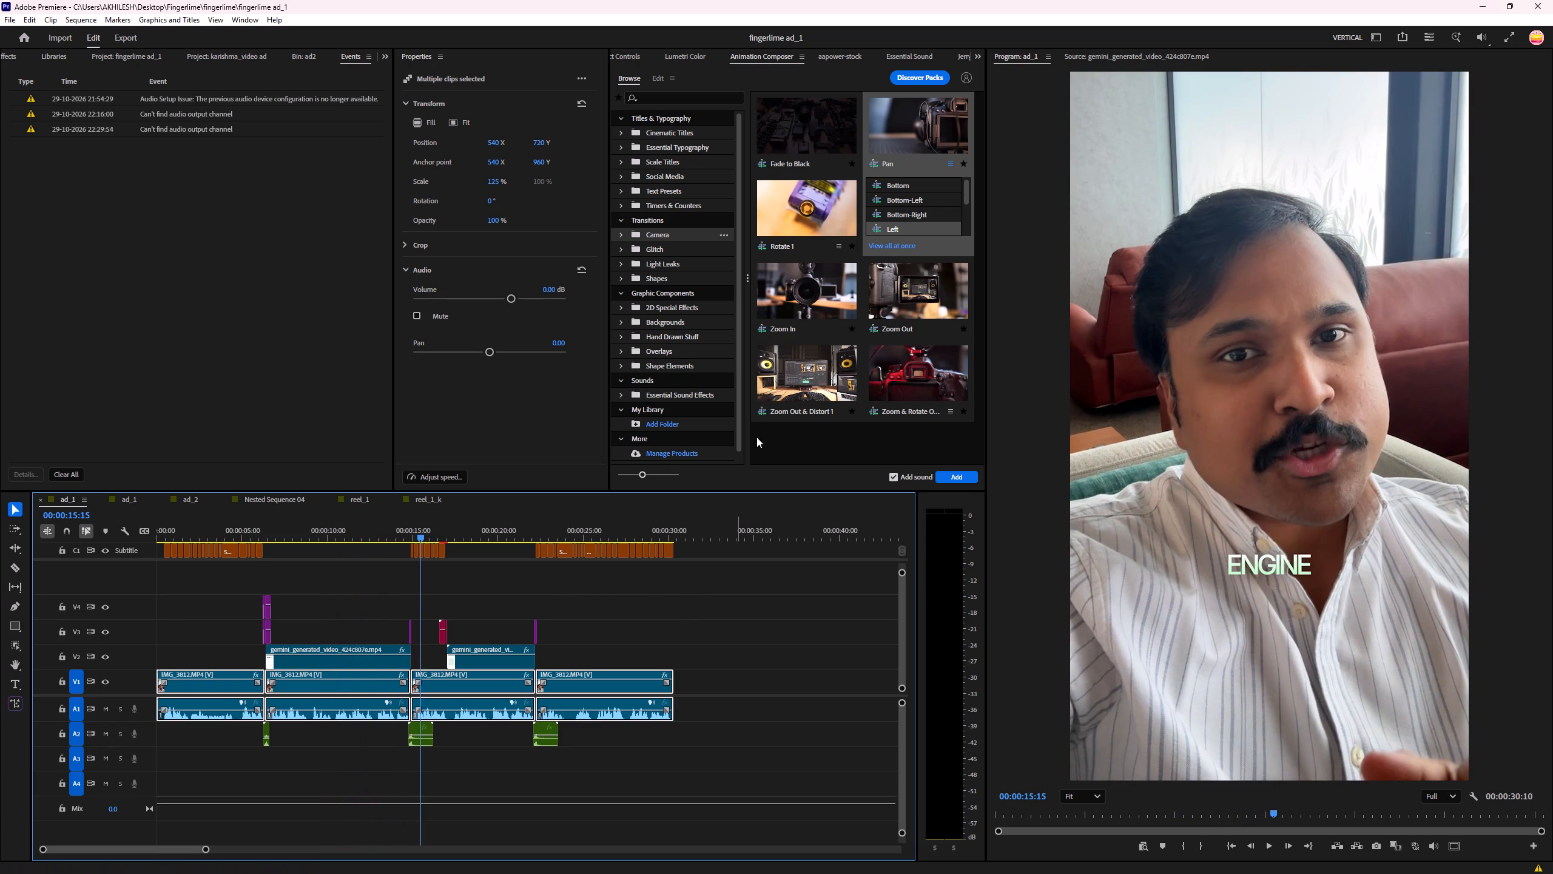
{"action": "left_click_drag", "start_coordinate": [502, 140], "coordinate": [460, 152]}
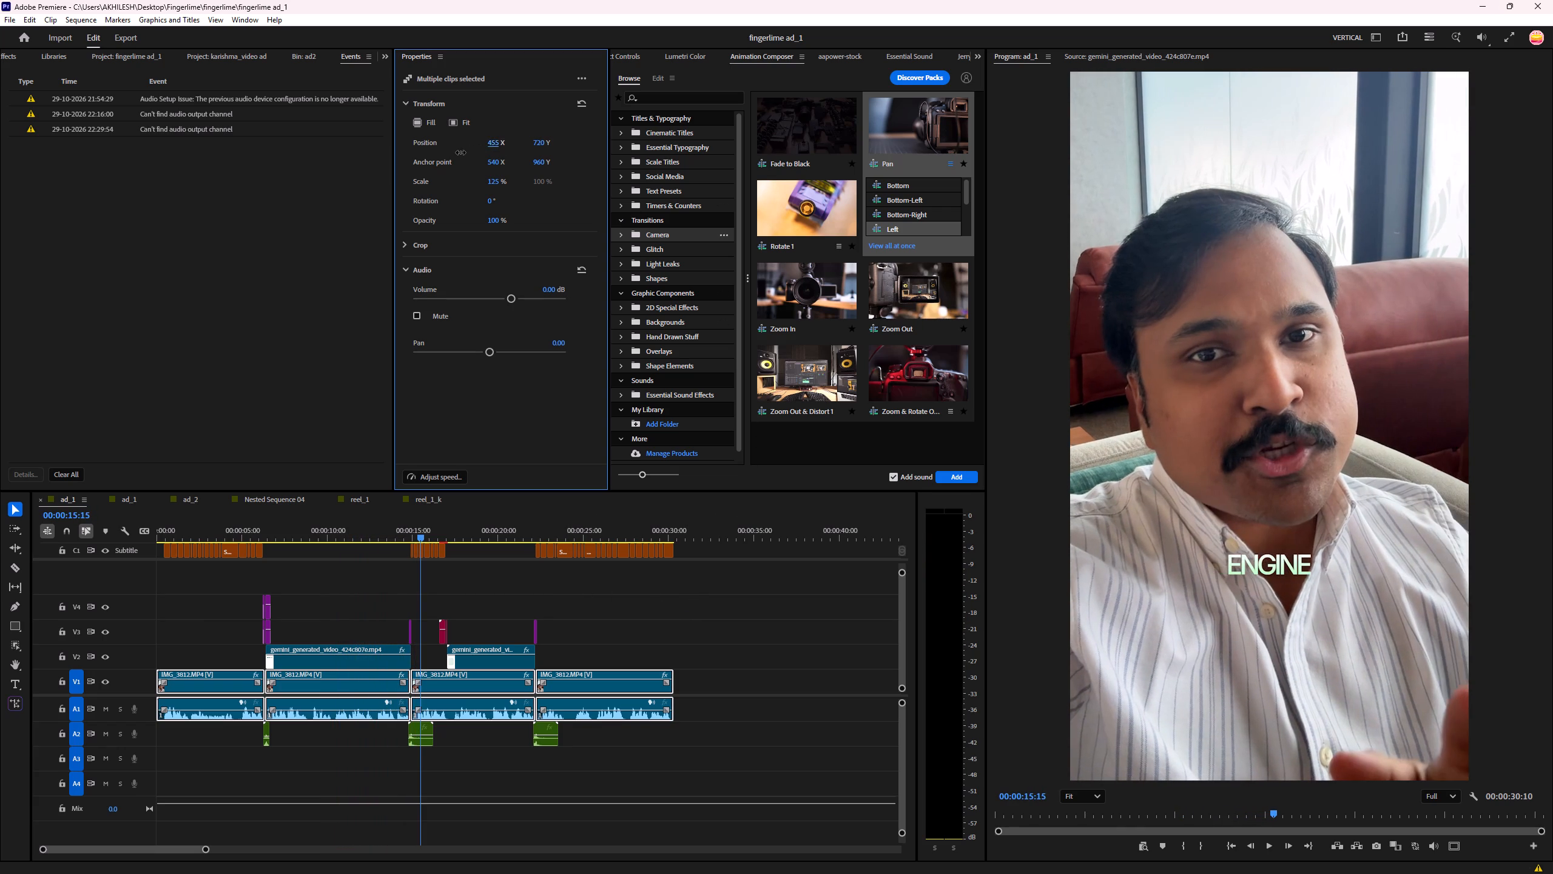
{"action": "left_click_drag", "start_coordinate": [460, 152], "coordinate": [467, 151]}
Play the sequence from 00:00:15:15 to about 00:00:29:23 to review the reframed footage, clear the clip selection and save the project.
{"action": "key", "text": "space"}
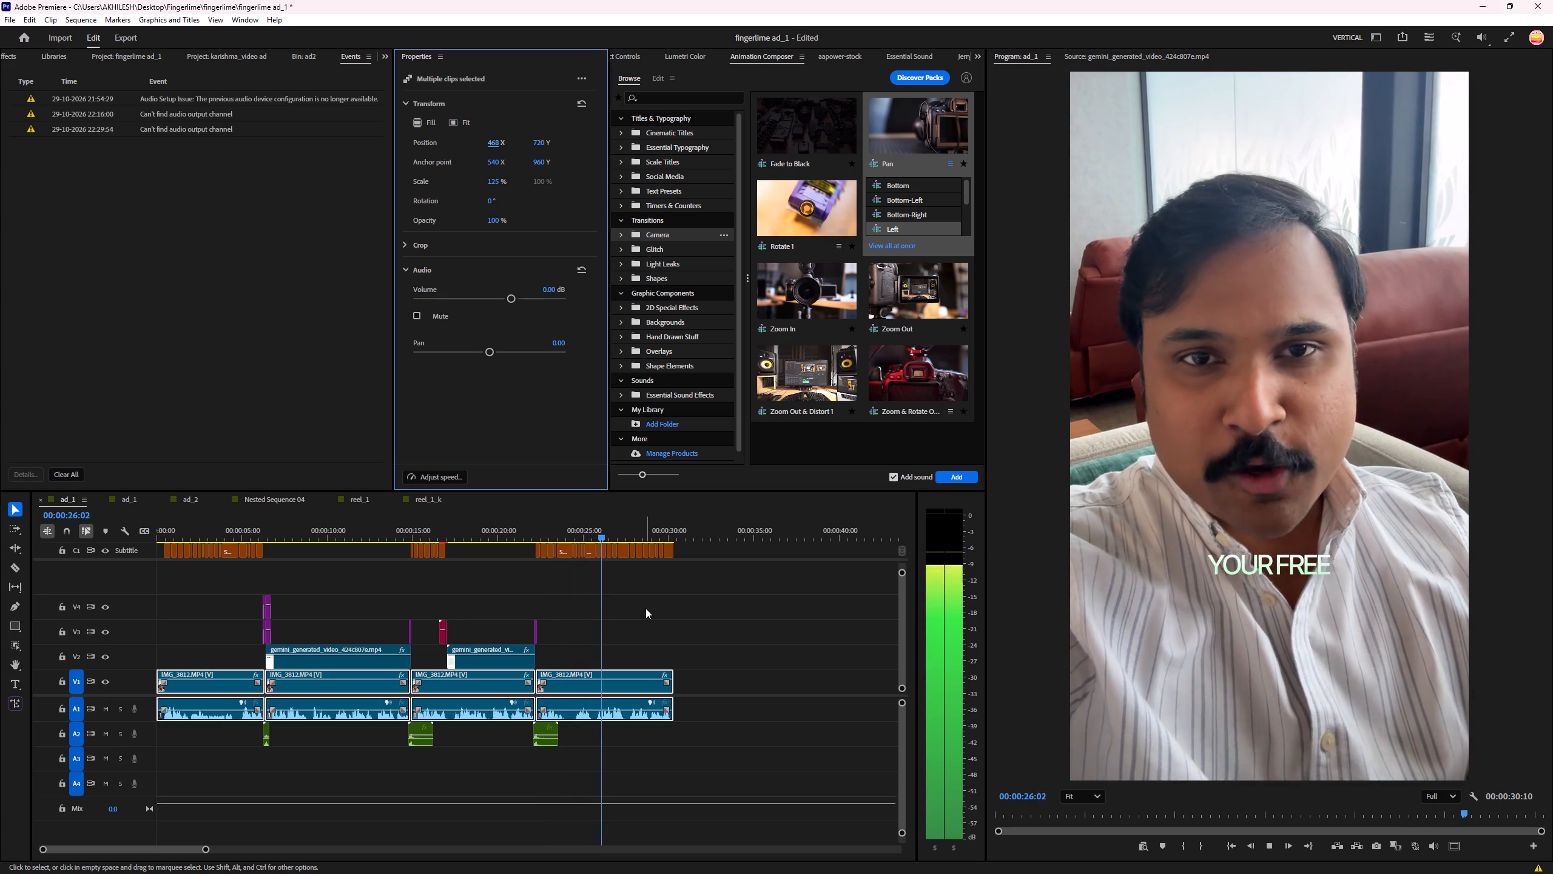
{"action": "left_click", "coordinate": [674, 606]}
{"action": "key", "text": "ctrl+s"}
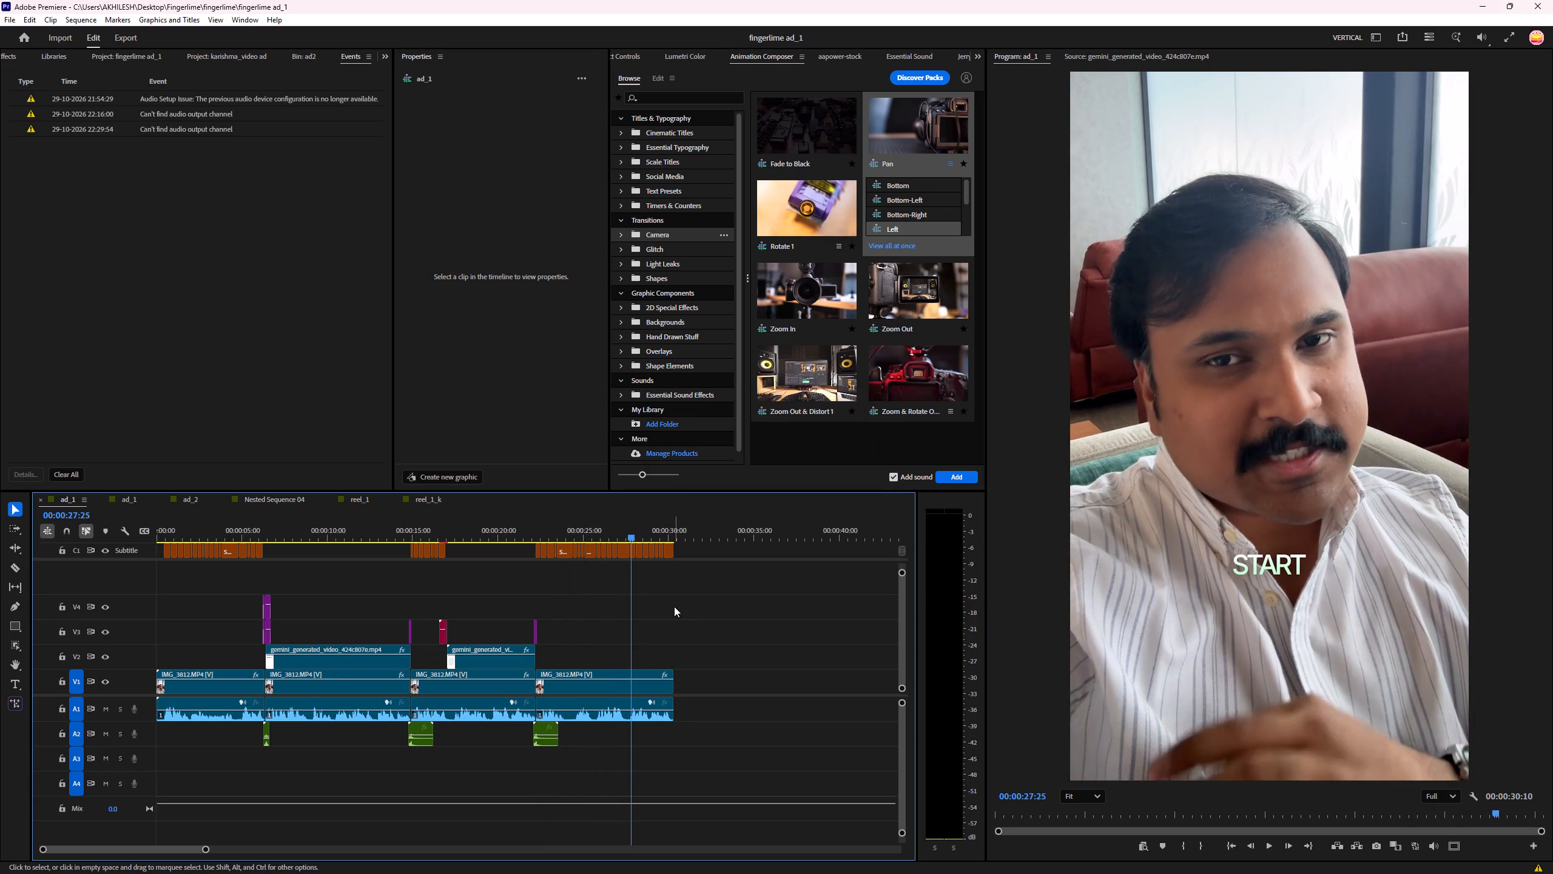
{"action": "key", "text": "space"}
{"action": "left_click", "coordinate": [686, 605]}
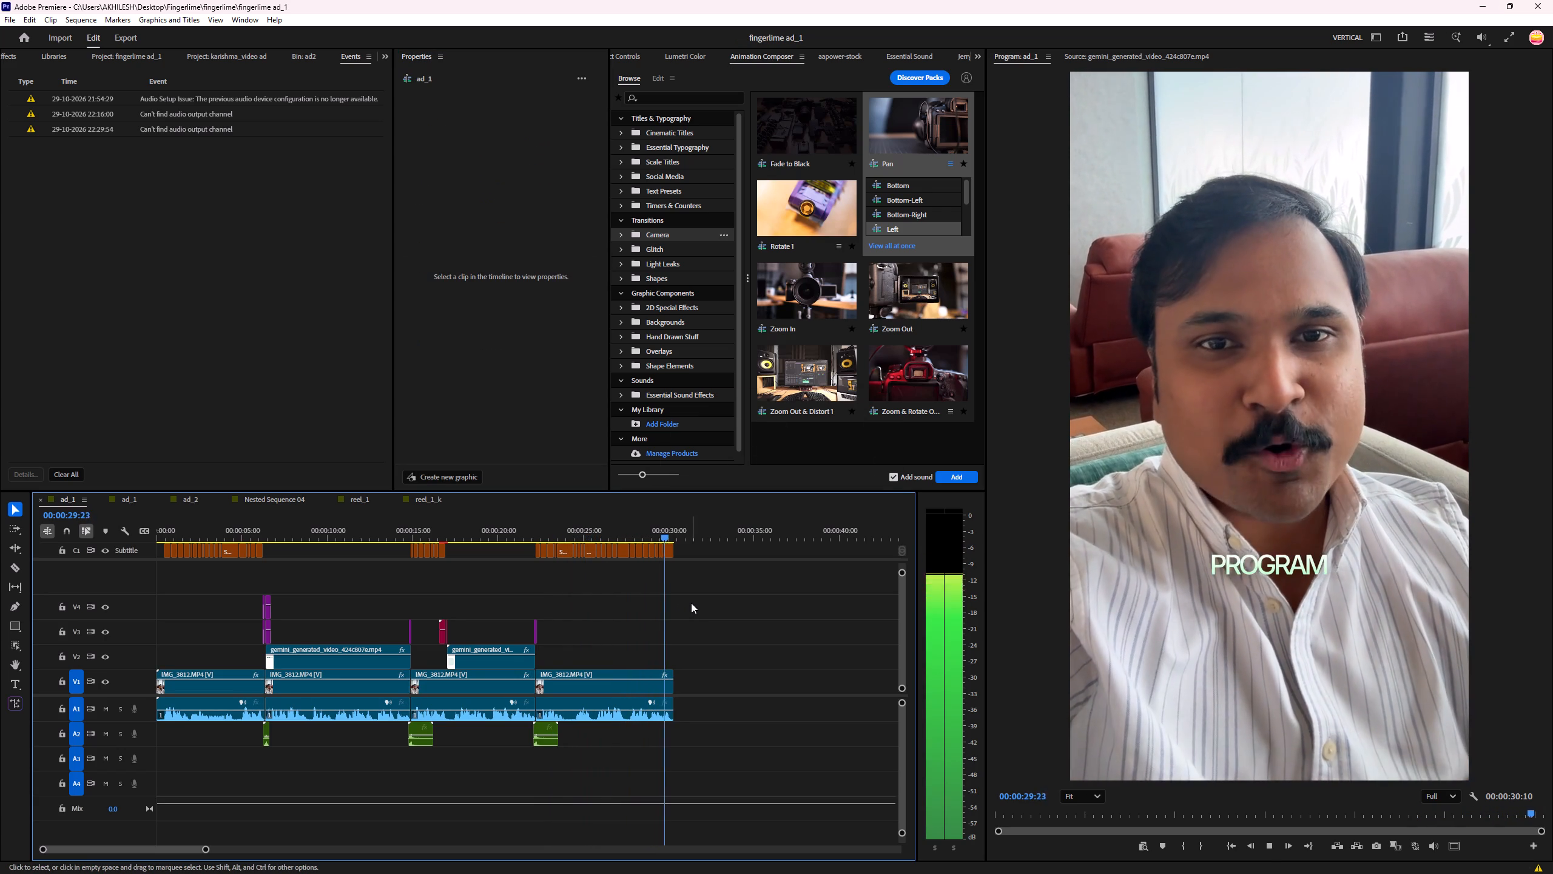
Replay the opening of the sequence to about 00:00:00:26 to check the first captions.
{"action": "key", "text": "space"}
{"action": "left_click", "coordinate": [724, 597]}
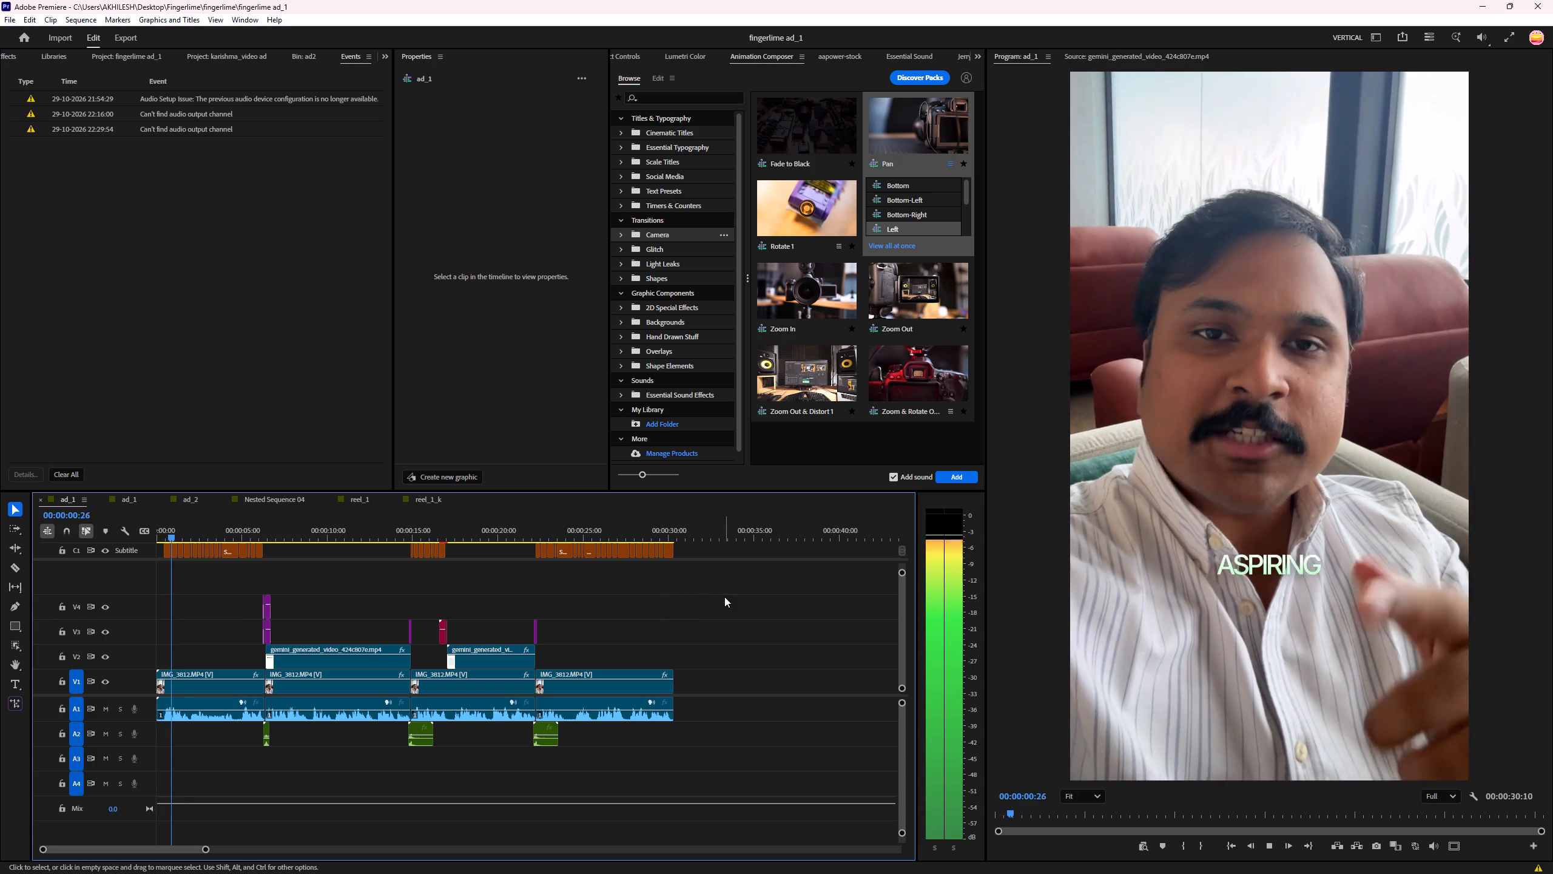
{"action": "key", "text": "space"}
Replace the text of the first caption, "Even", near 00:00:00:14 with "are you".
{"action": "left_click_drag", "start_coordinate": [171, 530], "coordinate": [108, 529]}
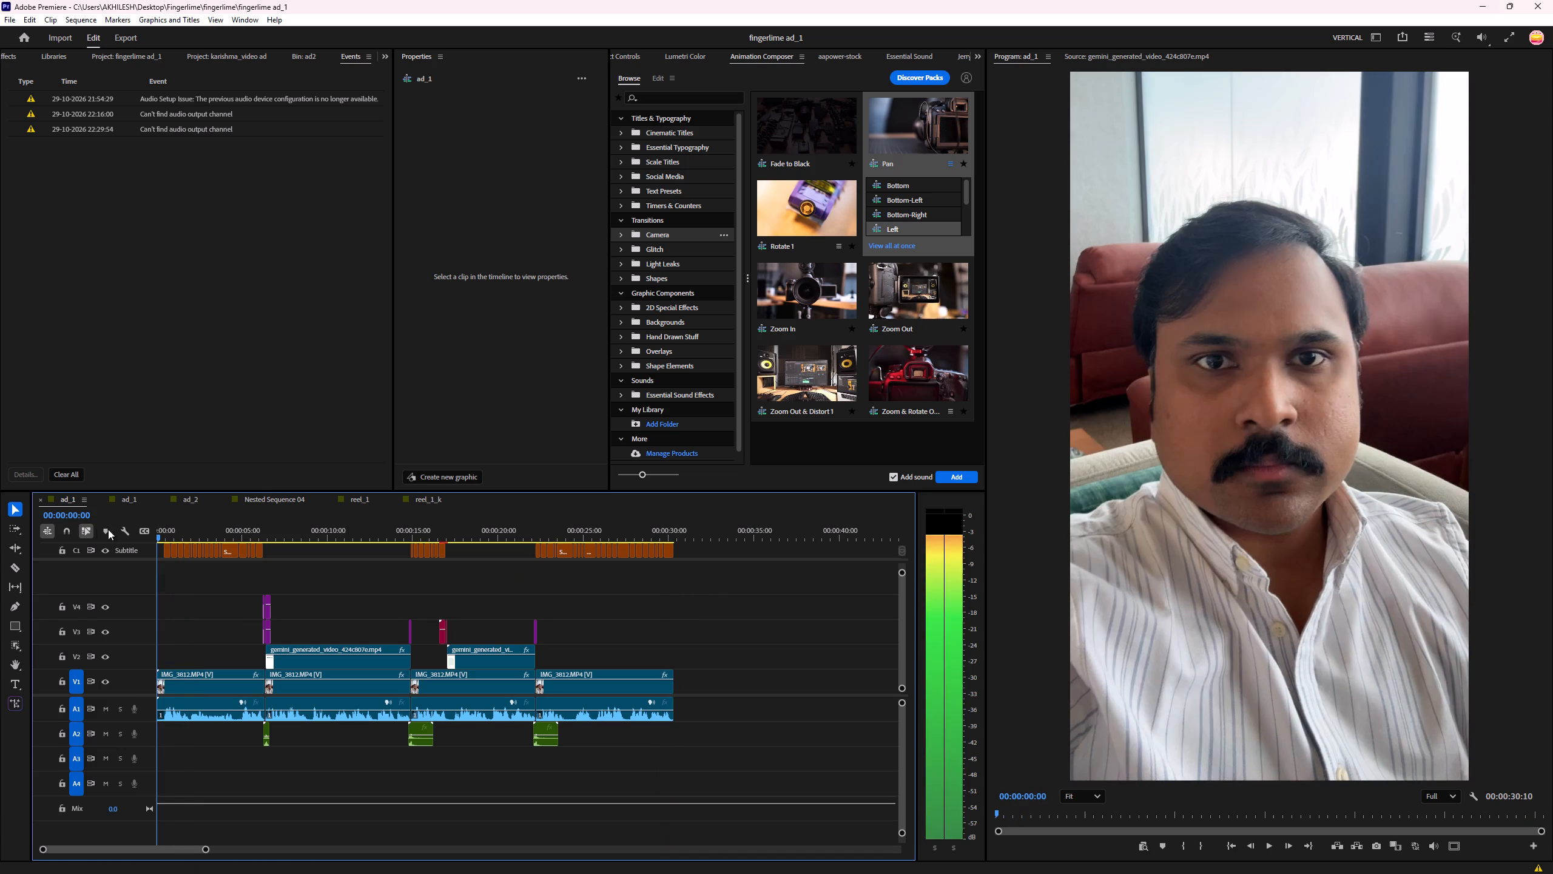
{"action": "left_click_drag", "start_coordinate": [108, 529], "coordinate": [87, 529]}
{"action": "key", "text": "equal"}
{"action": "key", "text": "equal"}
{"action": "key", "text": "equal"}
{"action": "key", "text": "equal"}
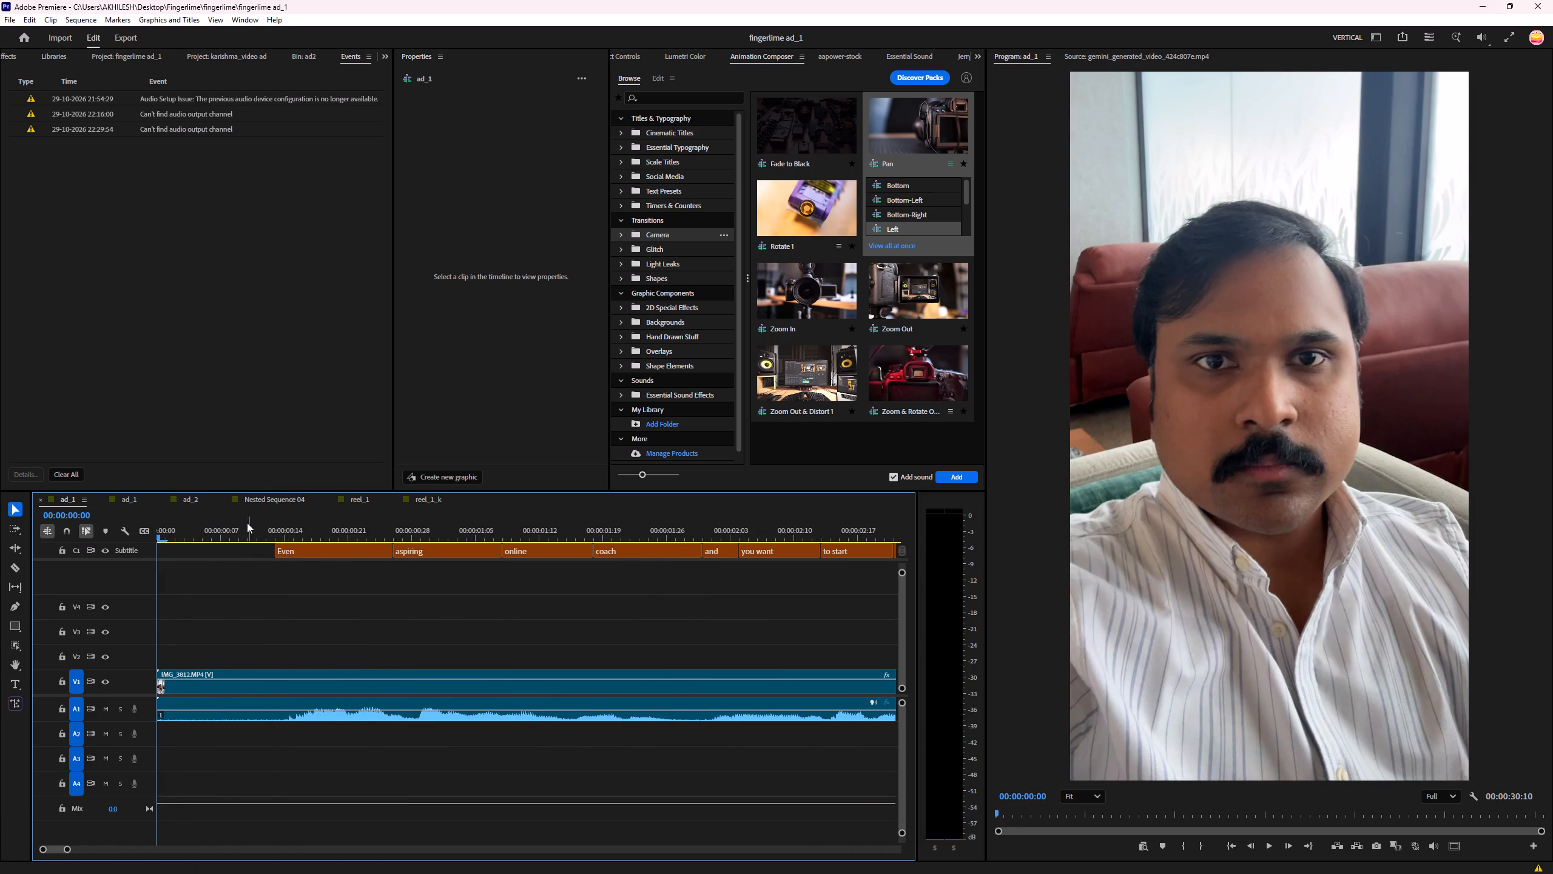
{"action": "left_click_drag", "start_coordinate": [258, 521], "coordinate": [281, 537]}
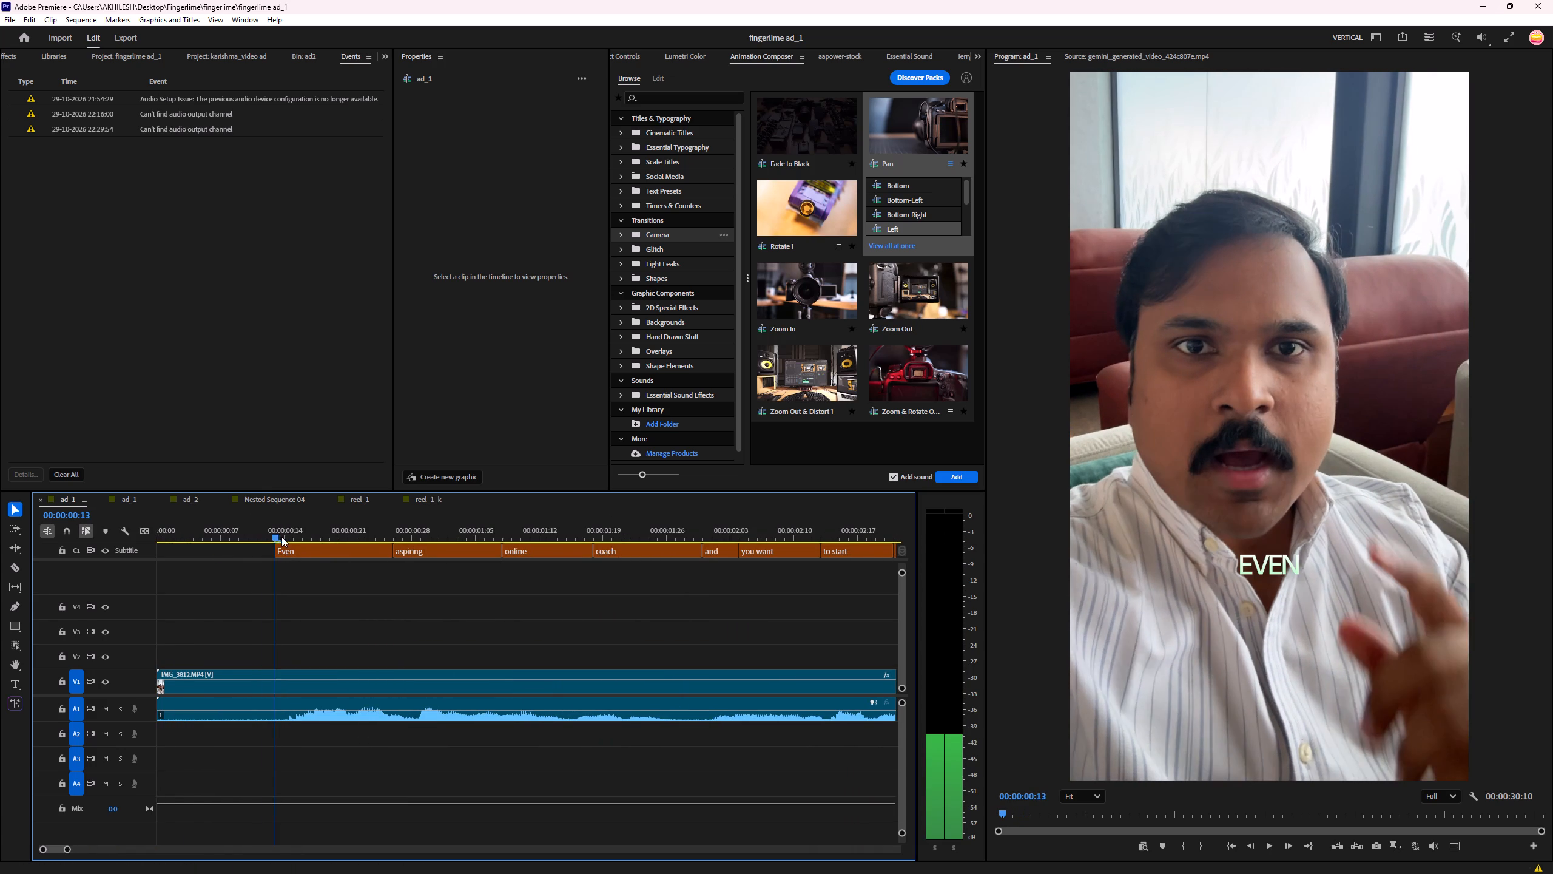
{"action": "left_click_drag", "start_coordinate": [281, 537], "coordinate": [282, 537]}
{"action": "left_click", "coordinate": [305, 556]}
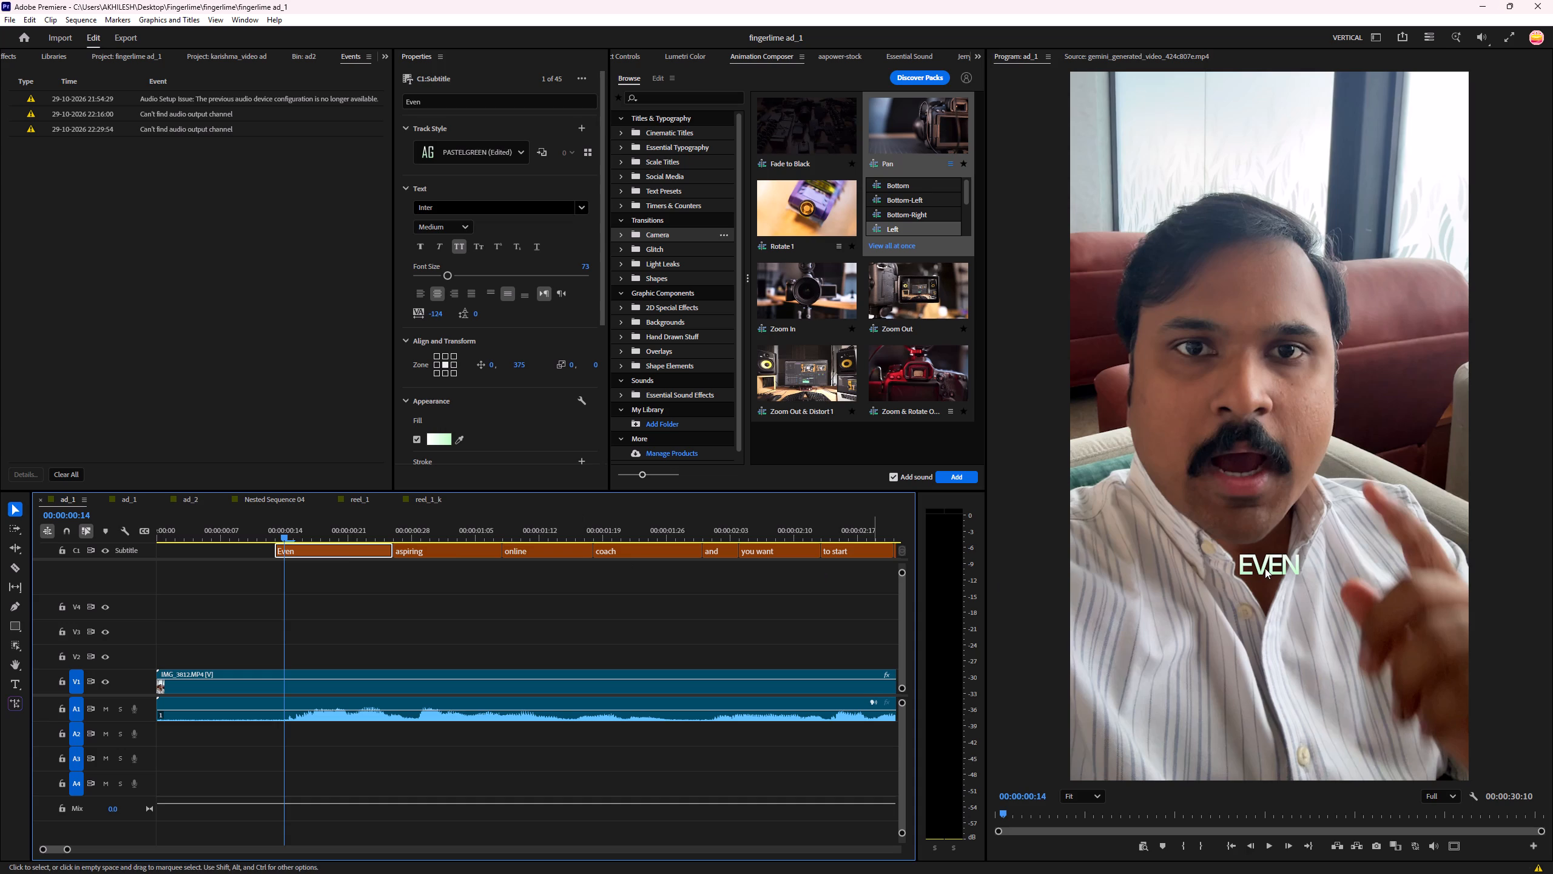
{"action": "double_click", "coordinate": [1265, 568]}
{"action": "type", "text": "are you"}
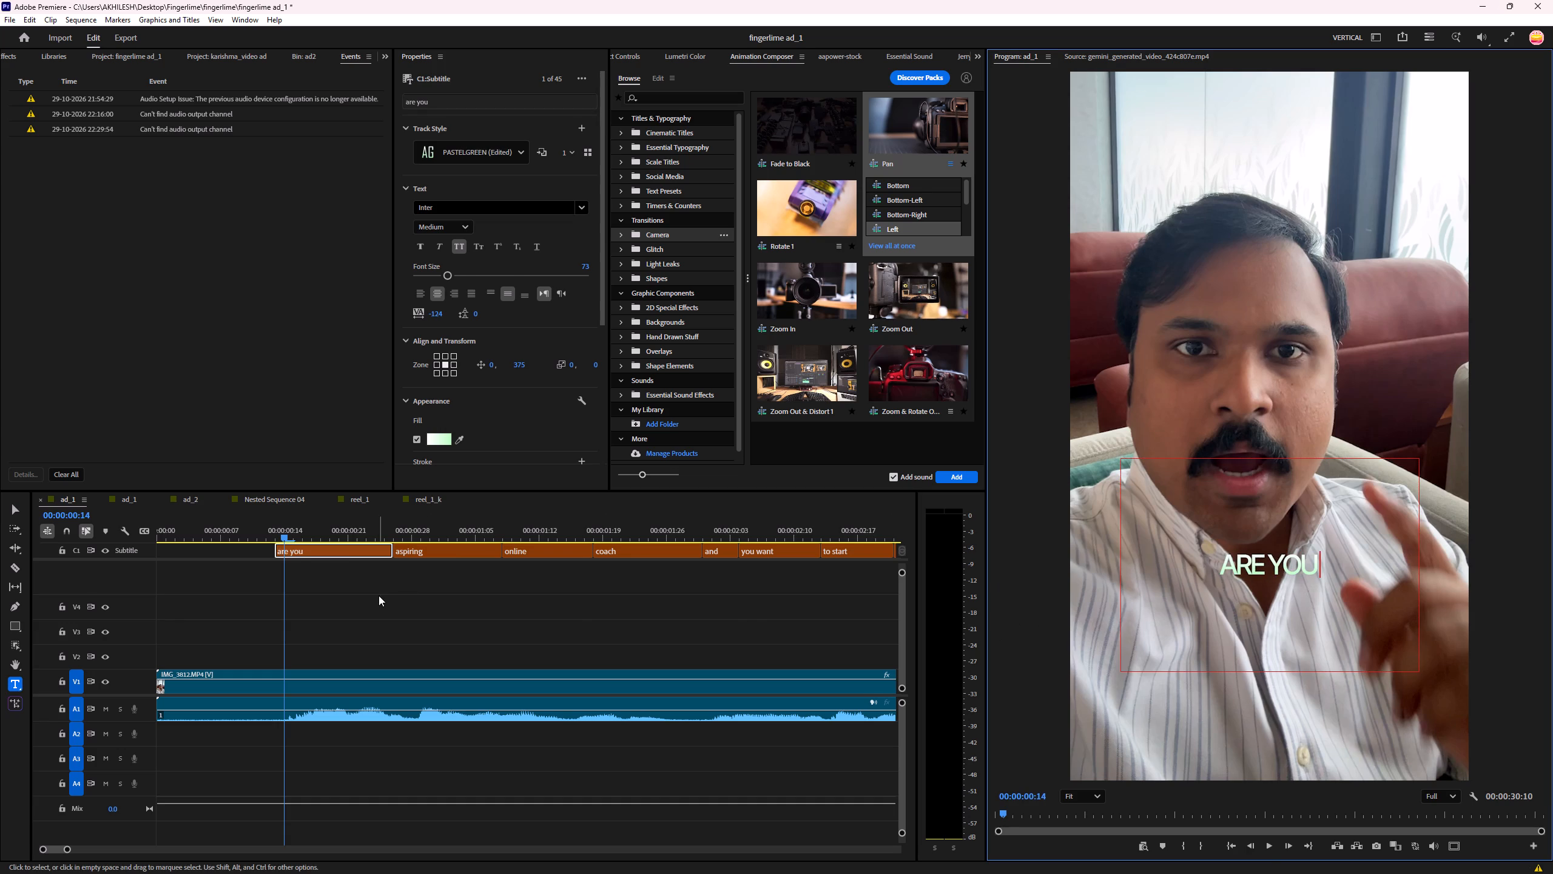
{"action": "left_click", "coordinate": [379, 595]}
Turn off All Caps for all the captions on the subtitle track.
{"action": "key", "text": "minus"}
{"action": "key", "text": "minus"}
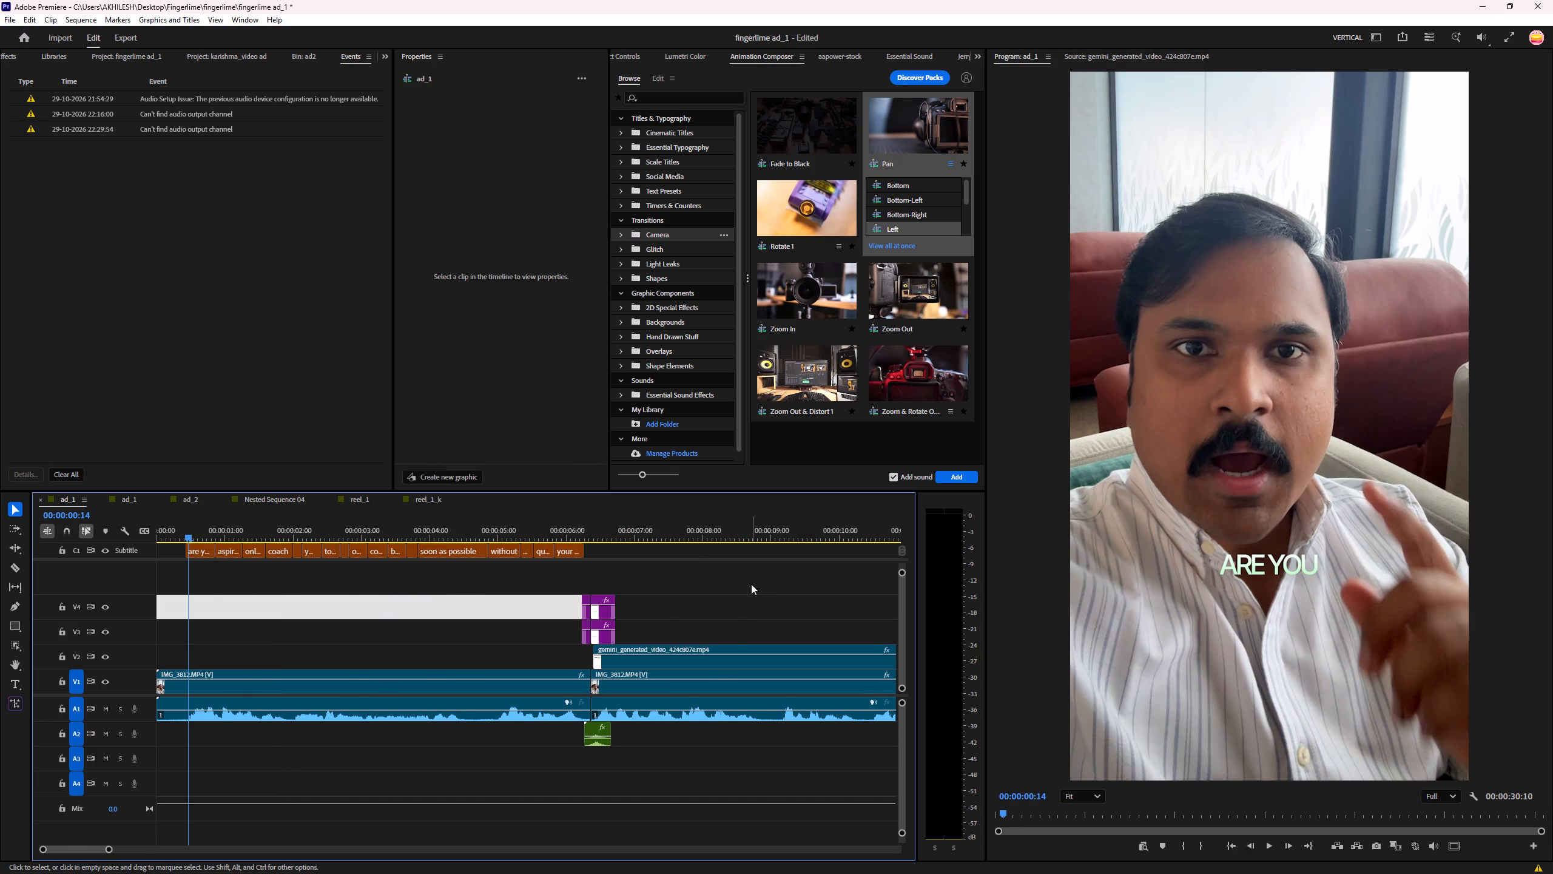
{"action": "key", "text": "minus"}
{"action": "key", "text": "minus"}
{"action": "left_click_drag", "start_coordinate": [724, 578], "coordinate": [0, 478]}
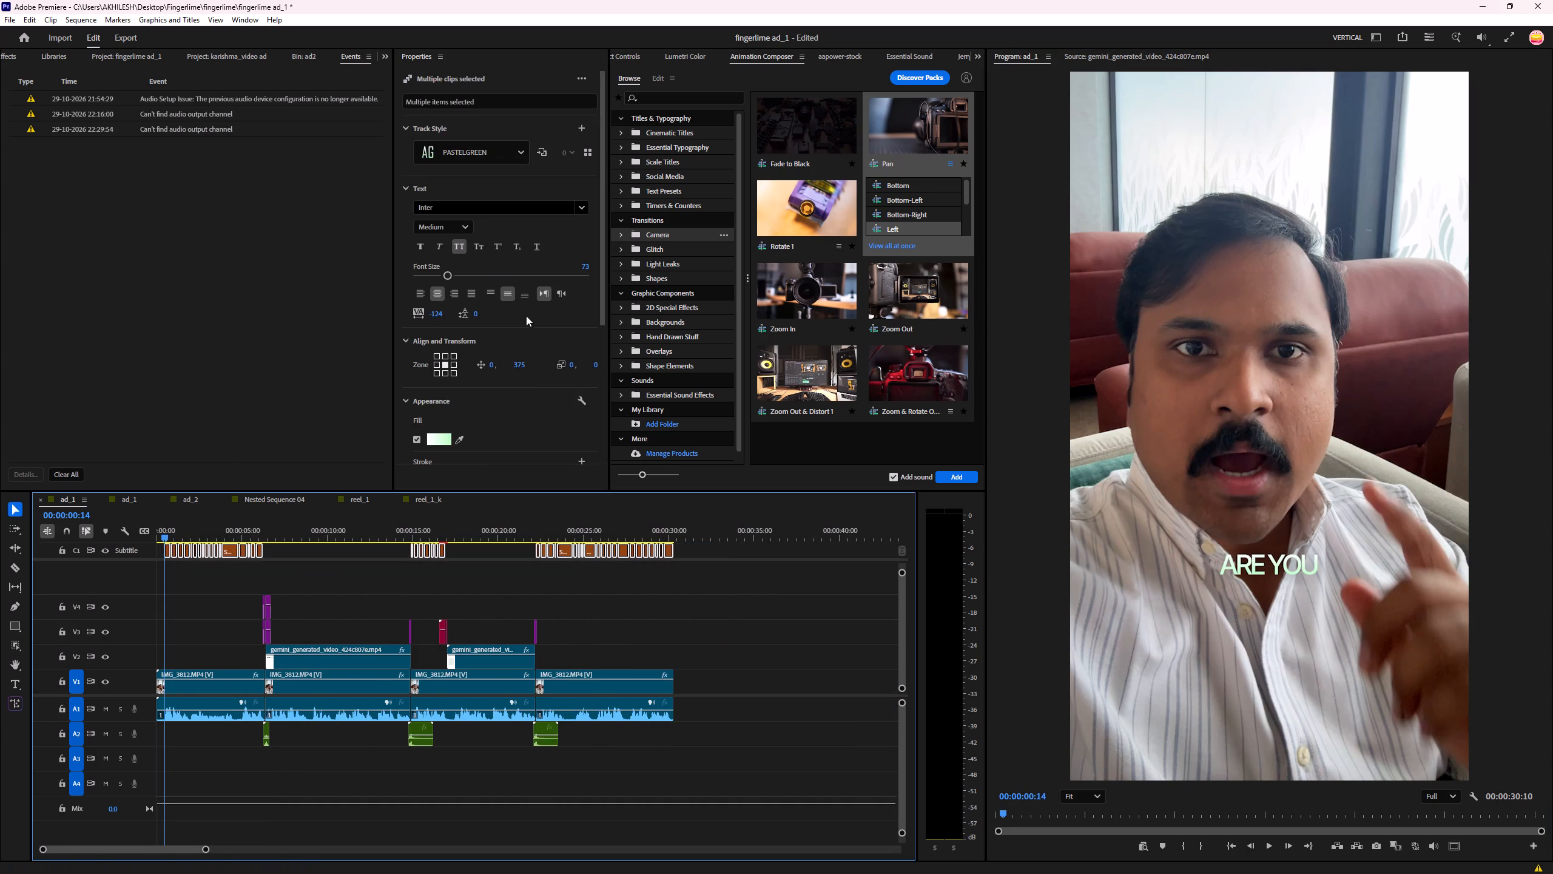
{"action": "left_click", "coordinate": [455, 246]}
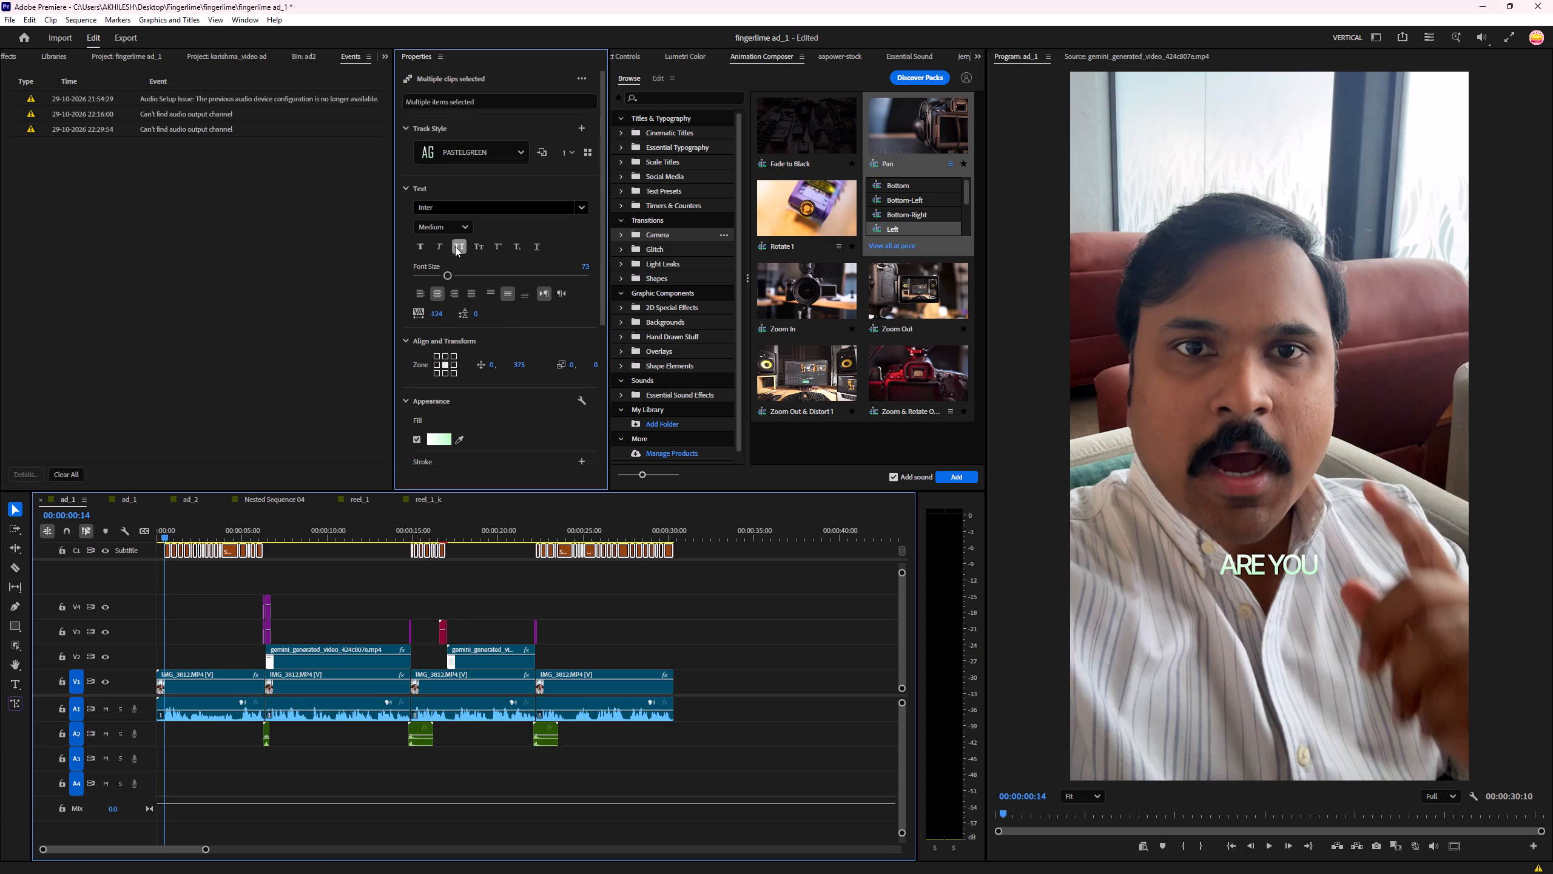
Play the opening, the middle talking-head section and the last section through to the end to review the captions, saving the project.
{"action": "key", "text": "space"}
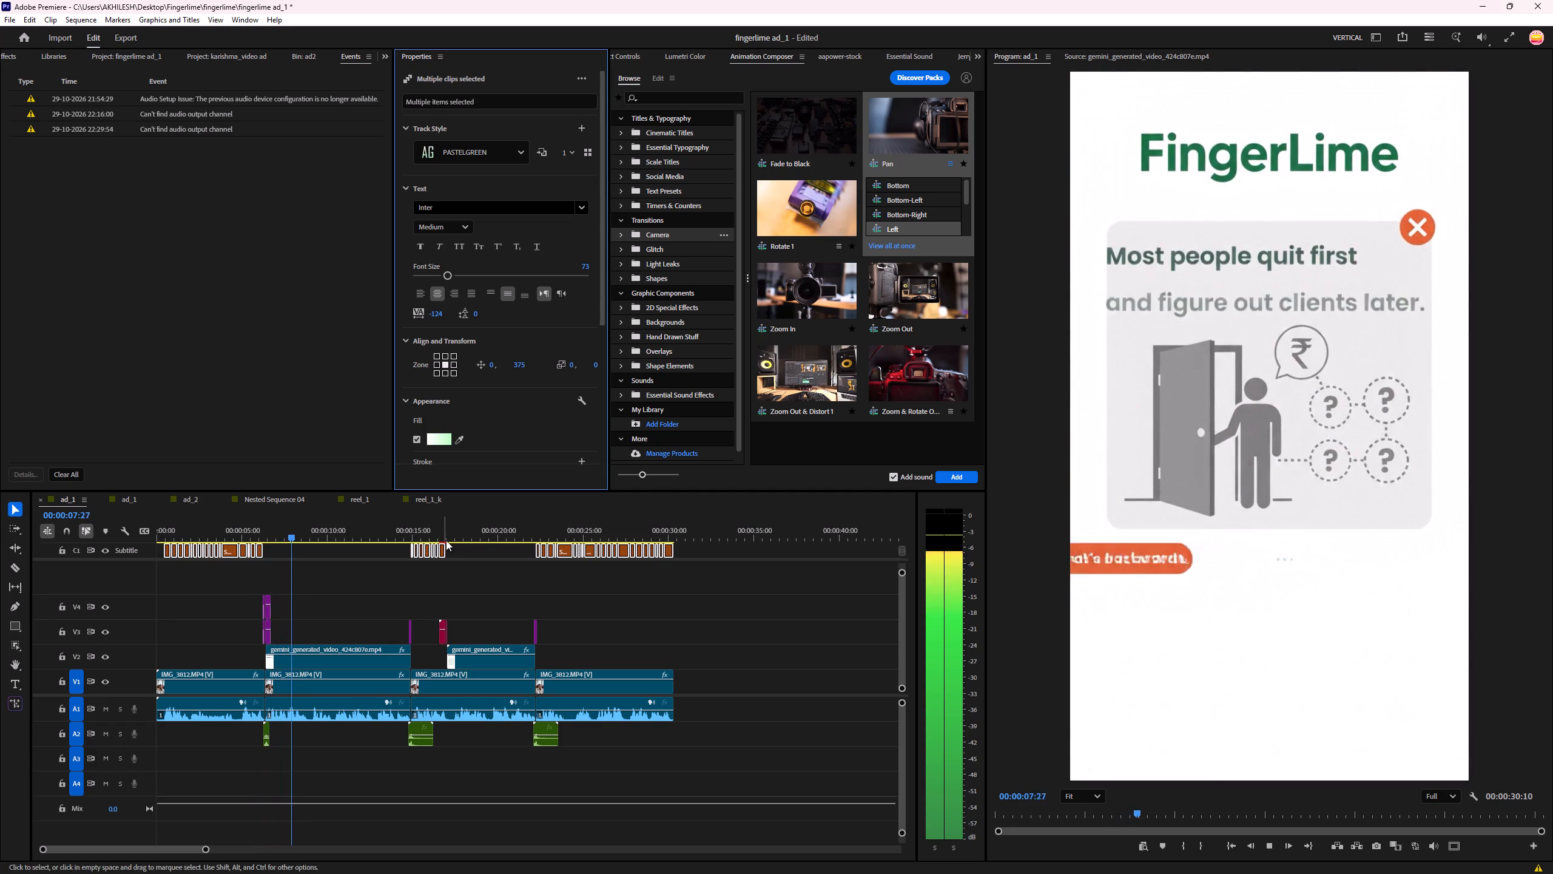
{"action": "left_click_drag", "start_coordinate": [419, 531], "coordinate": [409, 531]}
{"action": "key", "text": "space"}
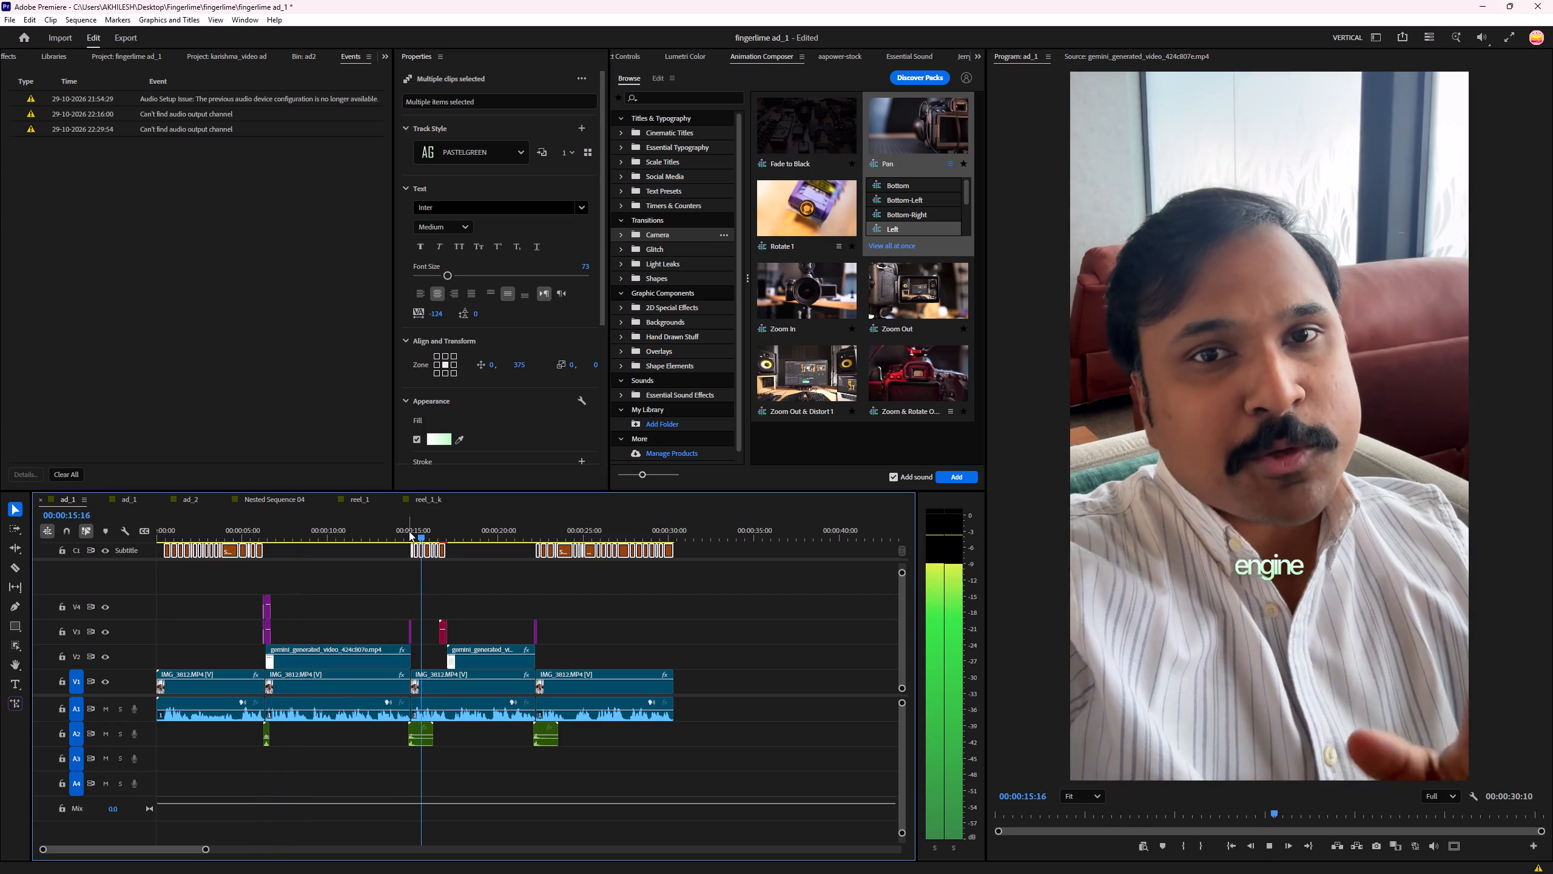
{"action": "left_click", "coordinate": [409, 530]}
{"action": "key", "text": "space"}
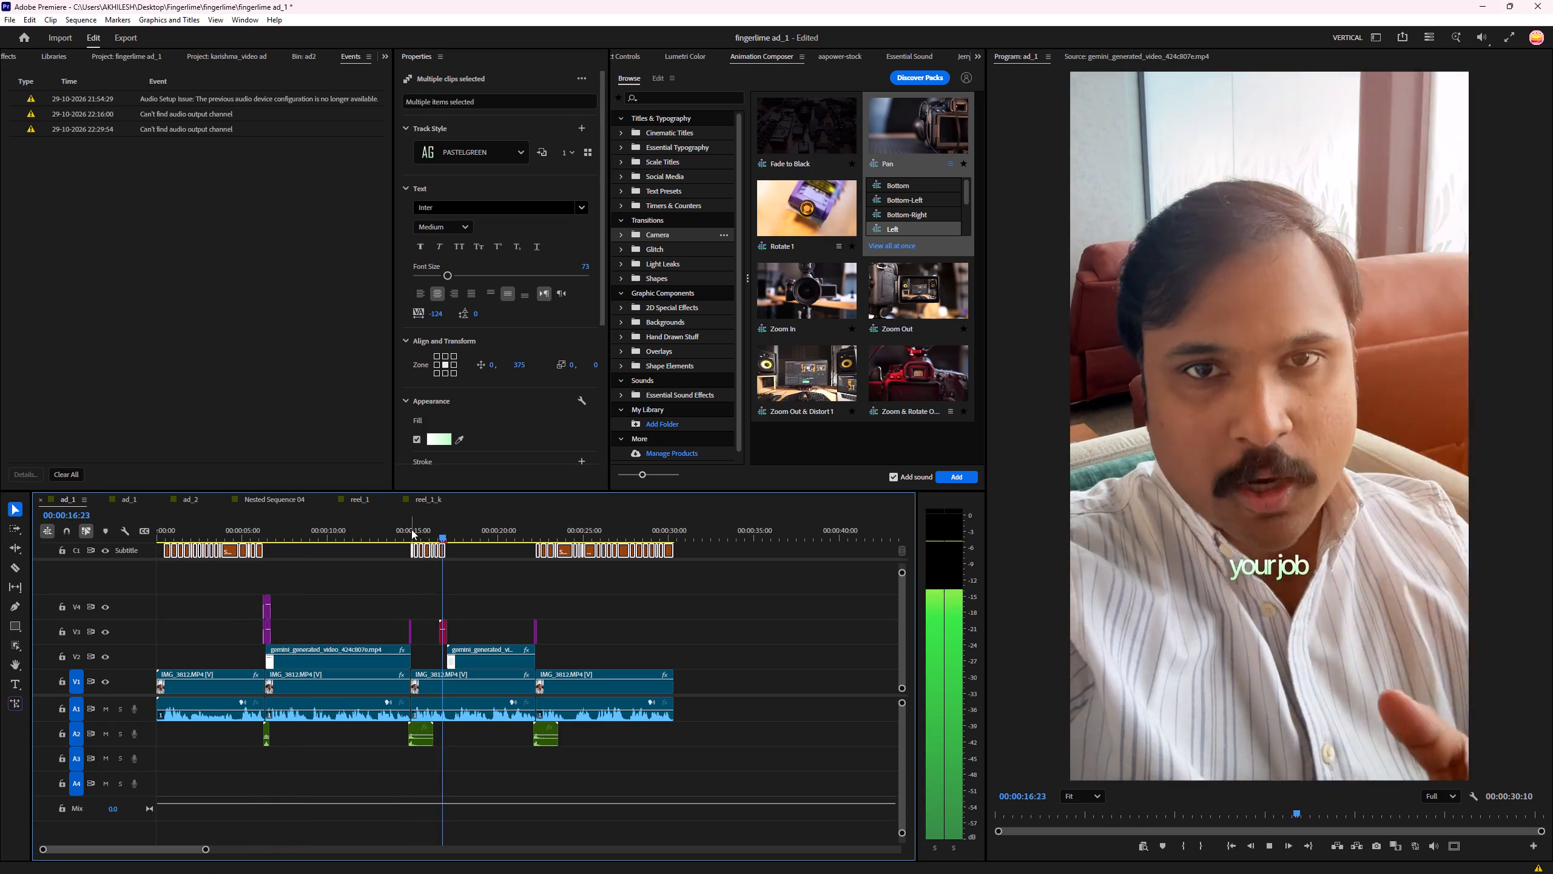
{"action": "left_click", "coordinate": [411, 529]}
{"action": "key", "text": "space"}
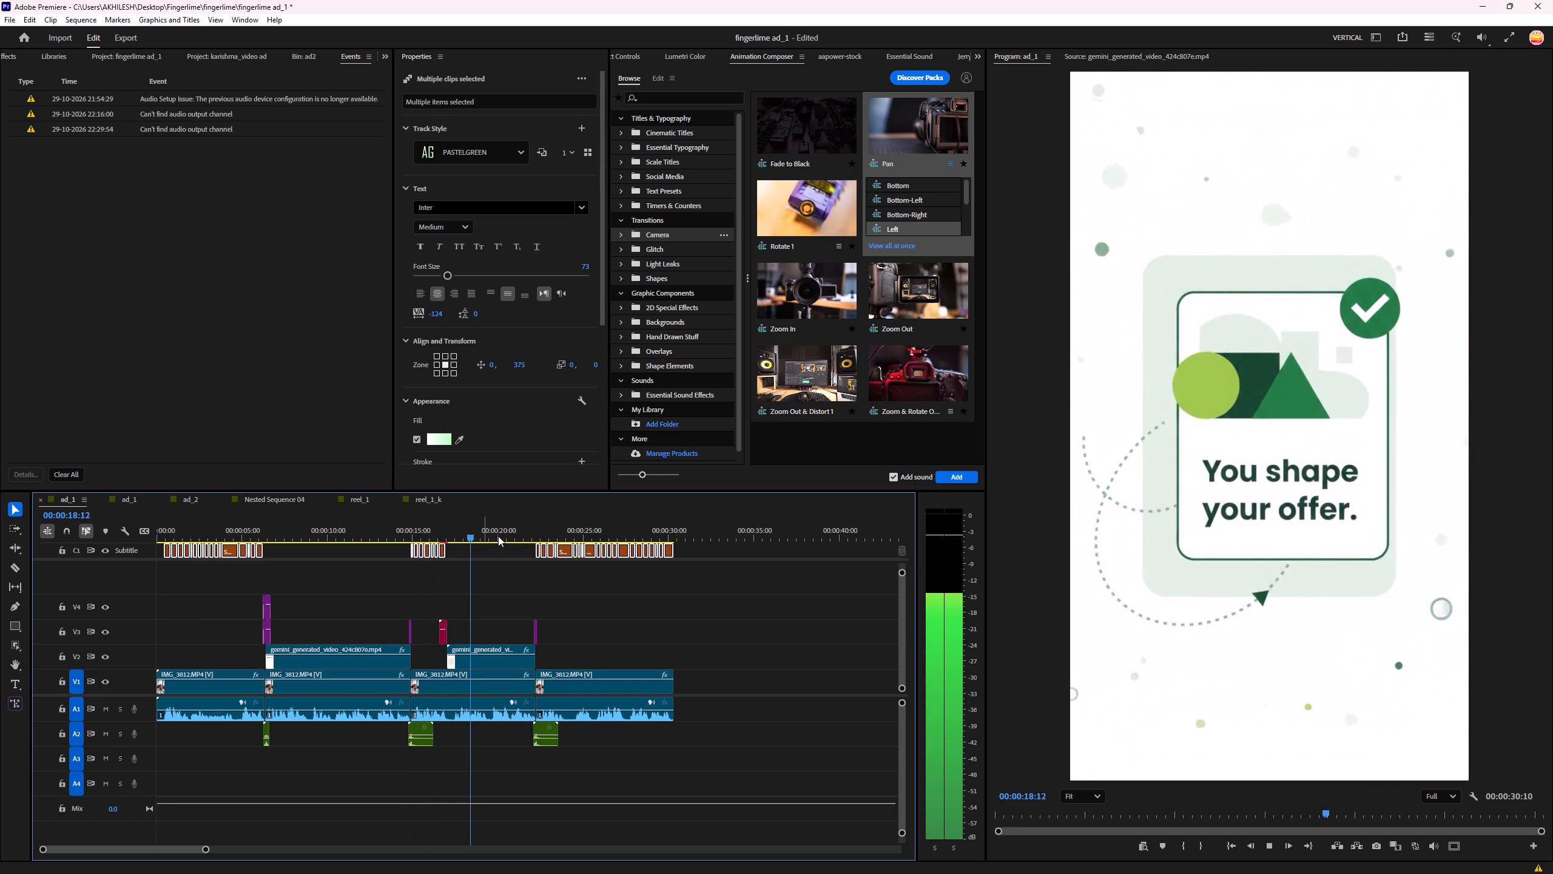
{"action": "left_click", "coordinate": [528, 537]}
{"action": "key", "text": "space"}
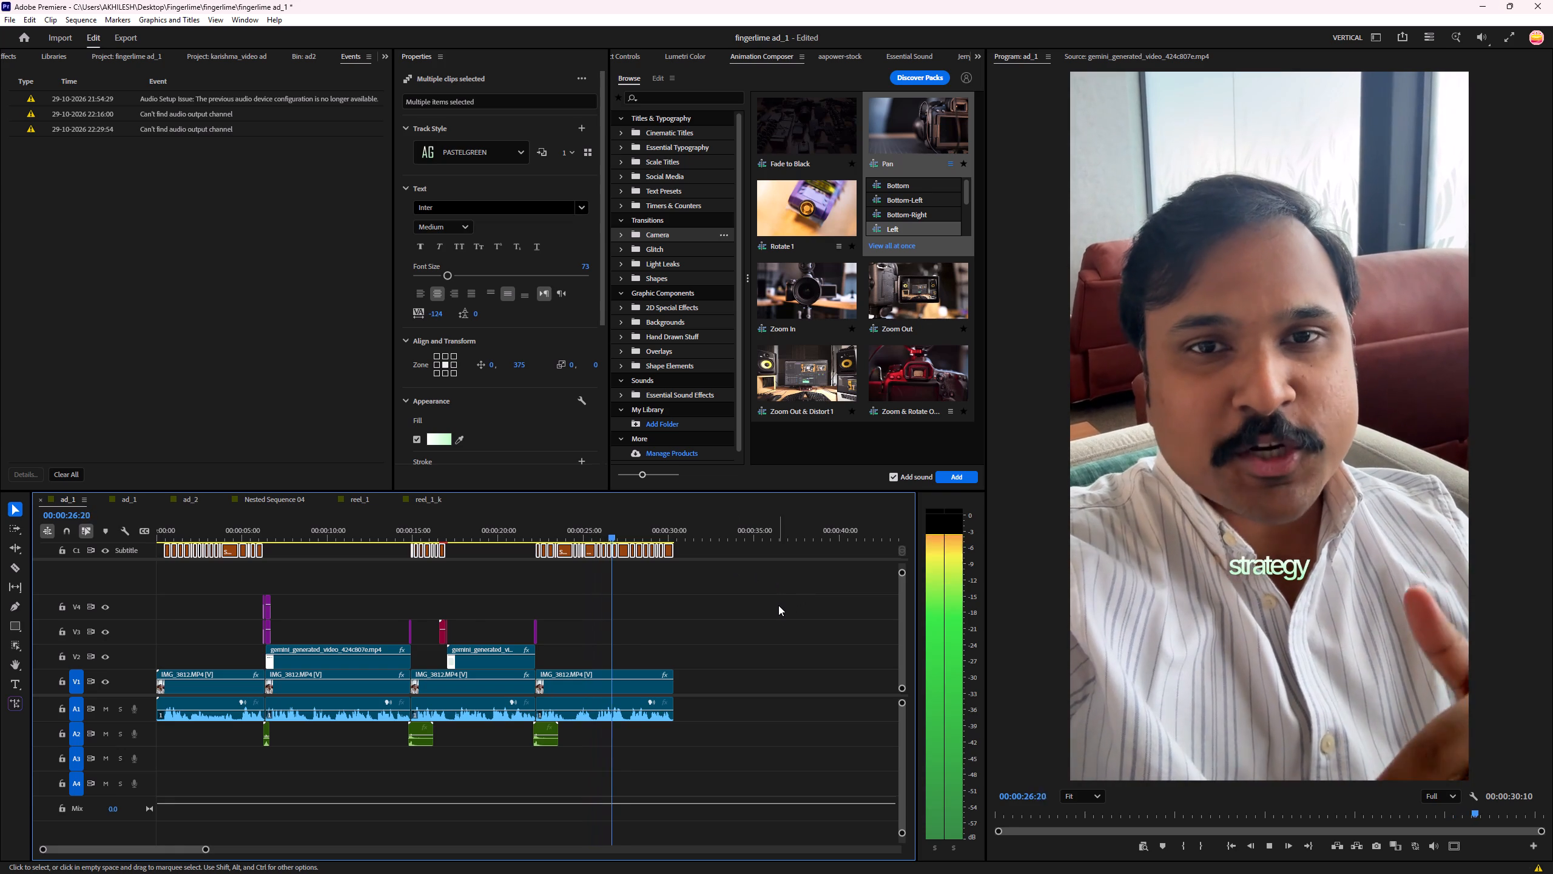
{"action": "key", "text": "ctrl+s"}
{"action": "key", "text": "space"}
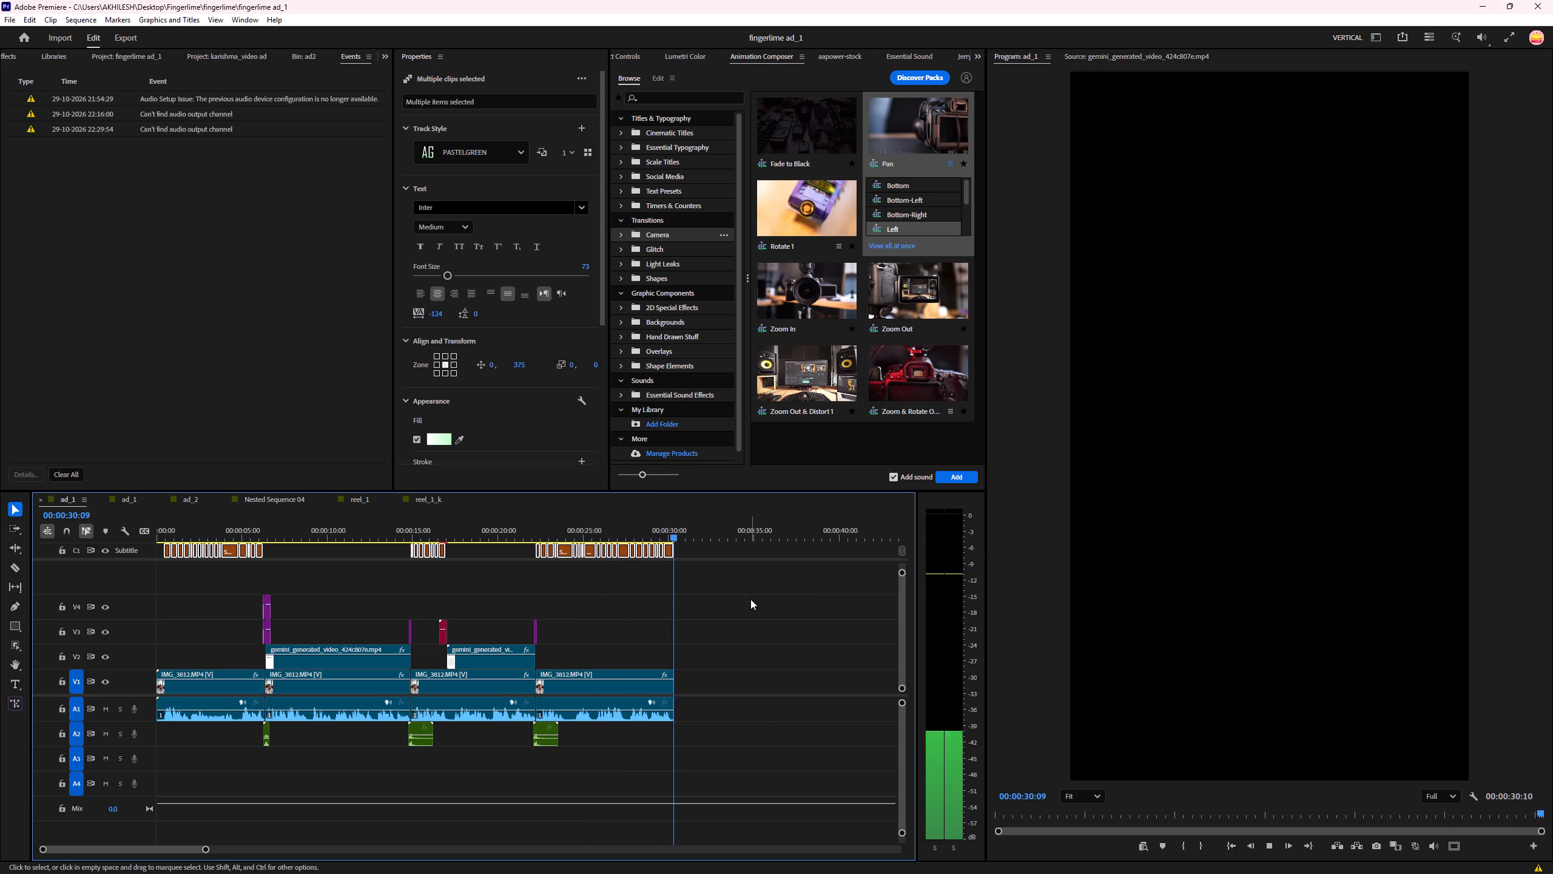
Replay the sequence from the start to about 00:00:07:09, clear the caption selection and save the project.
{"action": "key", "text": "space"}
{"action": "left_click", "coordinate": [750, 599]}
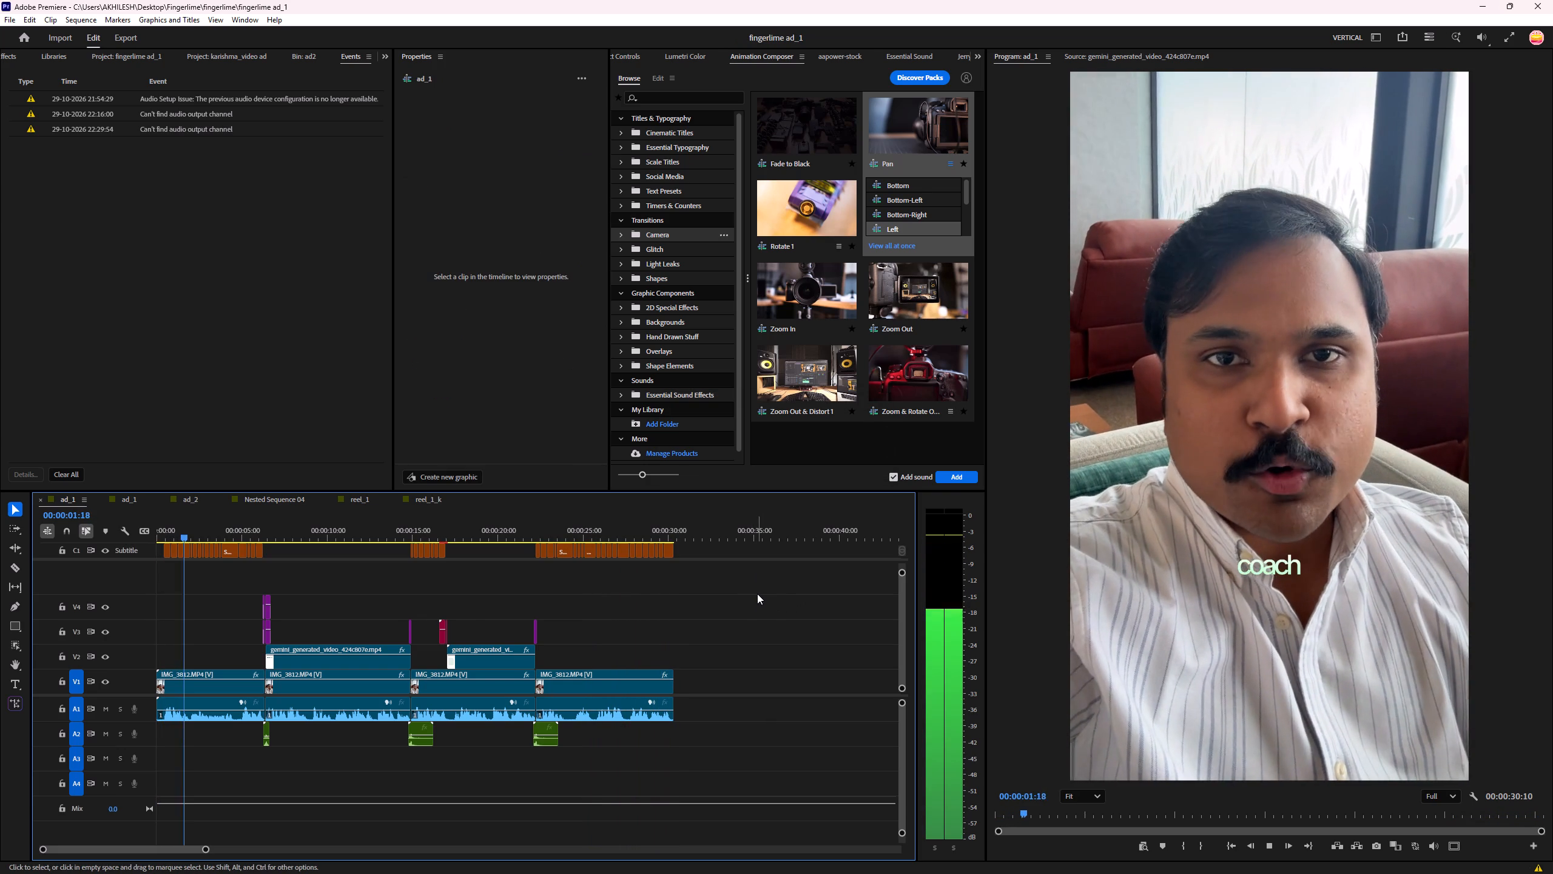
{"action": "key", "text": "ctrl+s"}
{"action": "key", "text": "space"}
{"action": "left_click", "coordinate": [735, 595]}
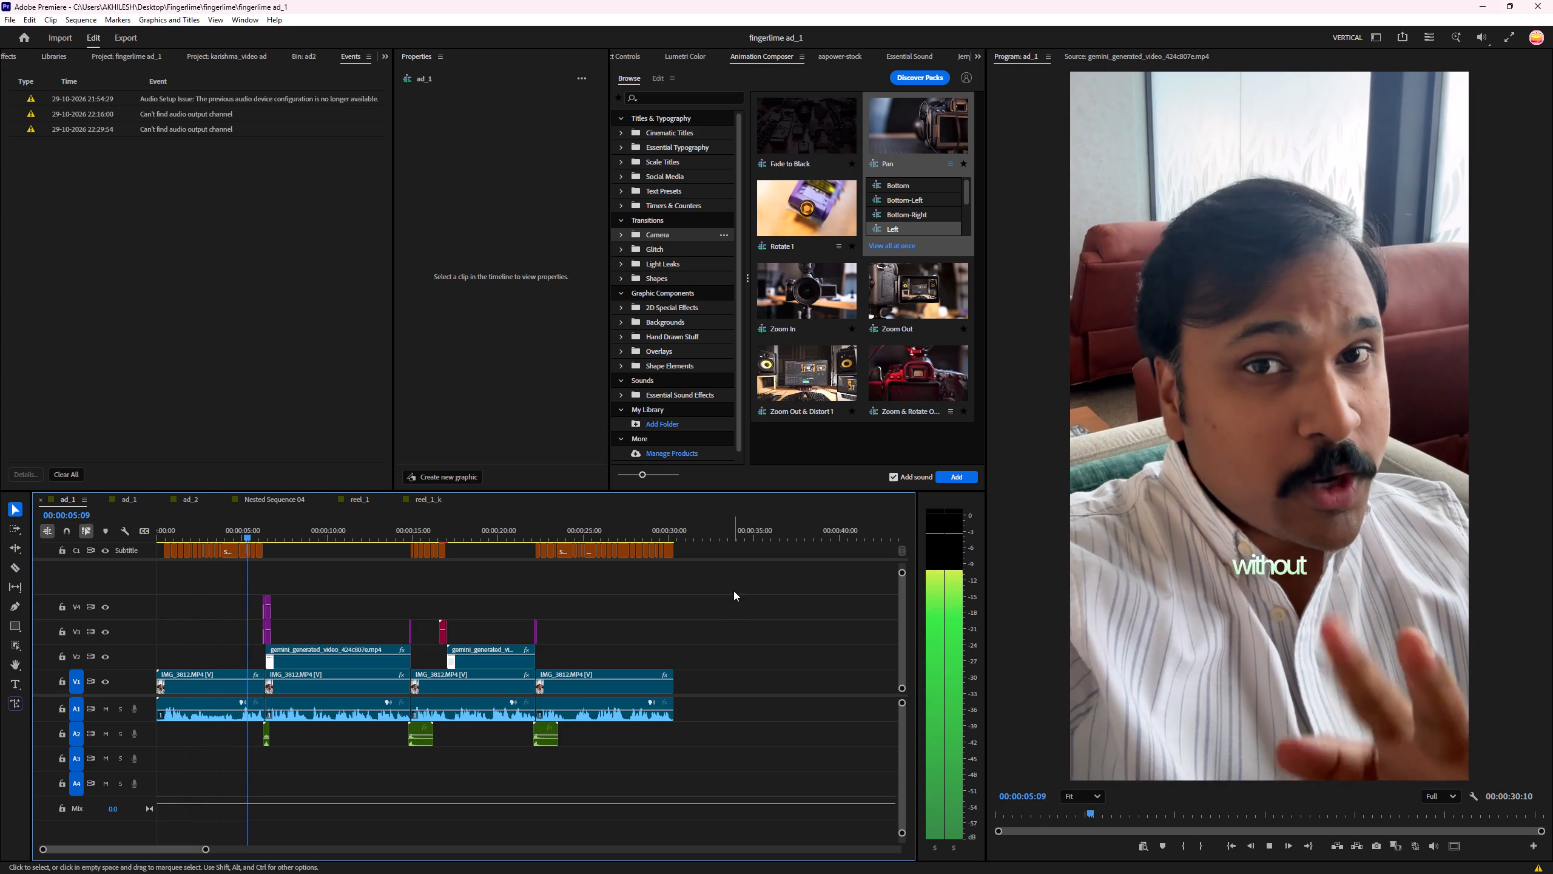
{"action": "left_click", "coordinate": [721, 594]}
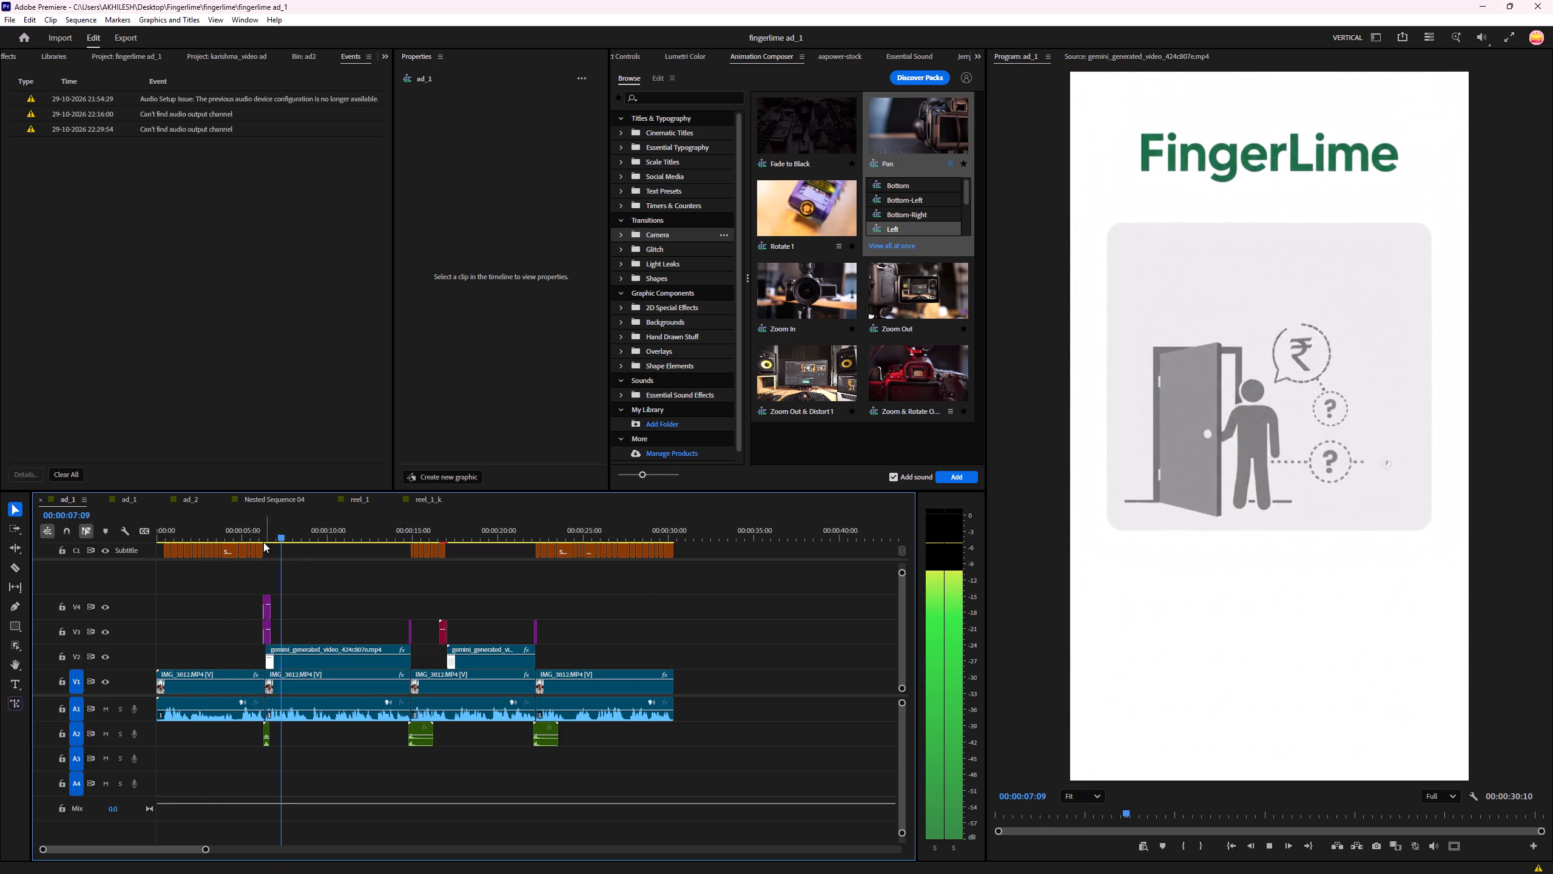
Play the sequence again from the start to about 00:00:14:20, saving the project along the way.
{"action": "left_click_drag", "start_coordinate": [230, 530], "coordinate": [0, 551]}
{"action": "key", "text": "space"}
{"action": "left_click", "coordinate": [293, 575]}
{"action": "left_click", "coordinate": [308, 572]}
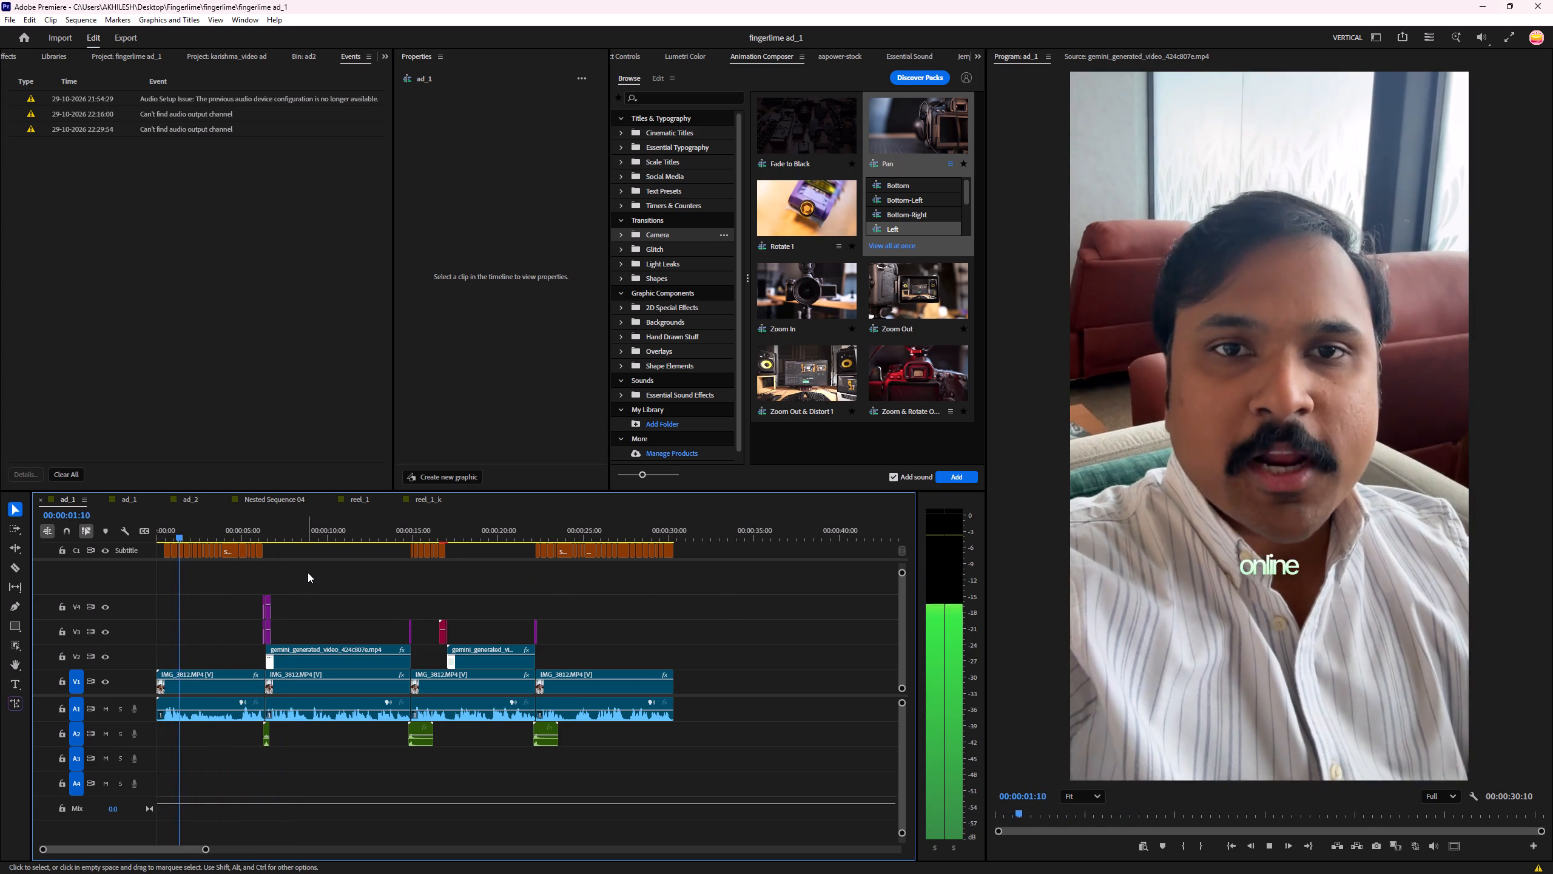
{"action": "left_click", "coordinate": [308, 572]}
{"action": "left_click", "coordinate": [325, 572]}
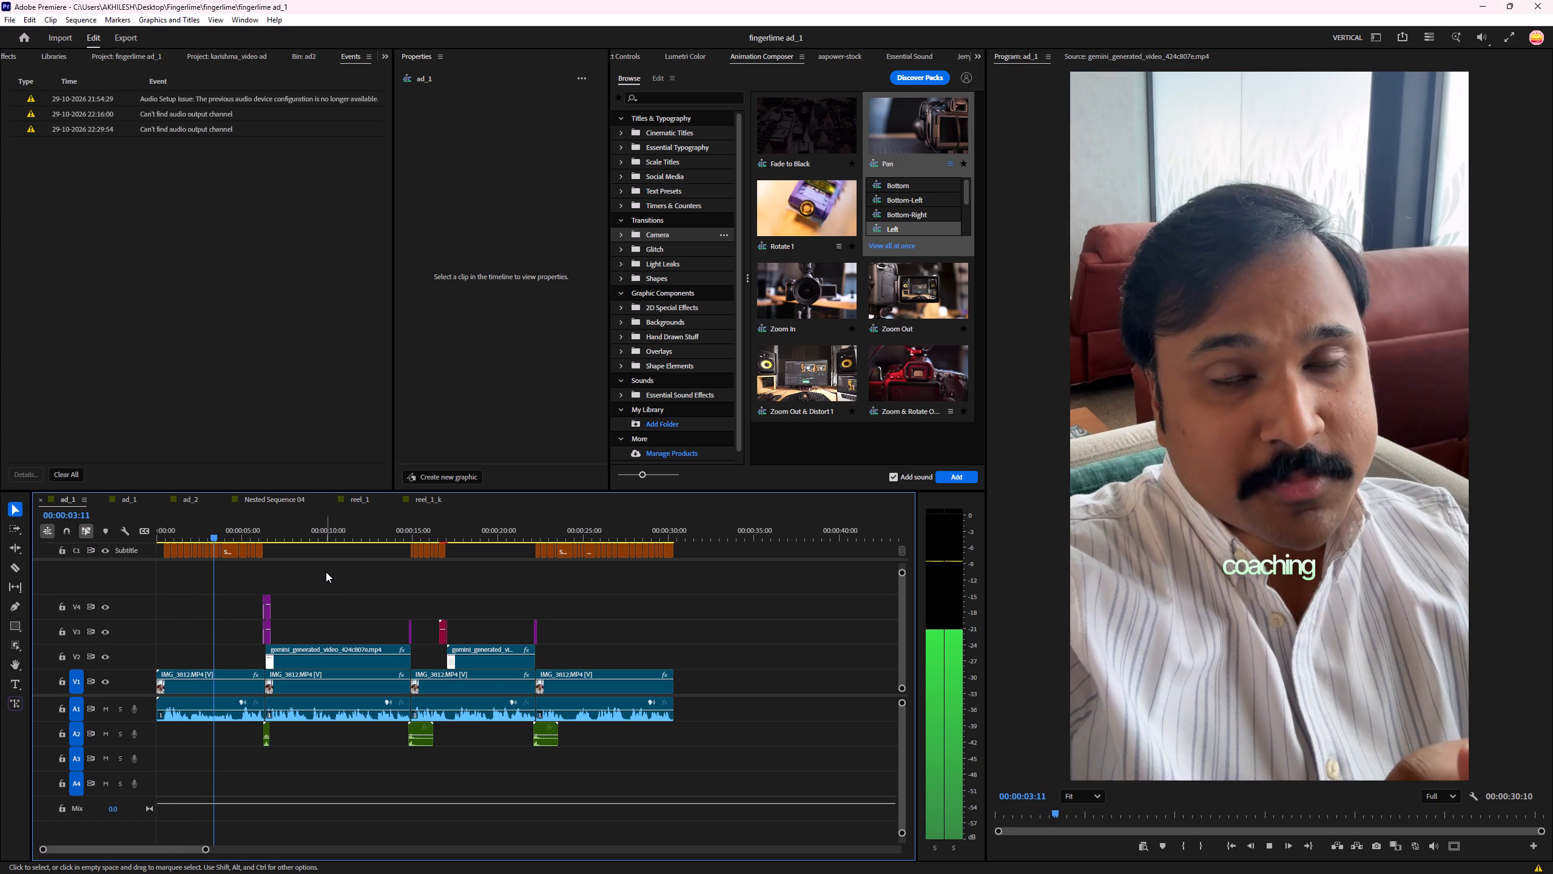
{"action": "key", "text": "ctrl+s"}
{"action": "key", "text": "space"}
{"action": "left_click", "coordinate": [326, 571]}
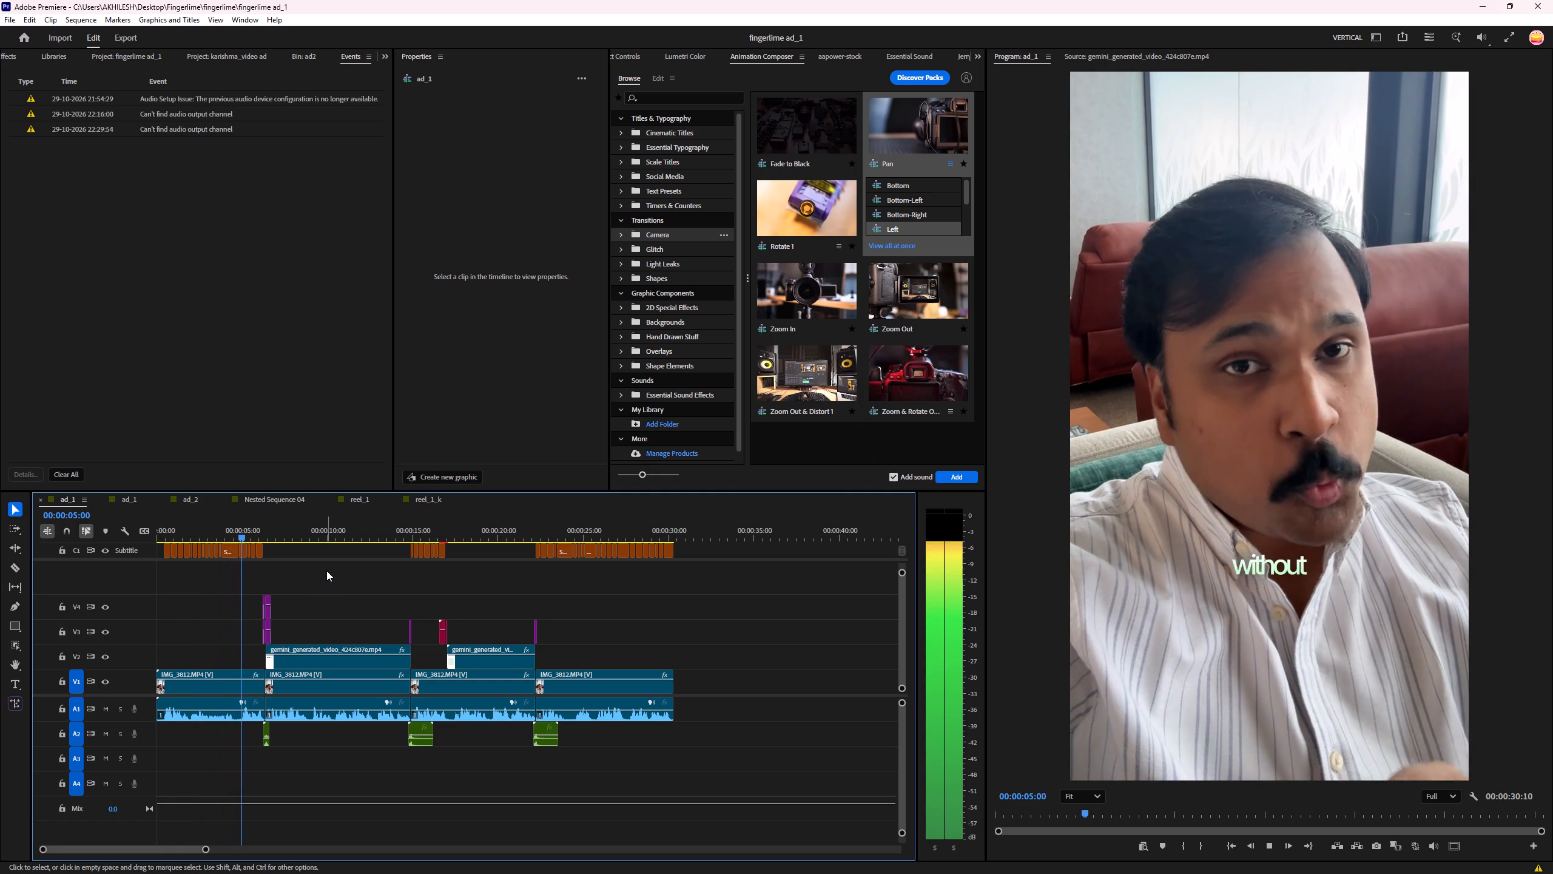
{"action": "left_click", "coordinate": [326, 571]}
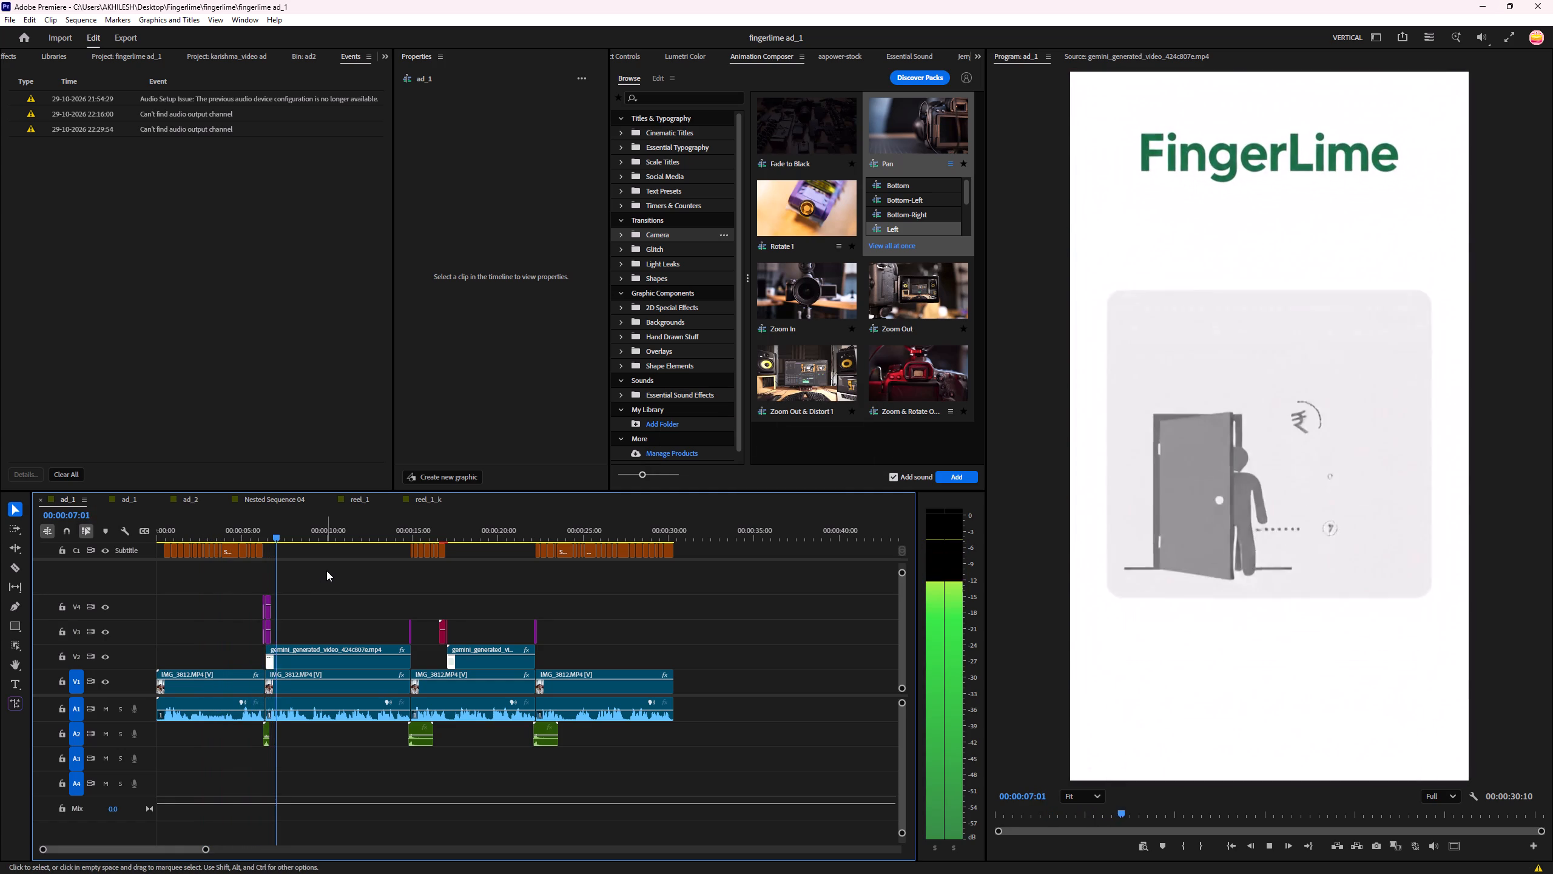
{"action": "left_click", "coordinate": [326, 571]}
{"action": "key", "text": "ctrl+s"}
{"action": "key", "text": "space"}
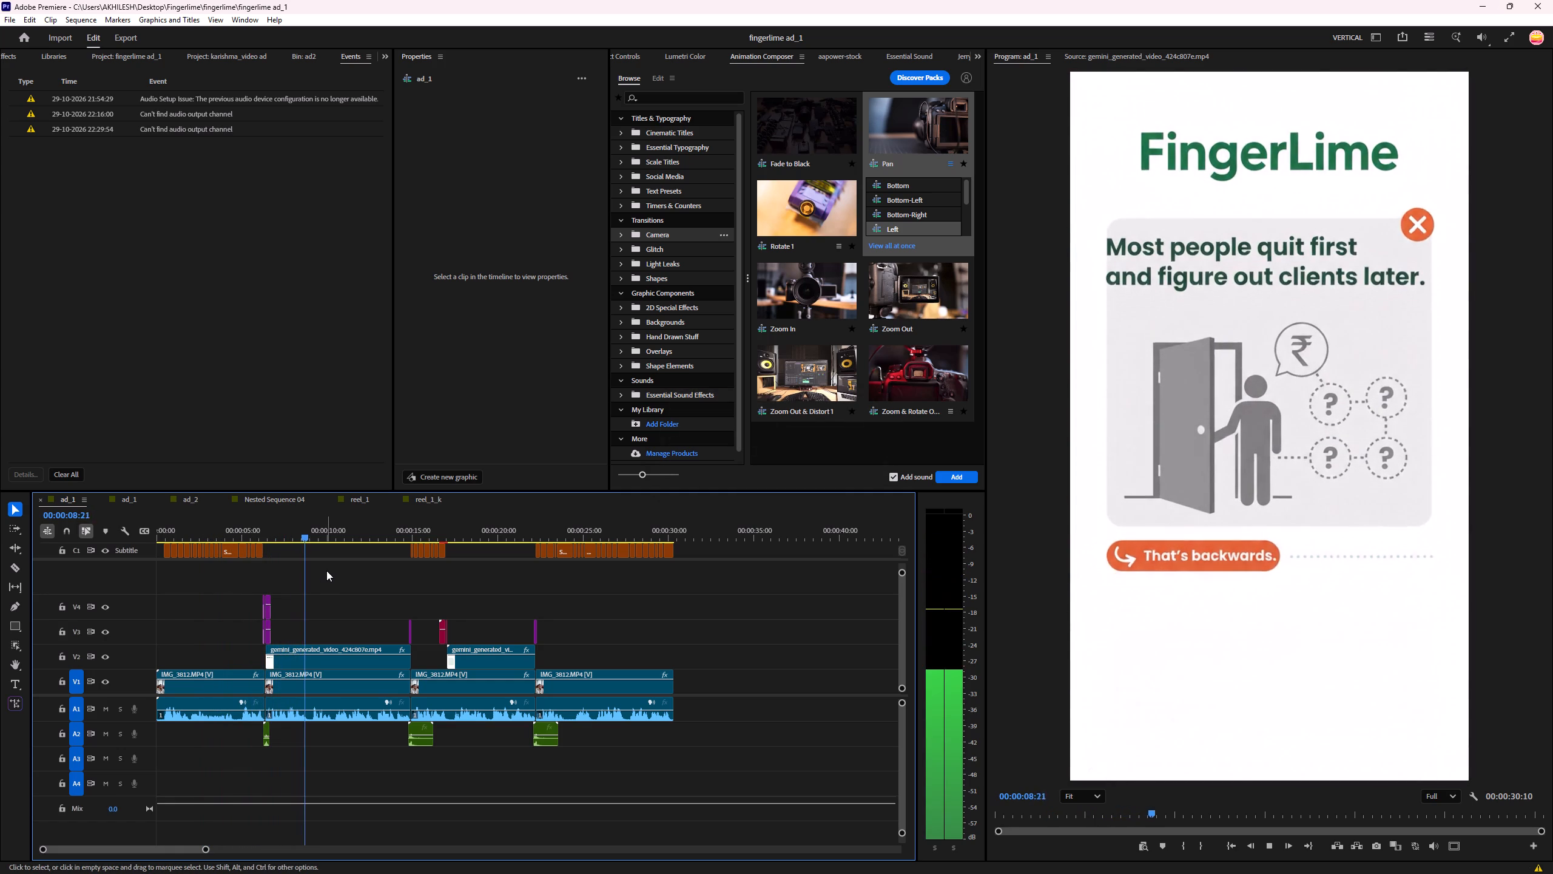
{"action": "left_click", "coordinate": [326, 571]}
{"action": "left_click", "coordinate": [326, 571]}
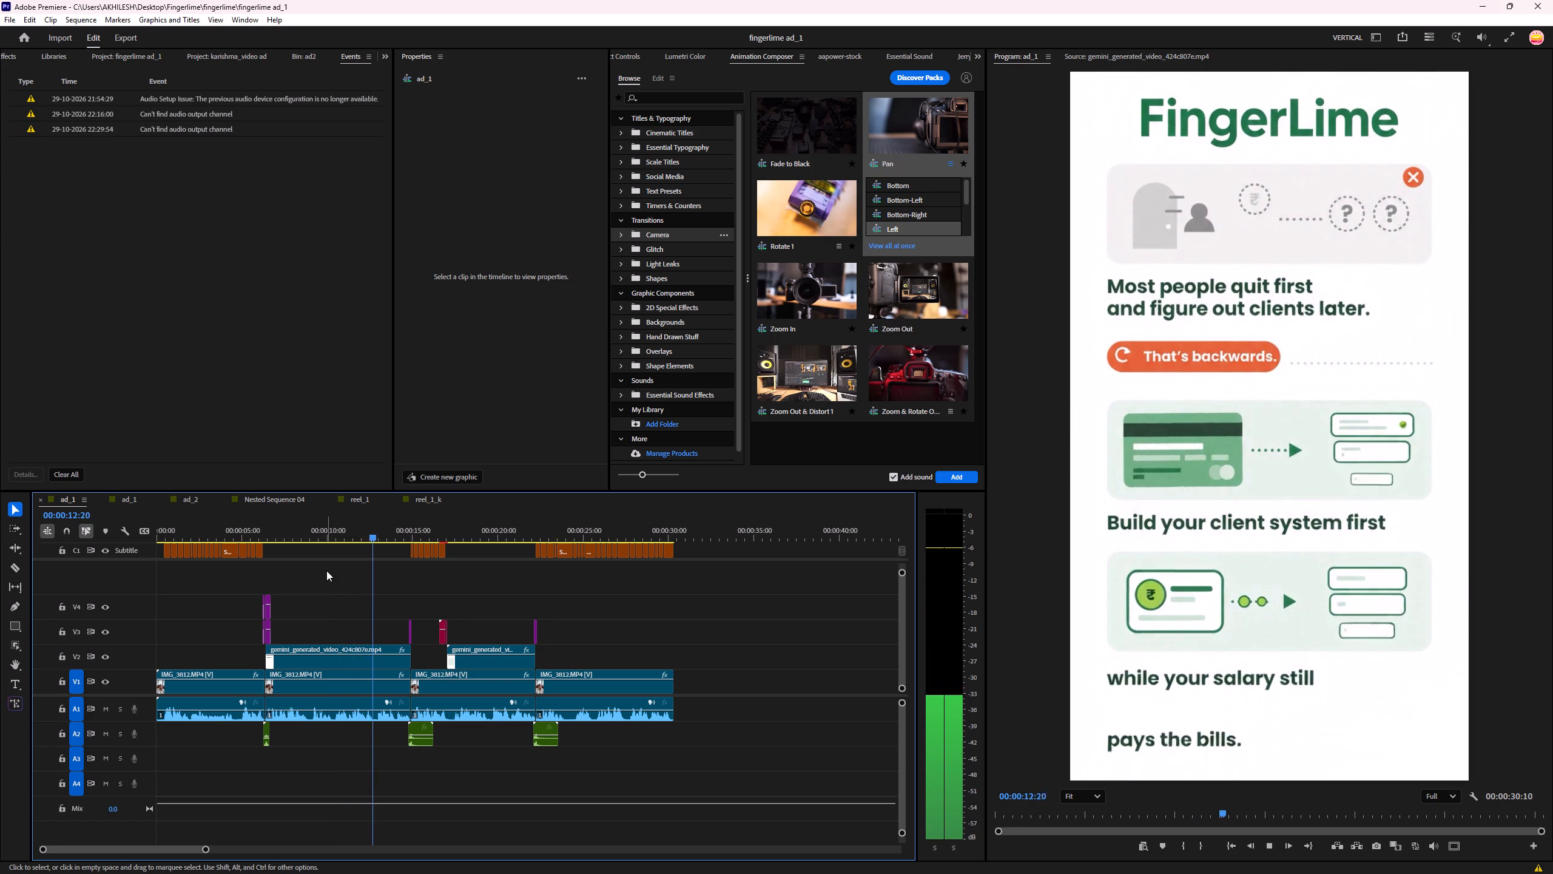
{"action": "left_click", "coordinate": [326, 571]}
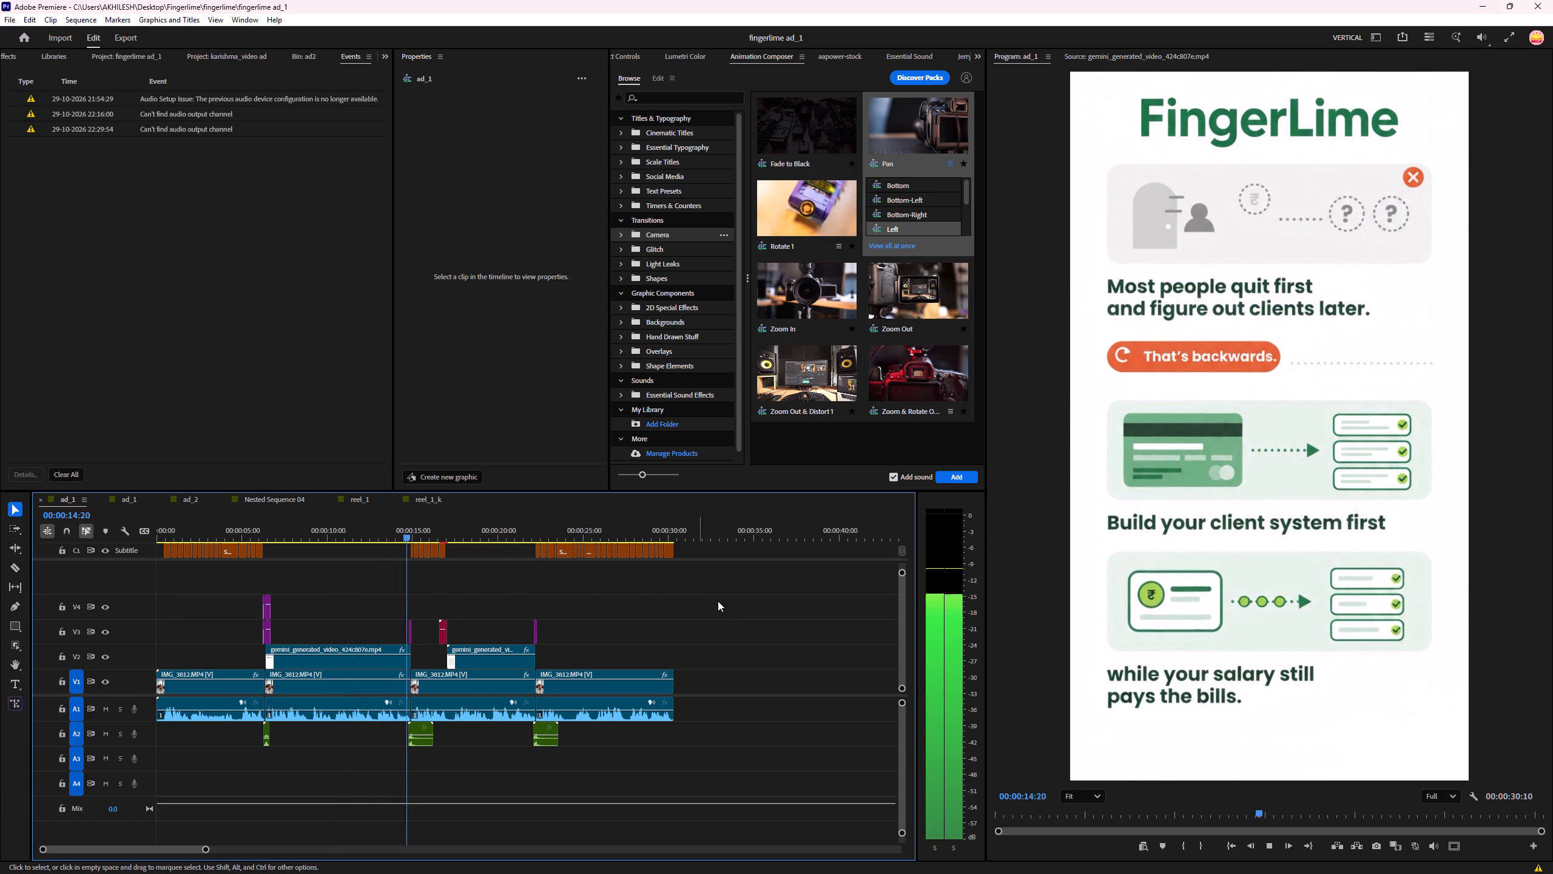
Play the rest of the sequence through to its end at 00:00:30:10, saving the project along the way.
{"action": "left_click", "coordinate": [730, 601]}
{"action": "key", "text": "ctrl+s"}
{"action": "key", "text": "space"}
{"action": "left_click", "coordinate": [727, 601]}
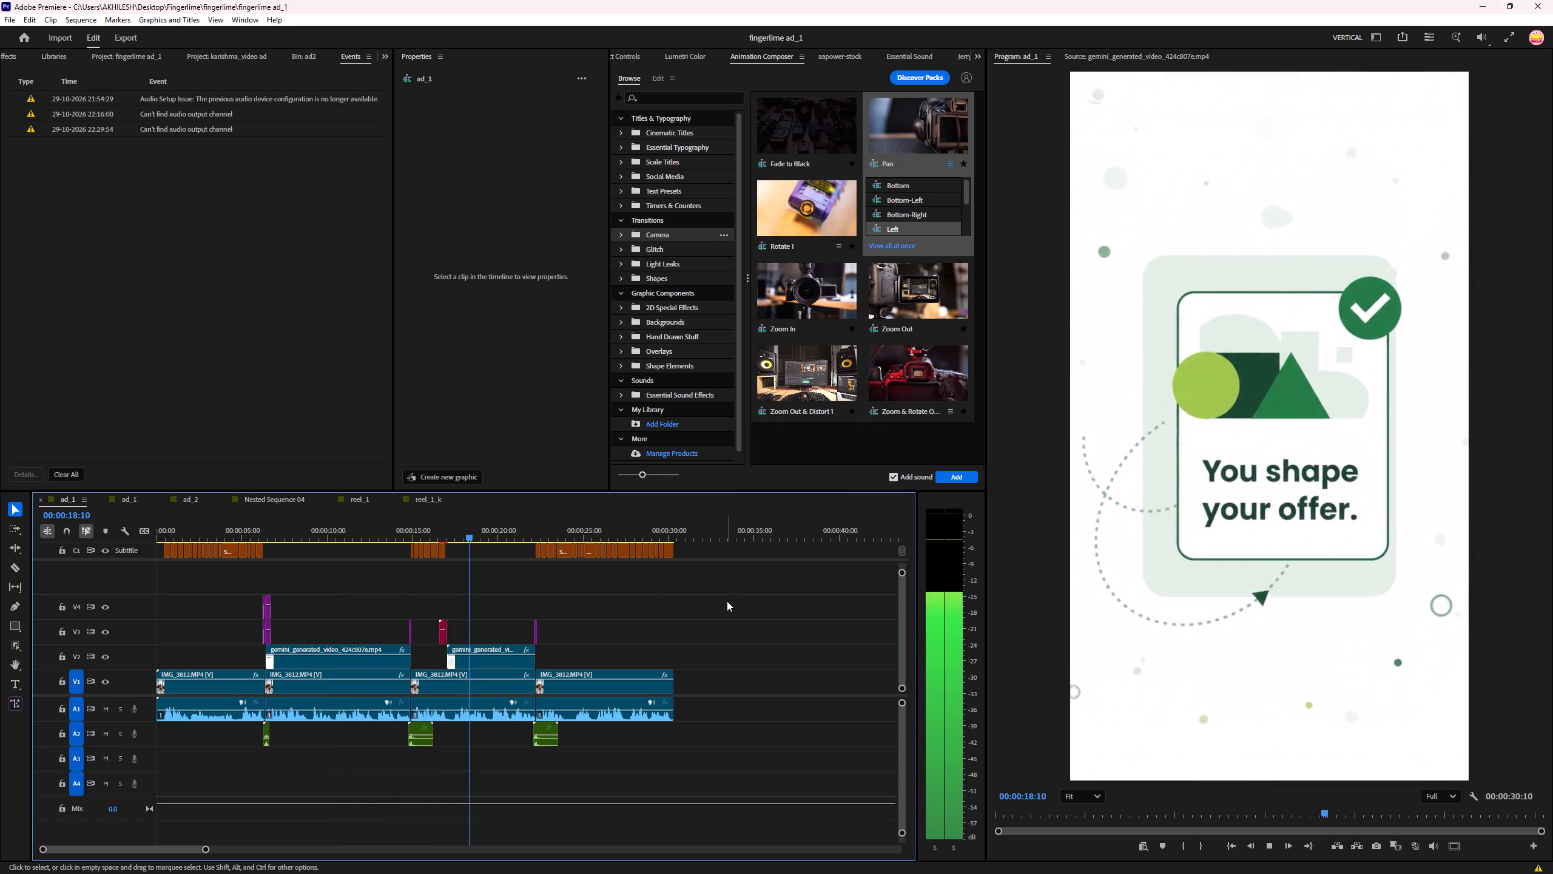
{"action": "left_click", "coordinate": [727, 601]}
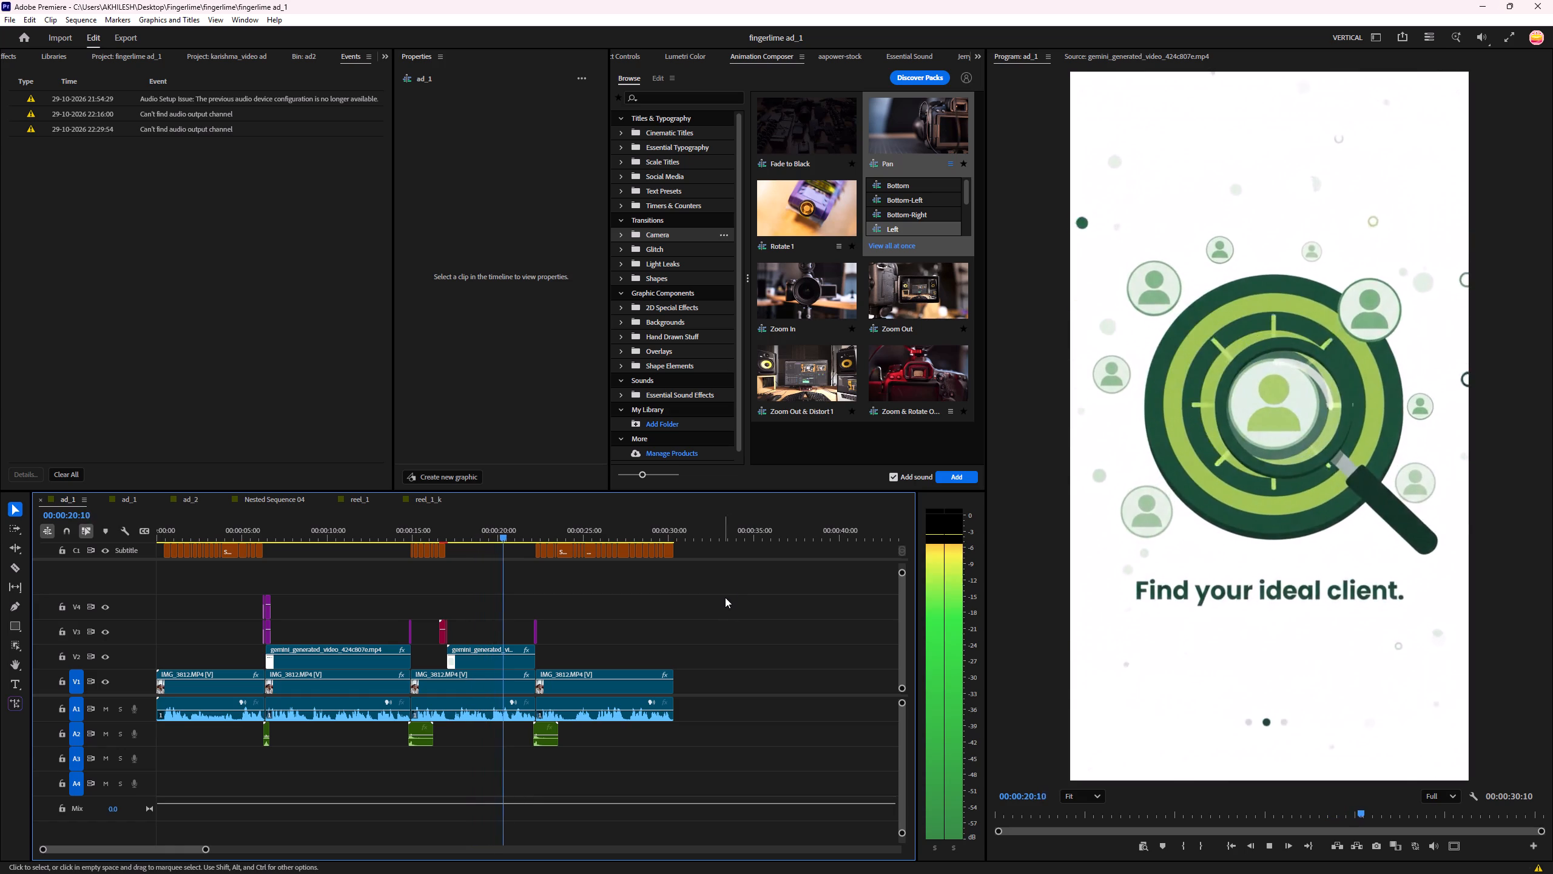
{"action": "key", "text": "ctrl+s"}
{"action": "key", "text": "space"}
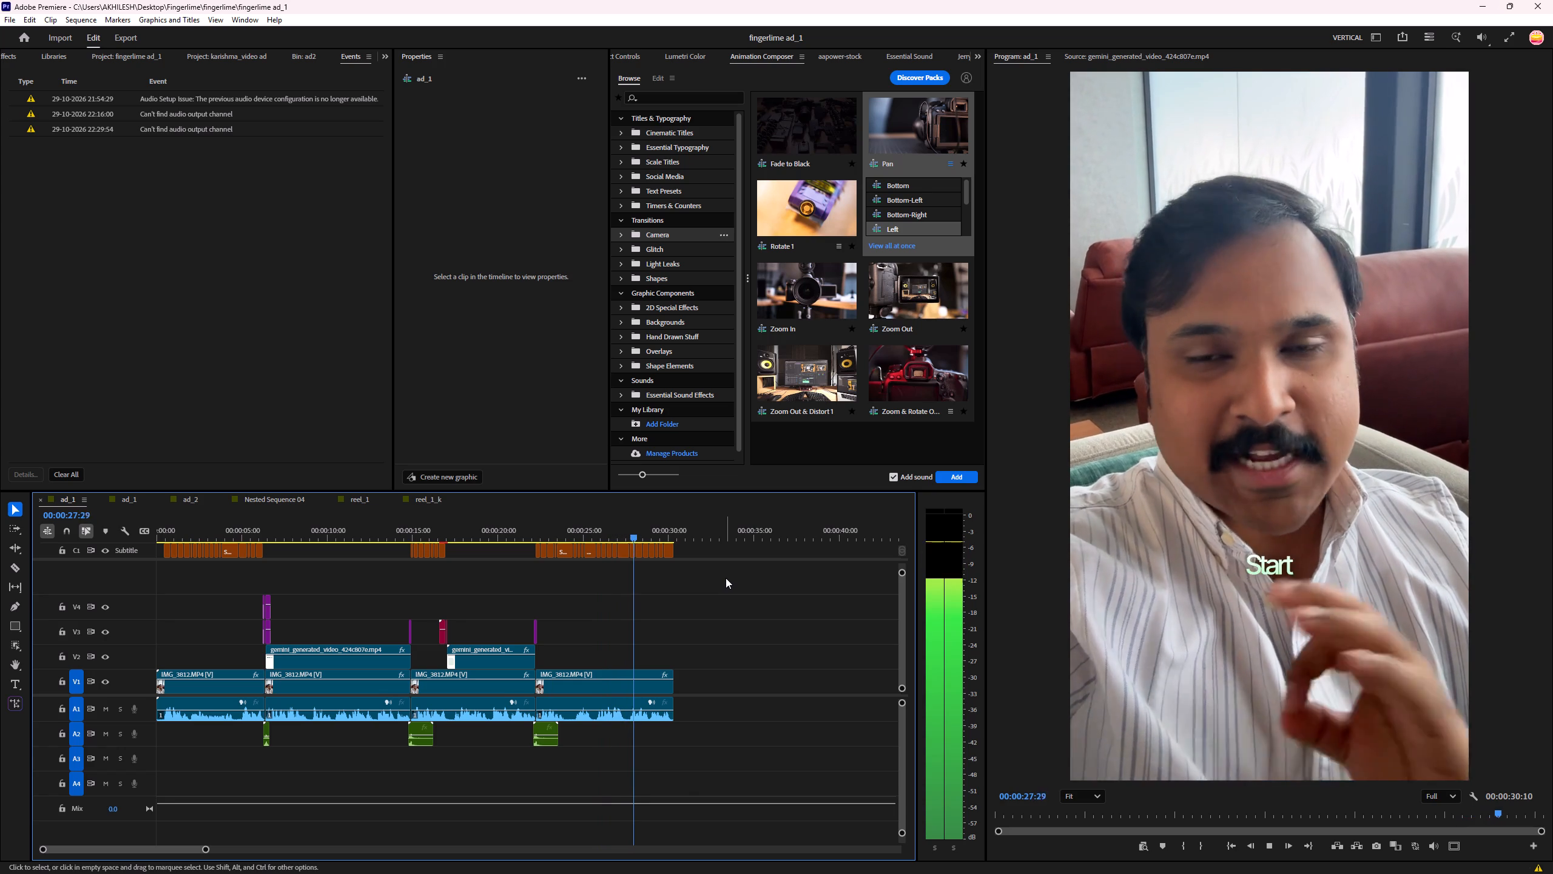
{"action": "left_click", "coordinate": [719, 585]}
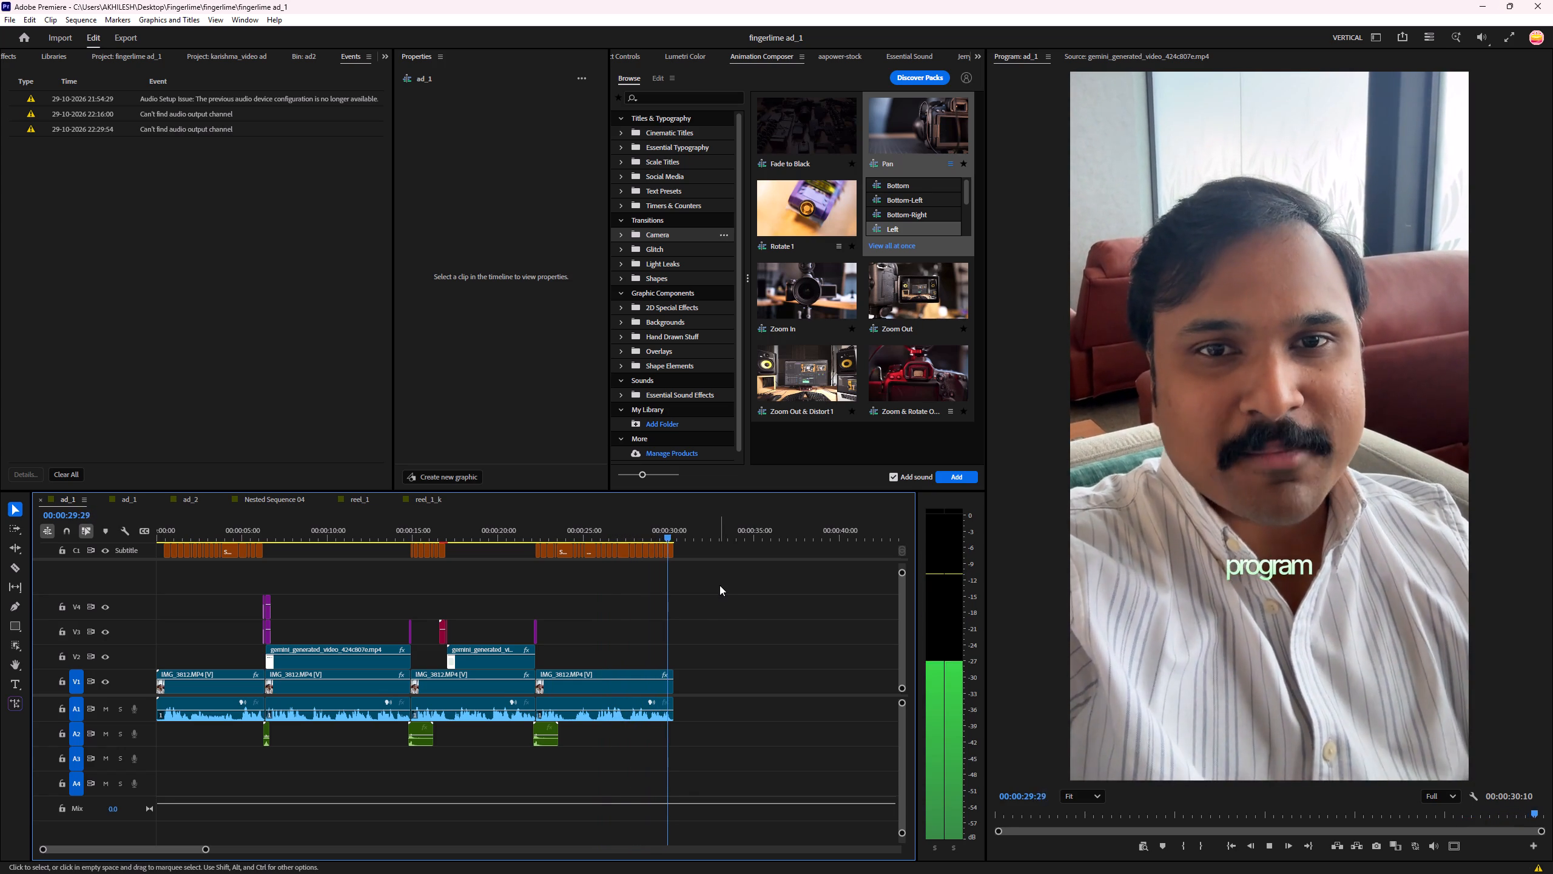
{"action": "key", "text": "ctrl+s"}
{"action": "left_click", "coordinate": [738, 614]}
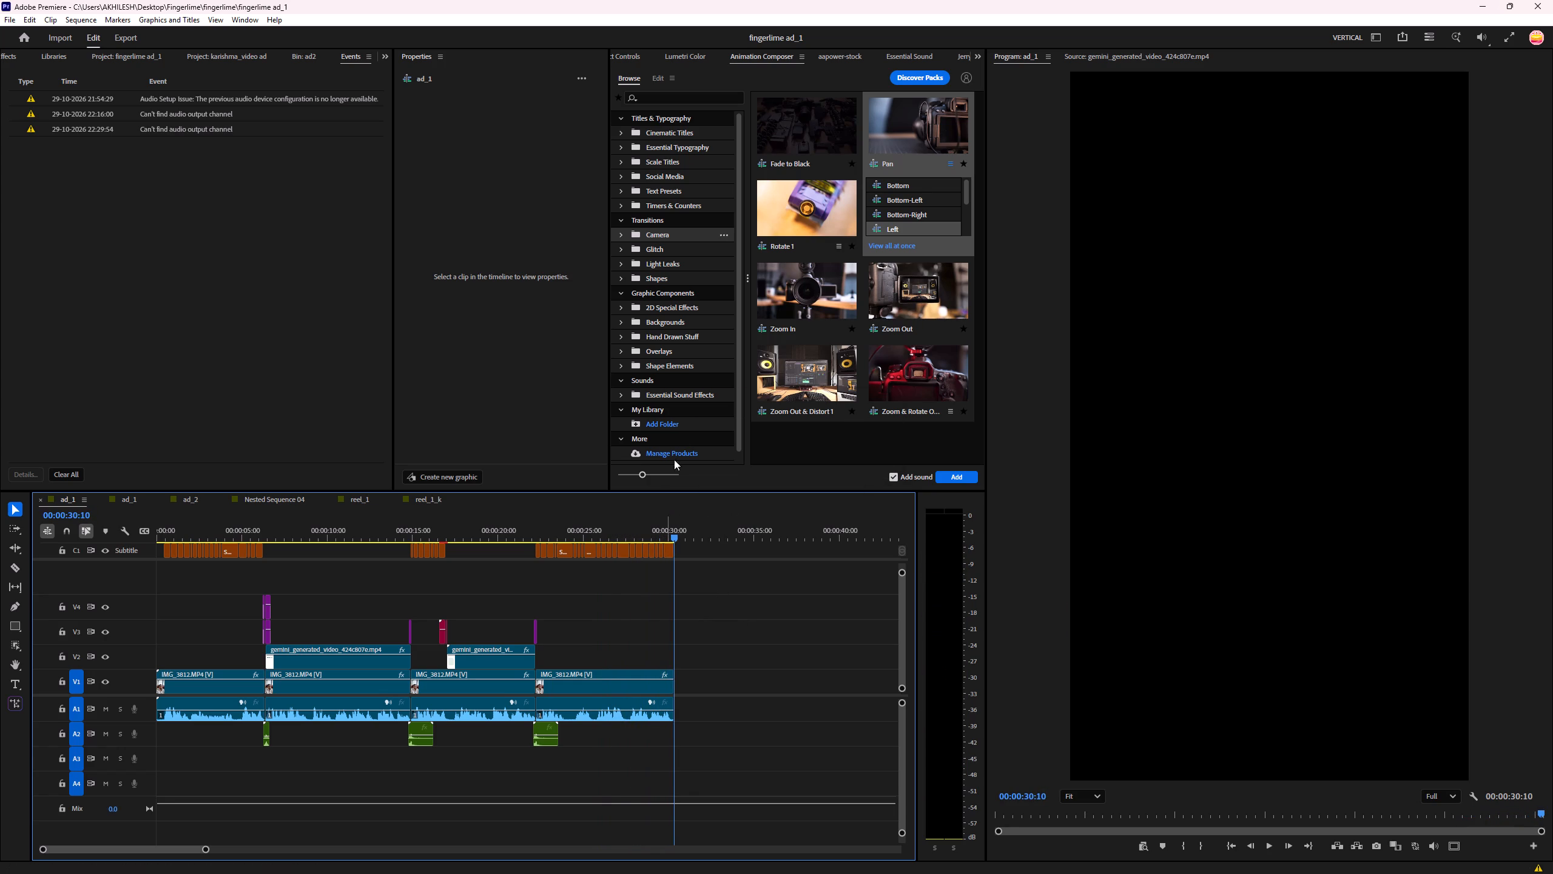
Open the media import dialog to bring another file into the project.
{"action": "left_click", "coordinate": [711, 609]}
{"action": "key", "text": "ctrl+i"}
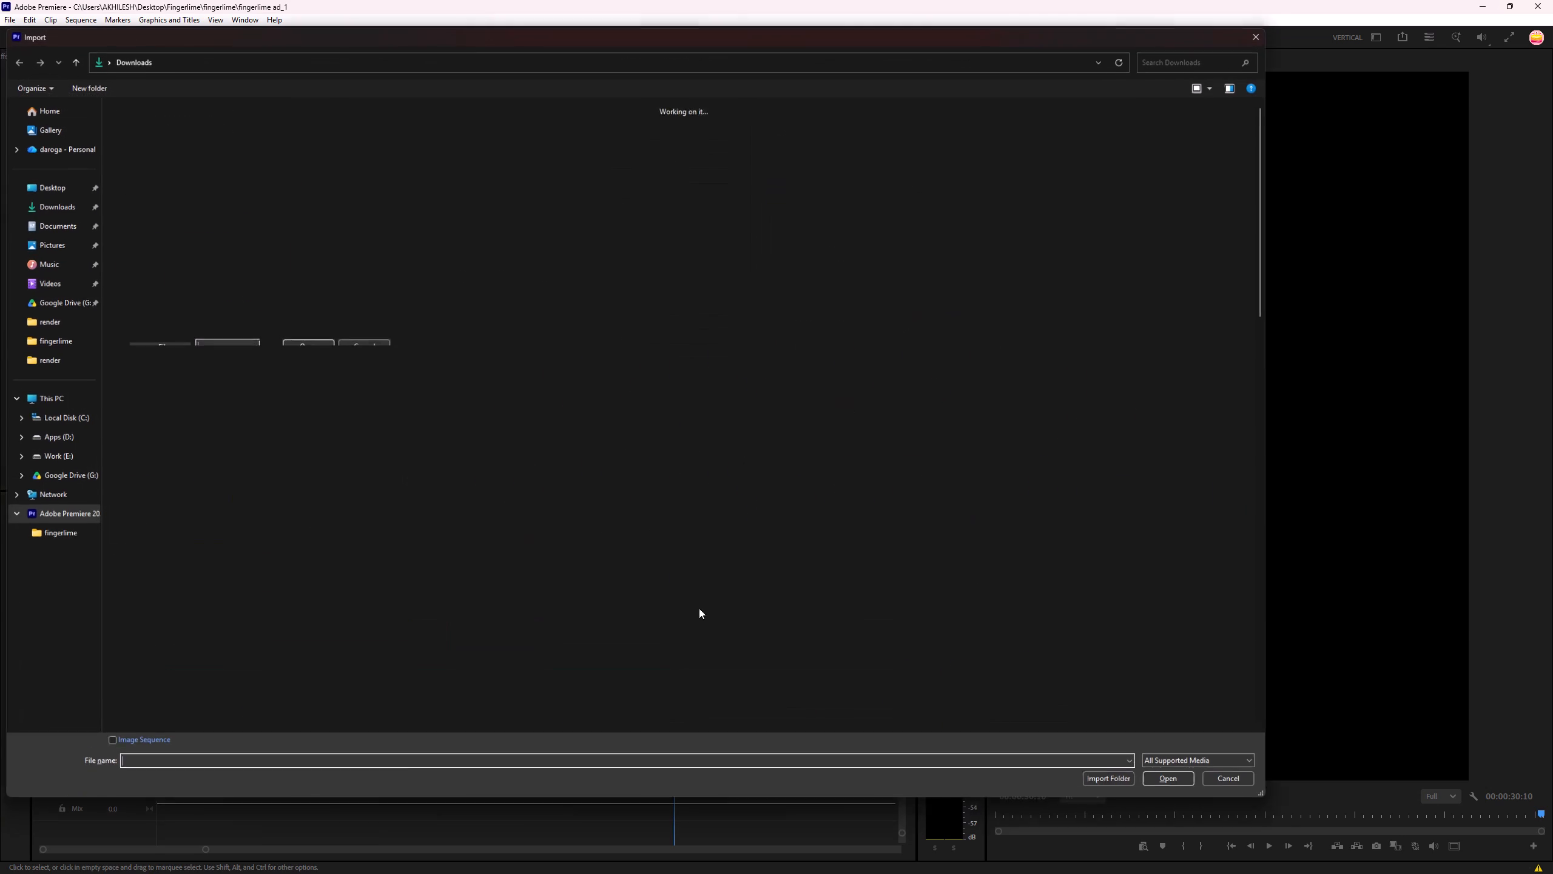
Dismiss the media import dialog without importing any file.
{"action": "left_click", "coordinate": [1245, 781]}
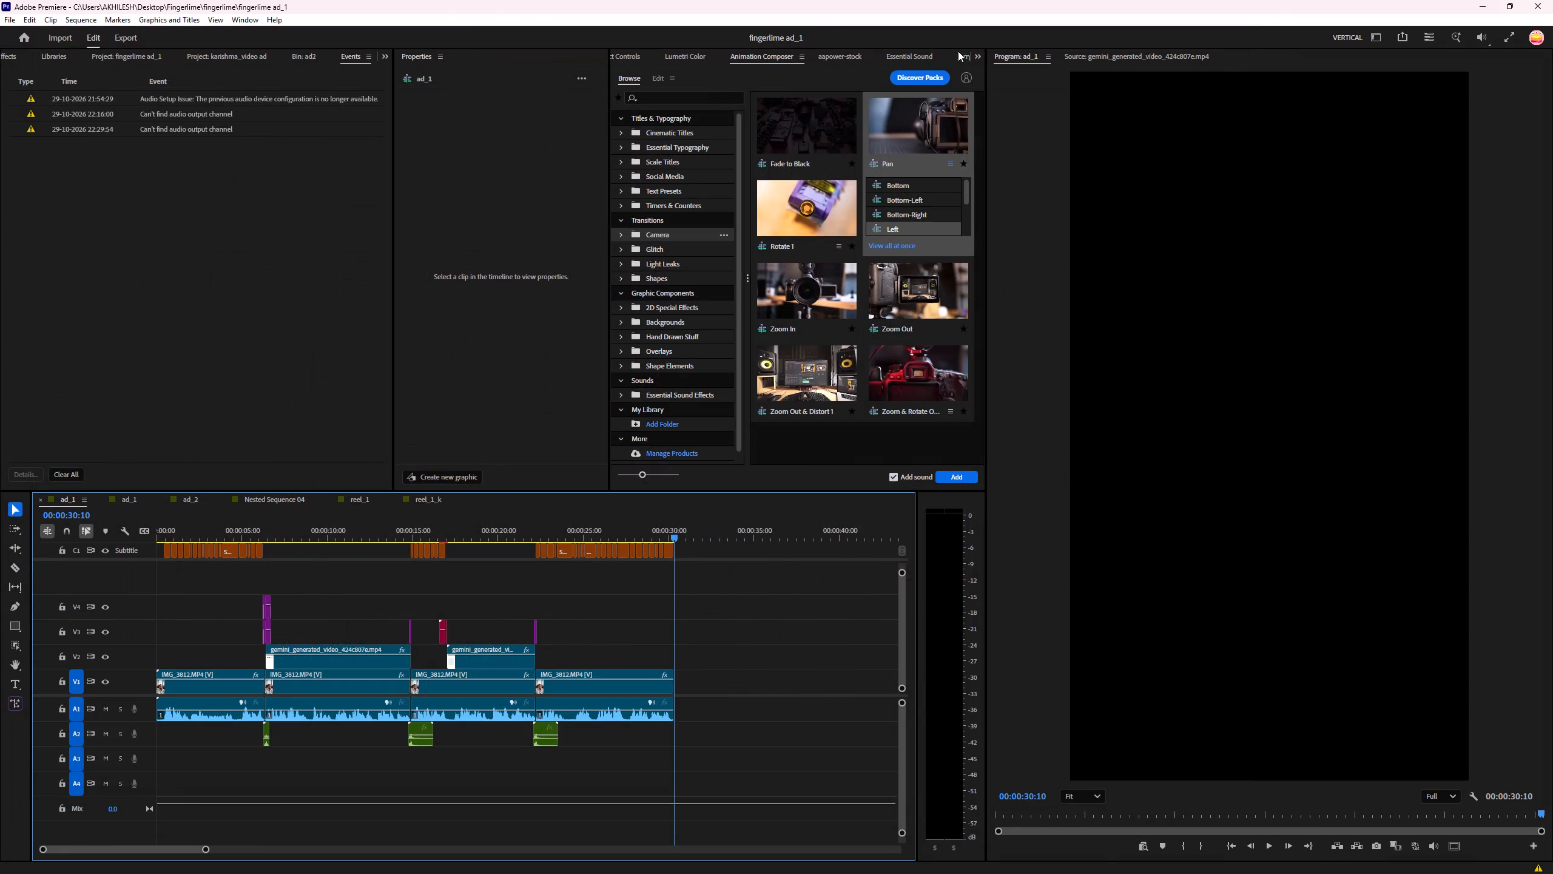
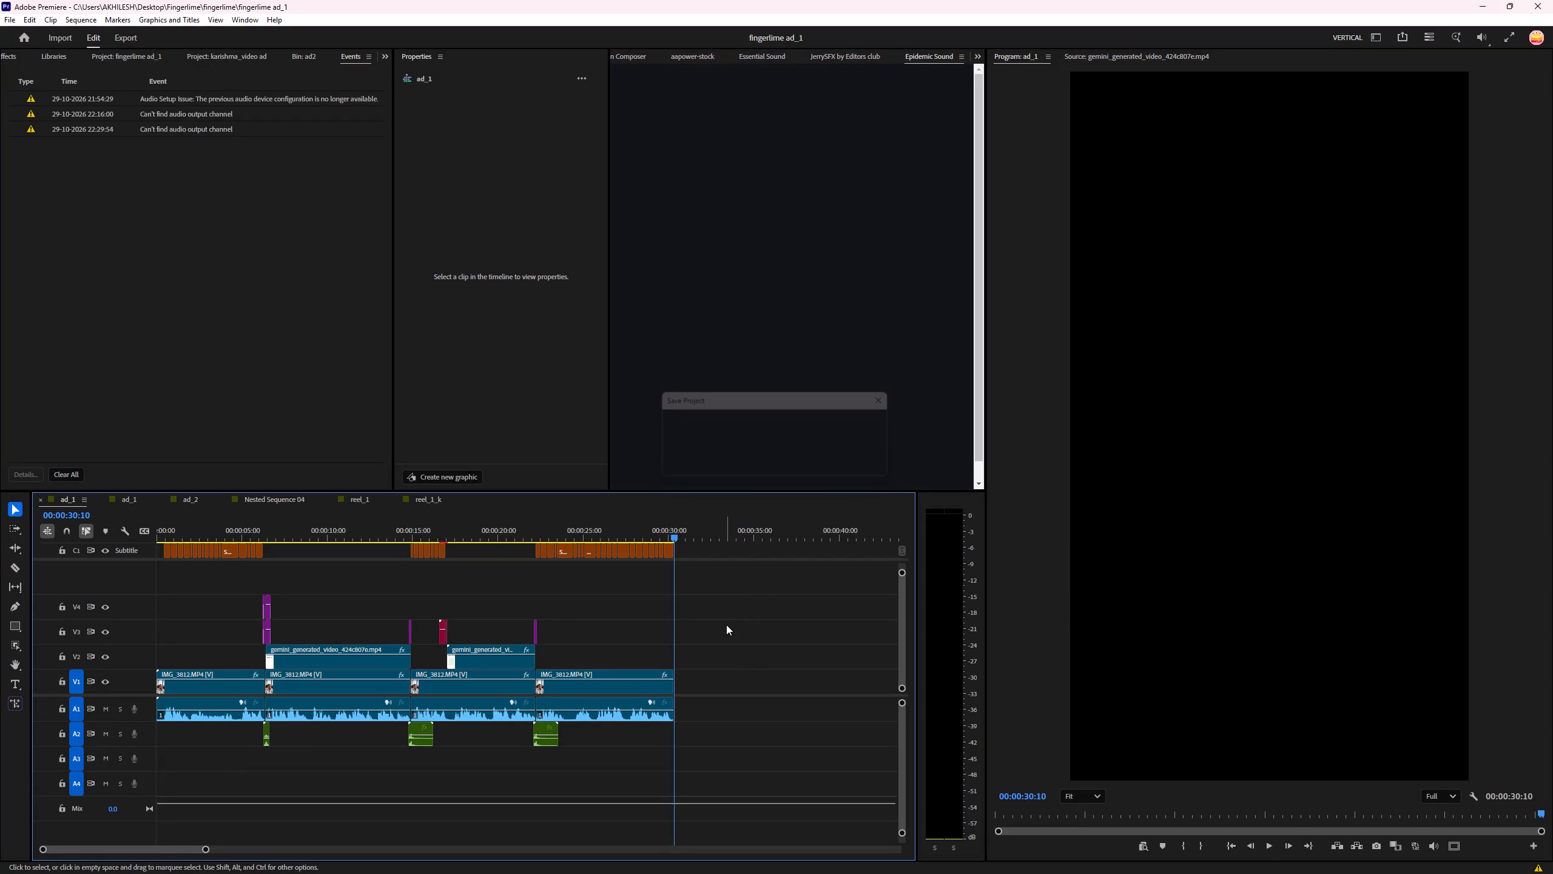
Review the captioned opening of the sequence from the start to about 00:00:05:03, saving the project along the way.
{"action": "left_click", "coordinate": [735, 620]}
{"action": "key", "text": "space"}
{"action": "key", "text": "ctrl+s"}
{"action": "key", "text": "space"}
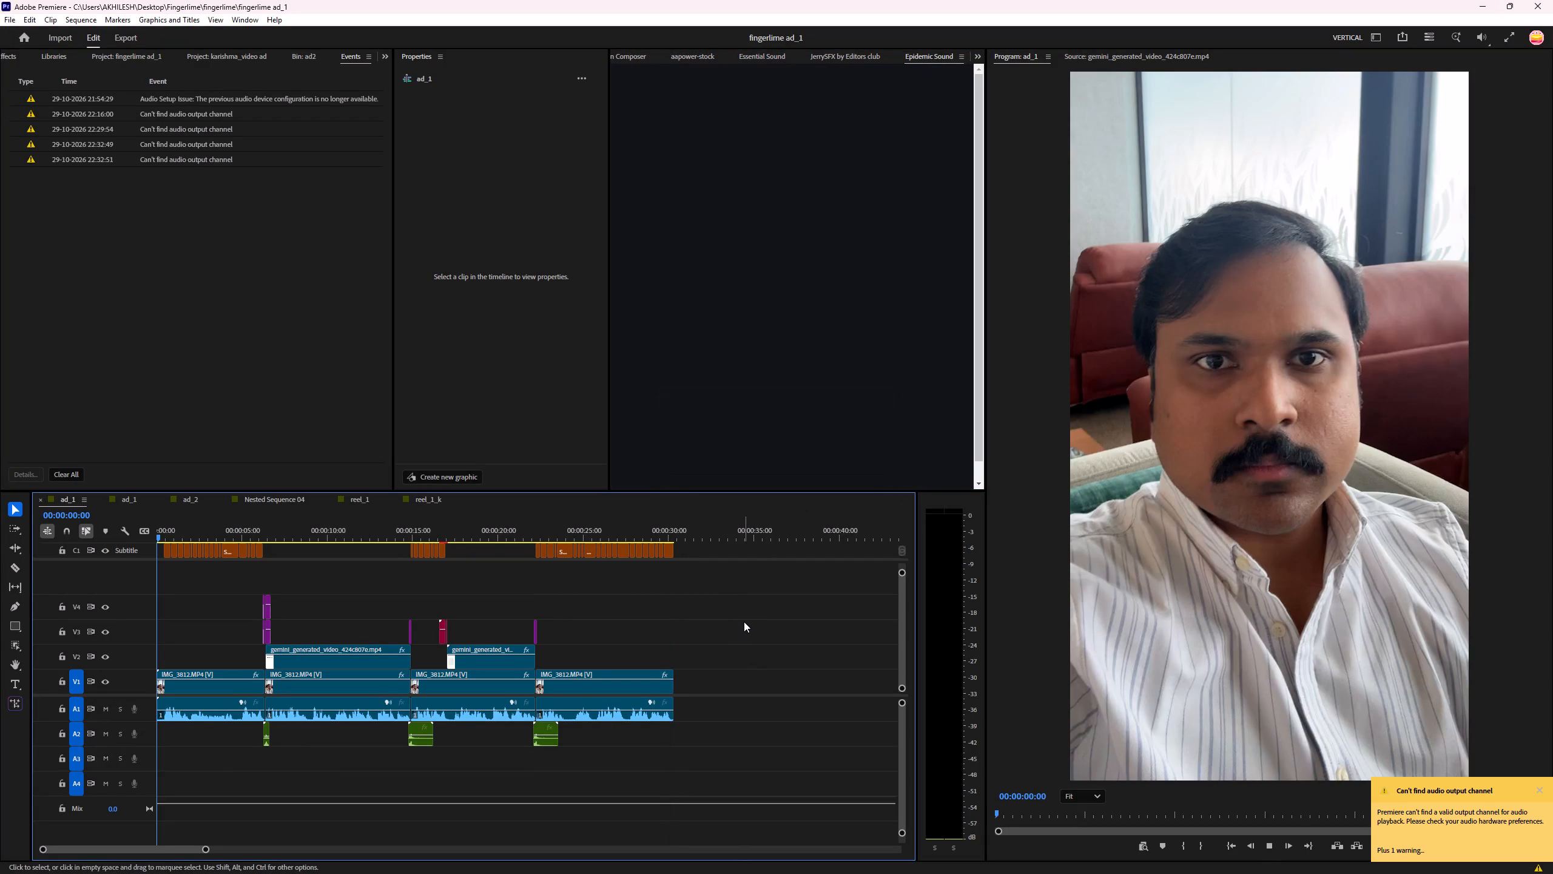
{"action": "left_click", "coordinate": [752, 610]}
{"action": "left_click_drag", "start_coordinate": [170, 533], "coordinate": [174, 533]}
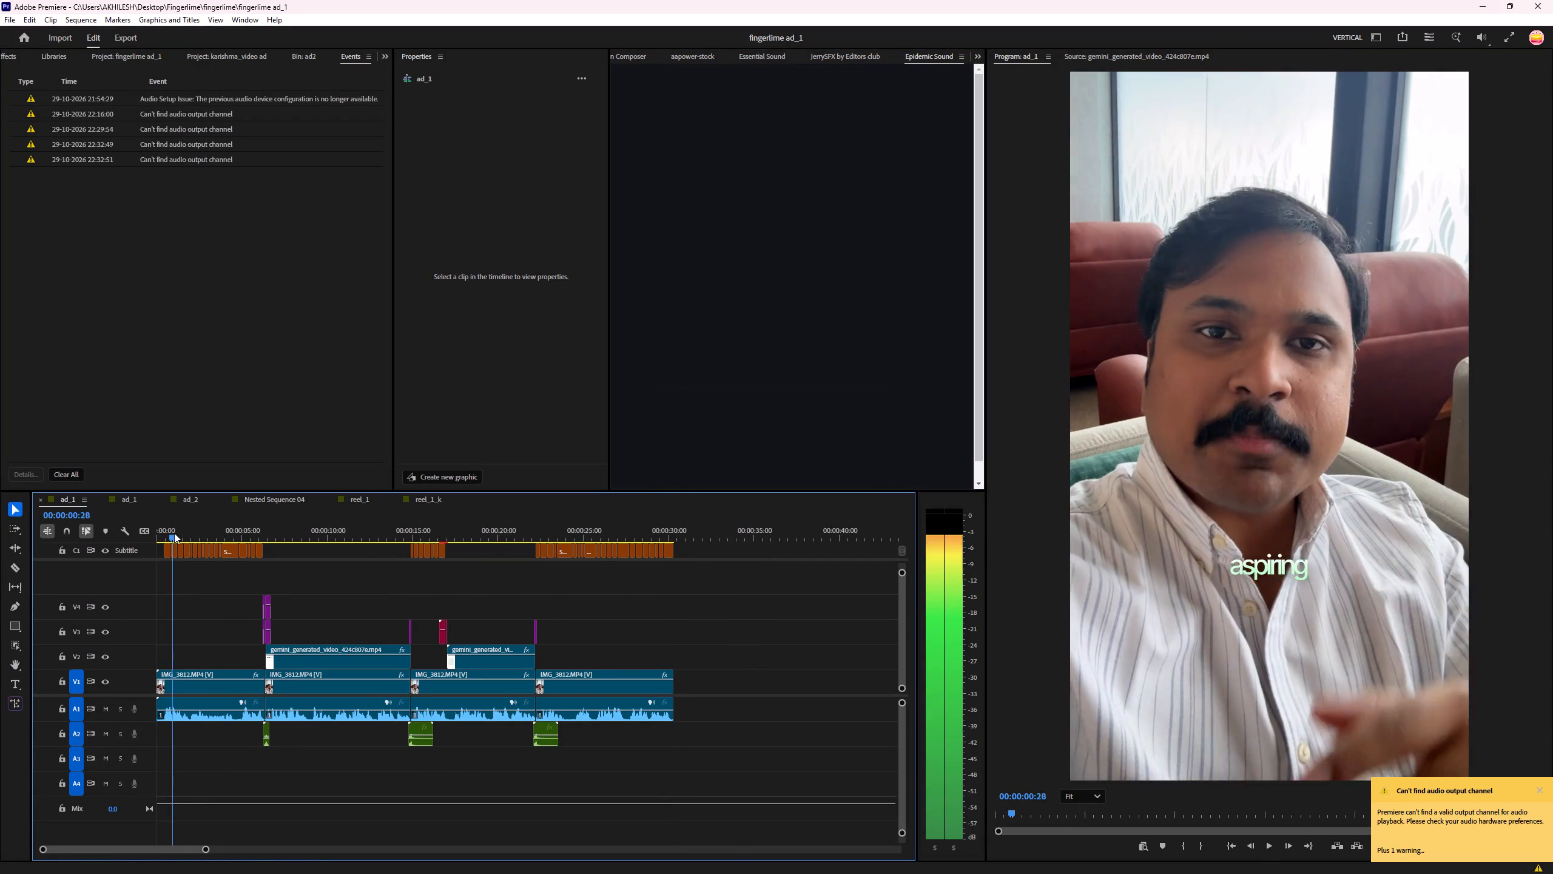
{"action": "left_click_drag", "start_coordinate": [174, 533], "coordinate": [219, 541]}
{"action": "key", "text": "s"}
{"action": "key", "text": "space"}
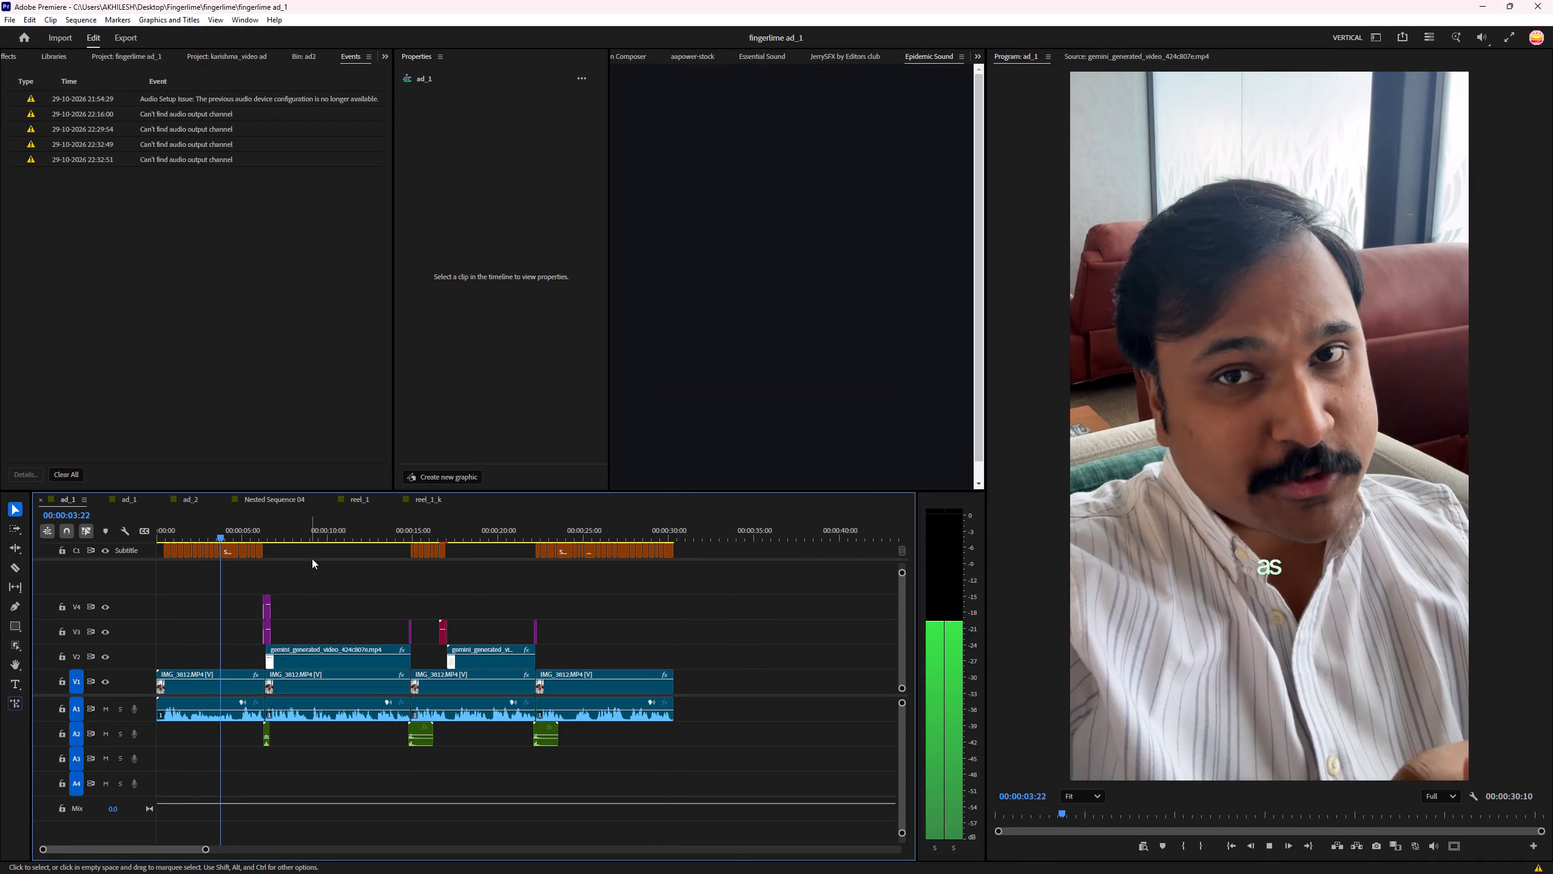
{"action": "key", "text": "ctrl+s"}
{"action": "left_click", "coordinate": [352, 572]}
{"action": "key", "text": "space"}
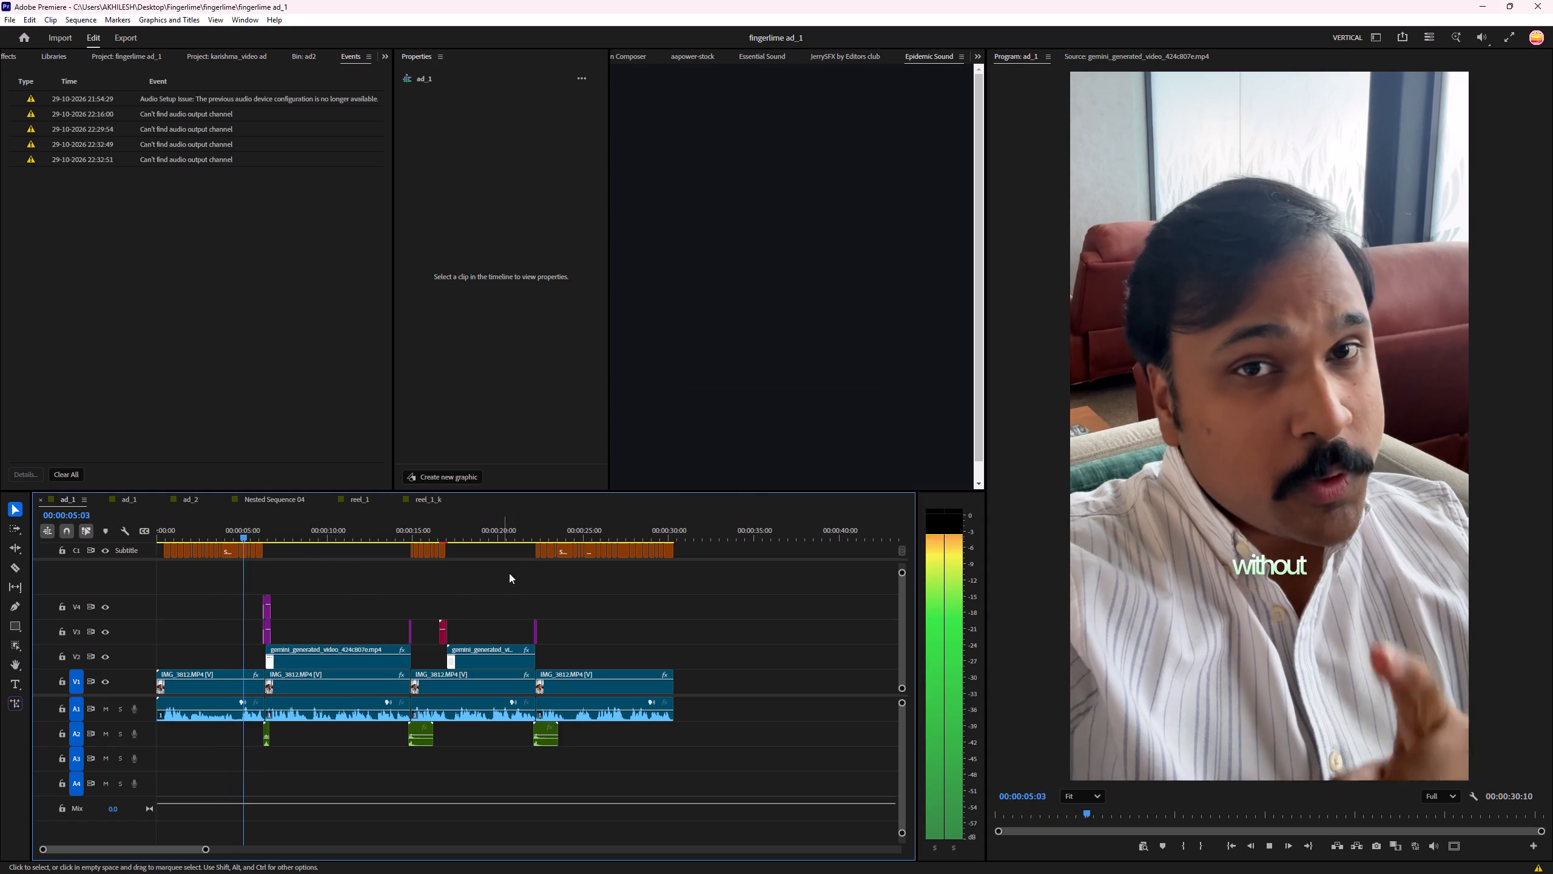
Save the project, then review the first FingerLime animation by scrubbing from about 00:00:05:09 to 00:00:14:13.
{"action": "key", "text": "ctrl+s"}
{"action": "left_click", "coordinate": [692, 597]}
{"action": "left_click", "coordinate": [696, 605]}
{"action": "key", "text": "ctrl+s"}
{"action": "left_click", "coordinate": [696, 605]}
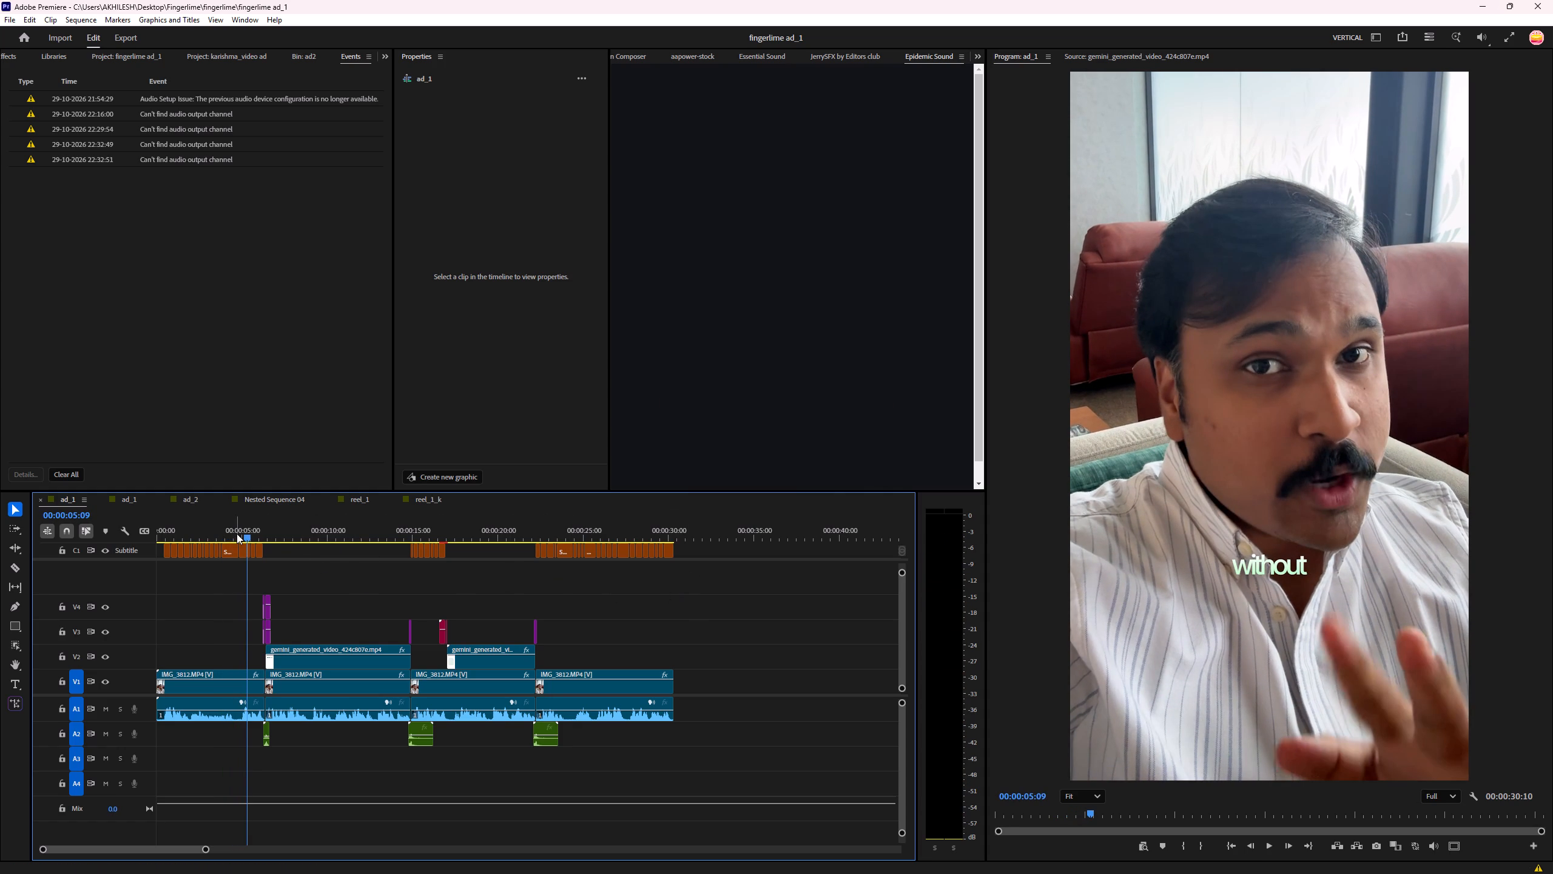
{"action": "left_click_drag", "start_coordinate": [252, 534], "coordinate": [269, 537]}
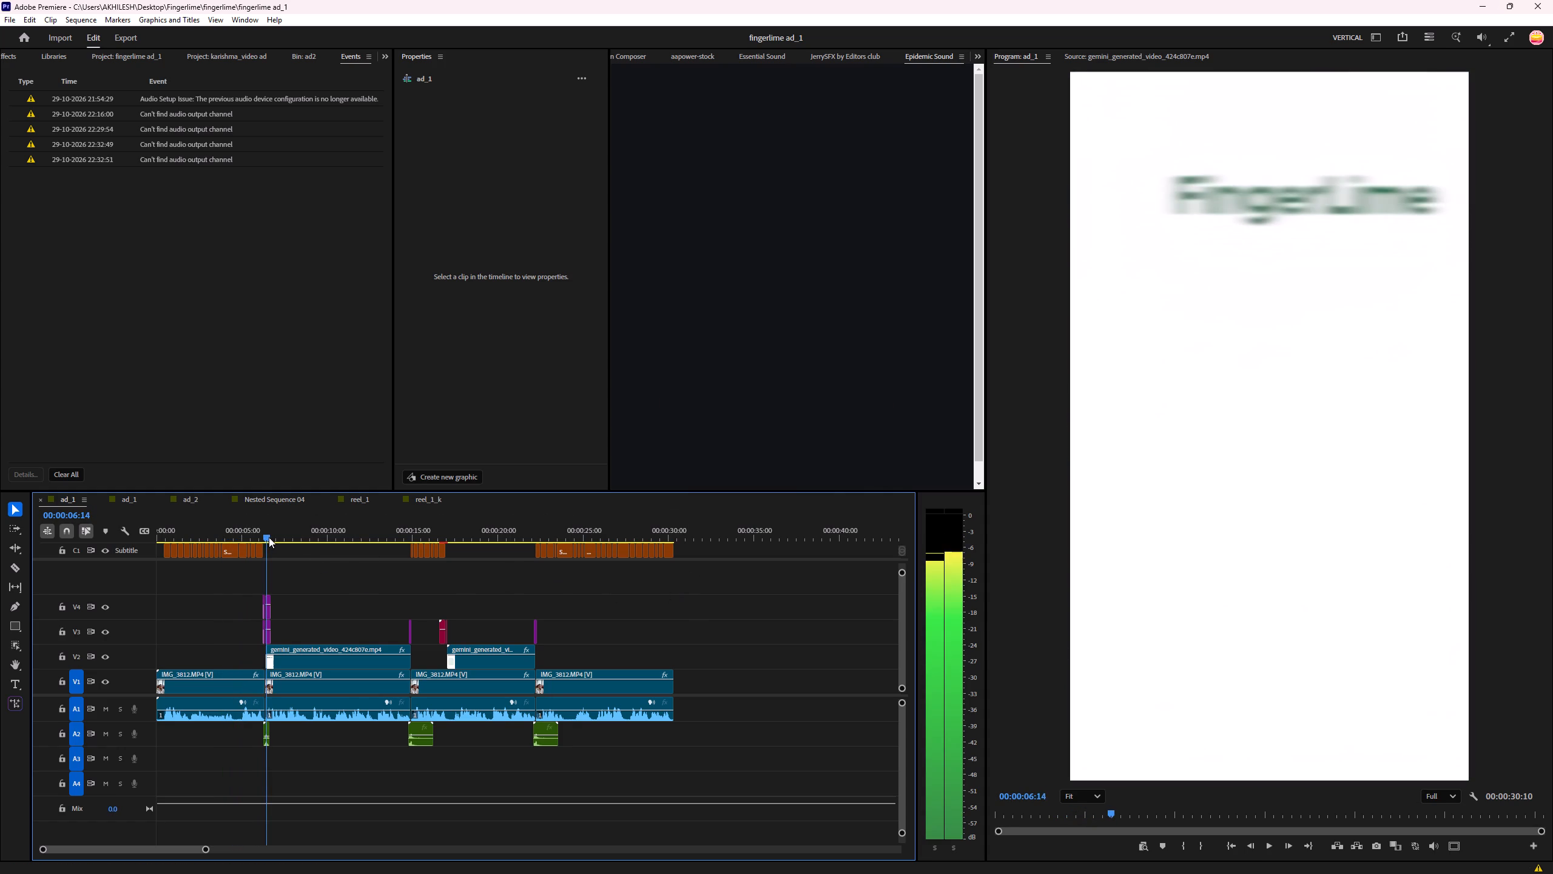
{"action": "left_click_drag", "start_coordinate": [269, 537], "coordinate": [300, 547]}
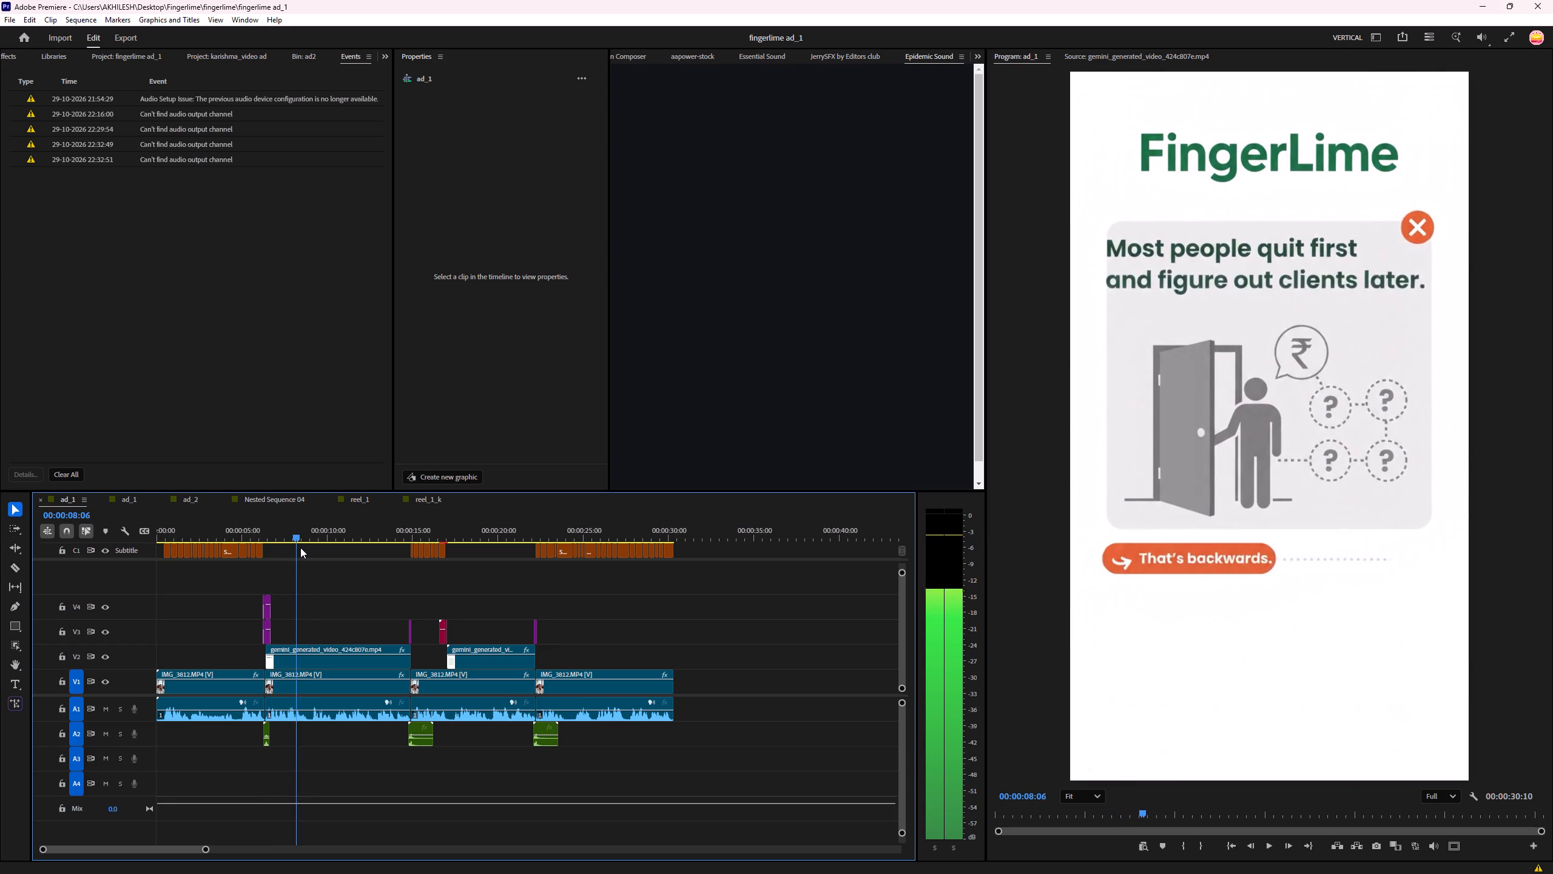
{"action": "left_click_drag", "start_coordinate": [300, 547], "coordinate": [375, 548]}
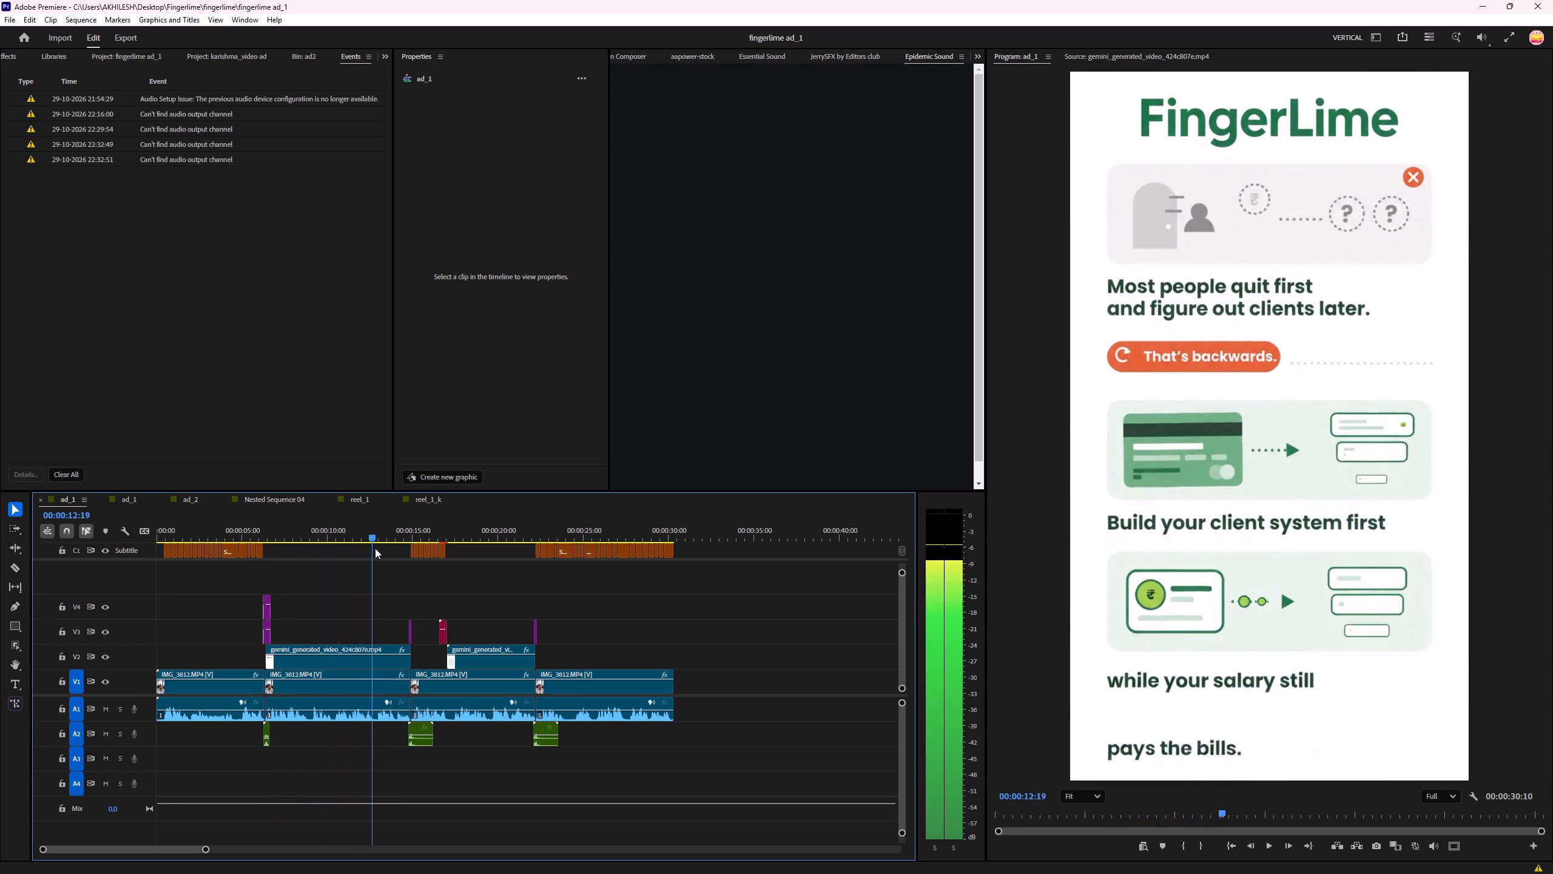
{"action": "left_click_drag", "start_coordinate": [375, 548], "coordinate": [401, 551]}
{"action": "key", "text": "ctrl+s"}
{"action": "key", "text": "space"}
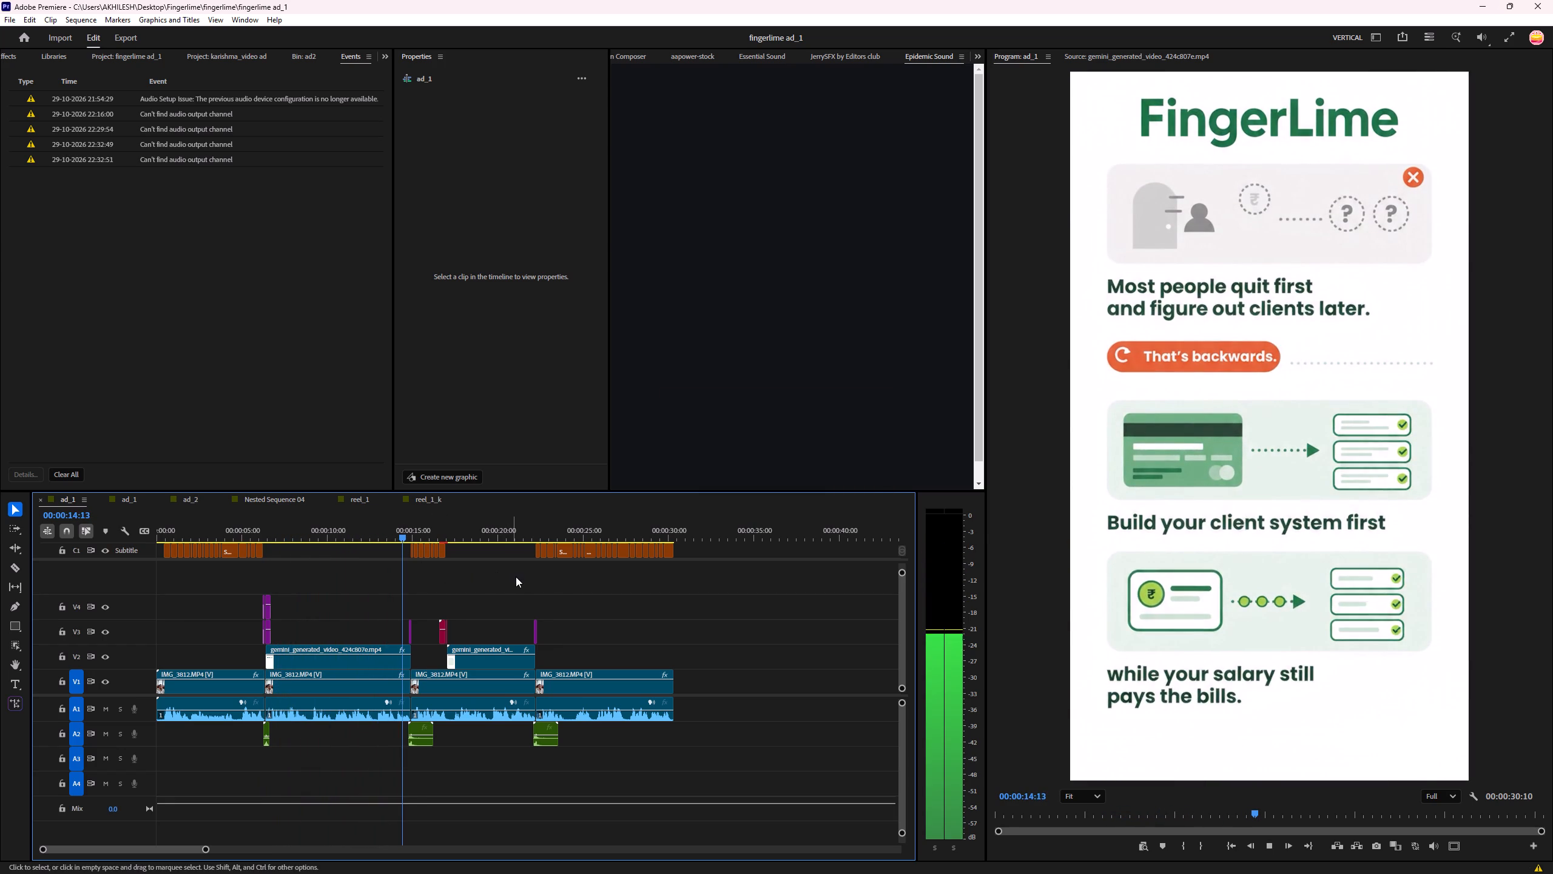
Play the talking-head segment up to the second animation at about 00:00:17:03, saving the project along the way.
{"action": "left_click", "coordinate": [555, 586]}
{"action": "key", "text": "ctrl+s"}
{"action": "key", "text": "space"}
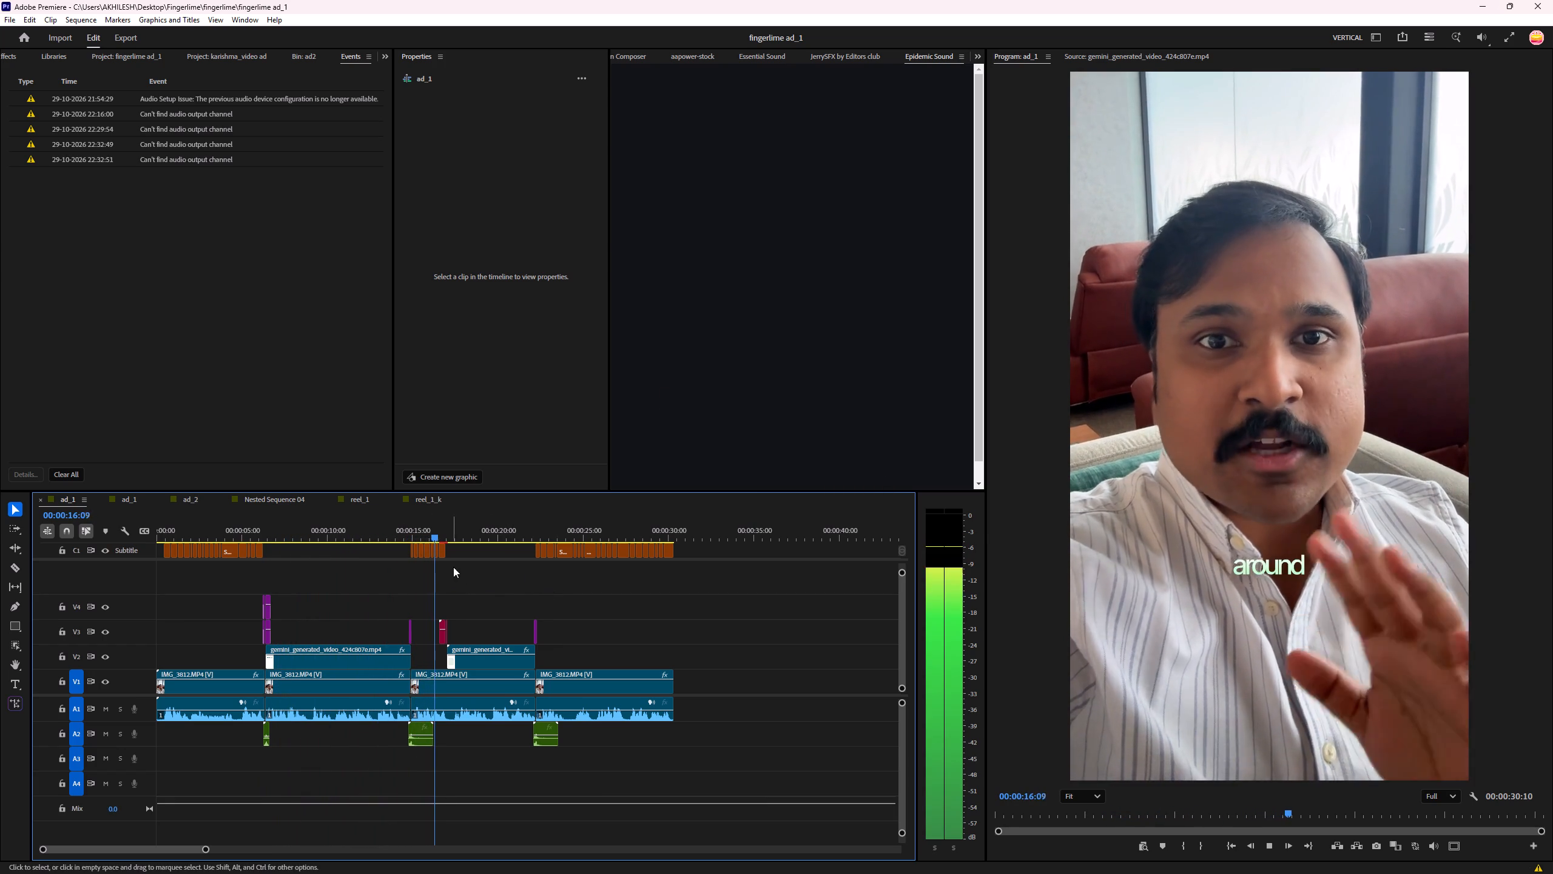
{"action": "left_click", "coordinate": [547, 583]}
{"action": "key", "text": "space"}
{"action": "key", "text": "ctrl+s"}
{"action": "key", "text": "space"}
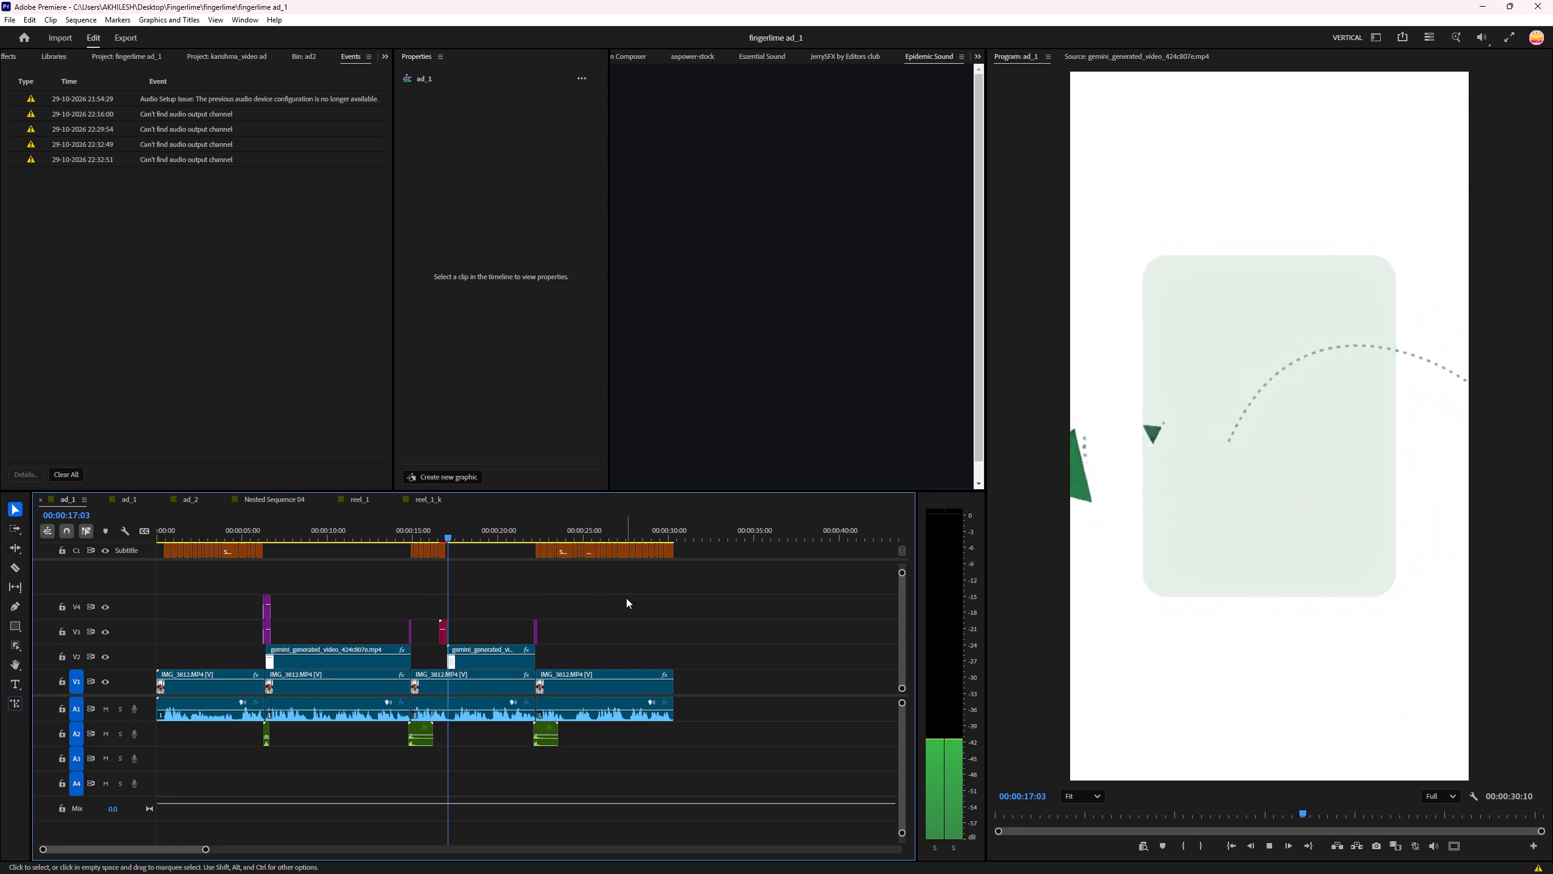
Play the second animated graphics clip through to about 00:00:21:27, saving the project along the way.
{"action": "left_click", "coordinate": [626, 598]}
{"action": "key", "text": "ctrl+s"}
{"action": "key", "text": "space"}
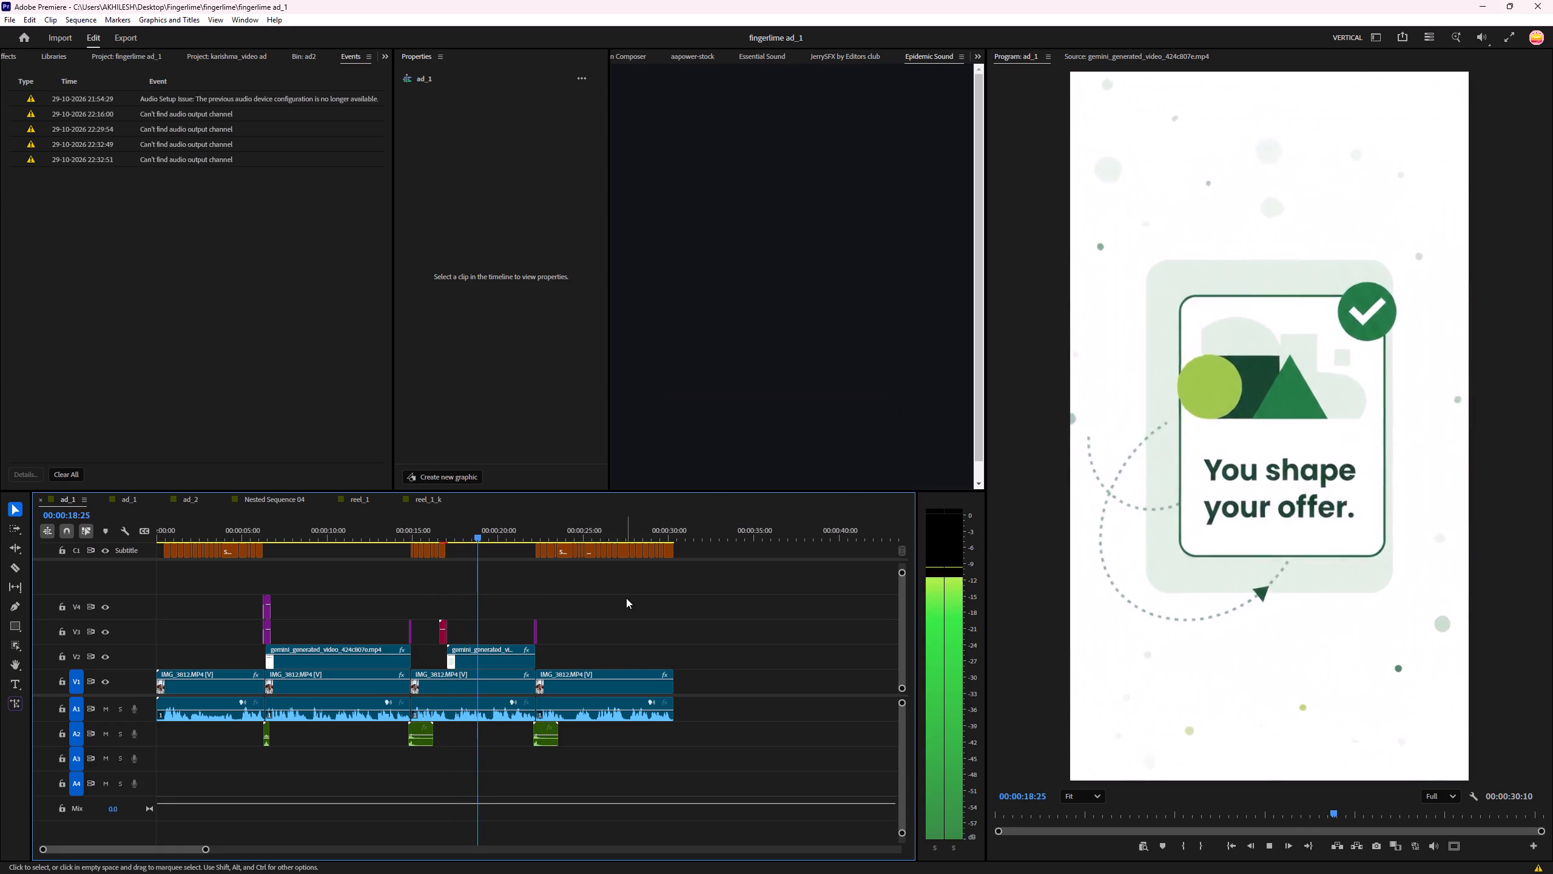
{"action": "left_click", "coordinate": [630, 598]}
{"action": "key", "text": "space"}
{"action": "key", "text": "space"}
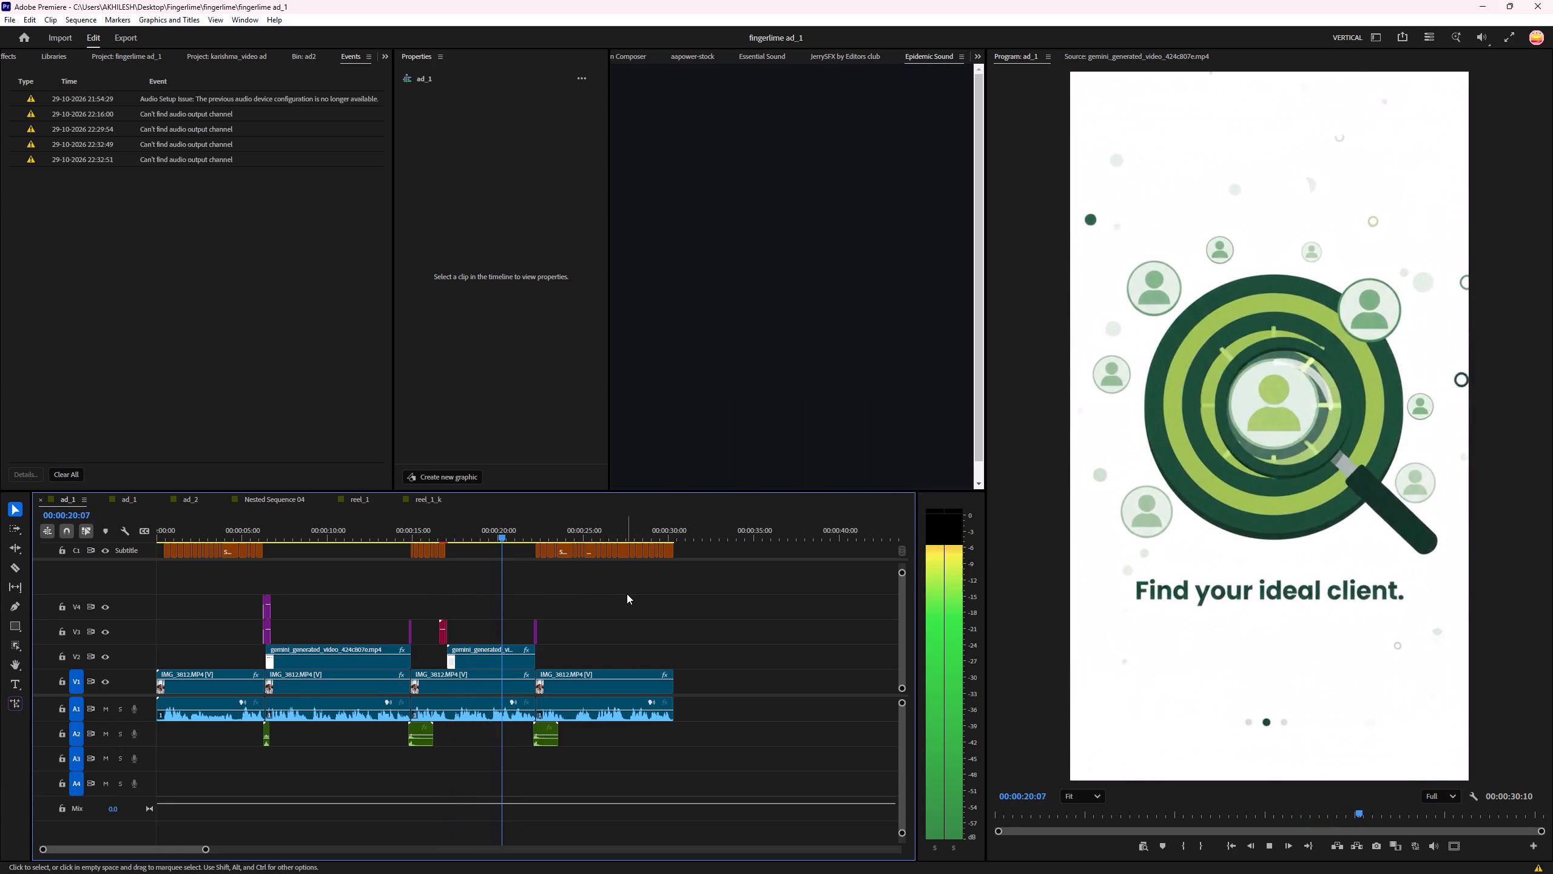
{"action": "key", "text": "ctrl+s"}
{"action": "key", "text": "space"}
{"action": "left_click", "coordinate": [644, 605]}
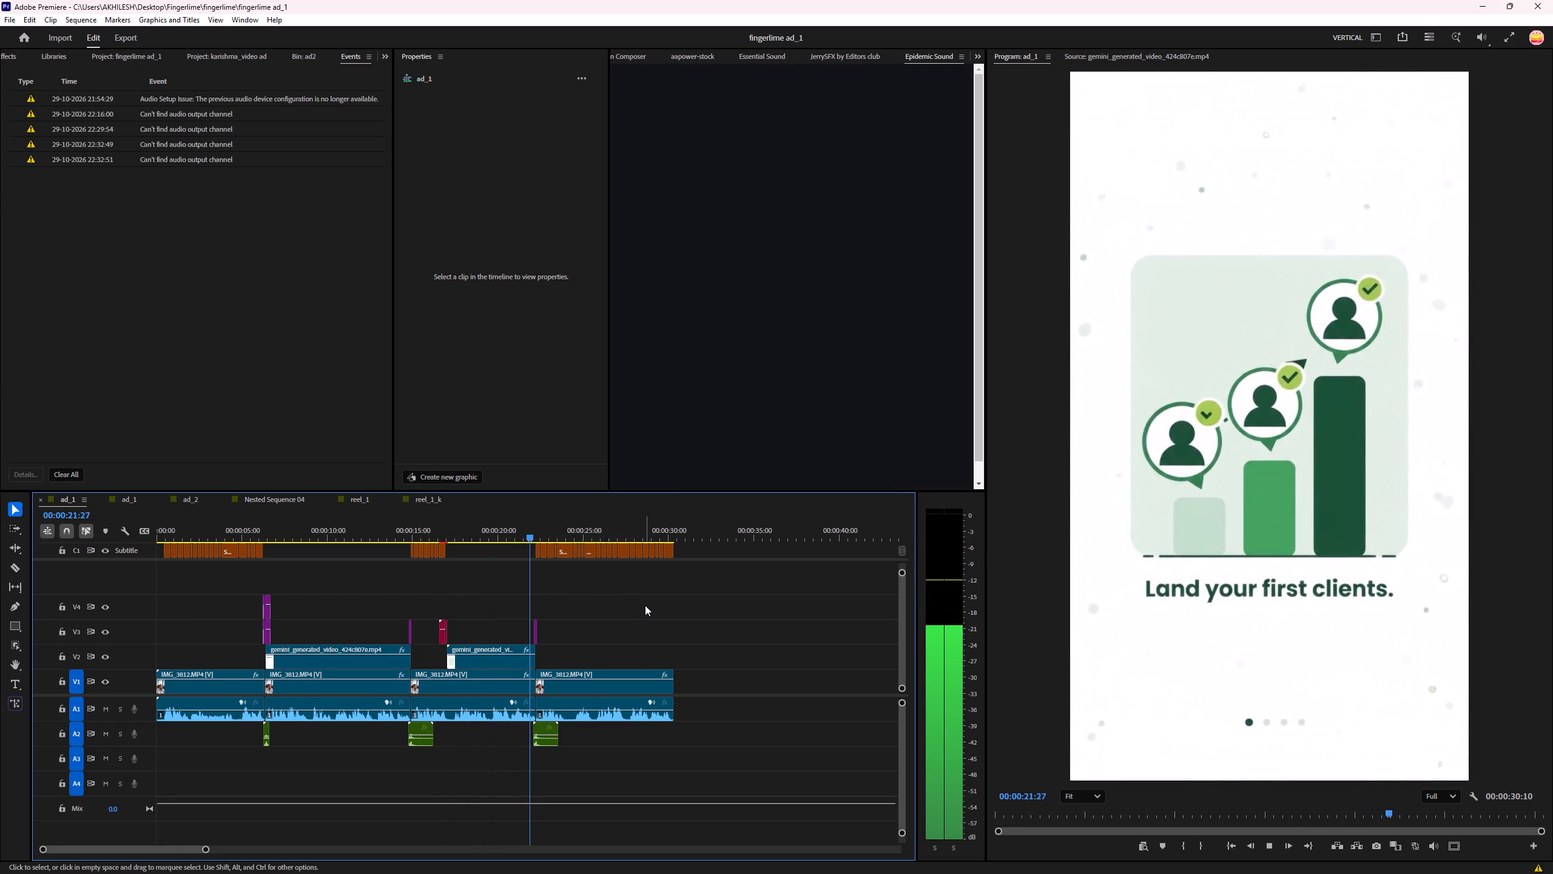
Play the closing talking-head segment past 00:00:25:15 to check its captions, saving the project along the way.
{"action": "left_click", "coordinate": [655, 606]}
{"action": "key", "text": "ctrl+s"}
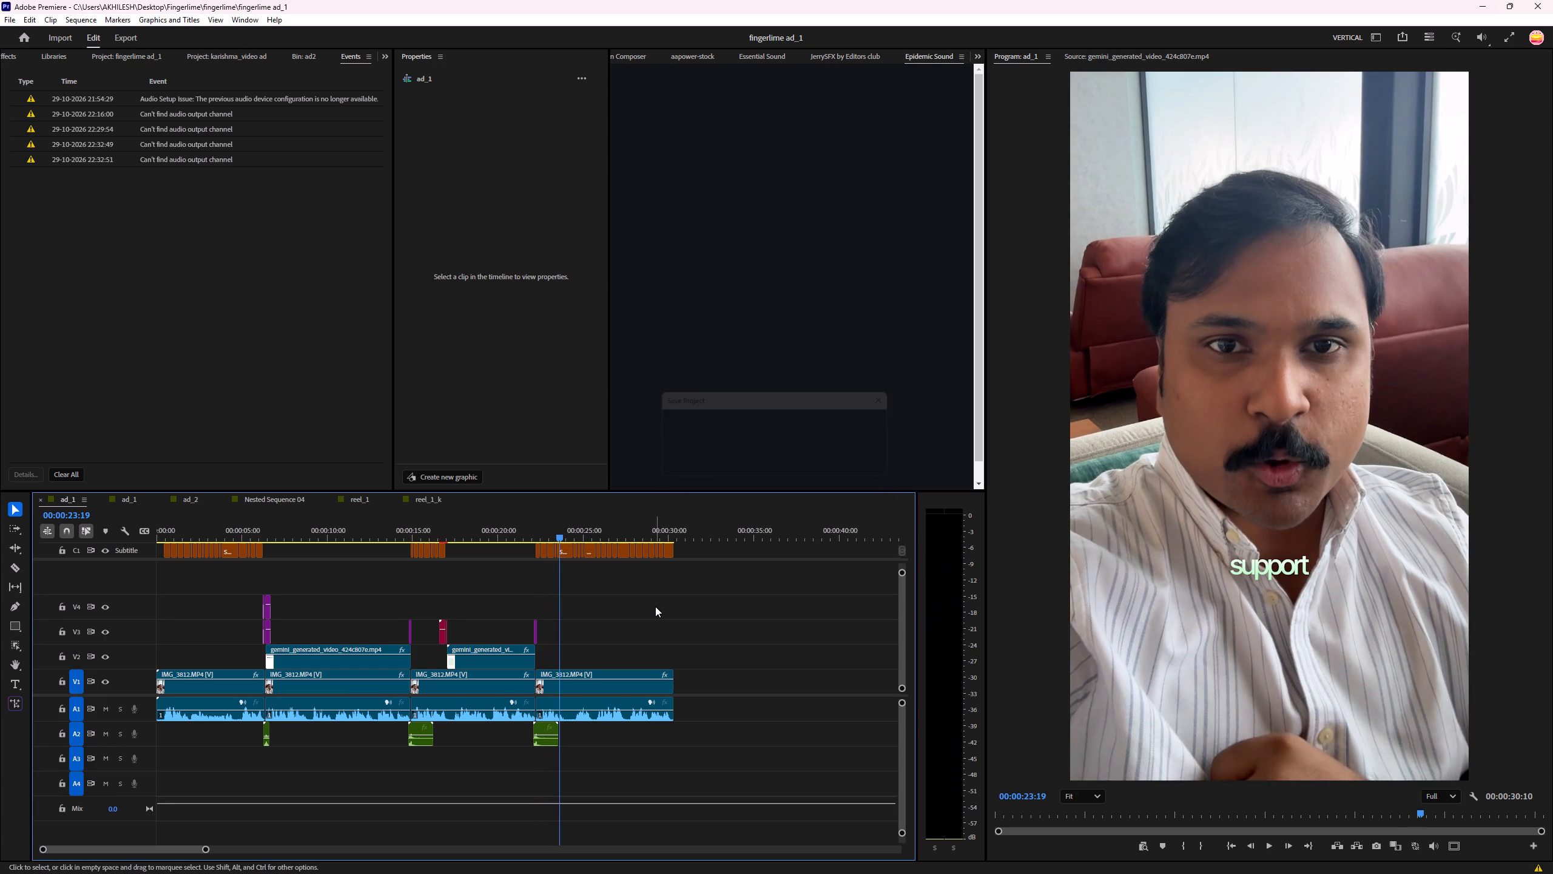
{"action": "key", "text": "space"}
{"action": "left_click", "coordinate": [690, 610]}
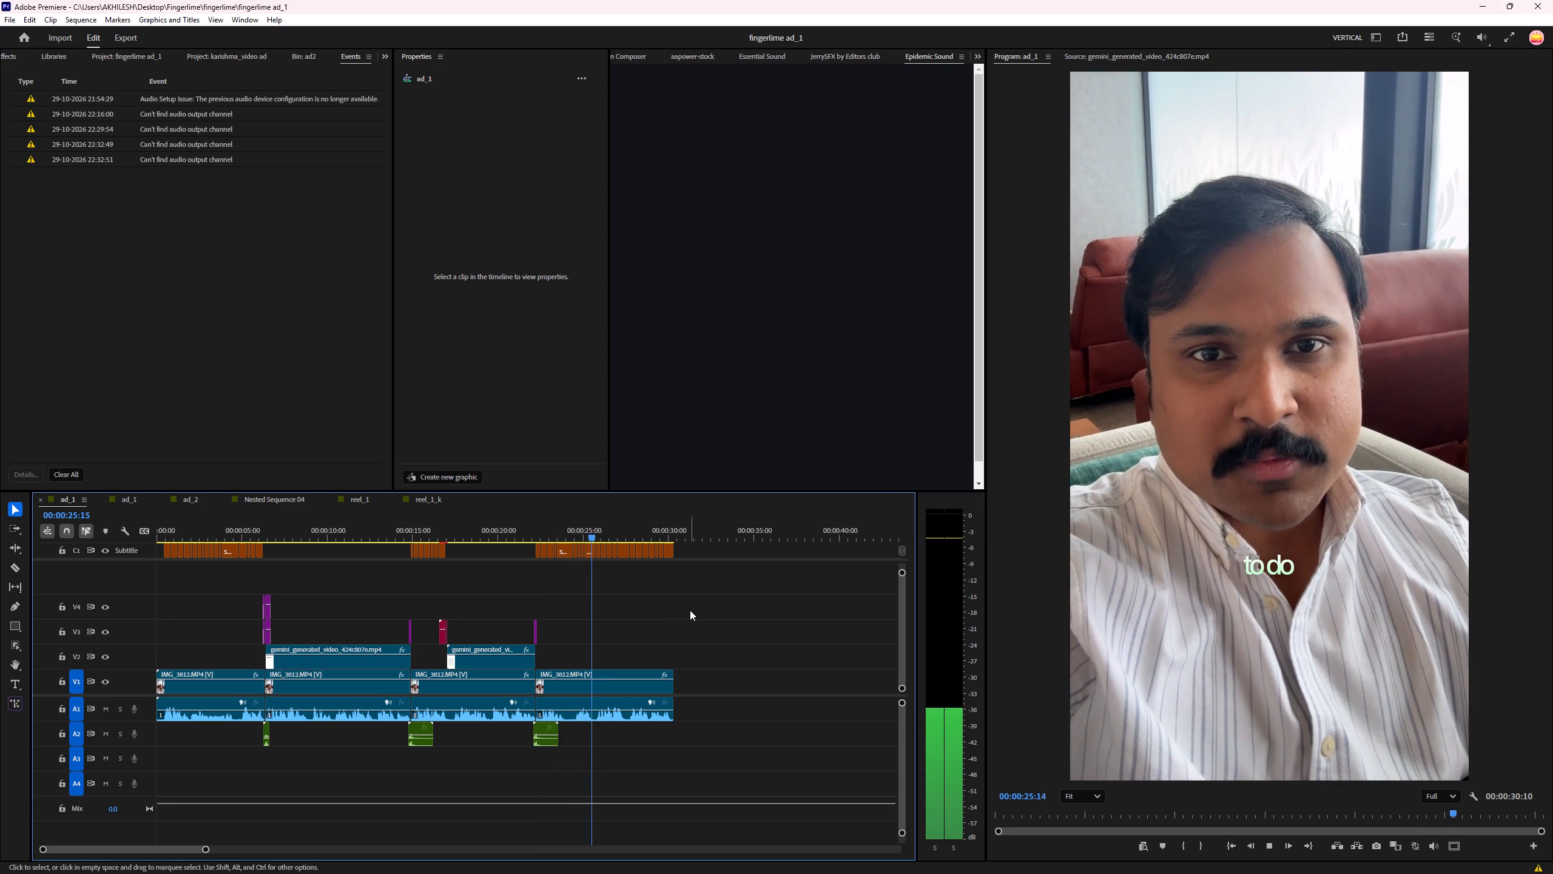
{"action": "key", "text": "space"}
{"action": "key", "text": "ctrl+s"}
Return the playhead to the start of the sequence at 00:00:00:00 and save the project.
{"action": "left_click_drag", "start_coordinate": [629, 532], "coordinate": [0, 547]}
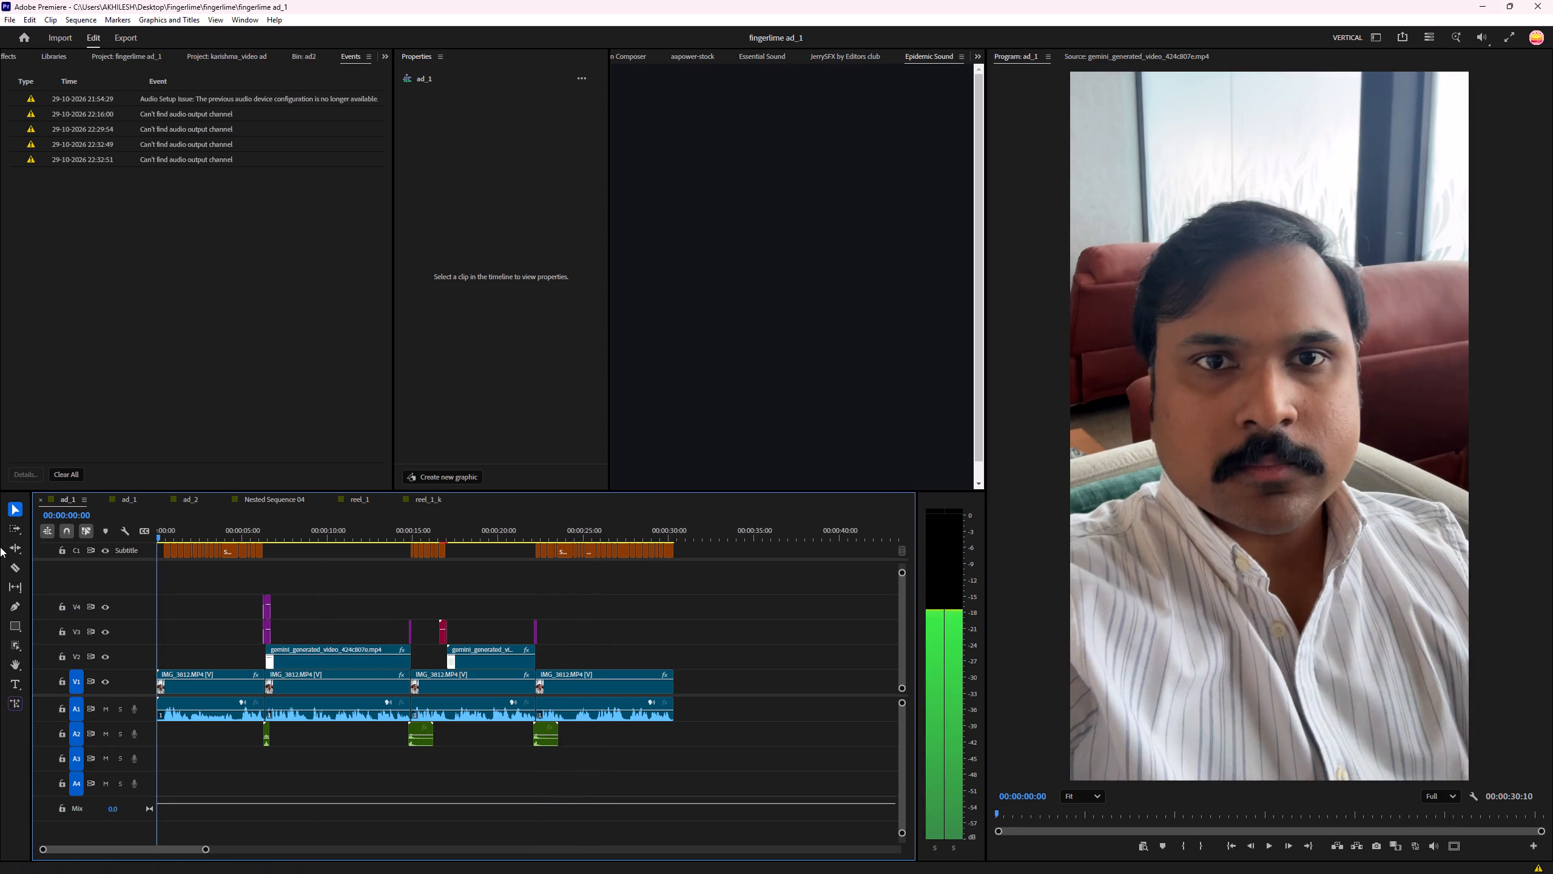
{"action": "left_click_drag", "start_coordinate": [0, 547], "coordinate": [0, 549]}
{"action": "left_click", "coordinate": [649, 606]}
{"action": "key", "text": "ctrl+s"}
{"action": "left_click", "coordinate": [670, 598]}
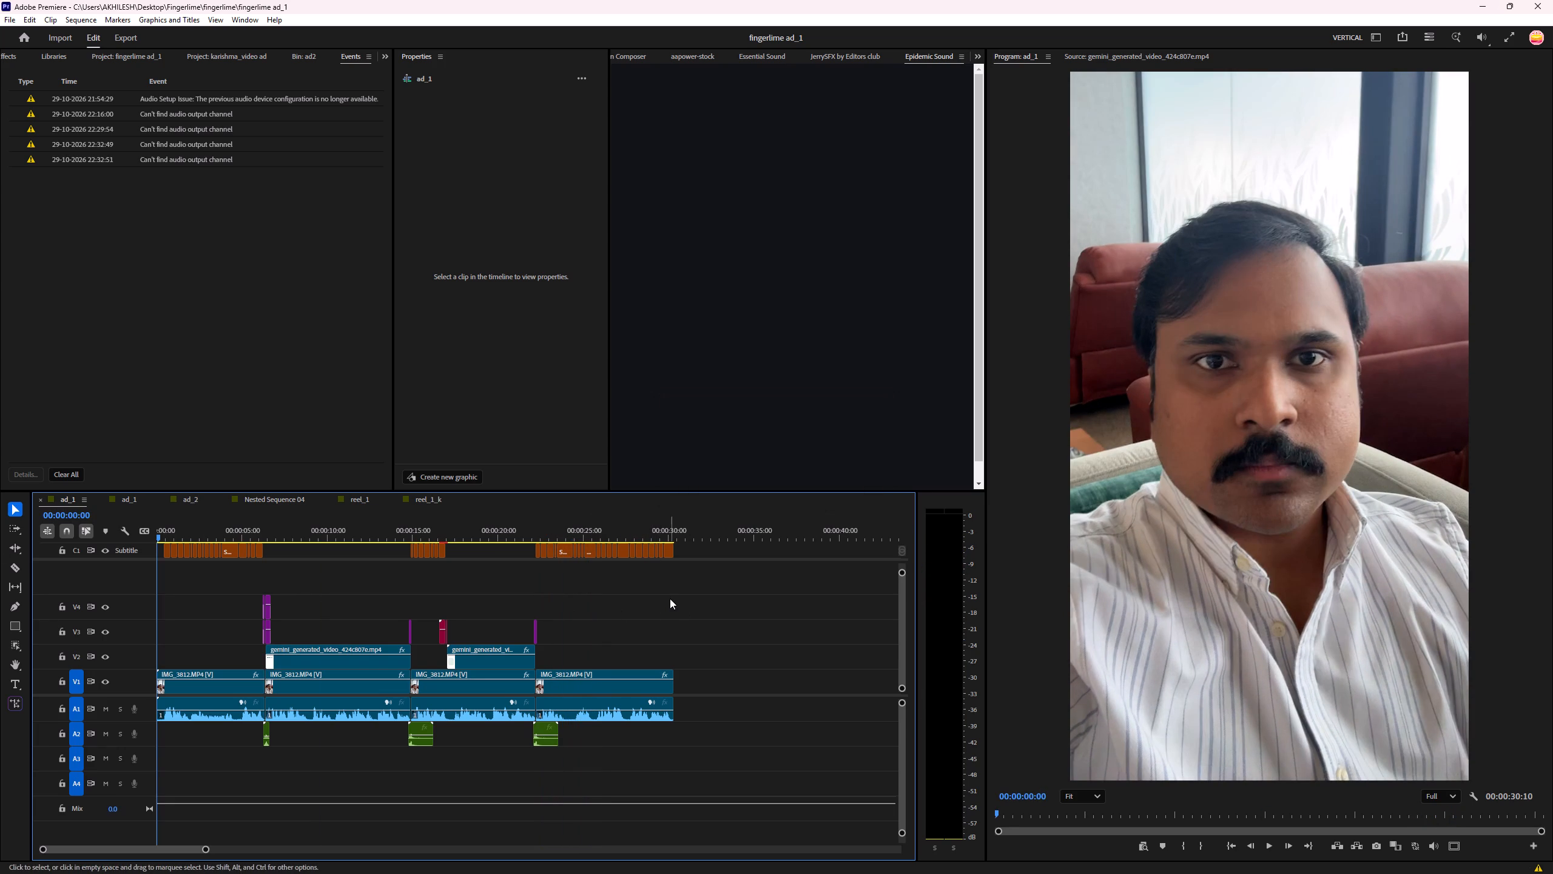
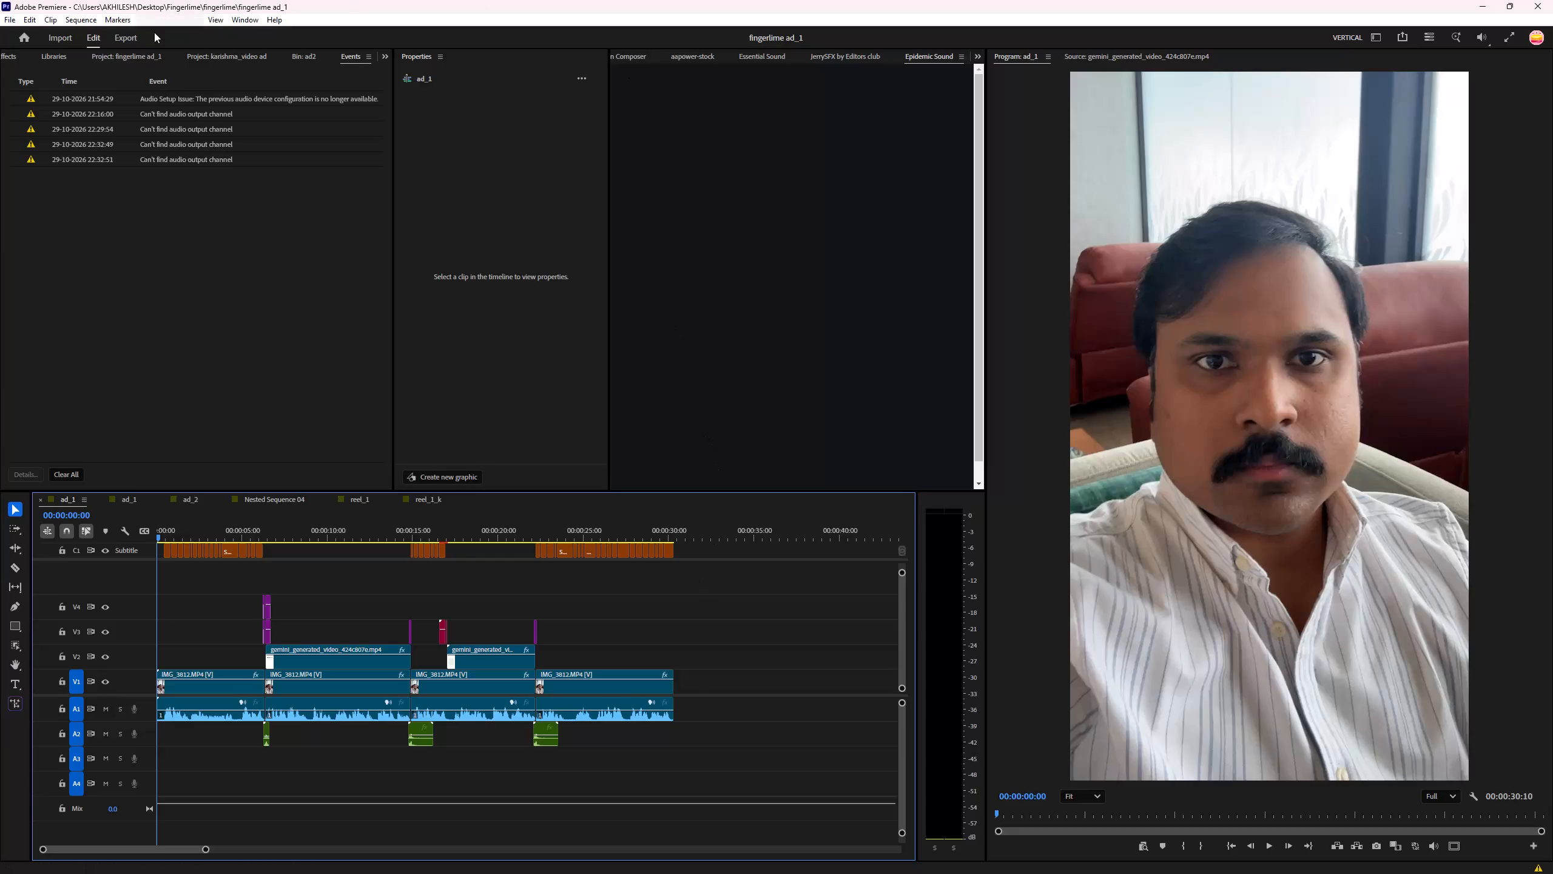
Play the ad_1 sequence from 00:00:00:00 through the closing talking-head segment to review the footage and captions.
{"action": "key", "text": "space"}
{"action": "left_click", "coordinate": [385, 580]}
{"action": "key", "text": "space"}
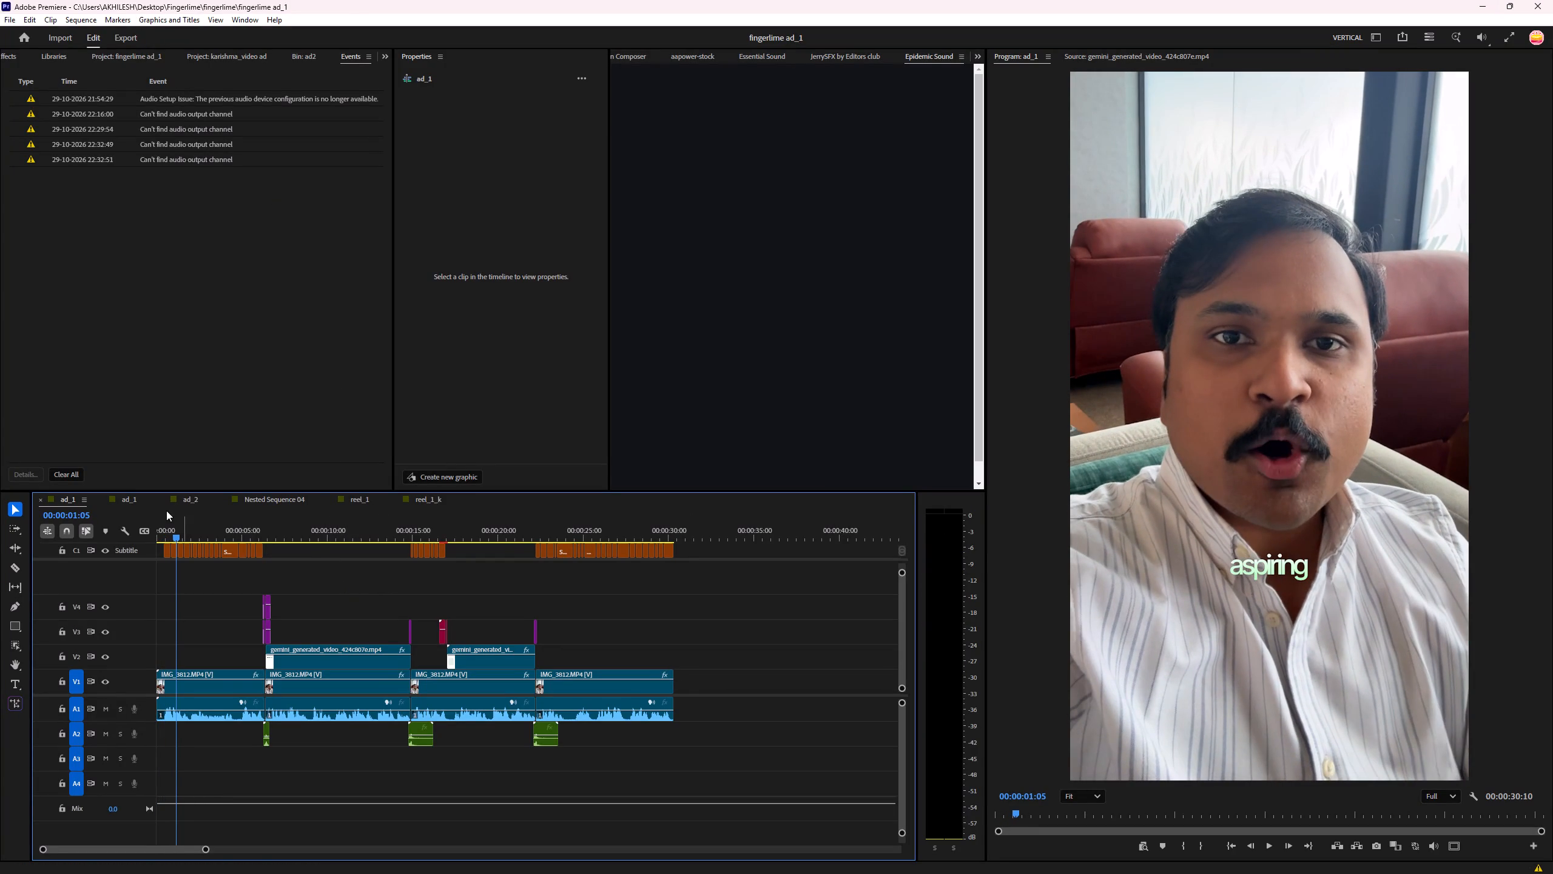
{"action": "left_click_drag", "start_coordinate": [178, 524], "coordinate": [37, 540]}
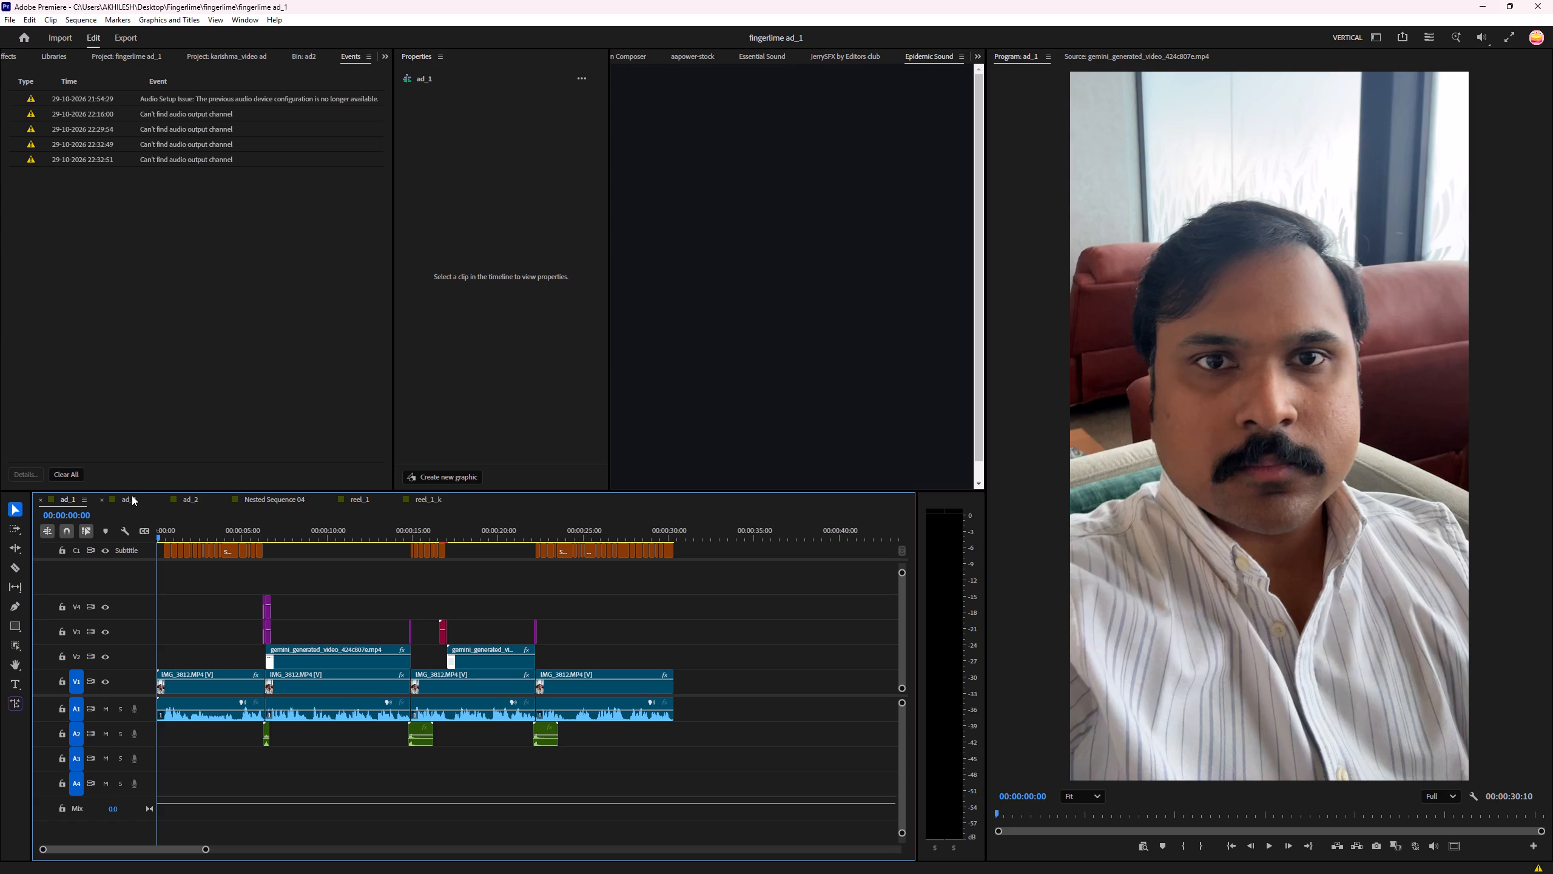
{"action": "key", "text": "space"}
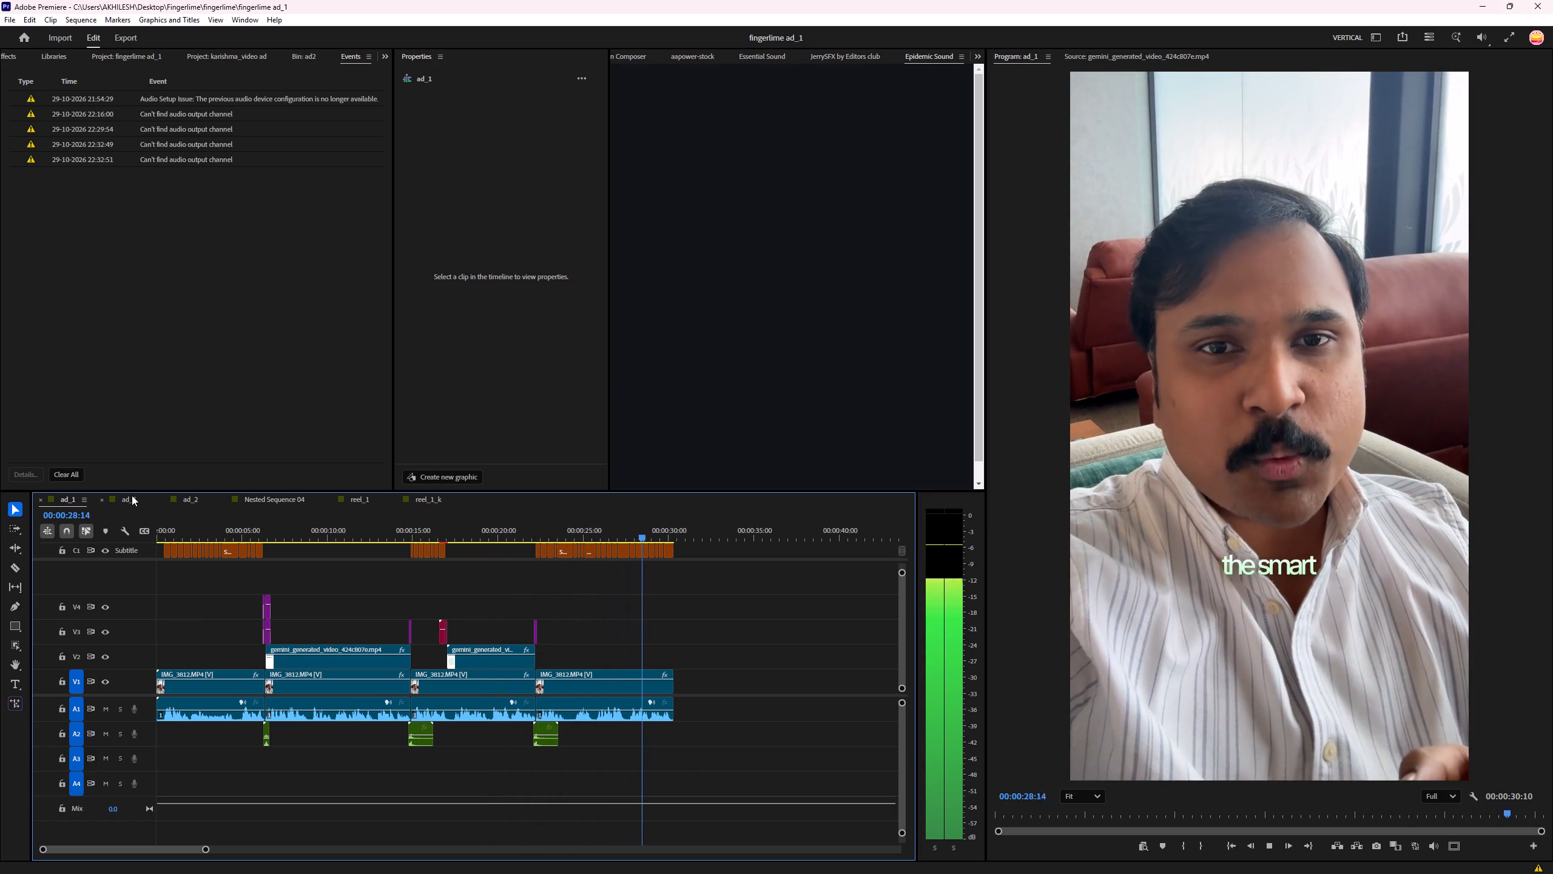
{"action": "key", "text": "space"}
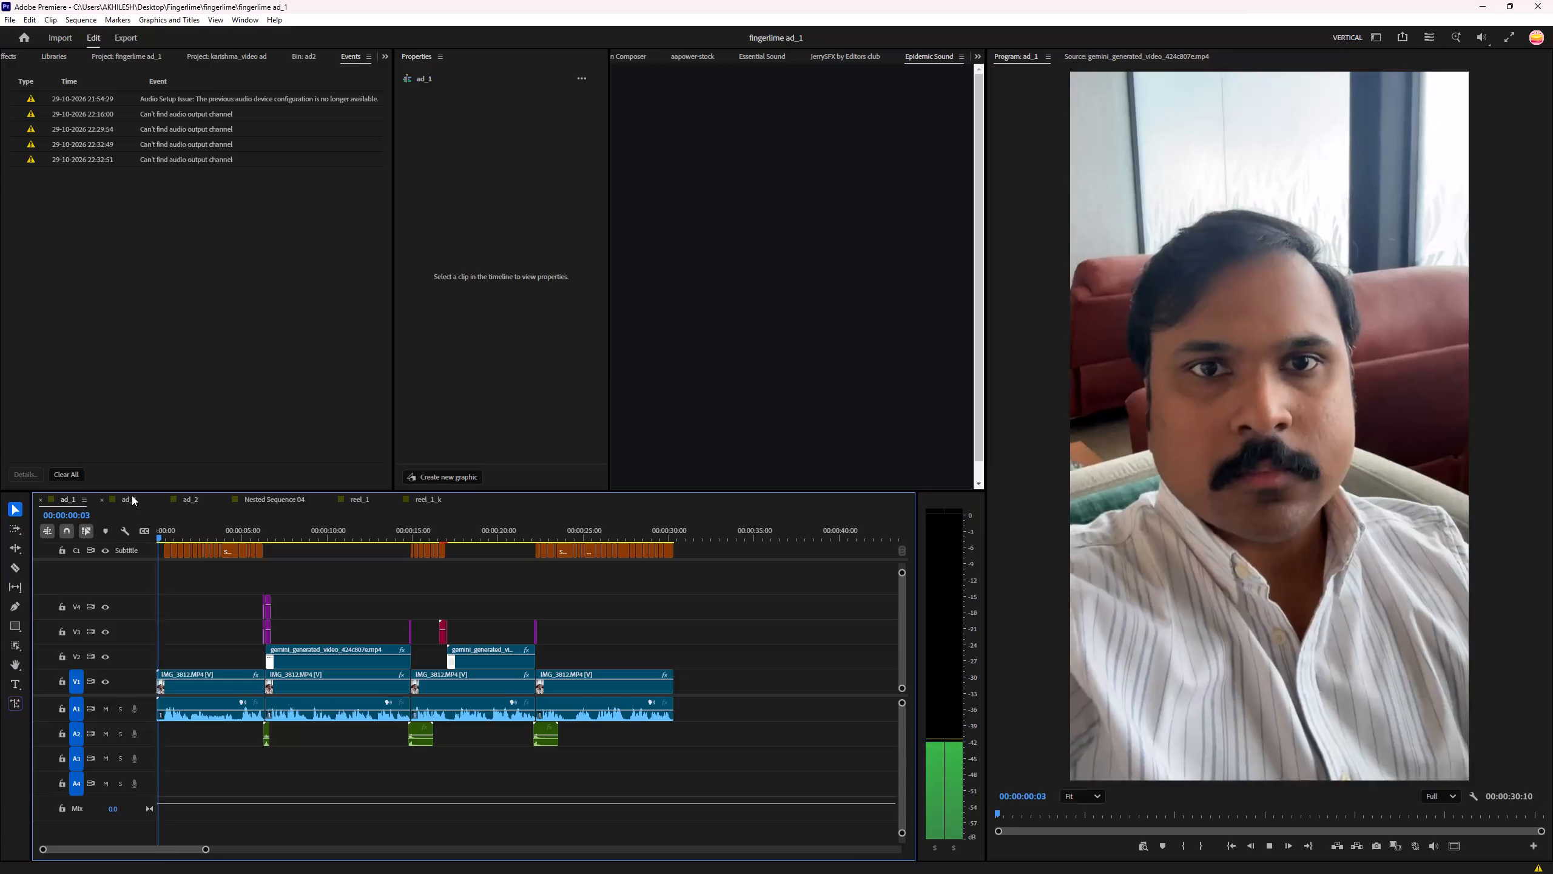
{"action": "key", "text": "space"}
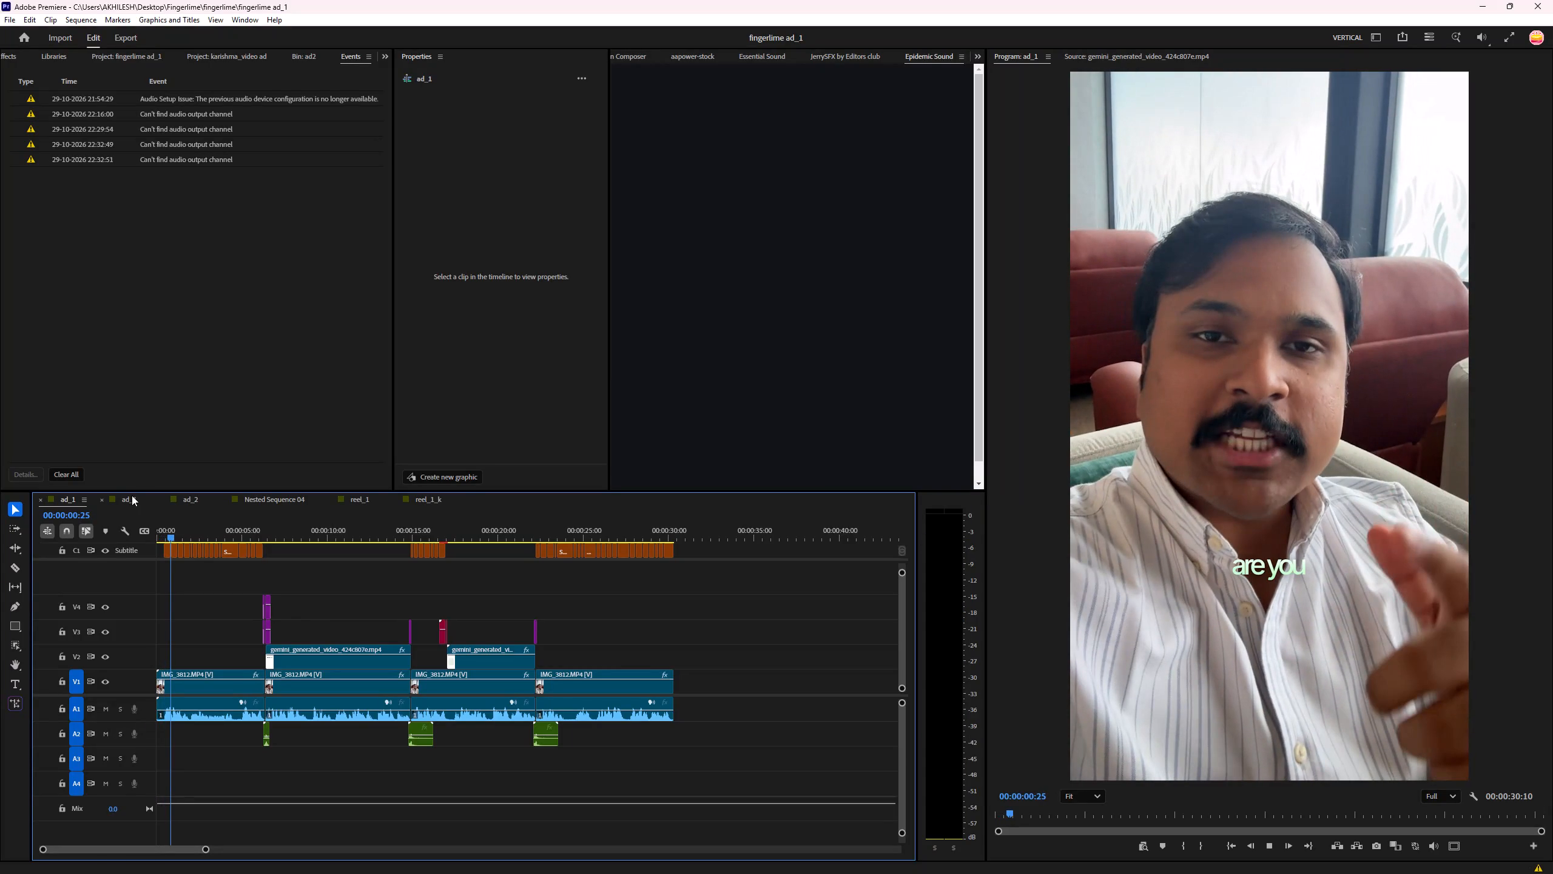
Check the first animated graphics clip around 00:00:08:05, return the playhead to 00:00:00:00 and save the project.
{"action": "left_click", "coordinate": [332, 567]}
{"action": "left_click_drag", "start_coordinate": [163, 532], "coordinate": [119, 539]}
{"action": "left_click", "coordinate": [314, 575]}
{"action": "key", "text": "ctrl+s"}
{"action": "left_click", "coordinate": [336, 575], "text": "ctrl"}
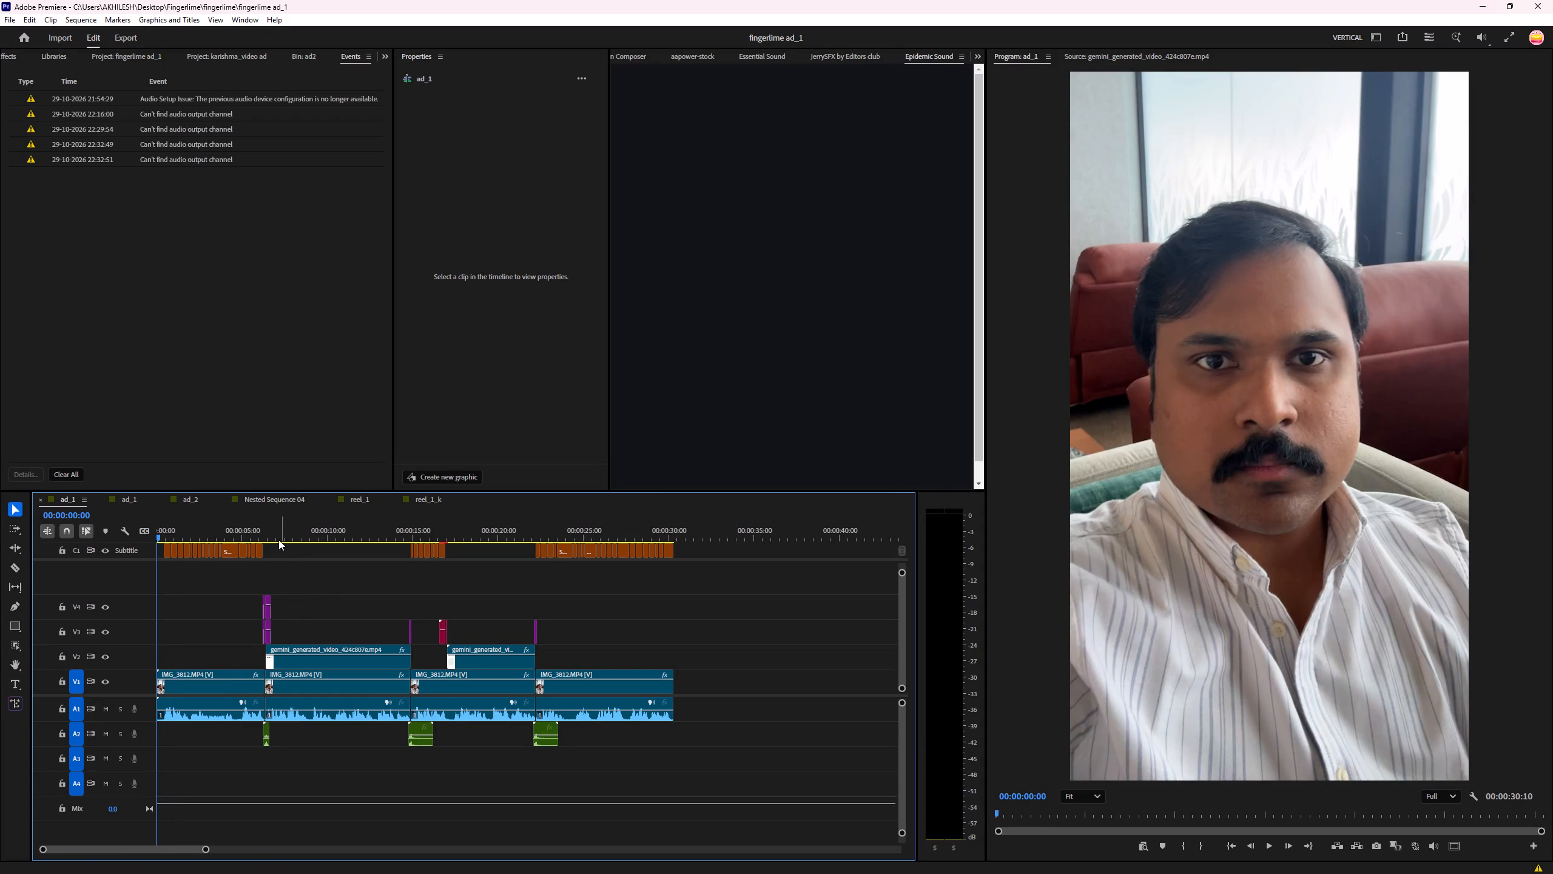
{"action": "left_click_drag", "start_coordinate": [274, 537], "coordinate": [299, 540]}
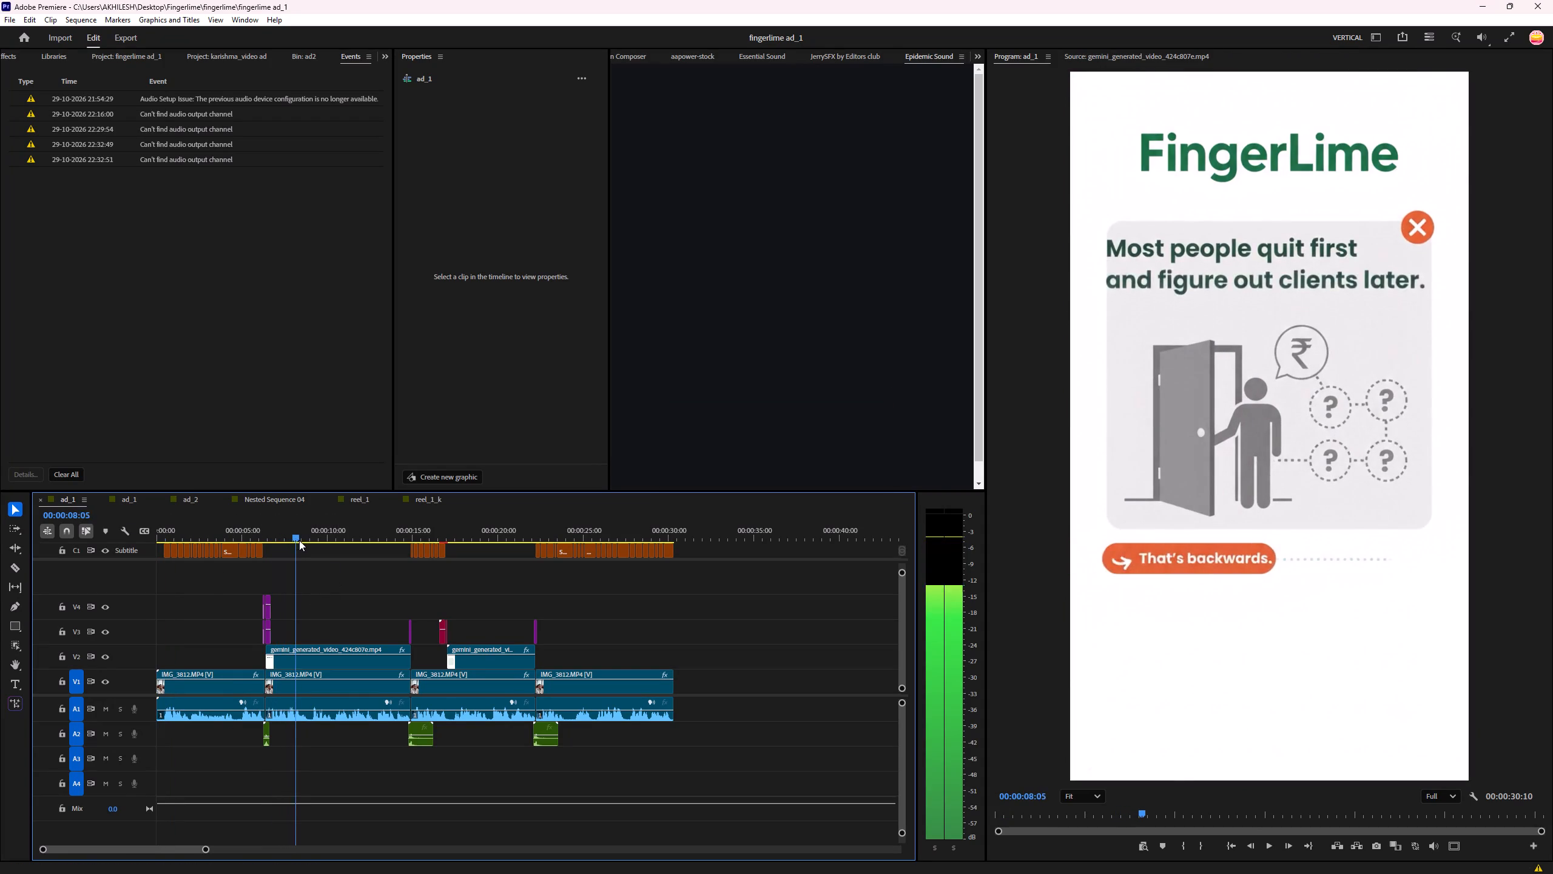
{"action": "left_click_drag", "start_coordinate": [299, 540], "coordinate": [35, 557]}
{"action": "key", "text": "ctrl+s"}
{"action": "left_click", "coordinate": [710, 609]}
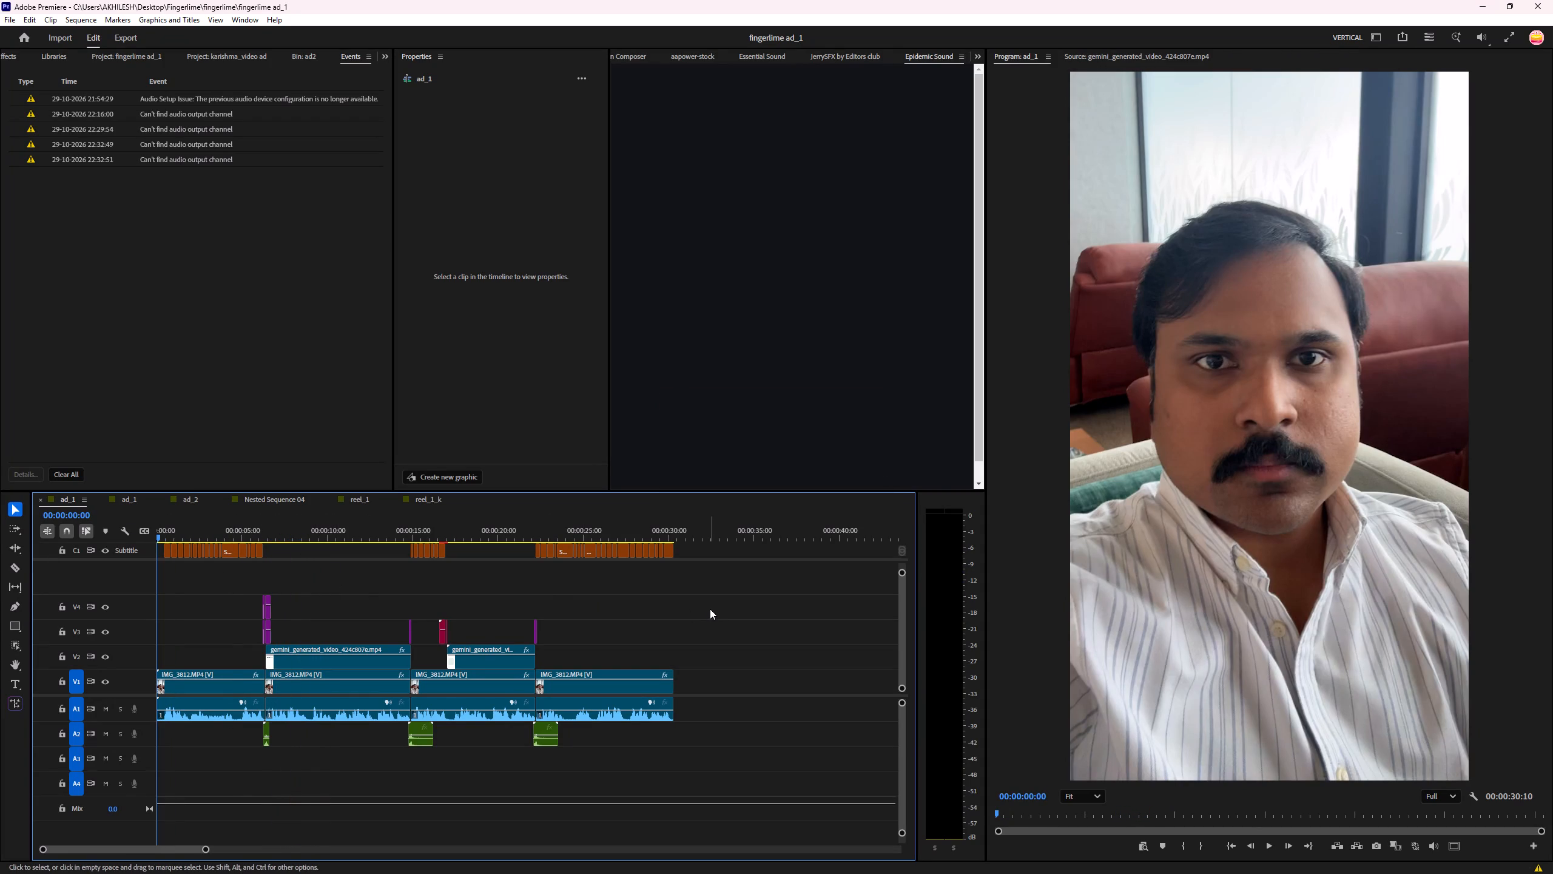
{"action": "left_click", "coordinate": [710, 608]}
Play the opening talking-head segment to 00:00:05:29 to check its captions, saving the project along the way.
{"action": "key", "text": "space"}
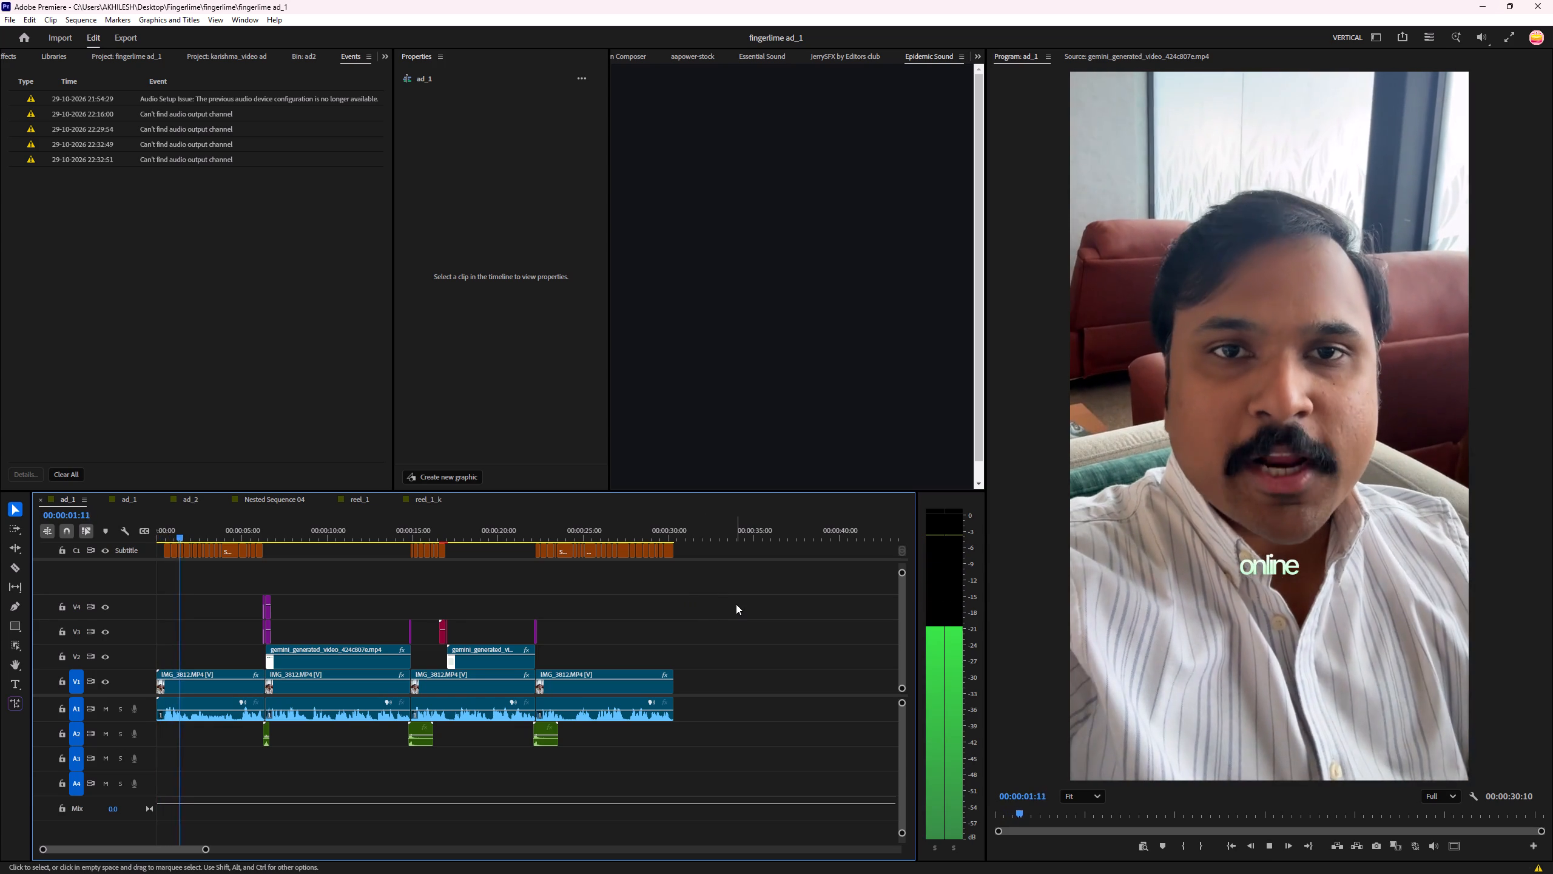
{"action": "left_click", "coordinate": [736, 604]}
{"action": "key", "text": "space"}
{"action": "key", "text": "ctrl+s"}
{"action": "key", "text": "space"}
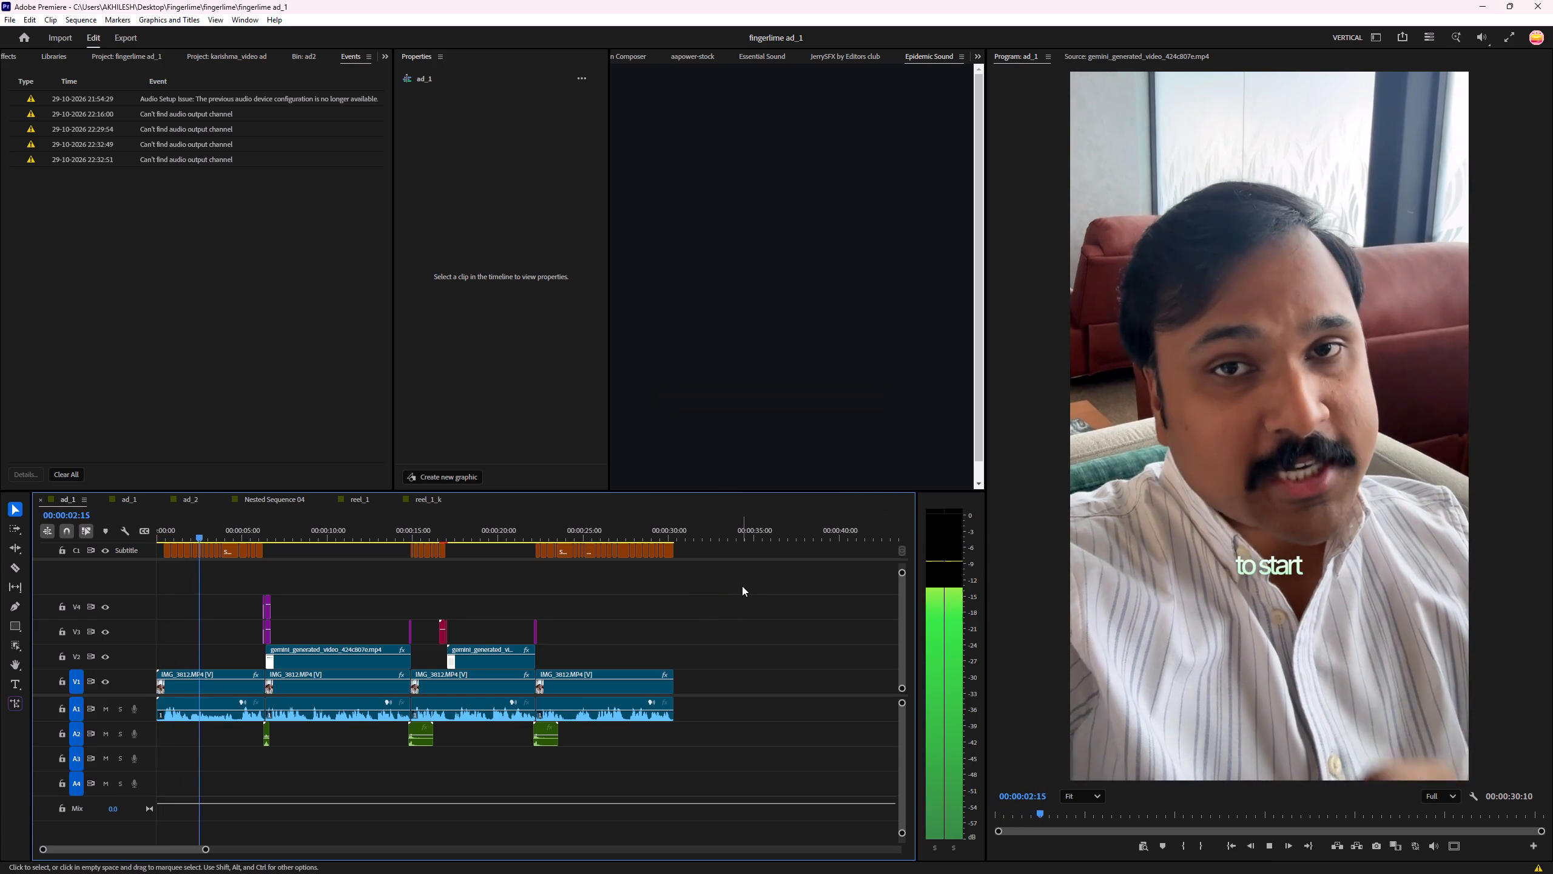
{"action": "left_click_drag", "start_coordinate": [742, 586], "coordinate": [0, 484]}
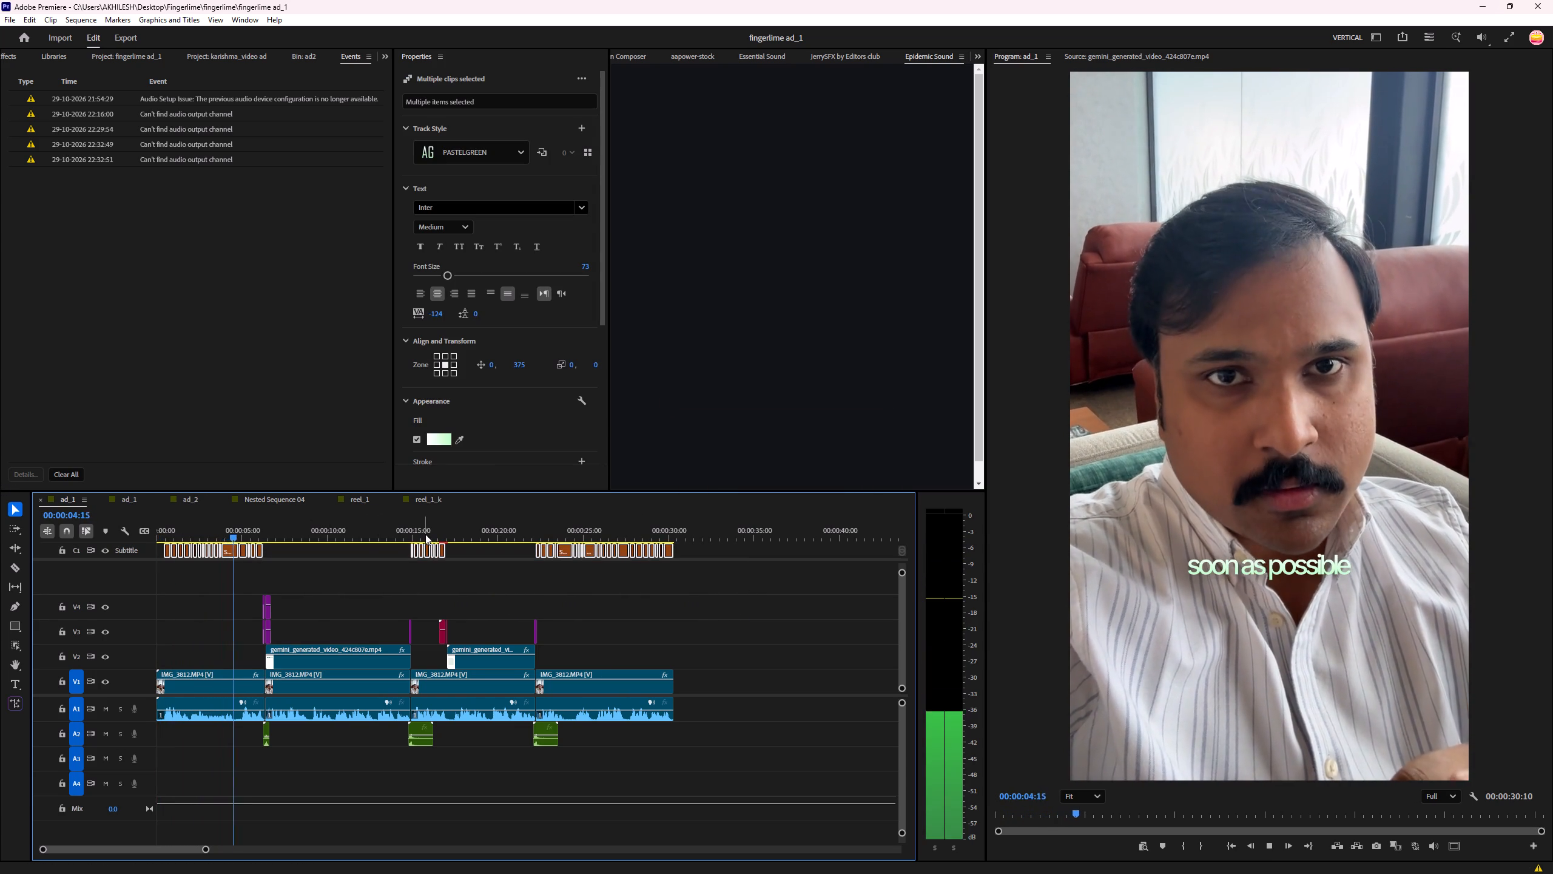
{"action": "key", "text": "space"}
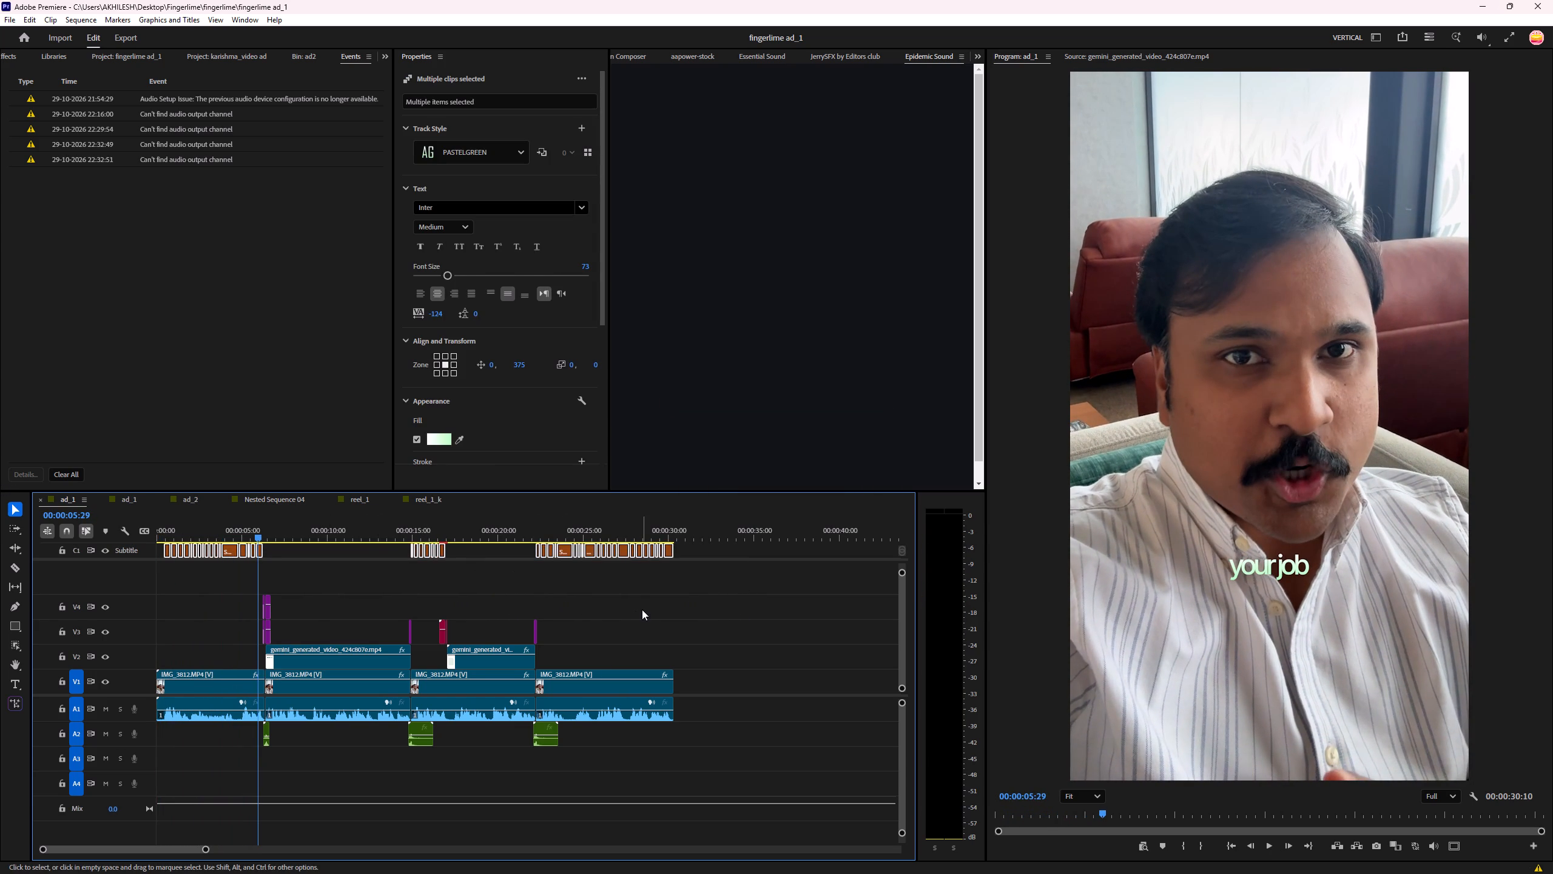
{"action": "left_click", "coordinate": [642, 609]}
{"action": "key", "text": "ctrl+s"}
Lock audio track A2 and move all overlay clips on V2 to V4 up one track, leaving V2 empty.
{"action": "left_click_drag", "start_coordinate": [669, 644], "coordinate": [652, 644]}
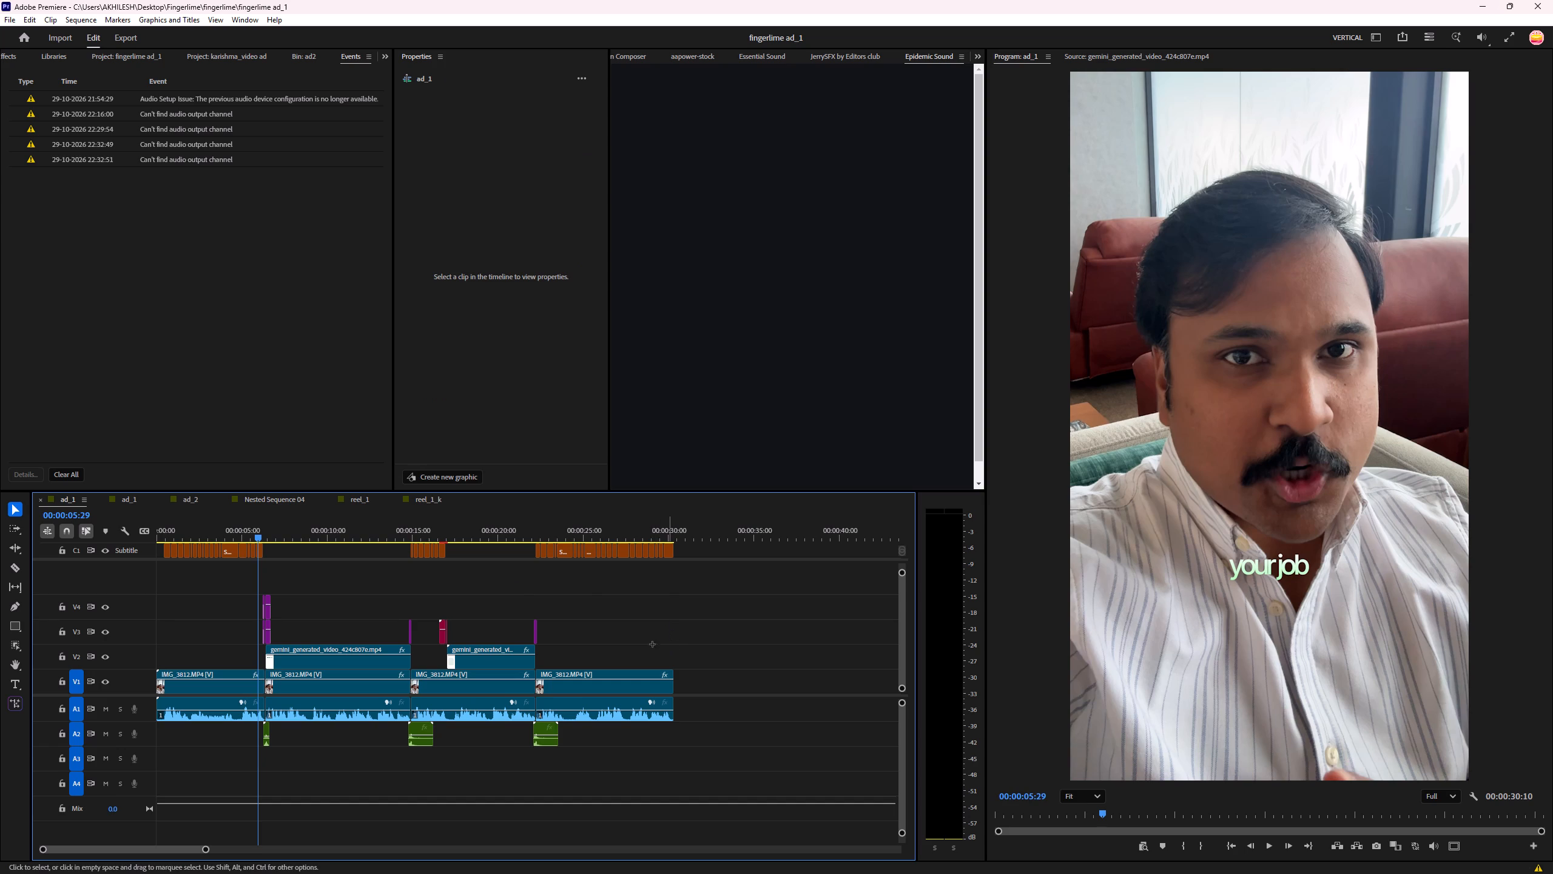
{"action": "left_click_drag", "start_coordinate": [652, 644], "coordinate": [107, 639]}
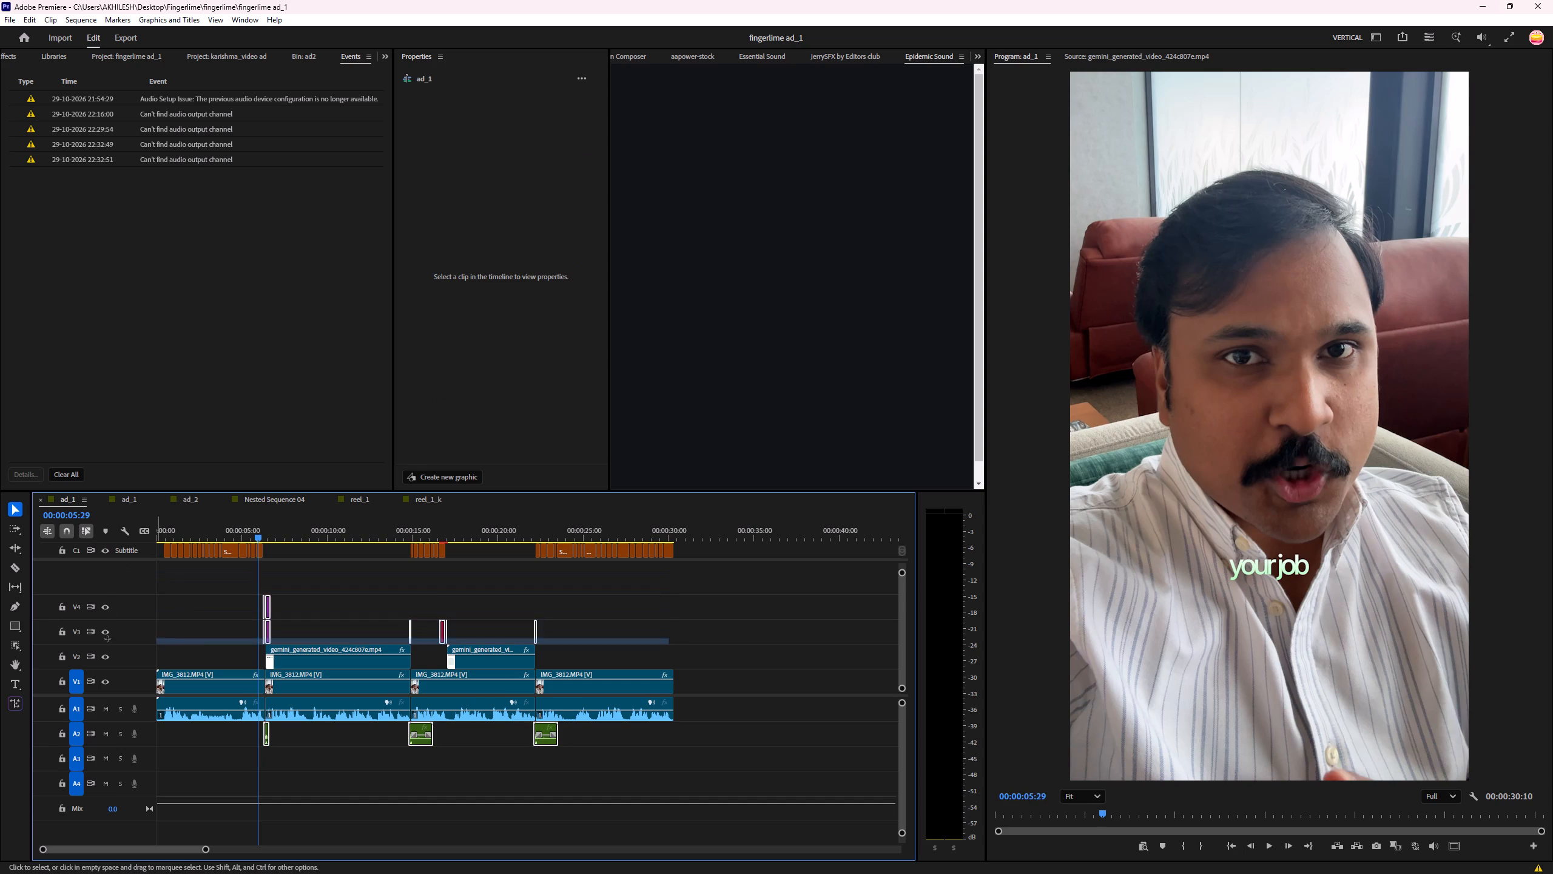
{"action": "left_click_drag", "start_coordinate": [107, 639], "coordinate": [107, 651]}
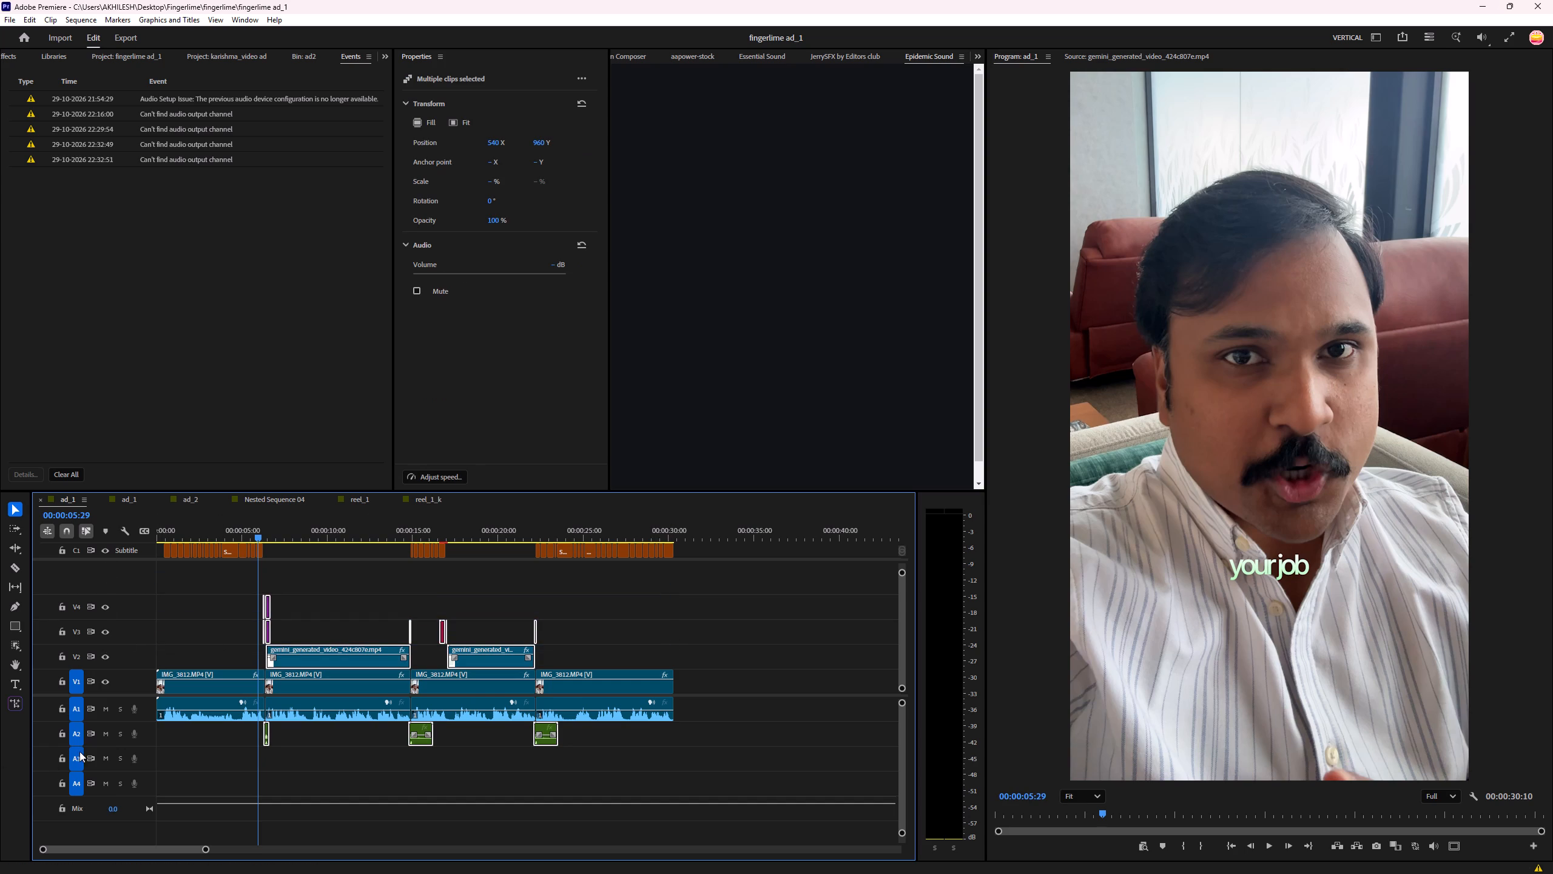
{"action": "left_click", "coordinate": [62, 736]}
{"action": "key", "text": "alt+Up"}
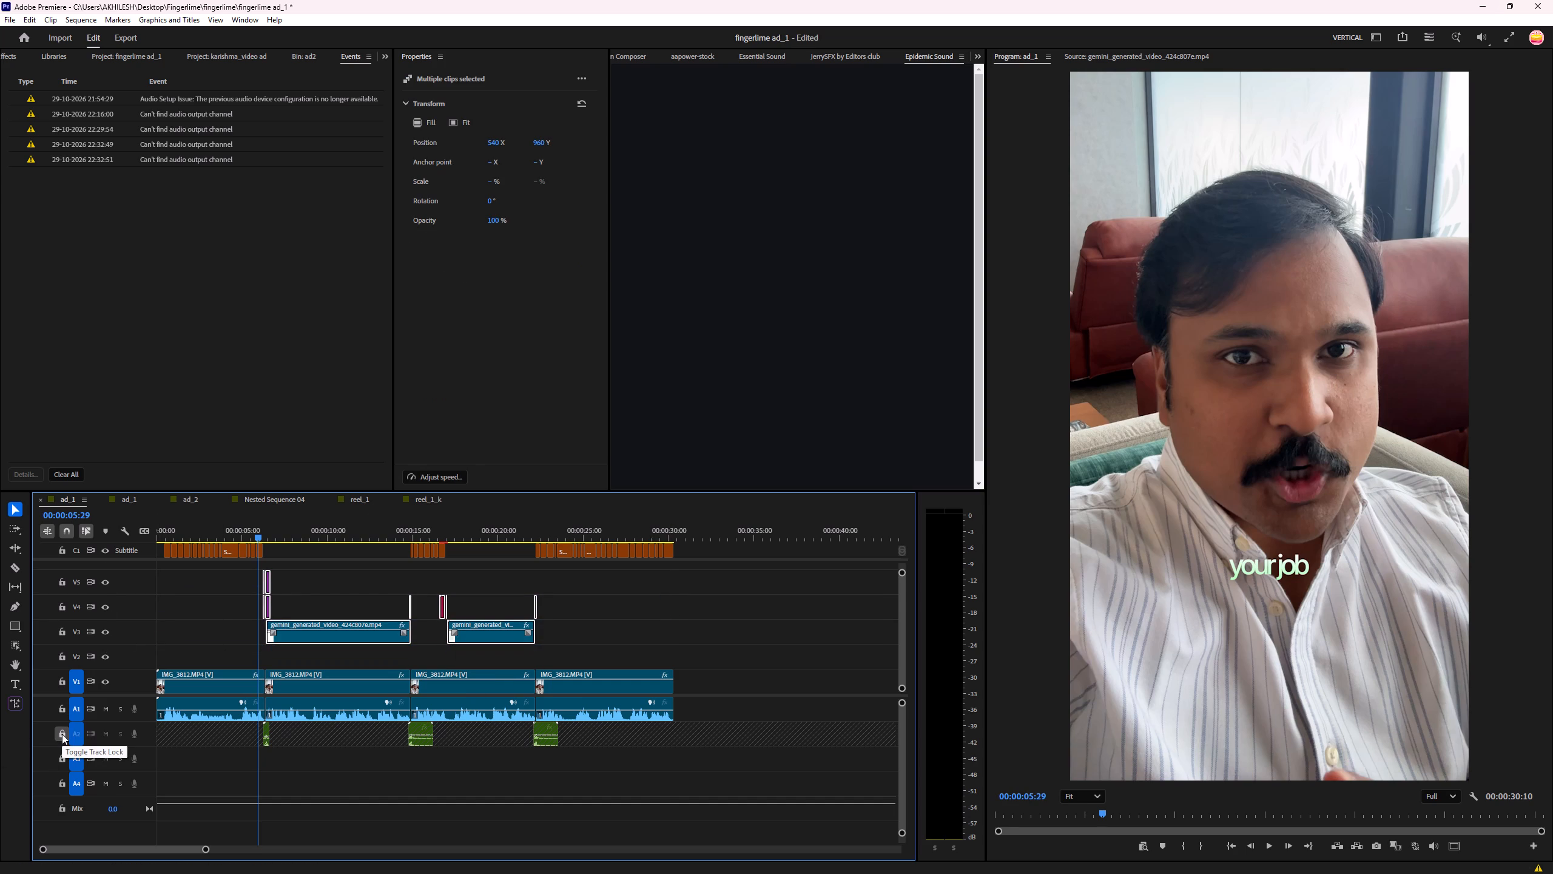
{"action": "left_click", "coordinate": [216, 616]}
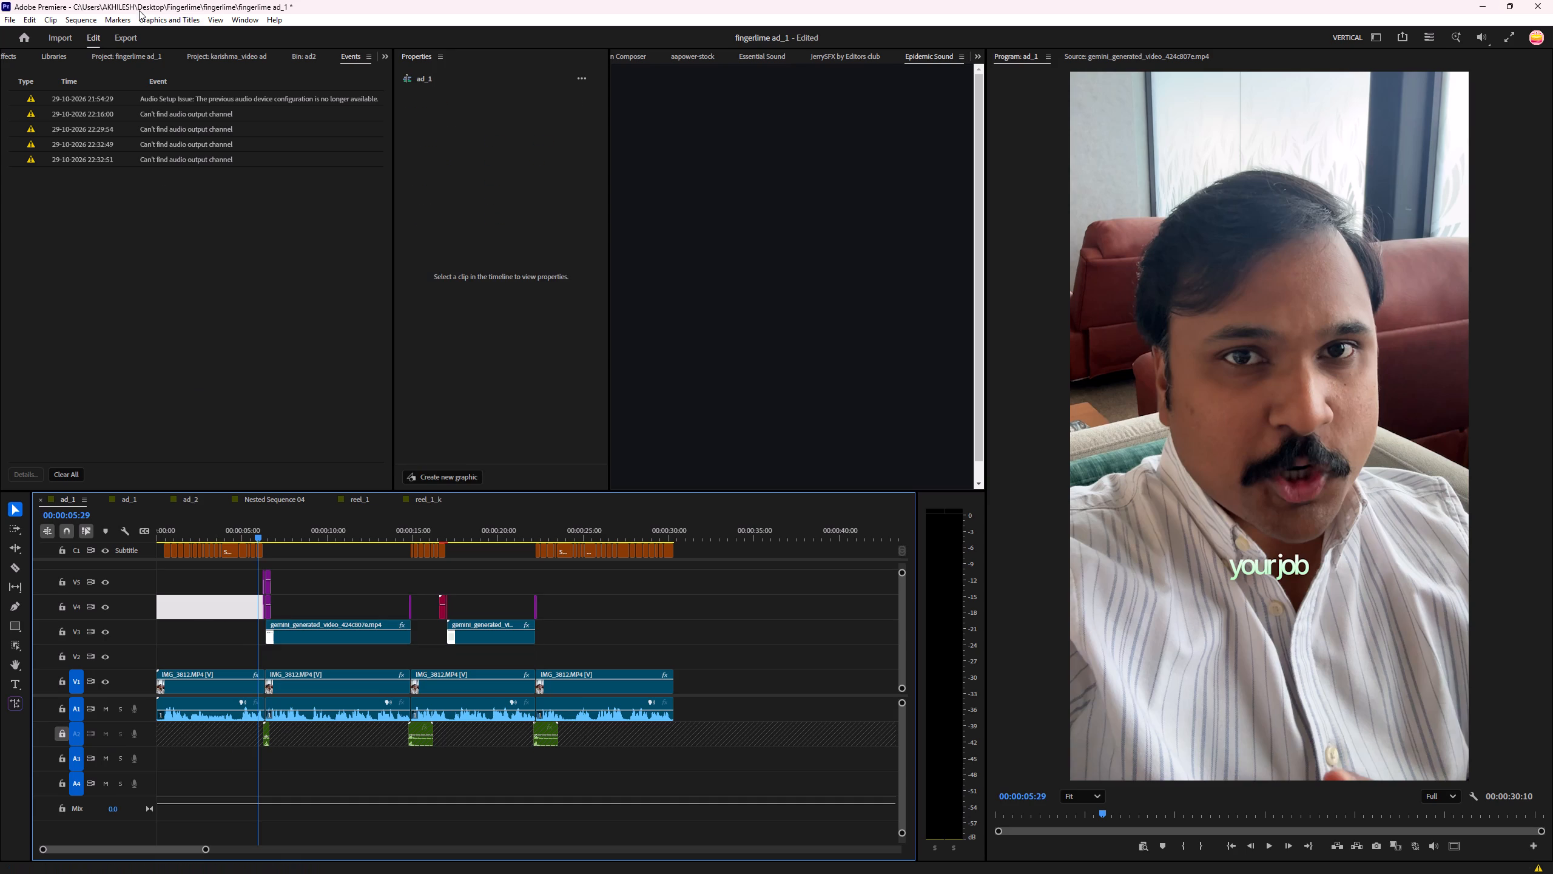
Create a black (000000) color matte named Color Matte in the fingerlime ad_1 project.
{"action": "left_click", "coordinate": [133, 54]}
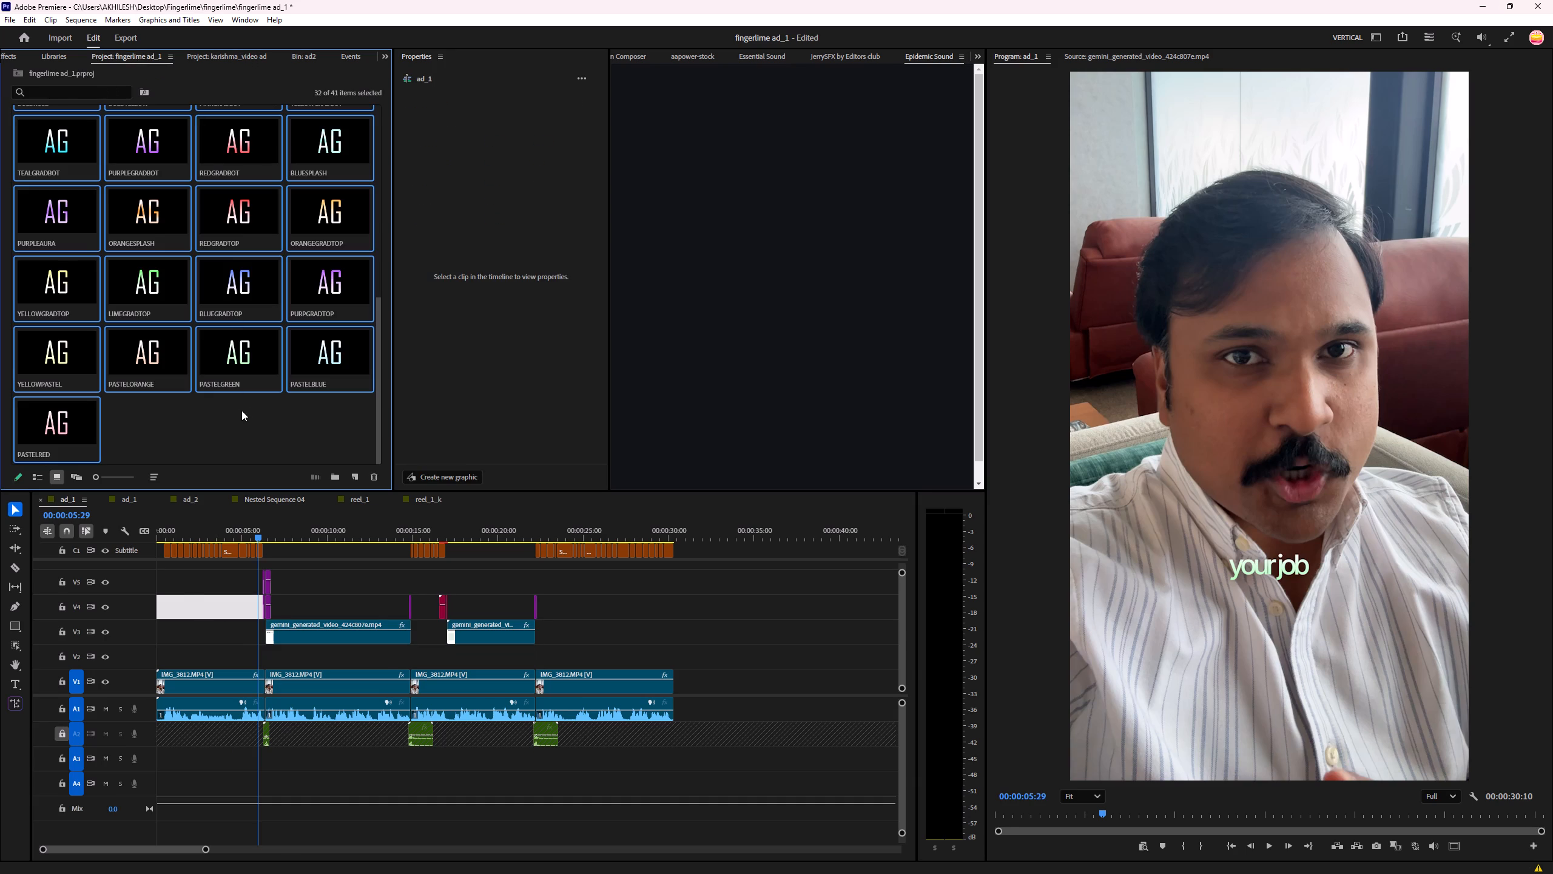
{"action": "right_click", "coordinate": [244, 419]}
{"action": "left_click", "coordinate": [318, 470]}
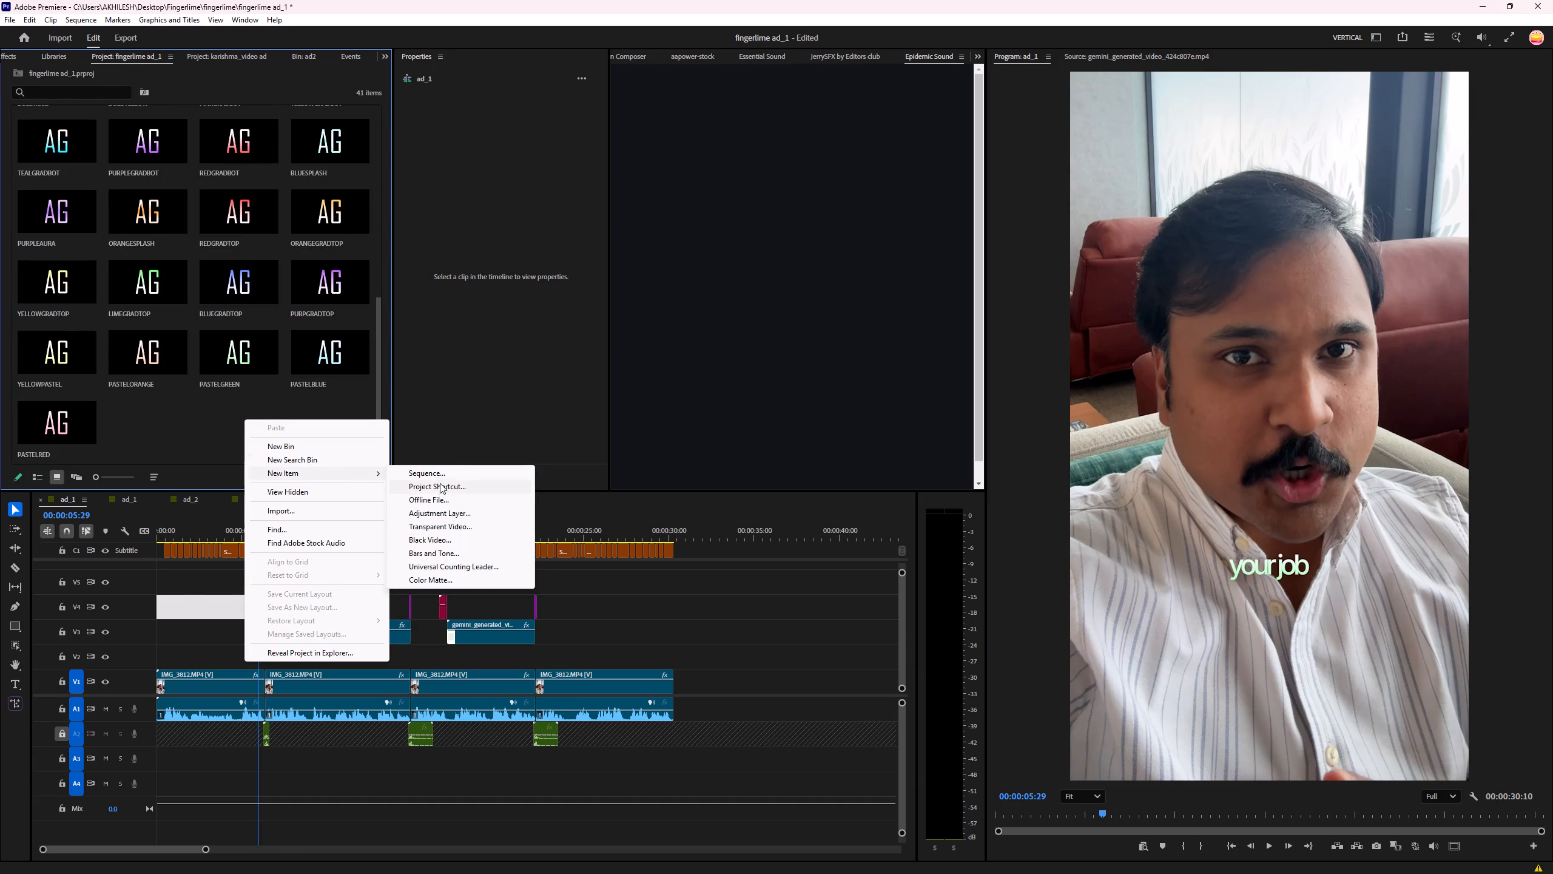
{"action": "left_click", "coordinate": [473, 583]}
{"action": "left_click", "coordinate": [811, 496]}
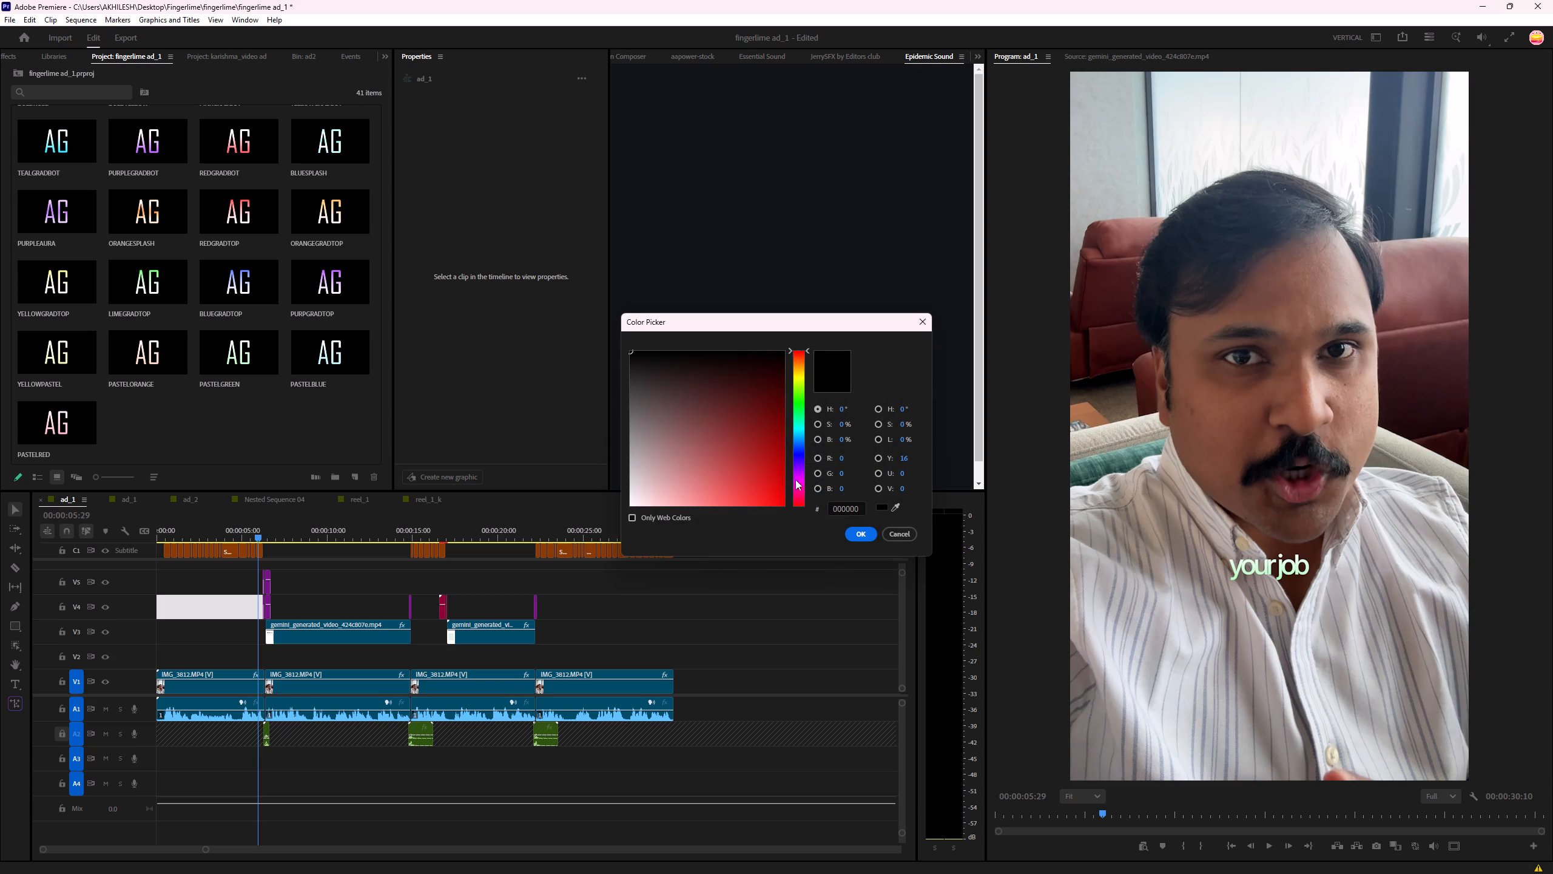
{"action": "left_click", "coordinate": [857, 535]}
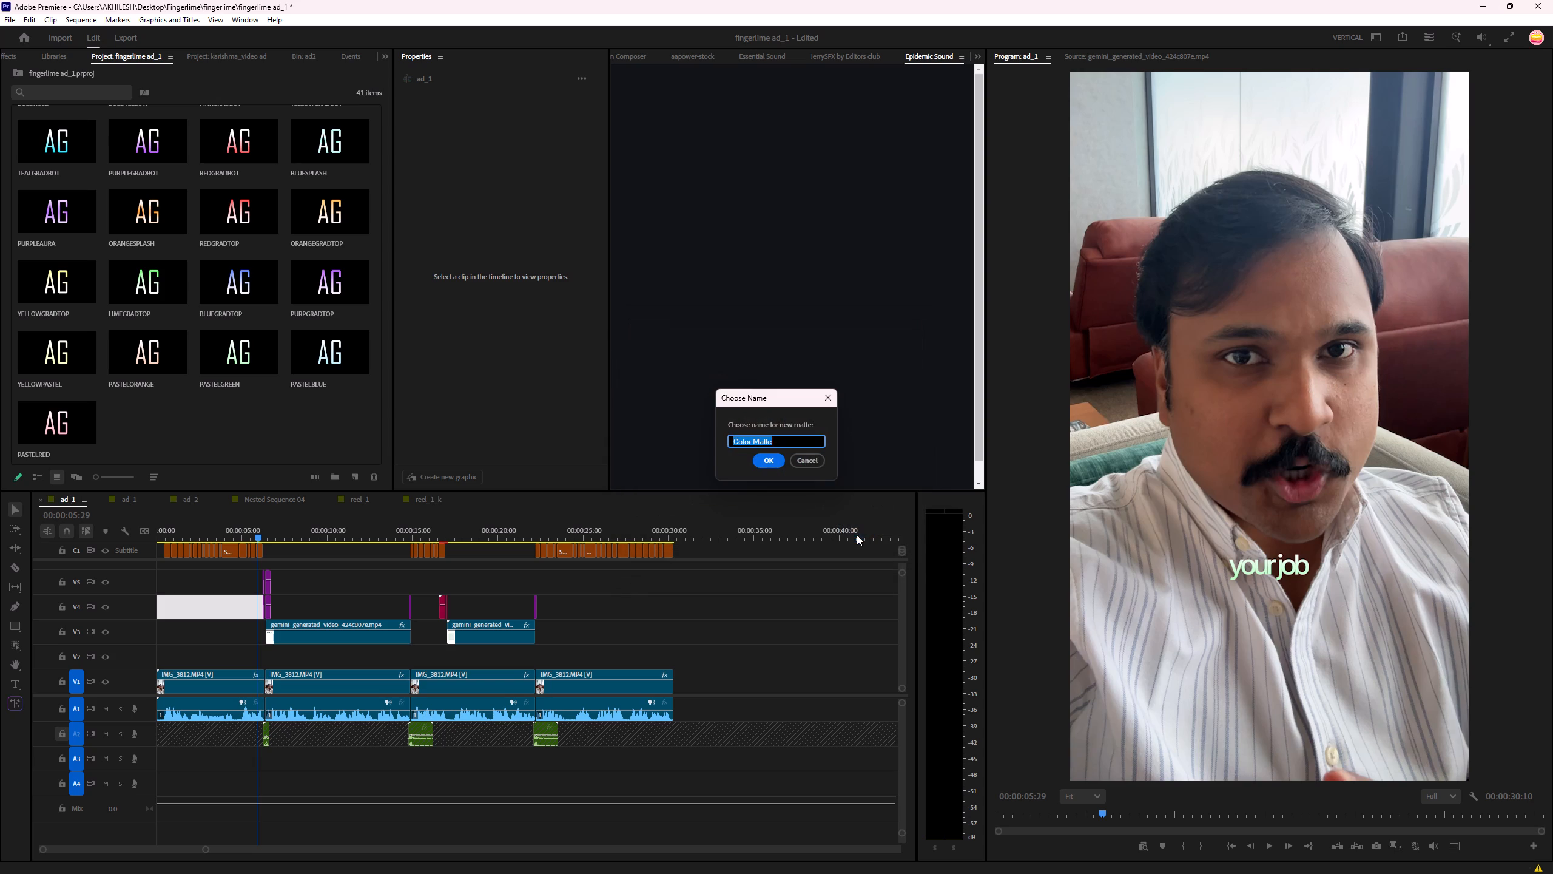
{"action": "left_click", "coordinate": [771, 462]}
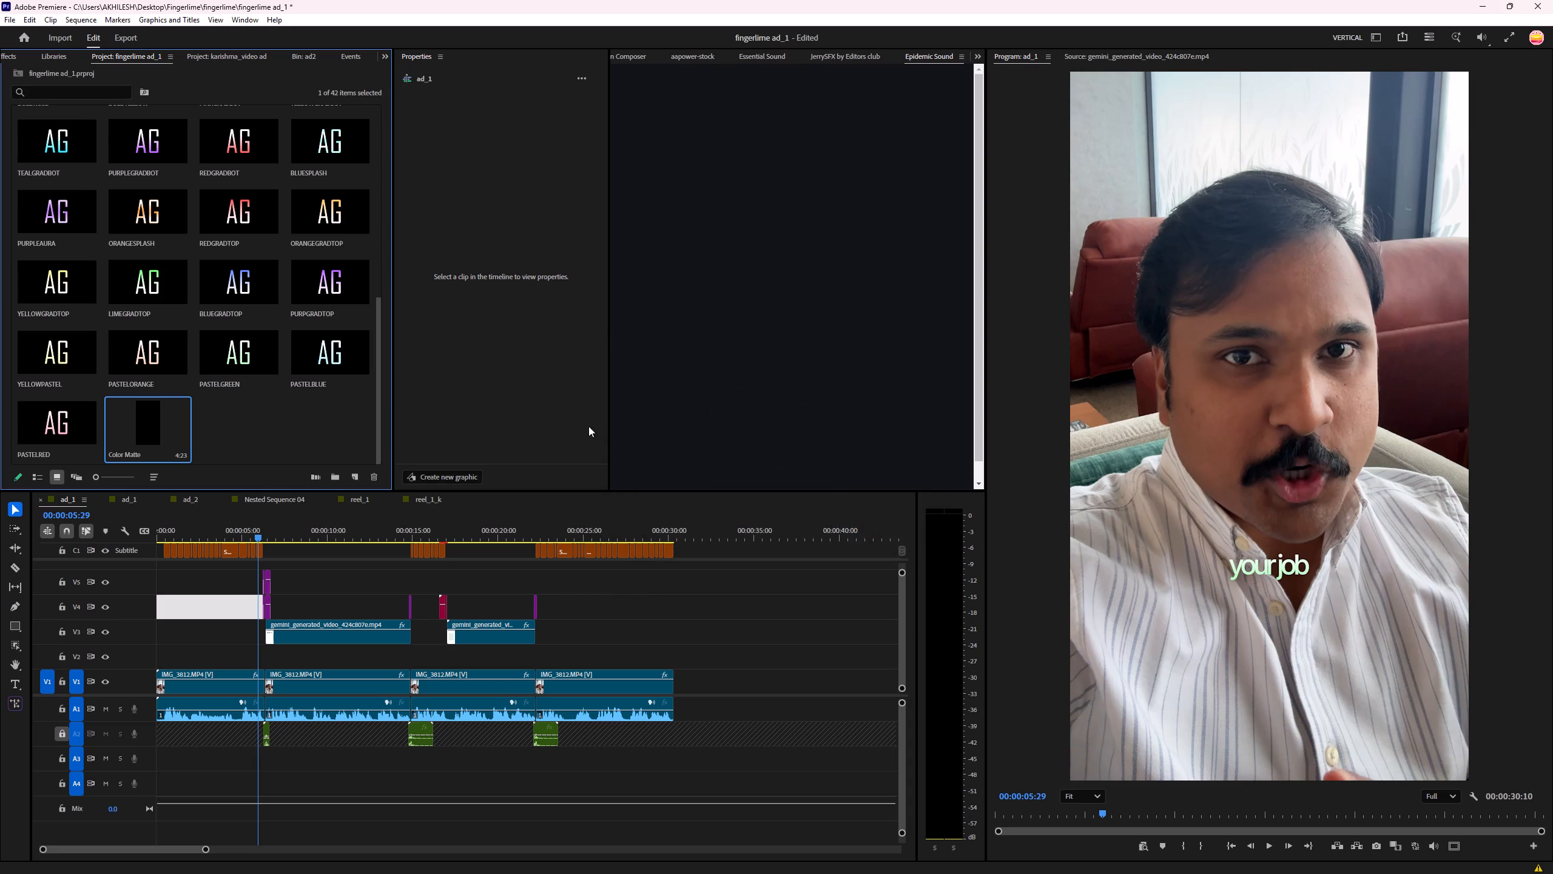
Place the Color Matte on V2 at the sequence start and extend it to the end of the talking-head footage.
{"action": "left_click_drag", "start_coordinate": [129, 425], "coordinate": [147, 658]}
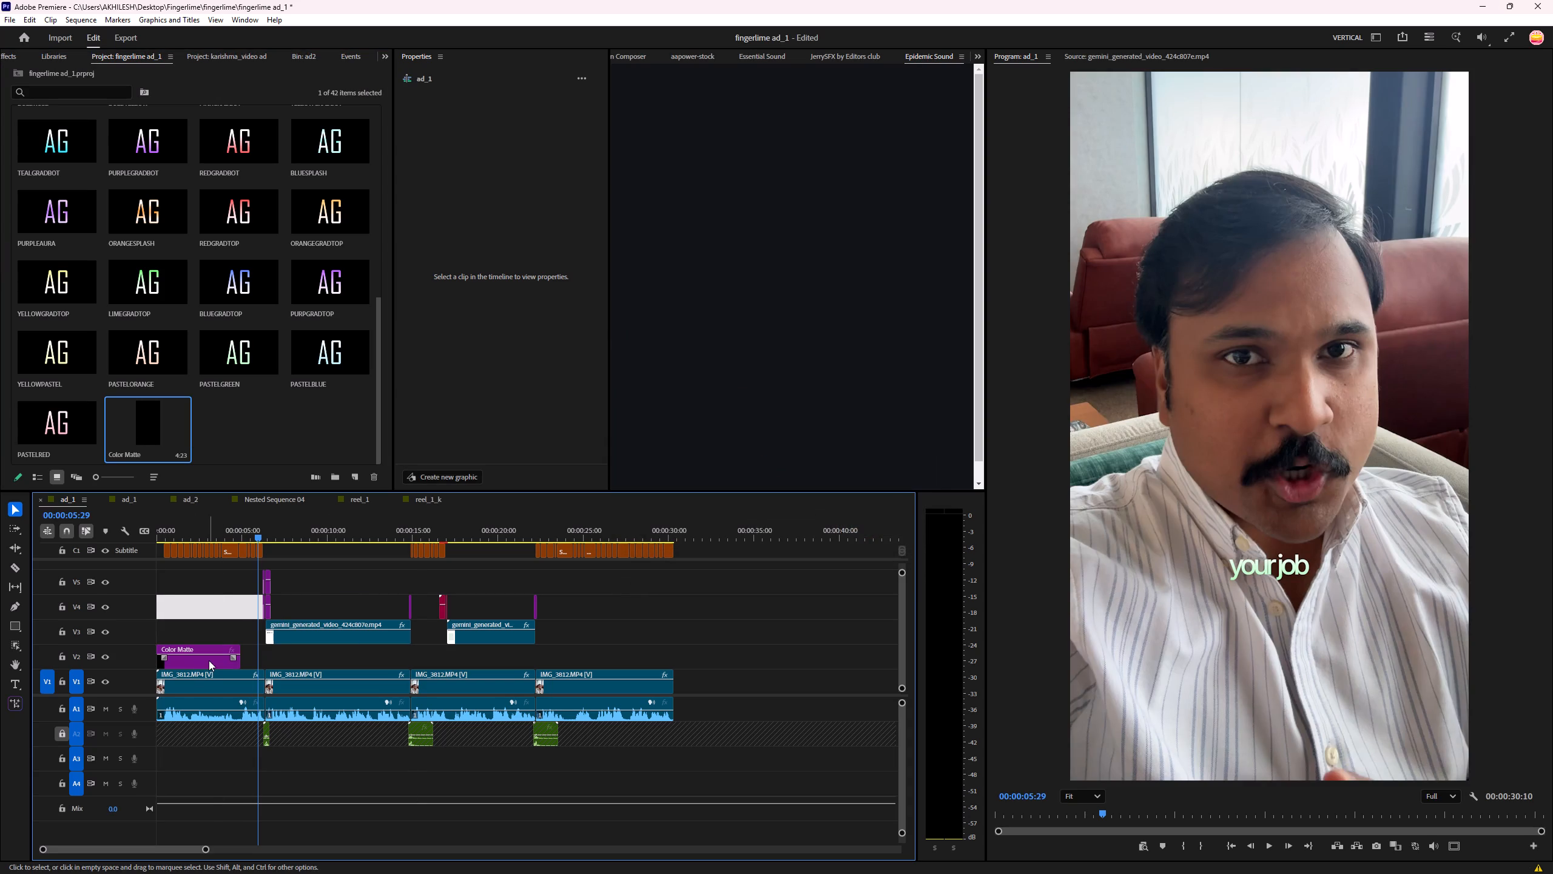
{"action": "left_click_drag", "start_coordinate": [240, 659], "coordinate": [681, 677]}
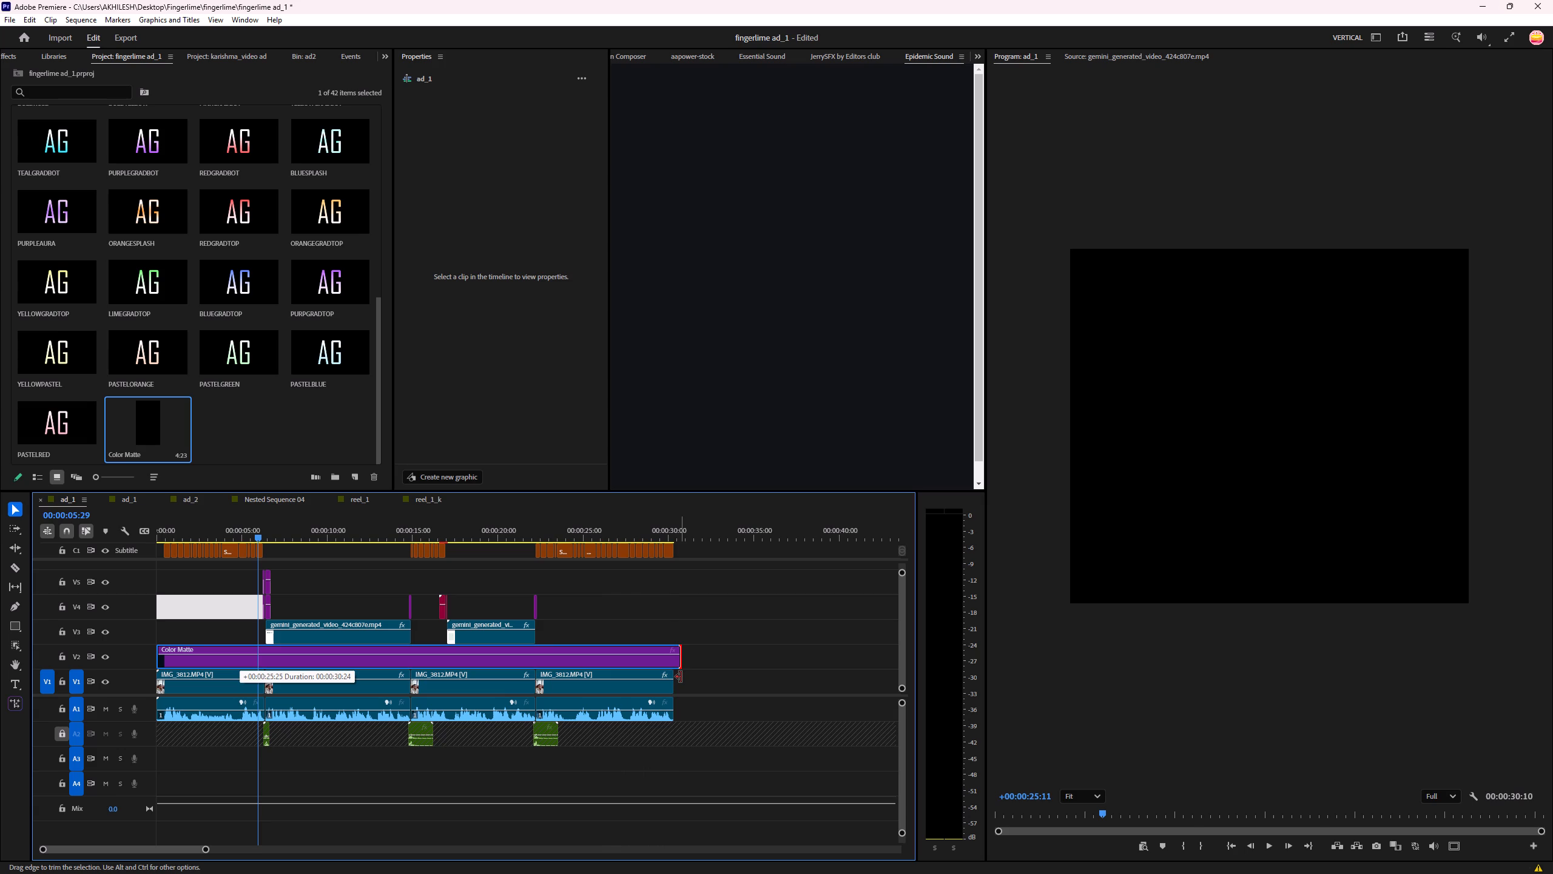
{"action": "left_click_drag", "start_coordinate": [681, 677], "coordinate": [669, 679]}
{"action": "left_click", "coordinate": [683, 594]}
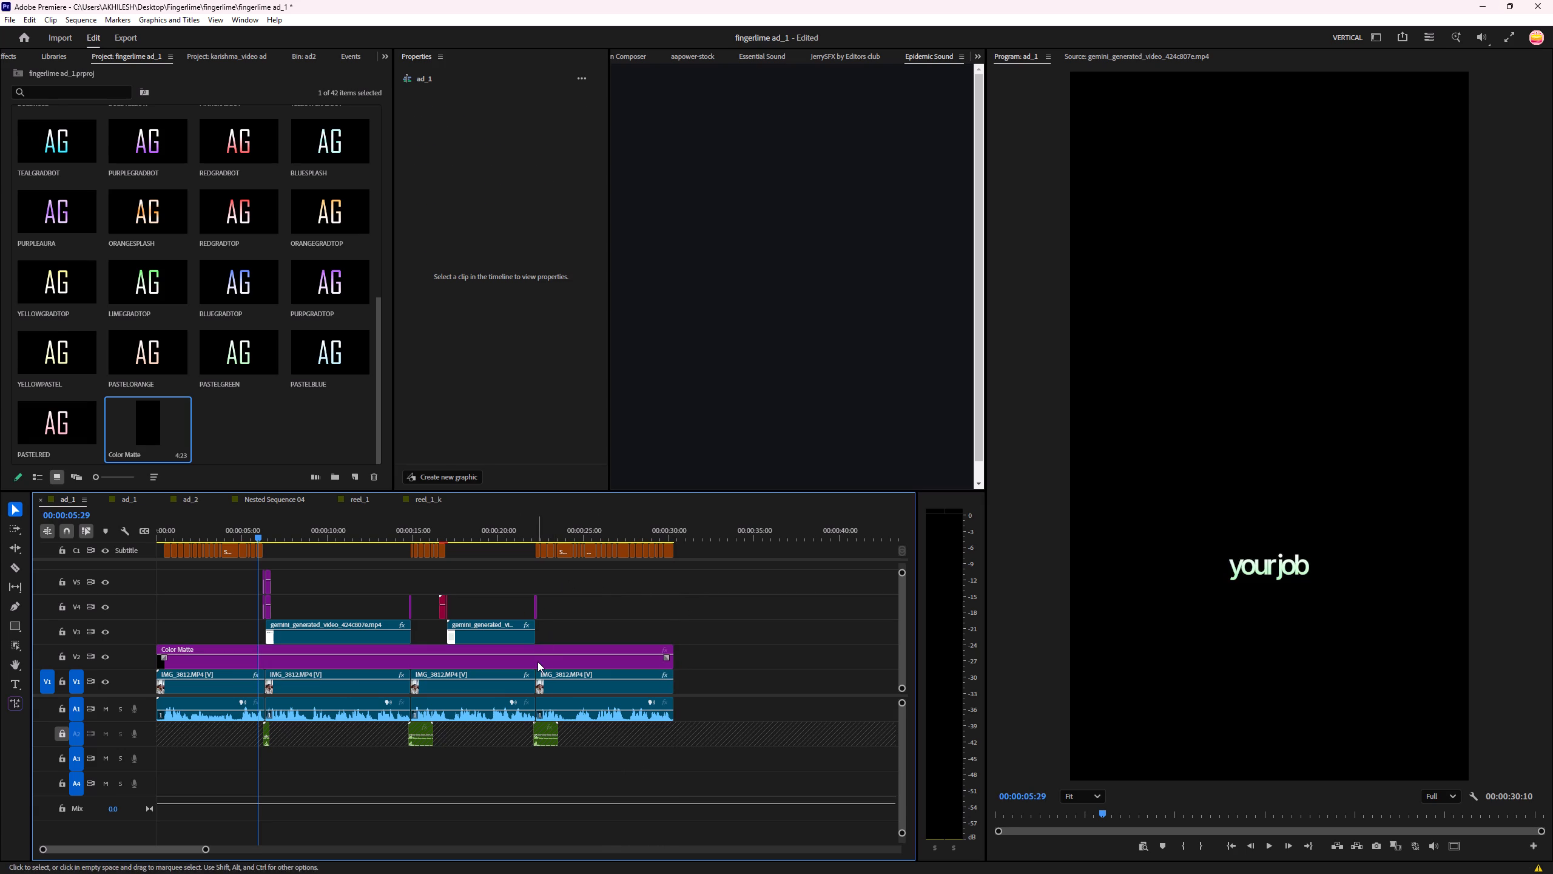
Draw a rectangle mask across the bottom of the frame below the caption and assign it to the Color Matte's opacity.
{"action": "left_click", "coordinate": [537, 662]}
{"action": "scroll", "coordinate": [1198, 498], "scroll_direction": "down", "scroll_amount": 4}
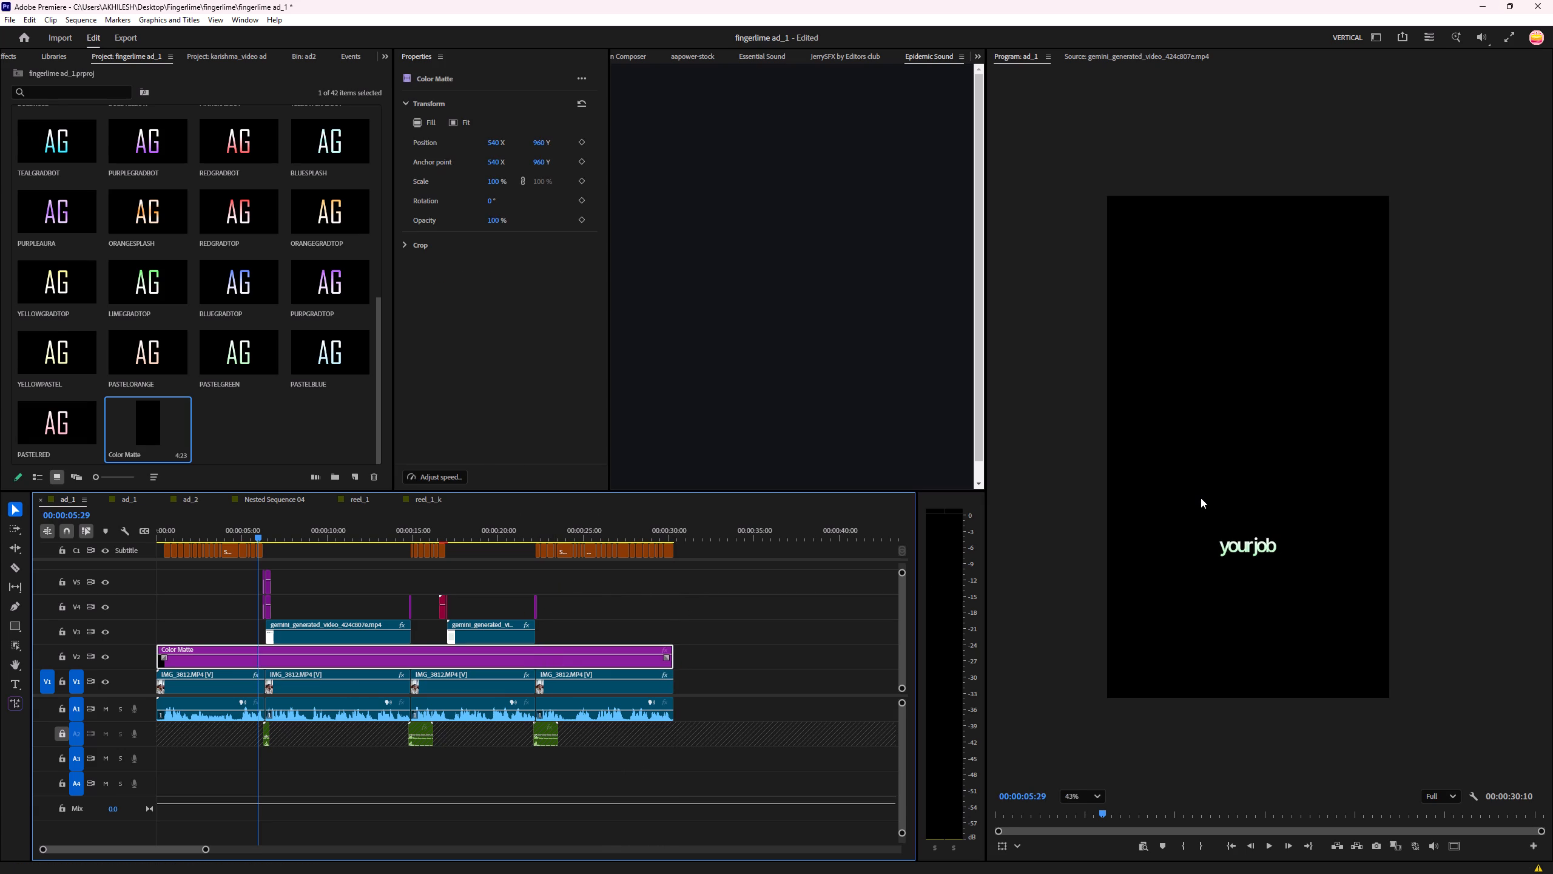
{"action": "scroll", "coordinate": [1216, 497], "scroll_direction": "down", "scroll_amount": 1}
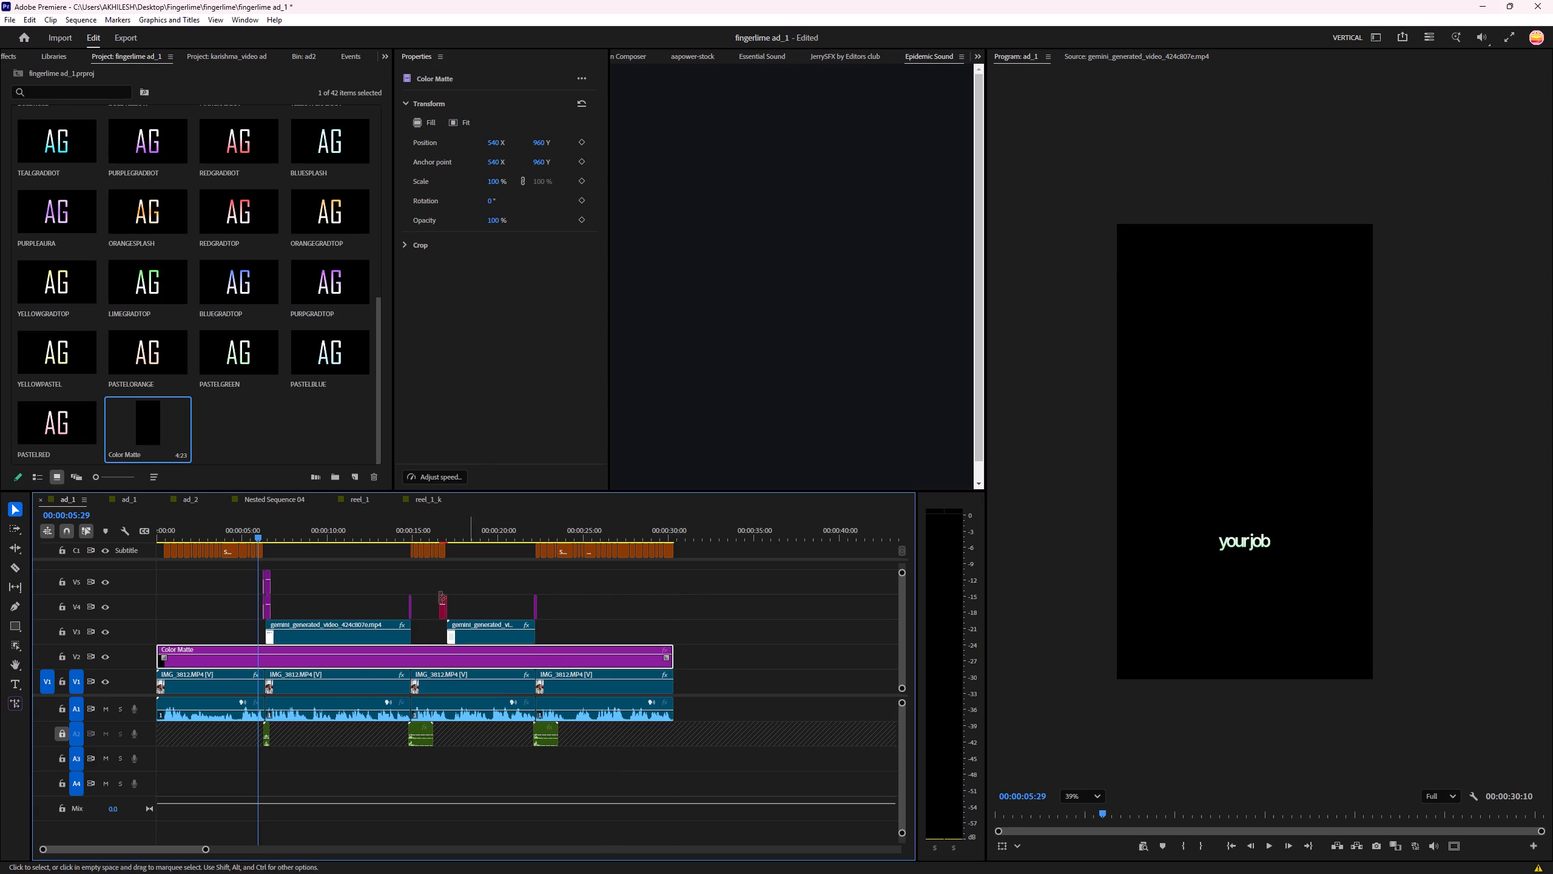
{"action": "left_click_drag", "start_coordinate": [15, 645], "coordinate": [49, 671]}
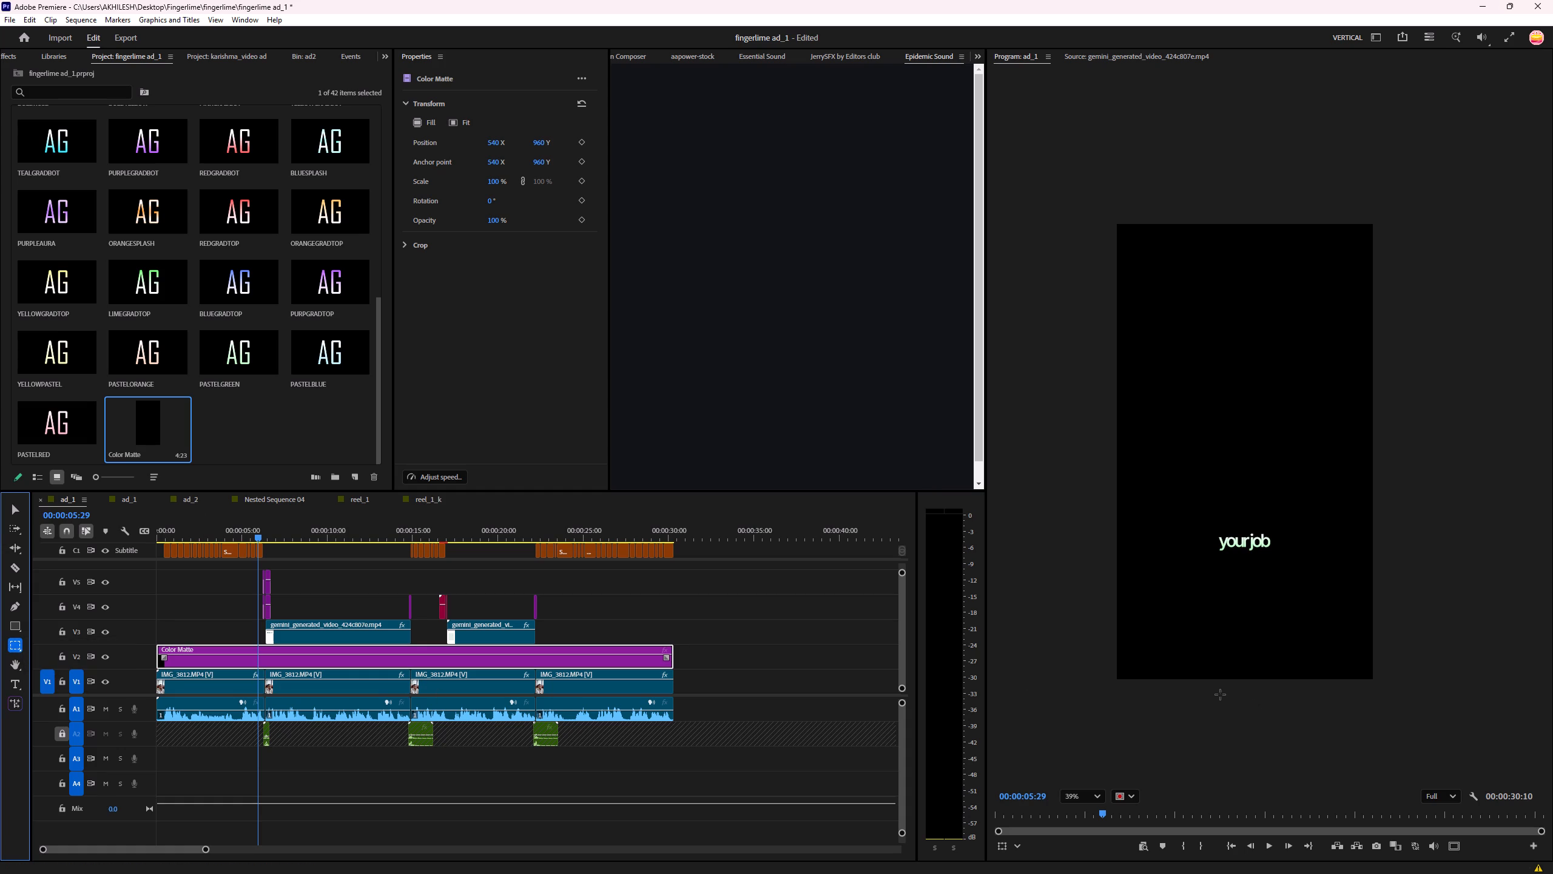
{"action": "left_click_drag", "start_coordinate": [1069, 601], "coordinate": [1409, 811]}
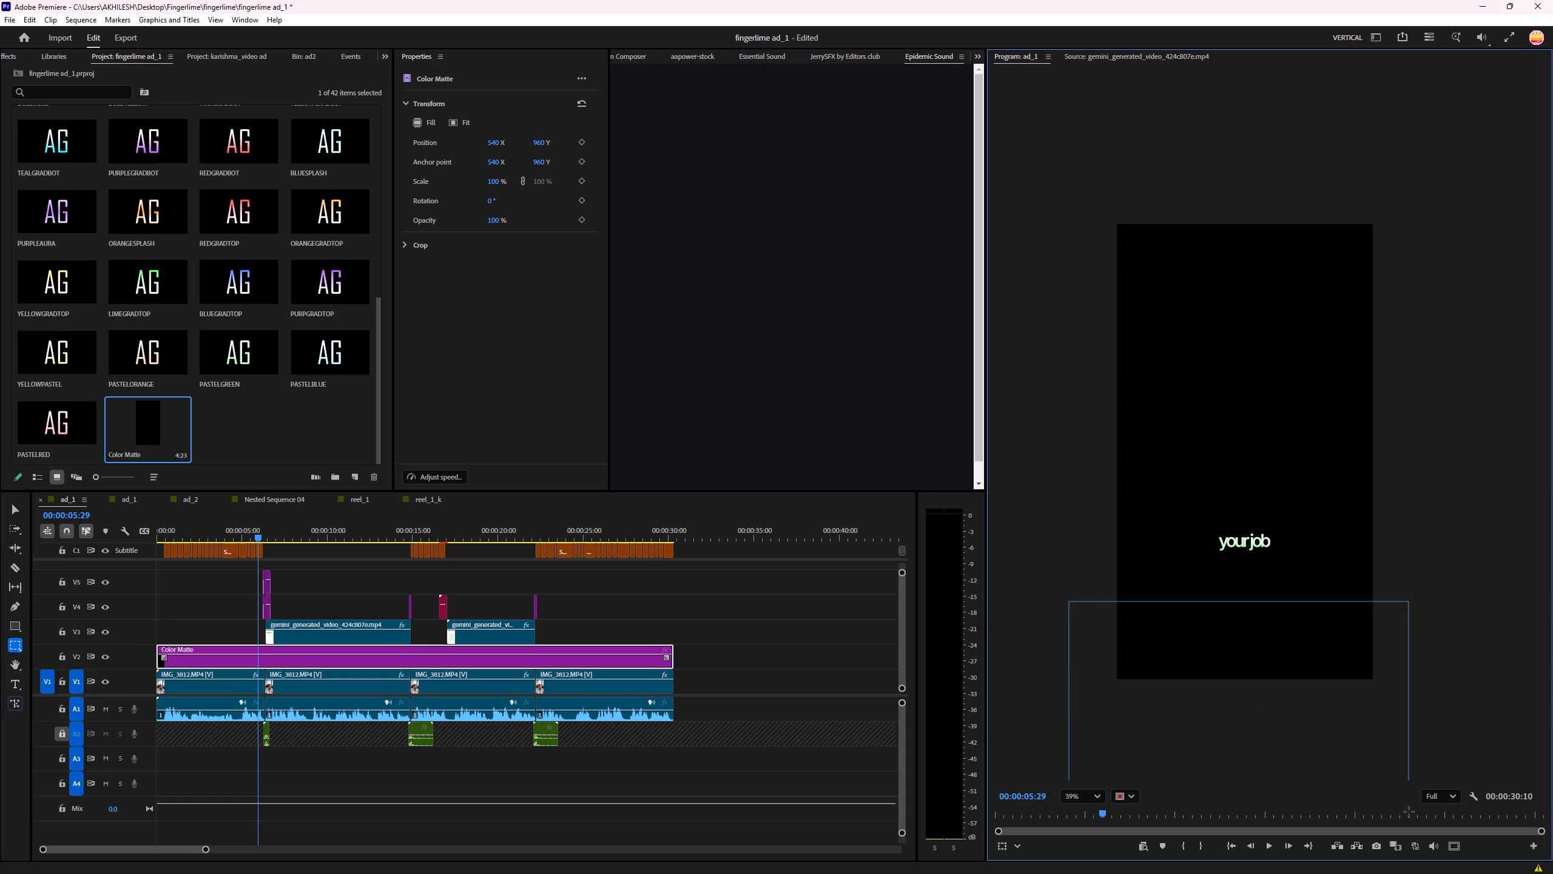
{"action": "left_click_drag", "start_coordinate": [1409, 811], "coordinate": [1430, 827]}
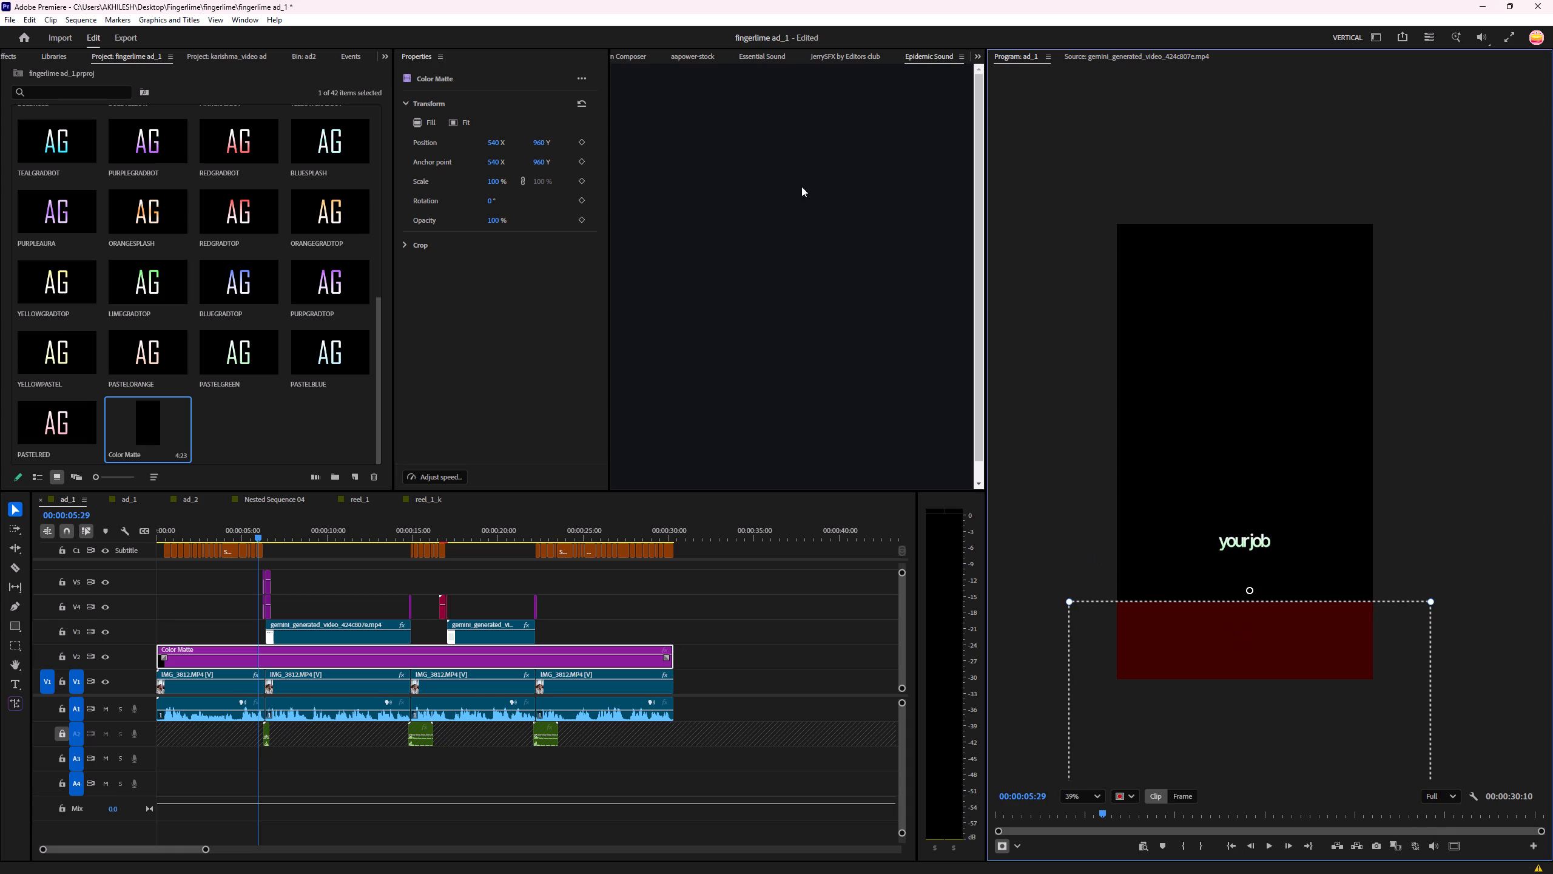
{"action": "left_click", "coordinate": [624, 53]}
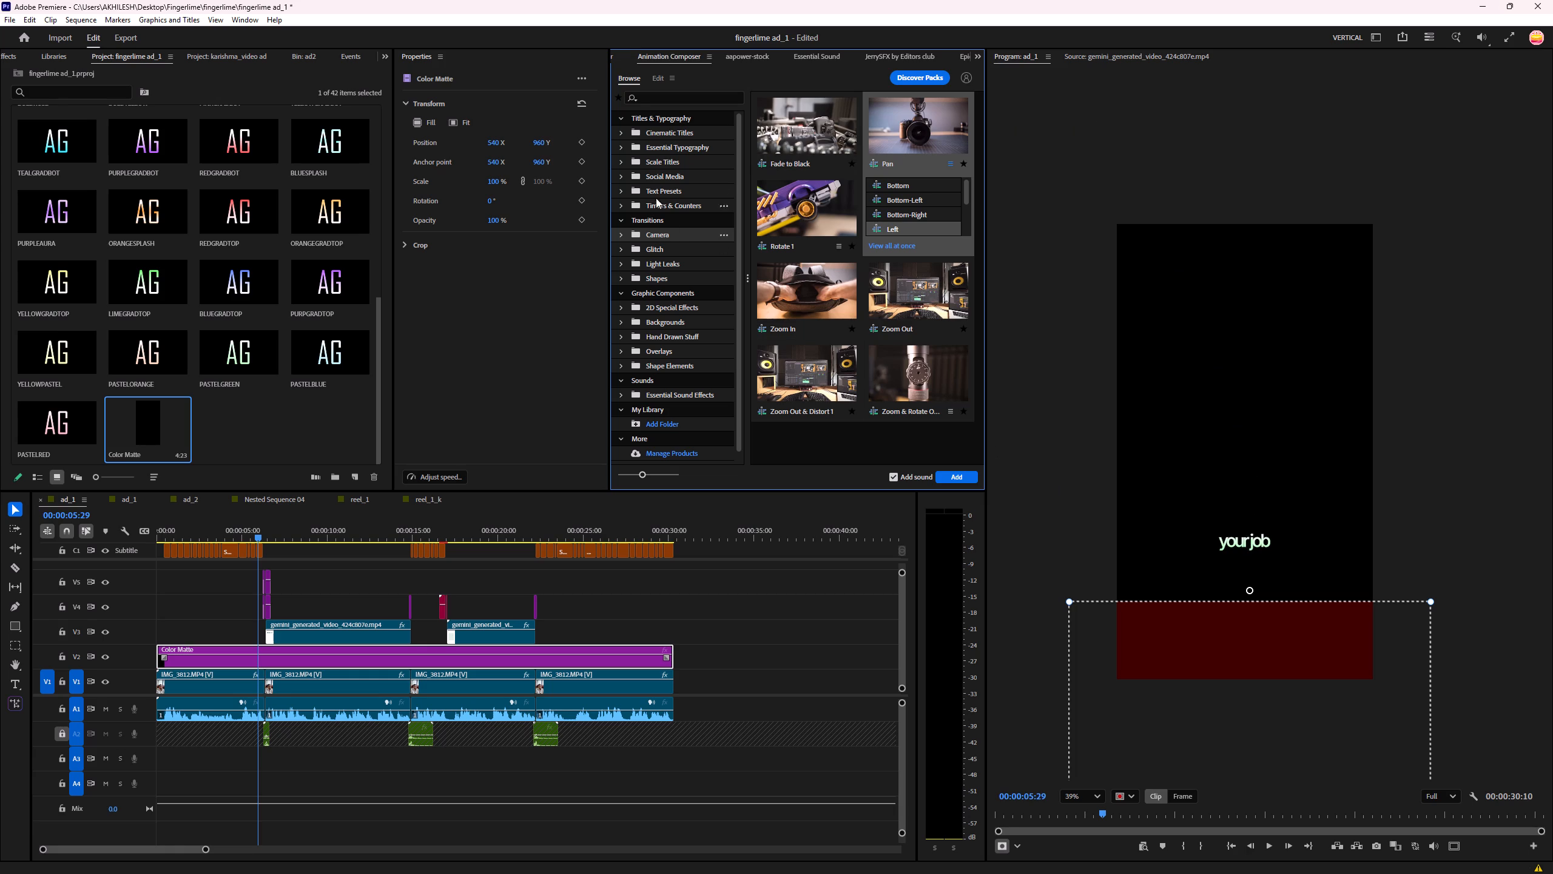
{"action": "left_click", "coordinate": [623, 58]}
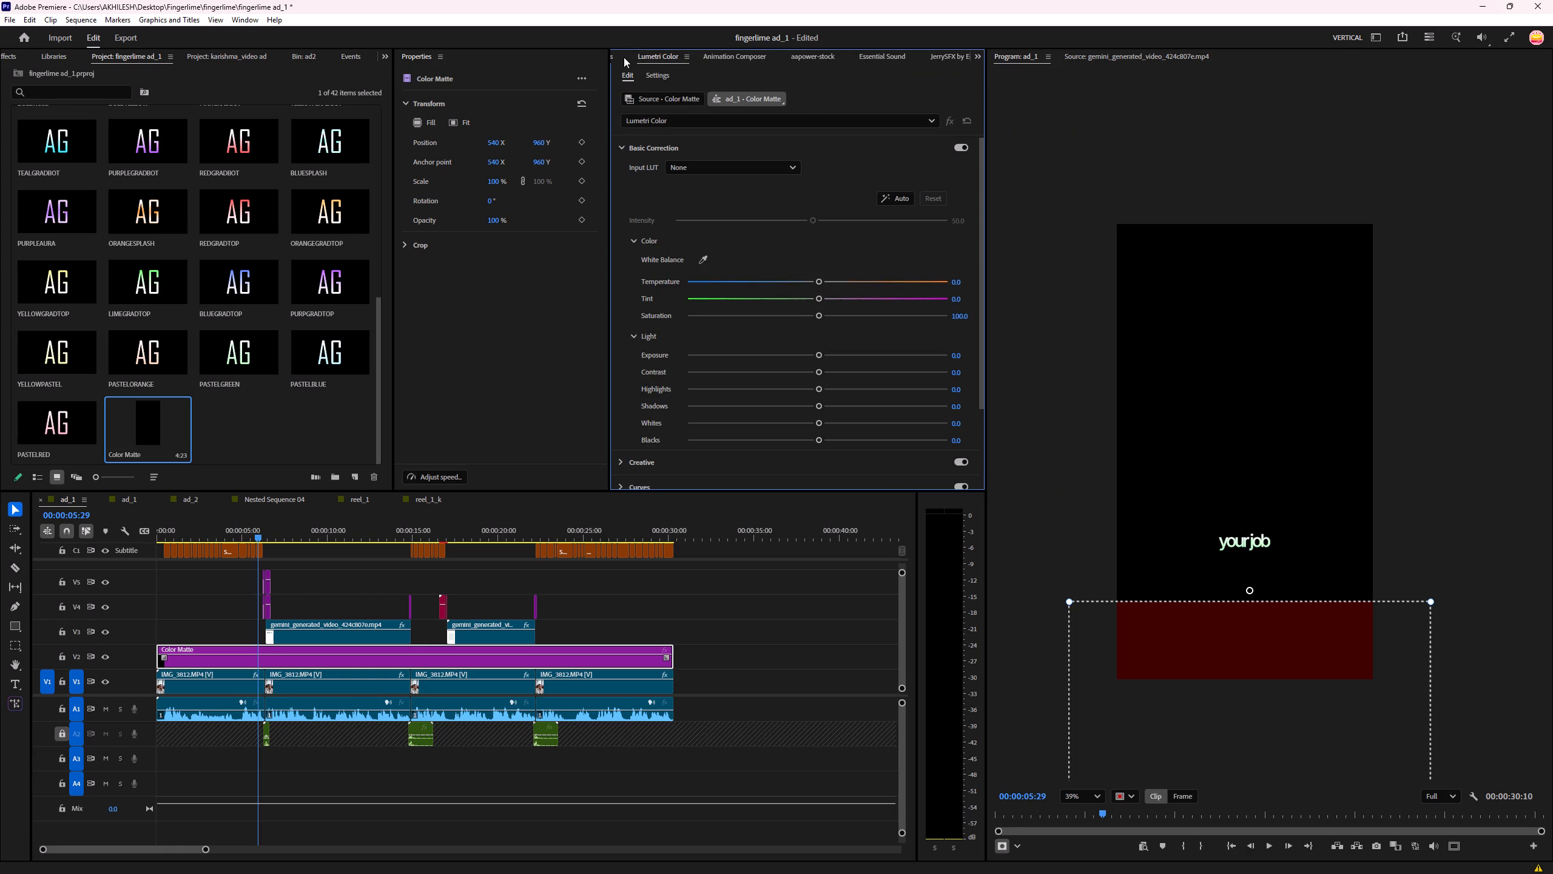
{"action": "left_click", "coordinate": [624, 57]}
{"action": "right_click", "coordinate": [712, 115]}
{"action": "left_click", "coordinate": [758, 129]}
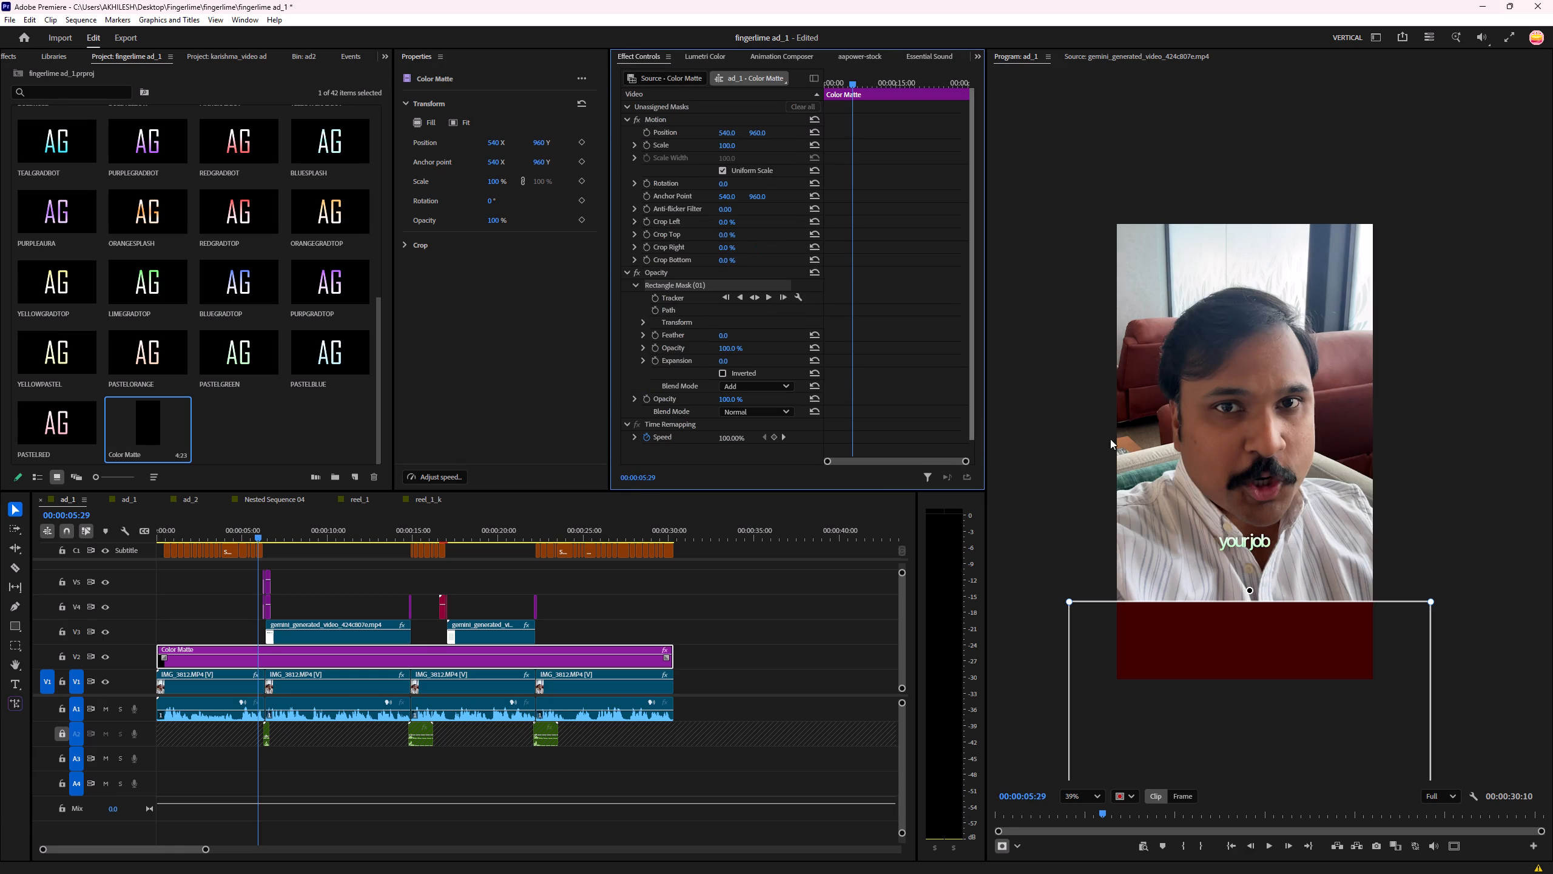
Feather the Color Matte's rectangle mask widely into a soft dark gradient at the frame's bottom, and save the project.
{"action": "left_click_drag", "start_coordinate": [1252, 589], "coordinate": [1239, 515]}
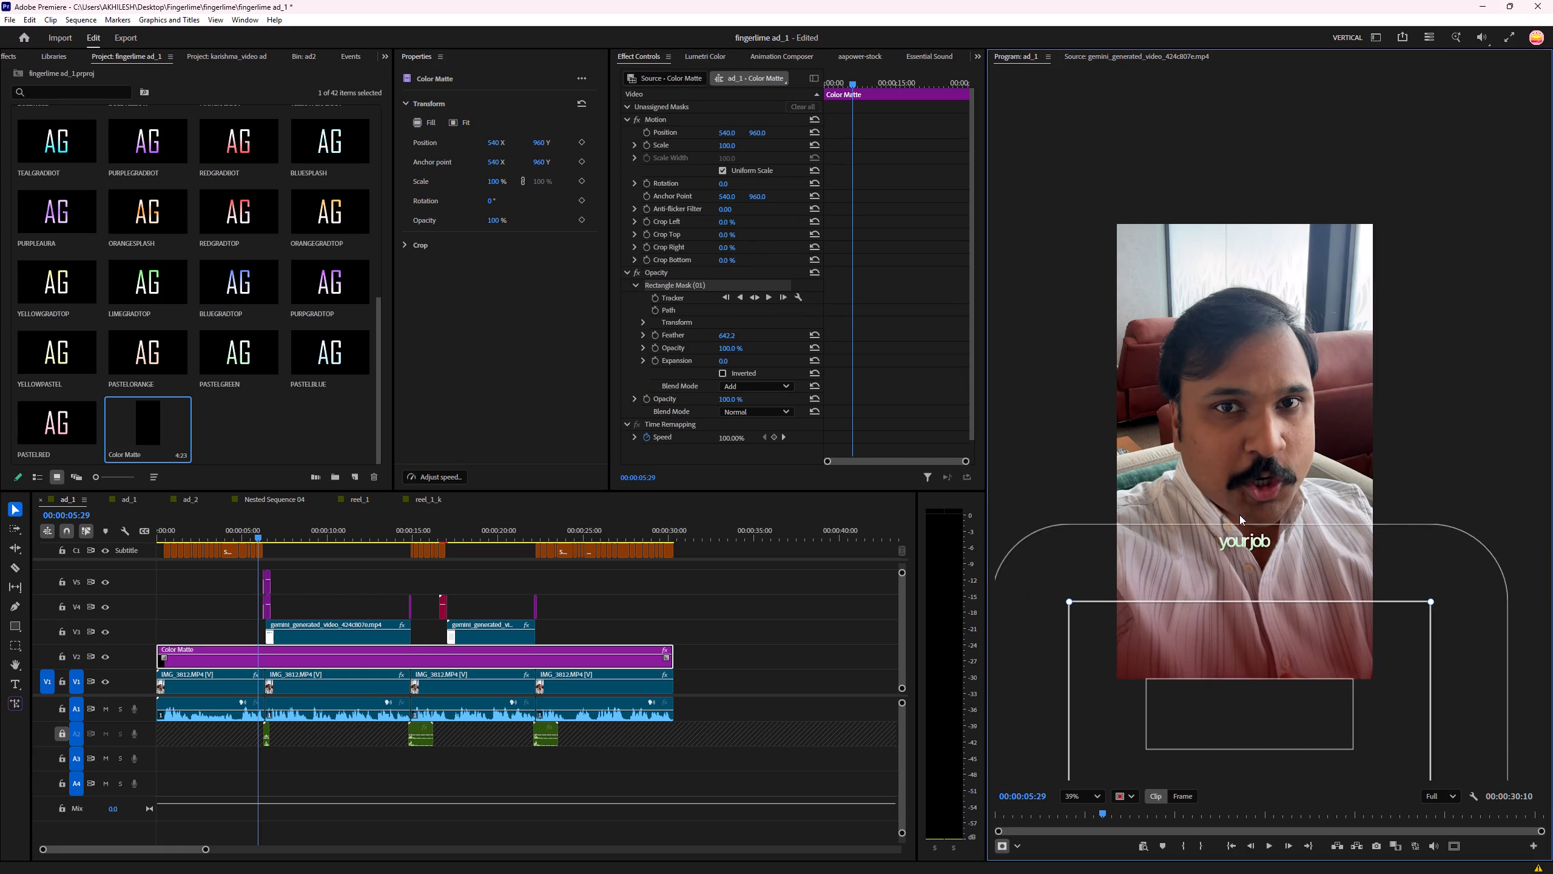
{"action": "left_click_drag", "start_coordinate": [1239, 515], "coordinate": [1237, 535]}
{"action": "left_click", "coordinate": [599, 616]}
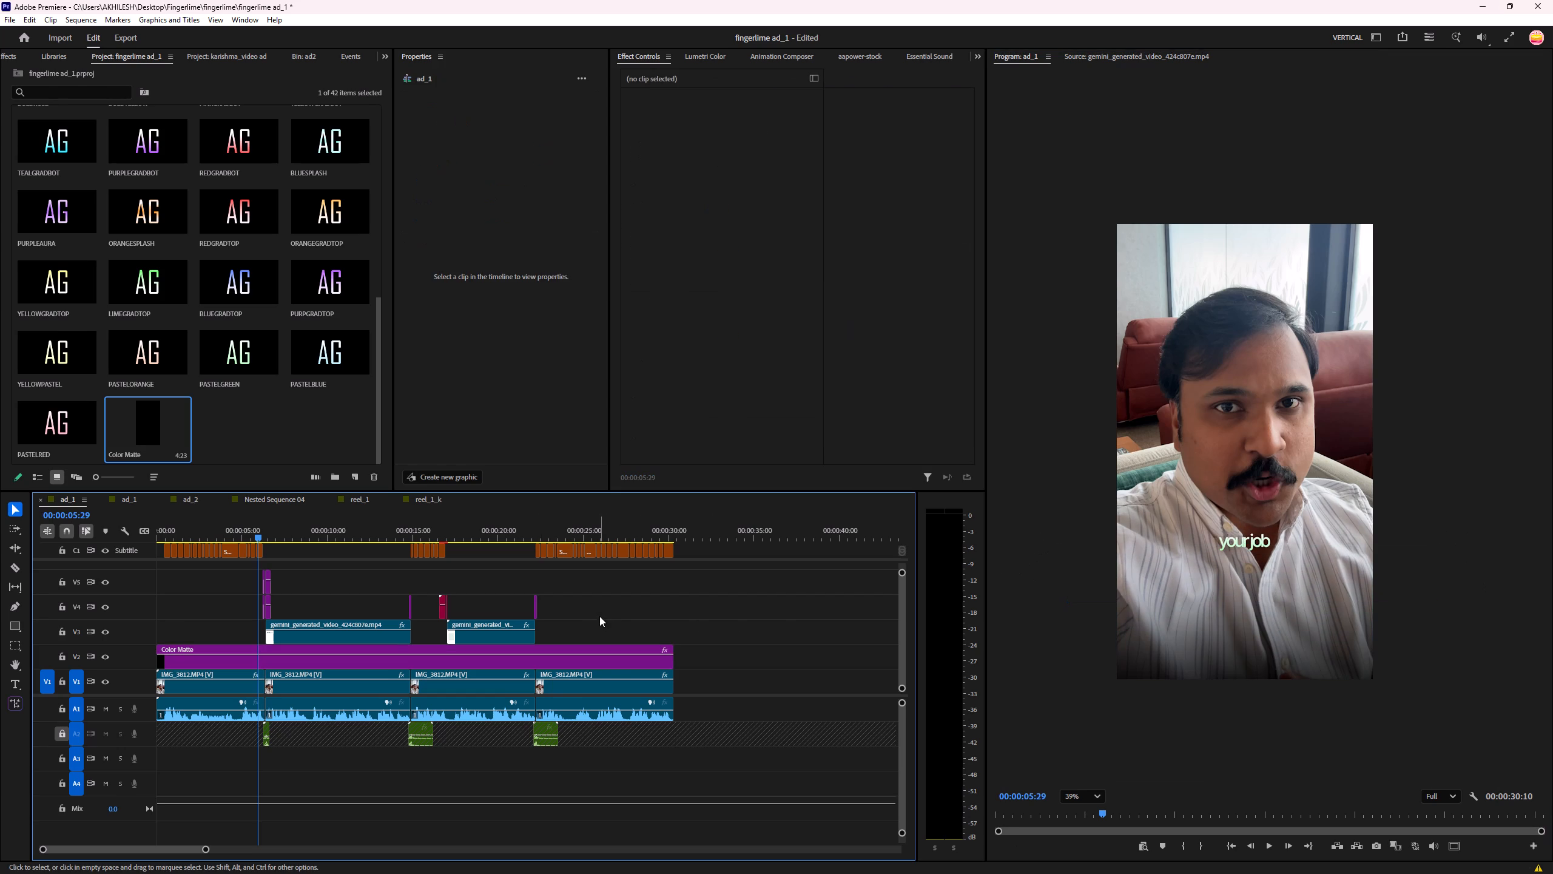
{"action": "left_click", "coordinate": [627, 612]}
{"action": "key", "text": "space"}
{"action": "left_click", "coordinate": [652, 611]}
{"action": "left_click", "coordinate": [691, 615]}
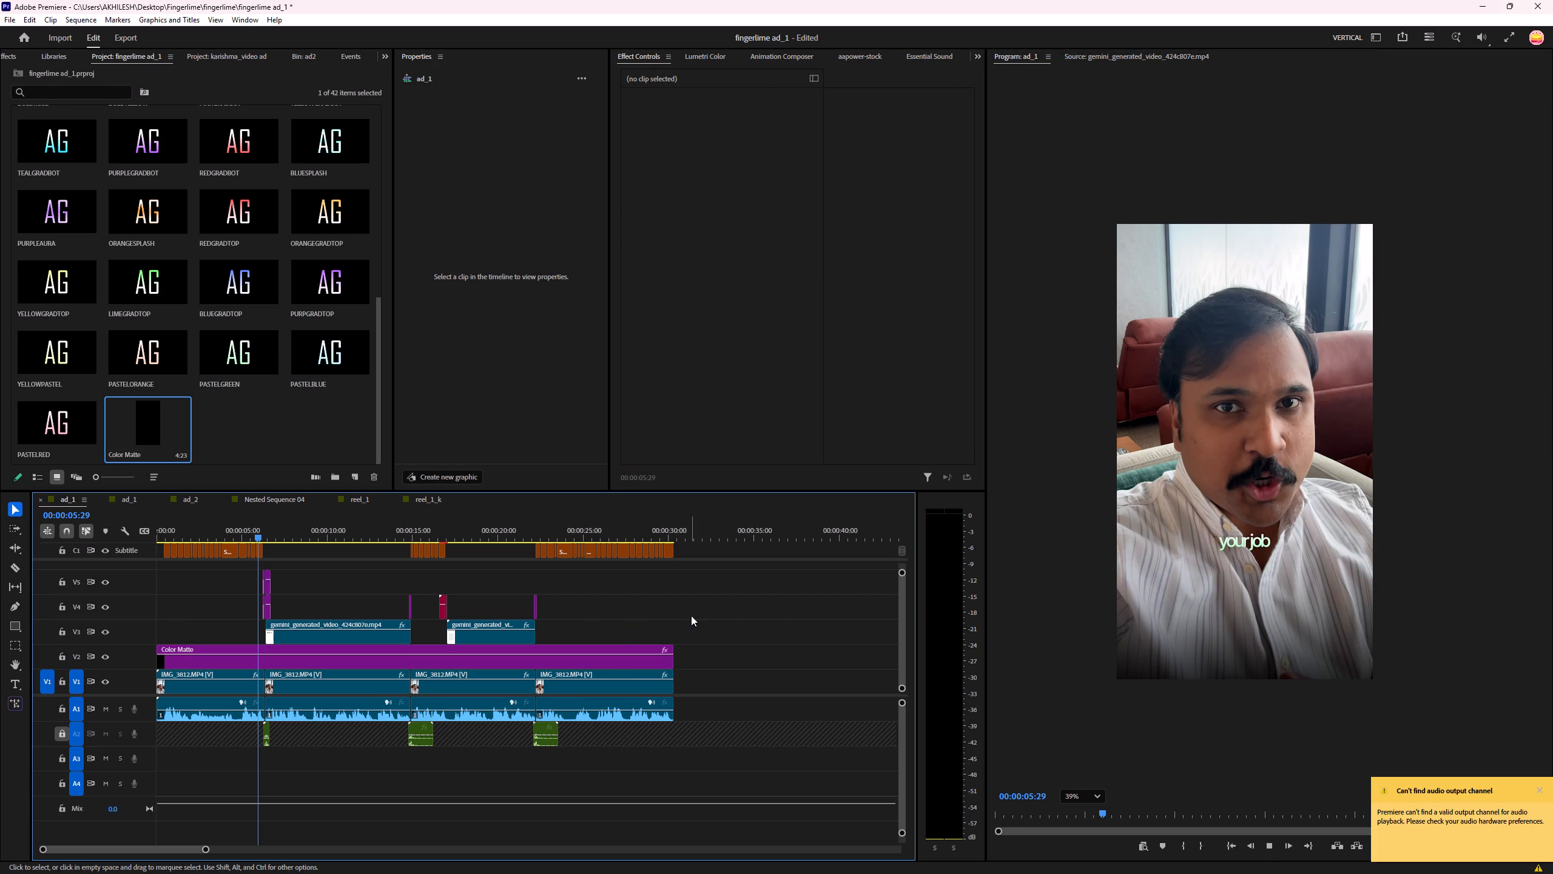
{"action": "left_click", "coordinate": [684, 610]}
{"action": "key", "text": "ctrl+s"}
Play ad_1 from the start with the preview enlarged, checking the gradient behind the captions through to the first FingerLime graphic.
{"action": "left_click_drag", "start_coordinate": [294, 530], "coordinate": [132, 523]}
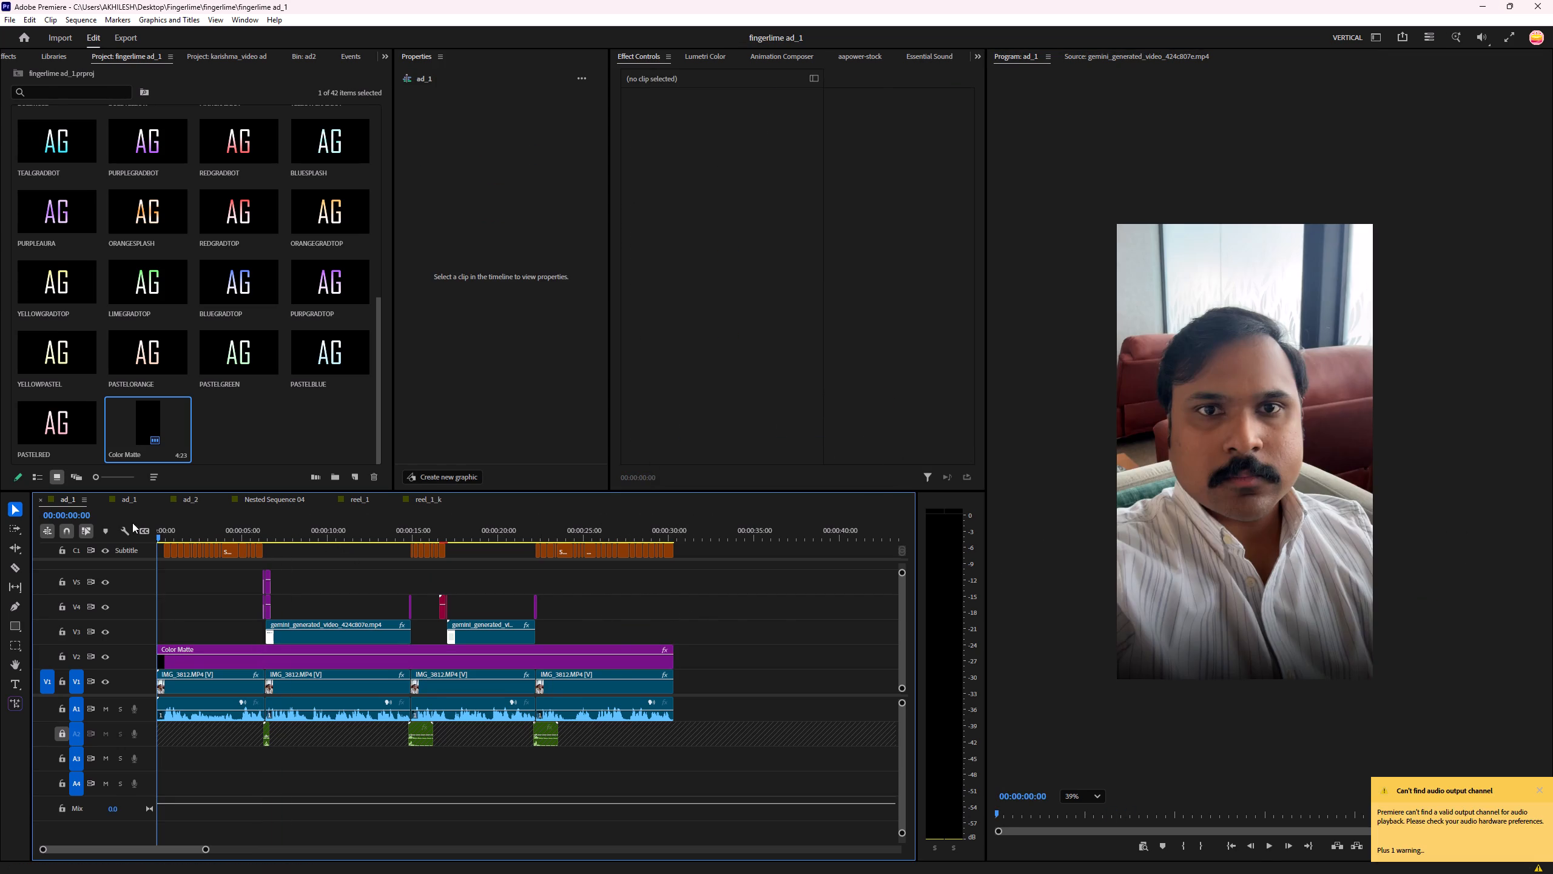
{"action": "left_click_drag", "start_coordinate": [132, 523], "coordinate": [128, 523]}
{"action": "key", "text": "space"}
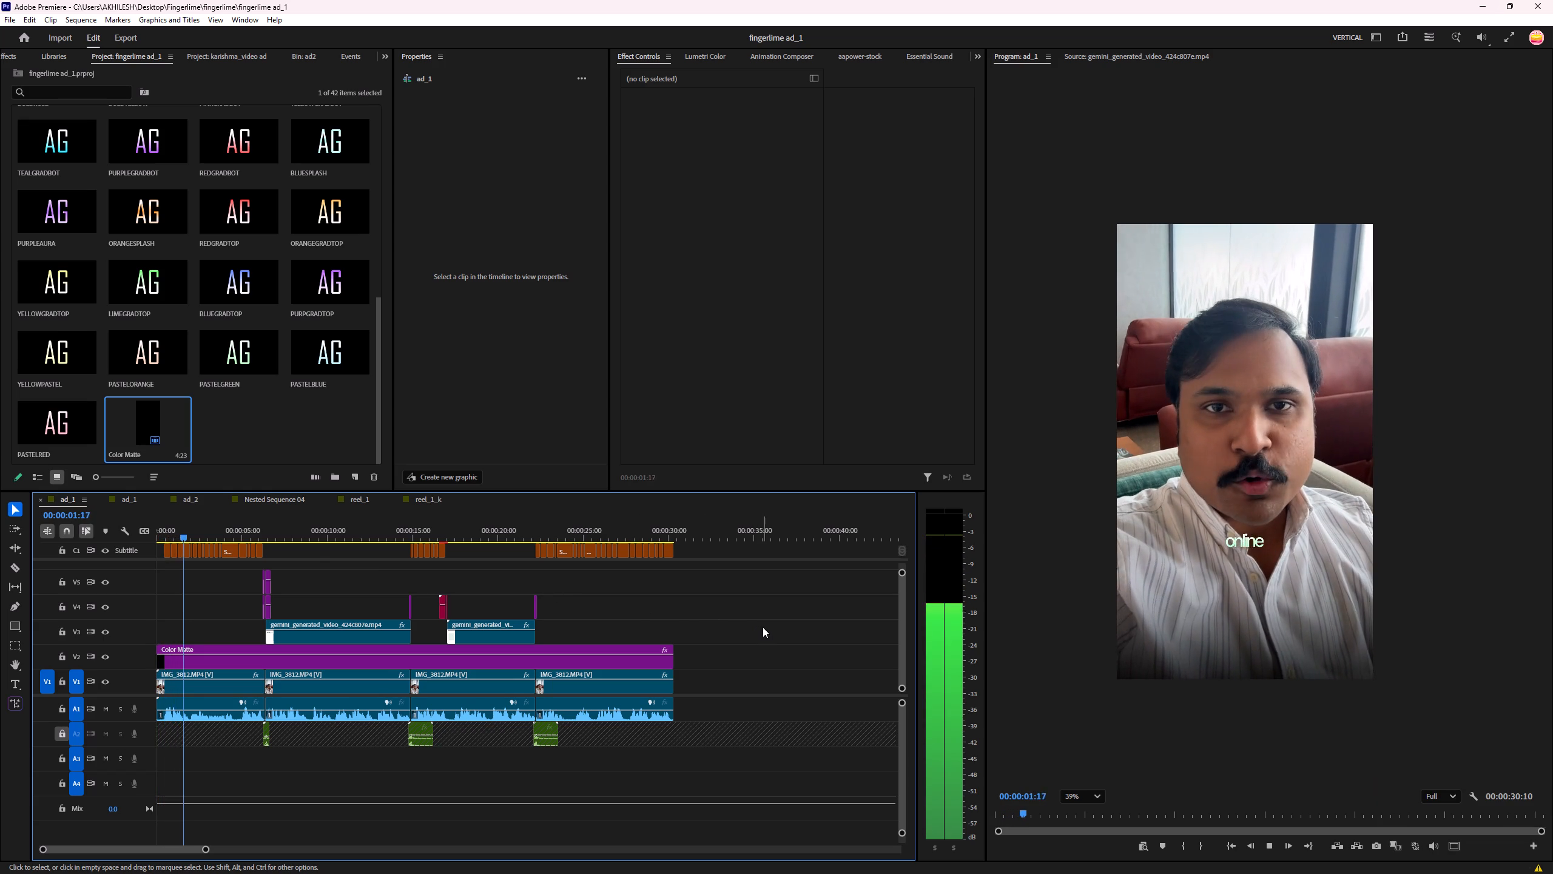
{"action": "left_click", "coordinate": [763, 627]}
{"action": "key", "text": "space"}
{"action": "scroll", "coordinate": [1250, 575], "scroll_direction": "up", "scroll_amount": 3}
{"action": "middle_click_drag", "start_coordinate": [1222, 419], "coordinate": [1229, 453]}
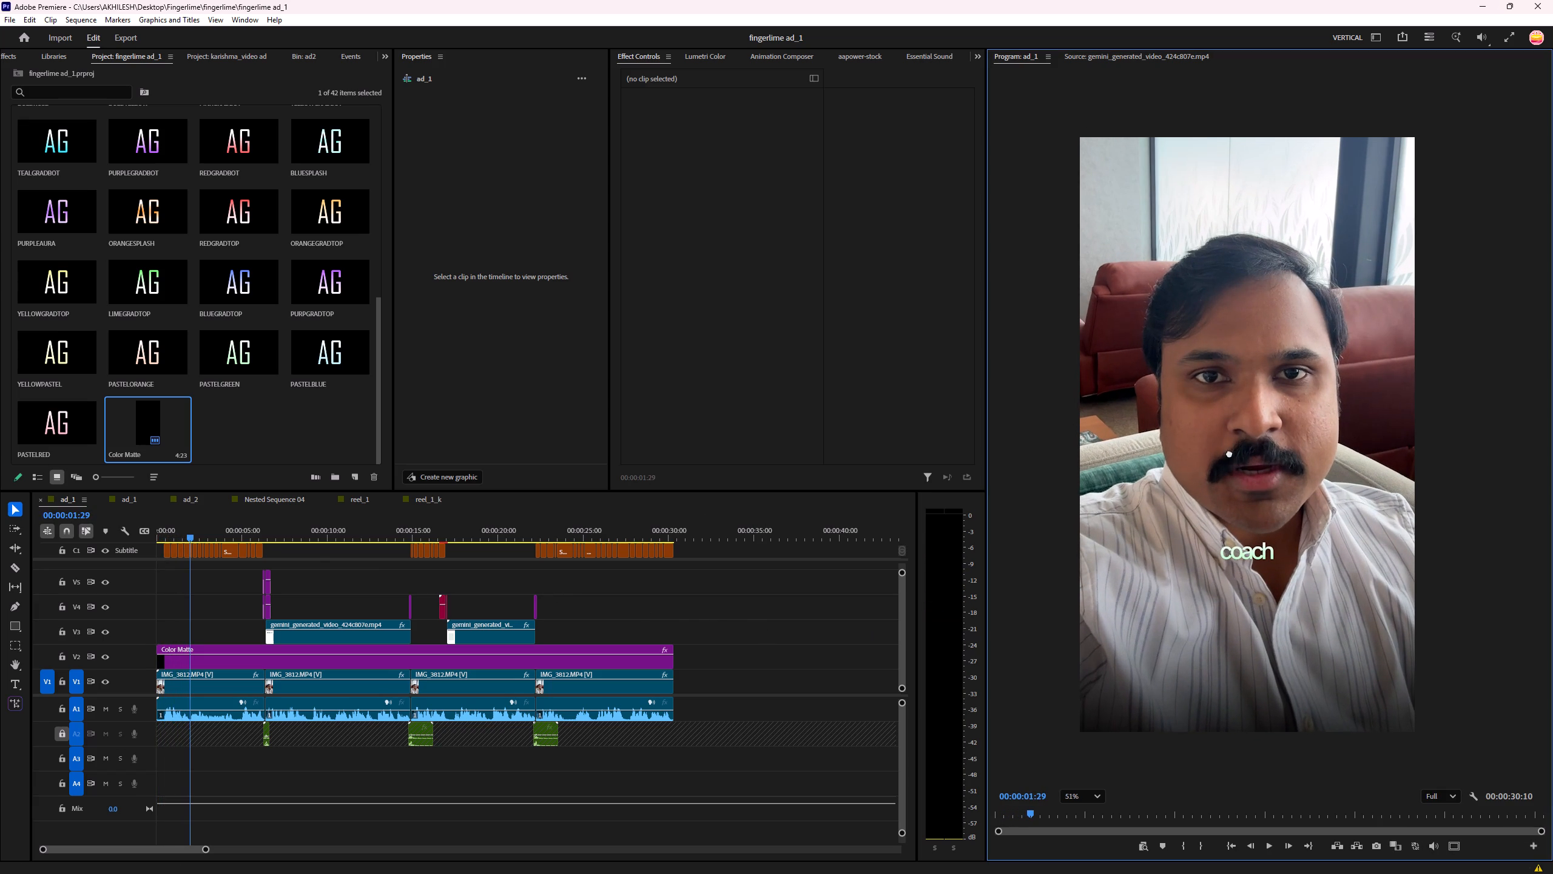
{"action": "middle_click_drag", "start_coordinate": [1229, 453], "coordinate": [1239, 437]}
{"action": "scroll", "coordinate": [1241, 449], "scroll_direction": "up", "scroll_amount": 1}
{"action": "left_click", "coordinate": [719, 598]}
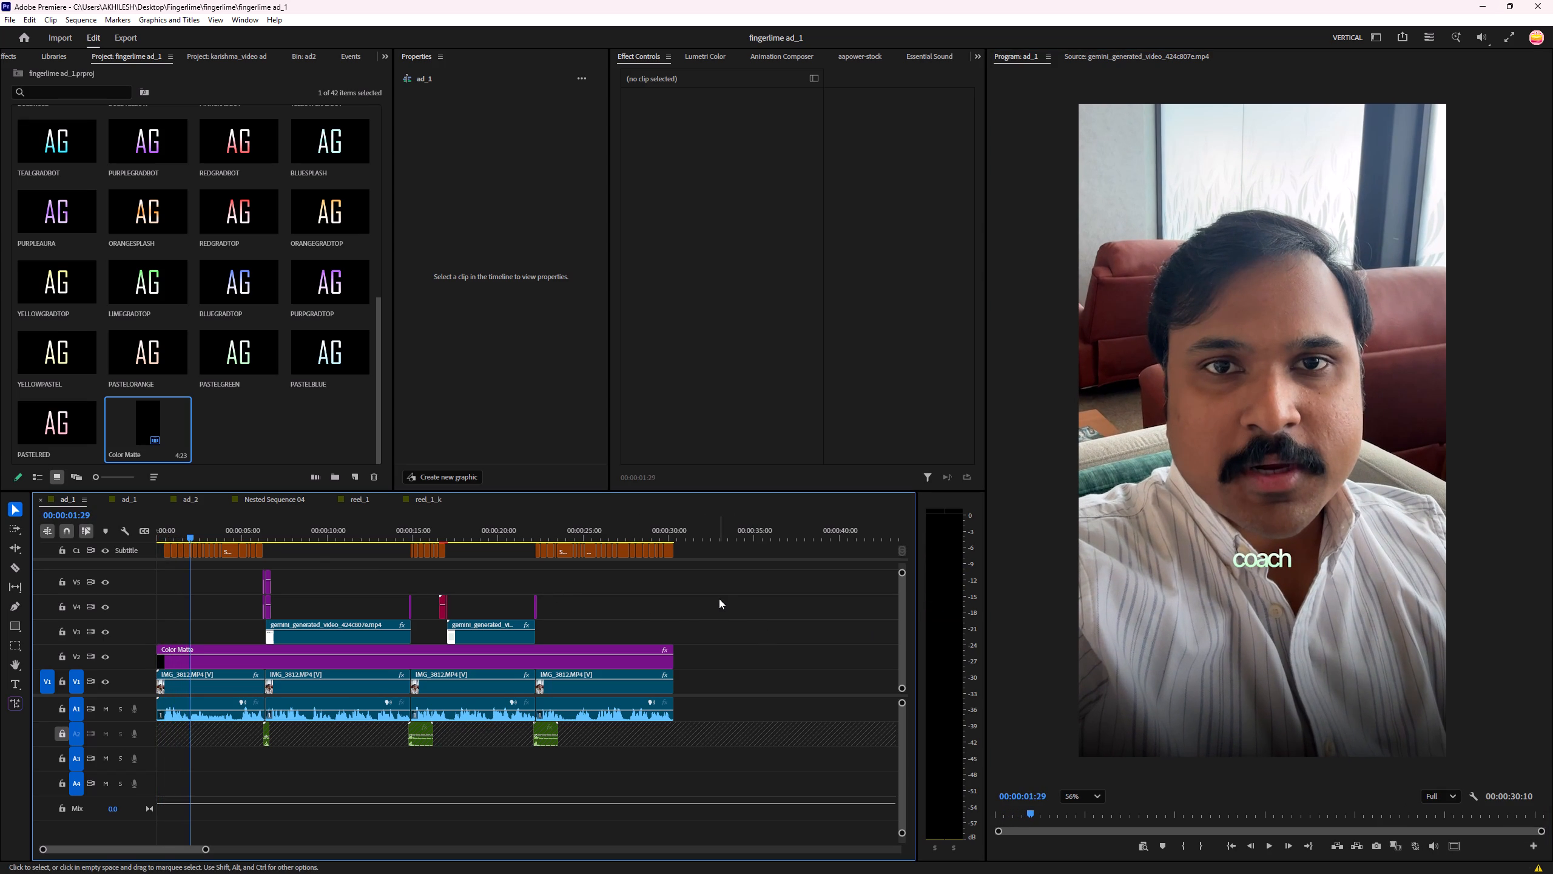
{"action": "key", "text": "ctrl+s"}
{"action": "left_click", "coordinate": [728, 597]}
{"action": "left_click", "coordinate": [728, 597]}
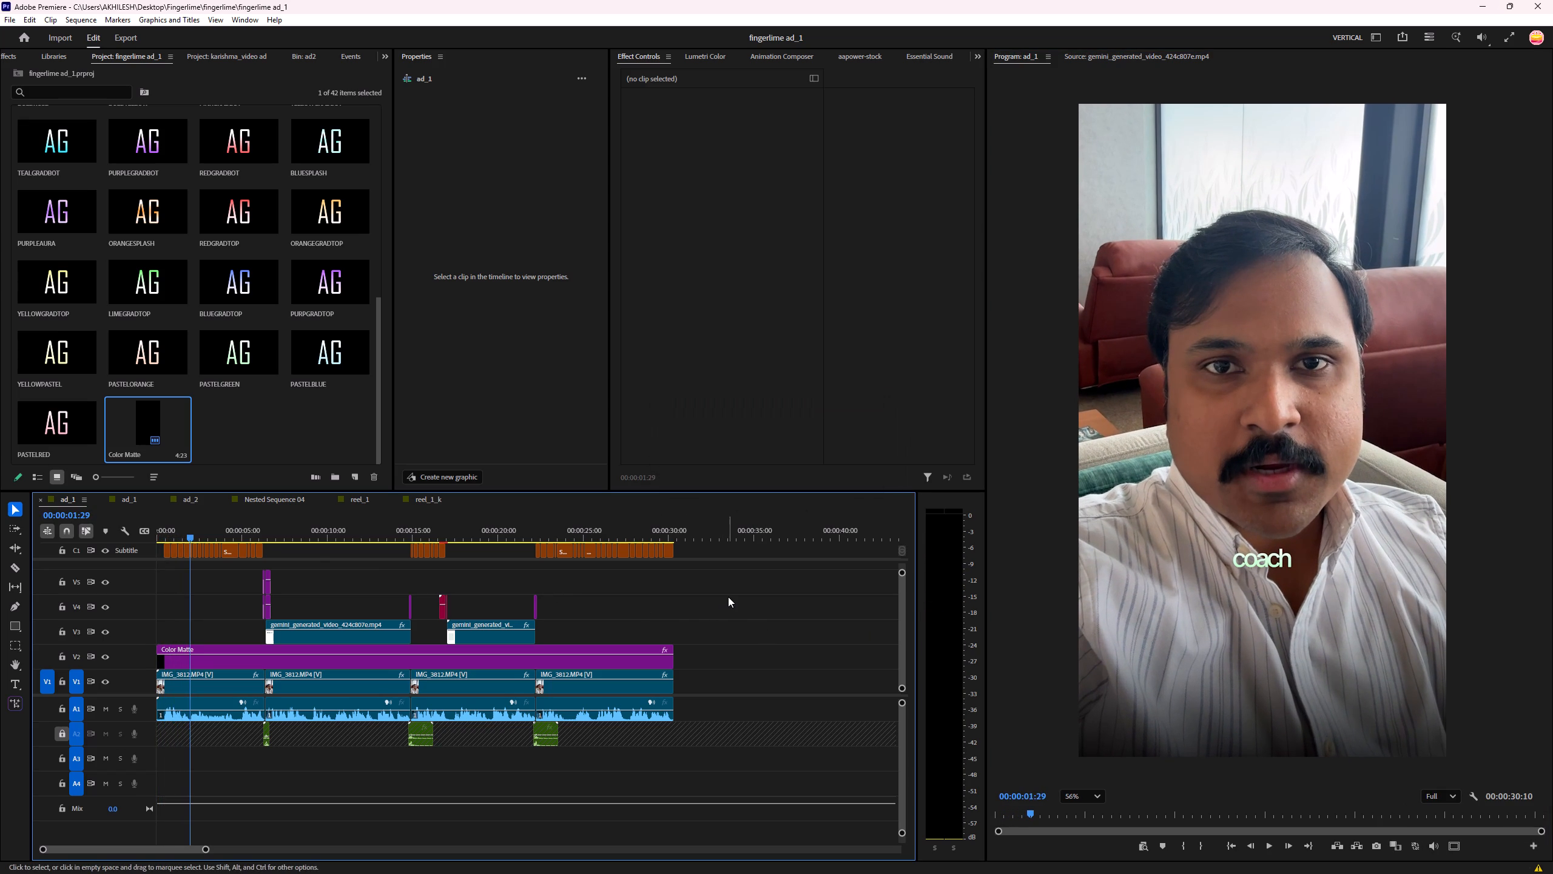
{"action": "key", "text": "space"}
{"action": "left_click", "coordinate": [728, 597]}
{"action": "left_click", "coordinate": [728, 597]}
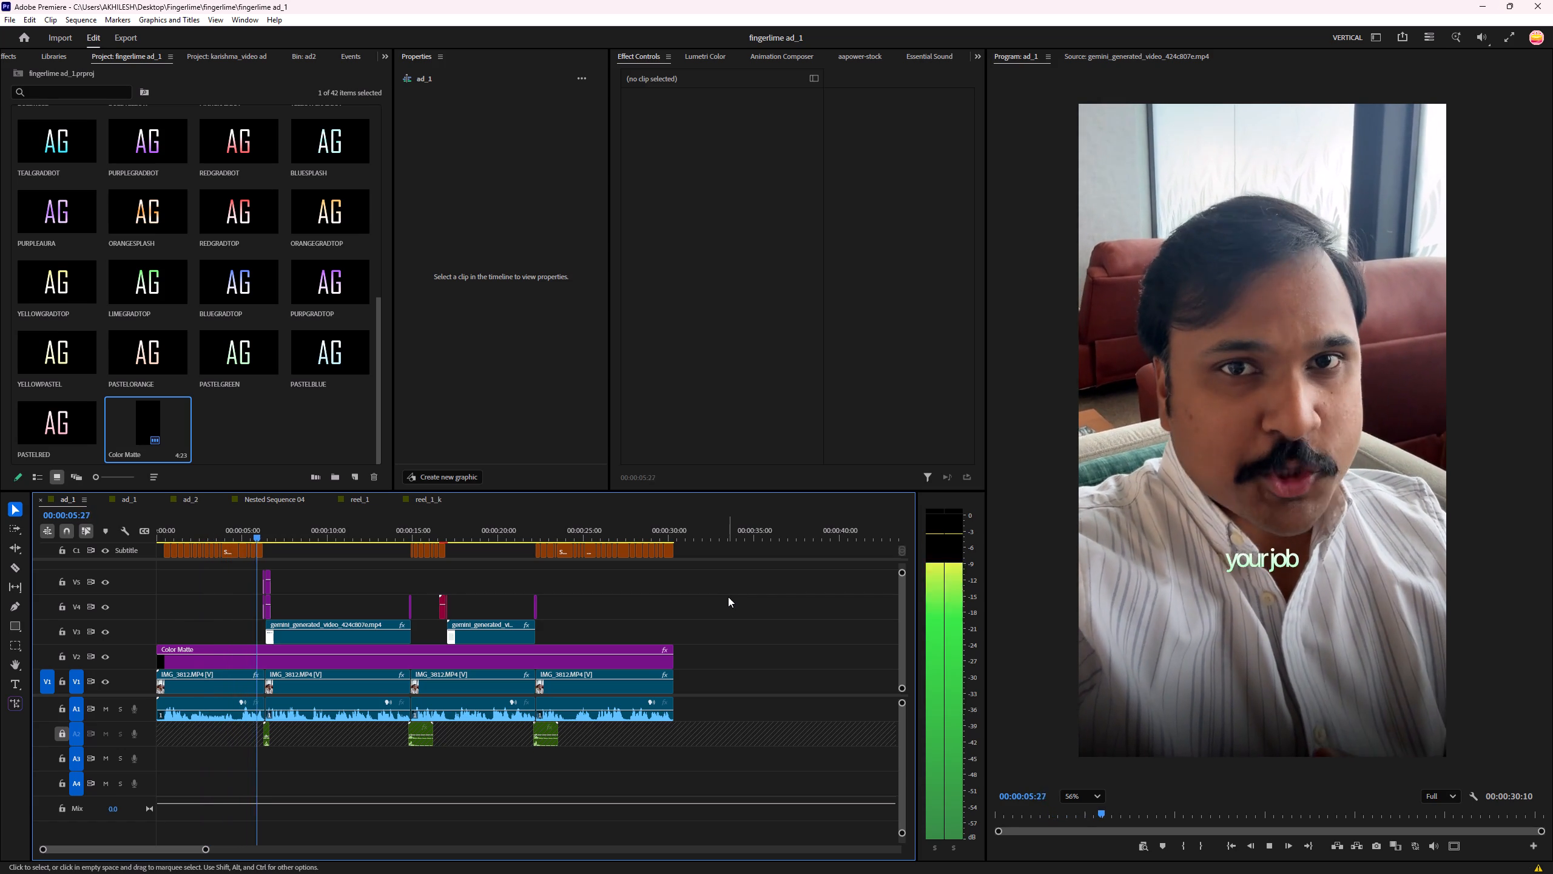
{"action": "key", "text": "space"}
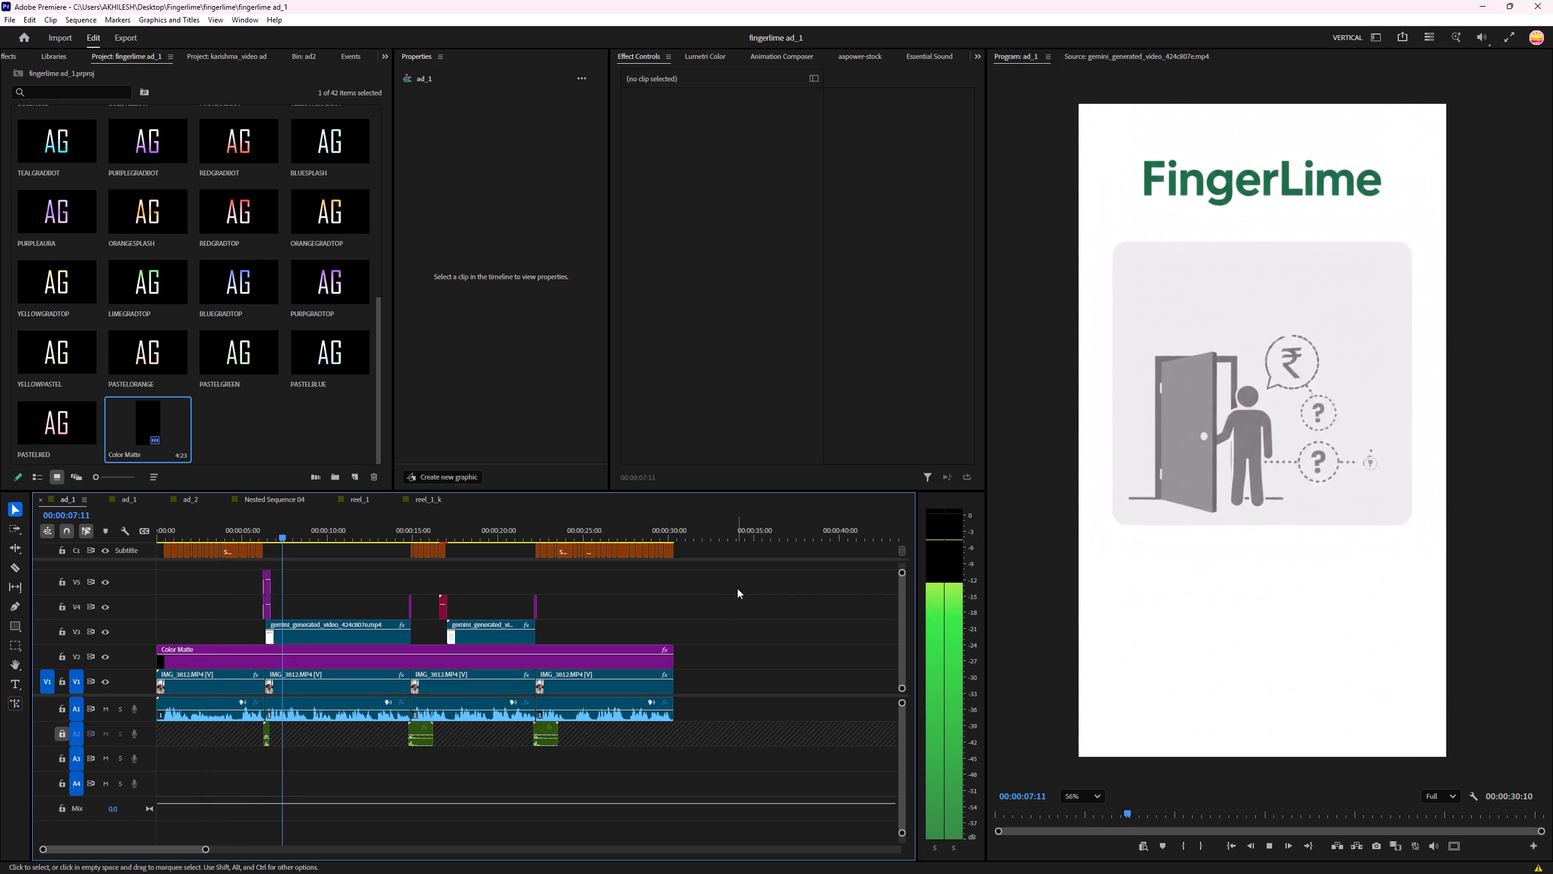
{"action": "key", "text": "ctrl+s"}
Lower the system playback volume to 7.
{"action": "left_click", "coordinate": [1465, 869]}
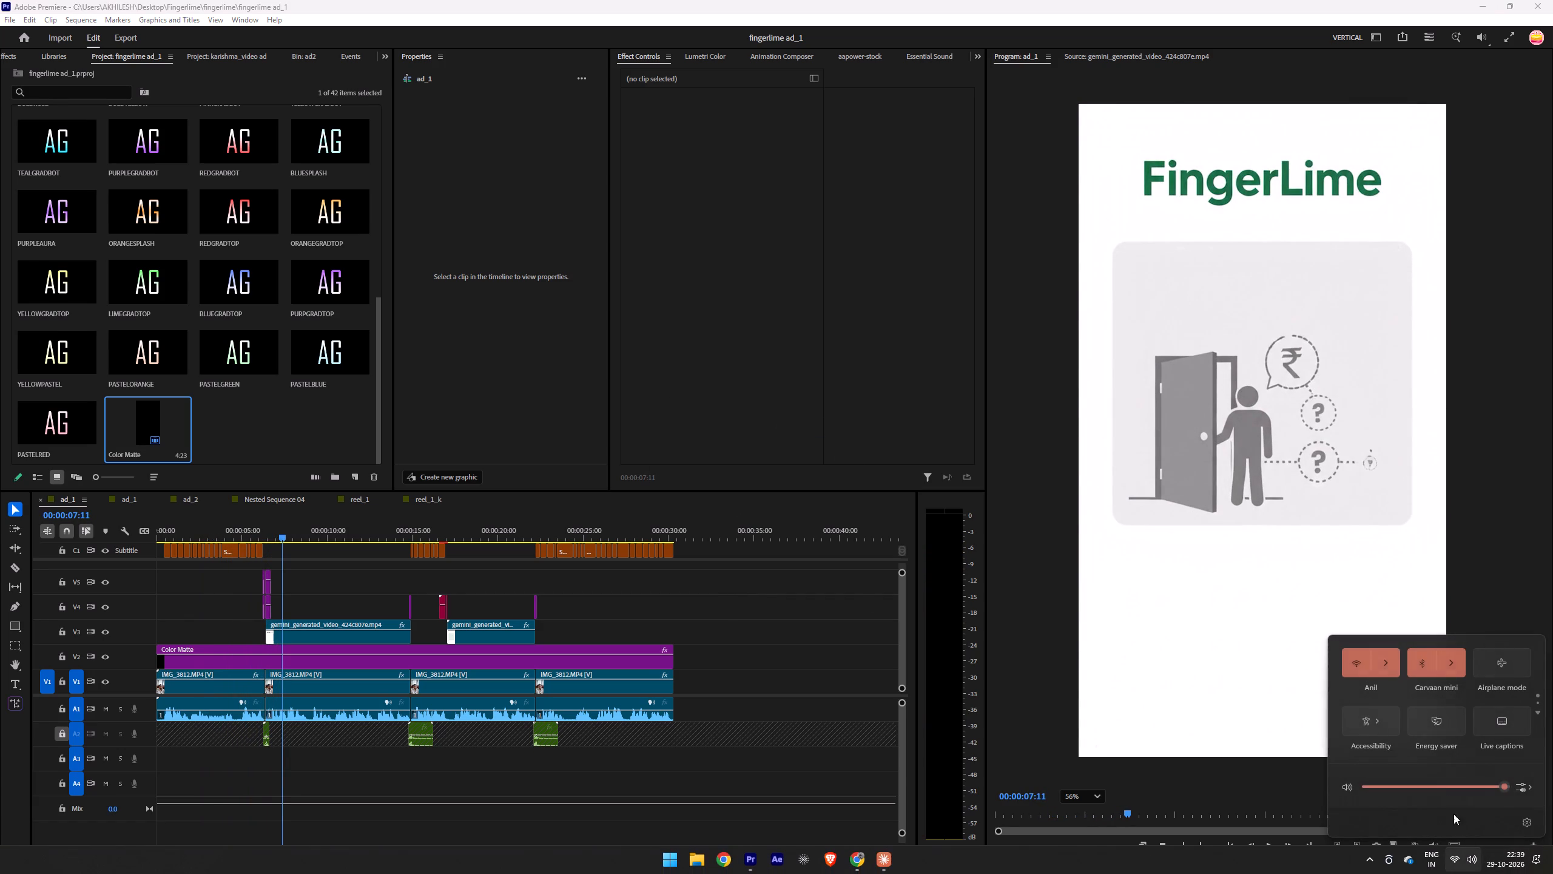
{"action": "left_click_drag", "start_coordinate": [1389, 782], "coordinate": [1376, 787]}
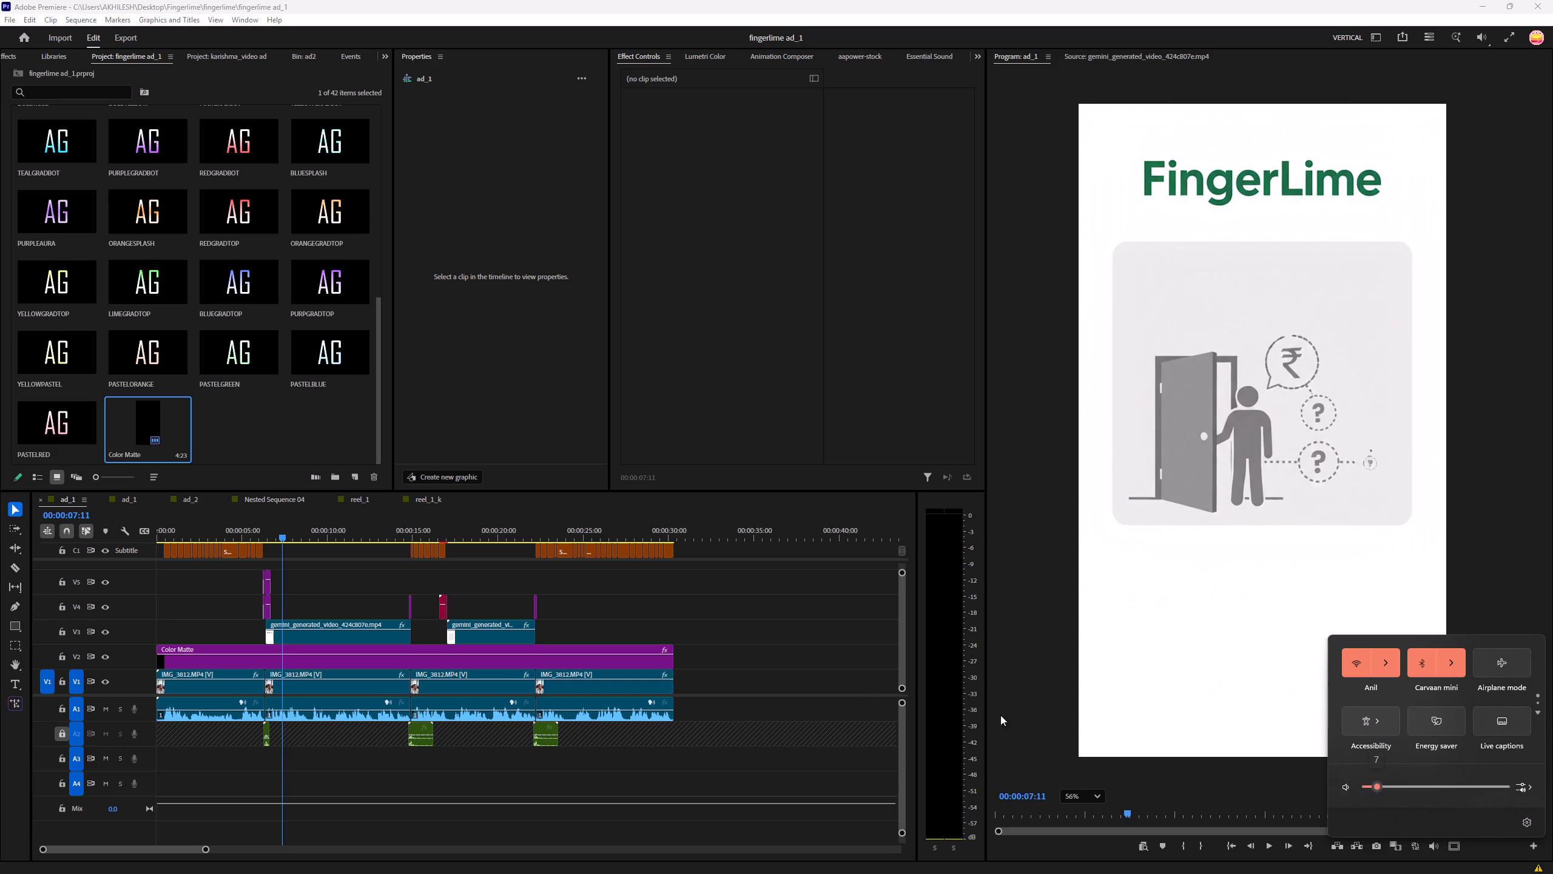
{"action": "left_click", "coordinate": [779, 588]}
Play the rest of ad_1 in parts, checking the gradient and captions where the talking head returns after each overlay clip.
{"action": "key", "text": "space"}
{"action": "key", "text": "ctrl+s"}
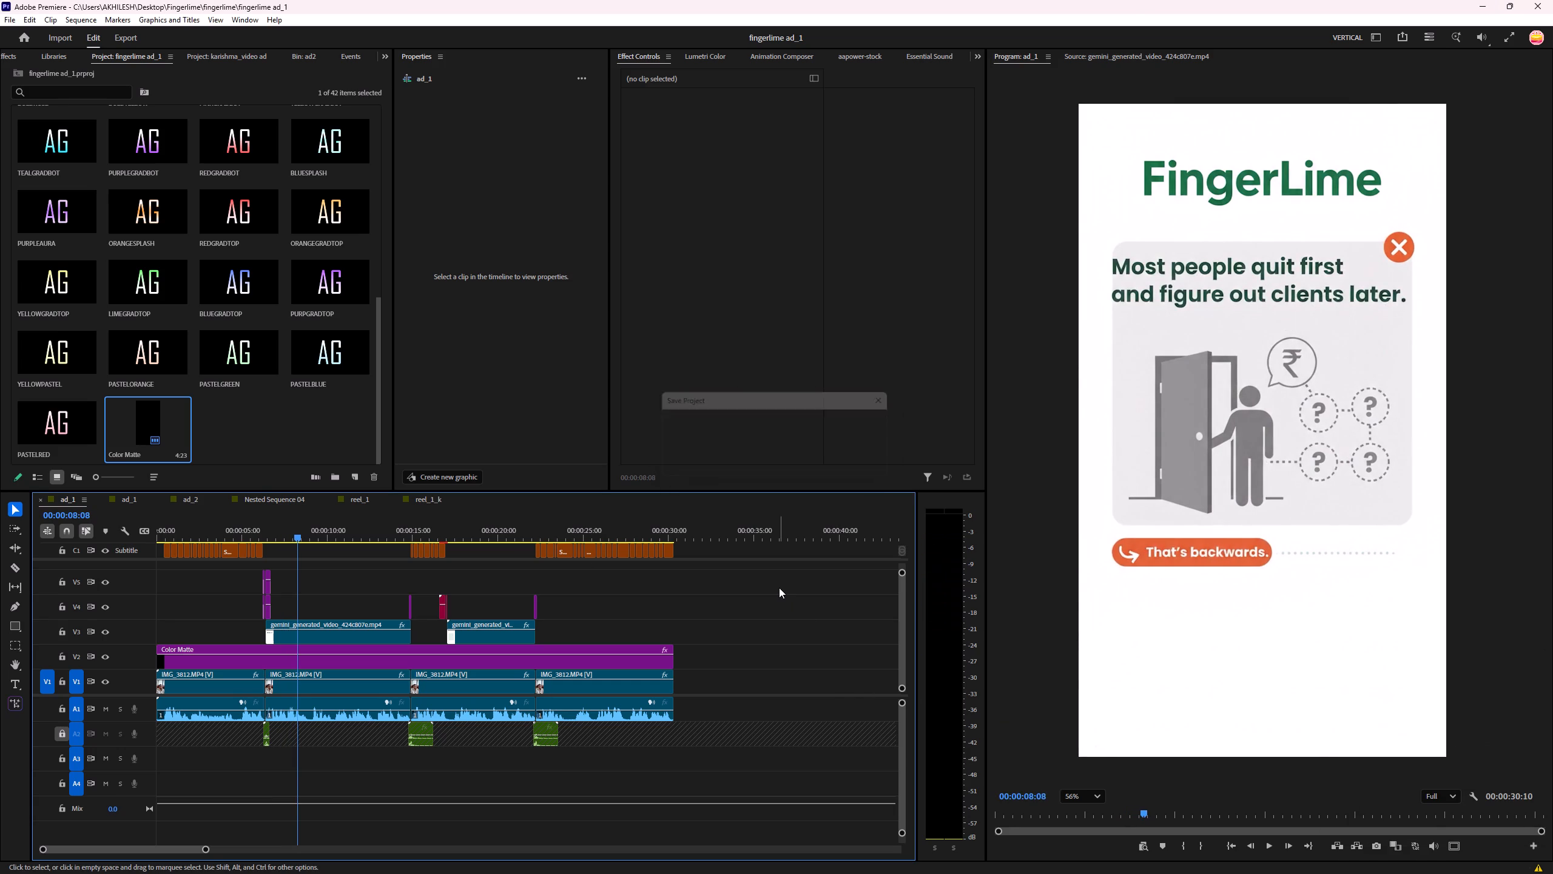
{"action": "left_click", "coordinate": [411, 532]}
{"action": "key", "text": "space"}
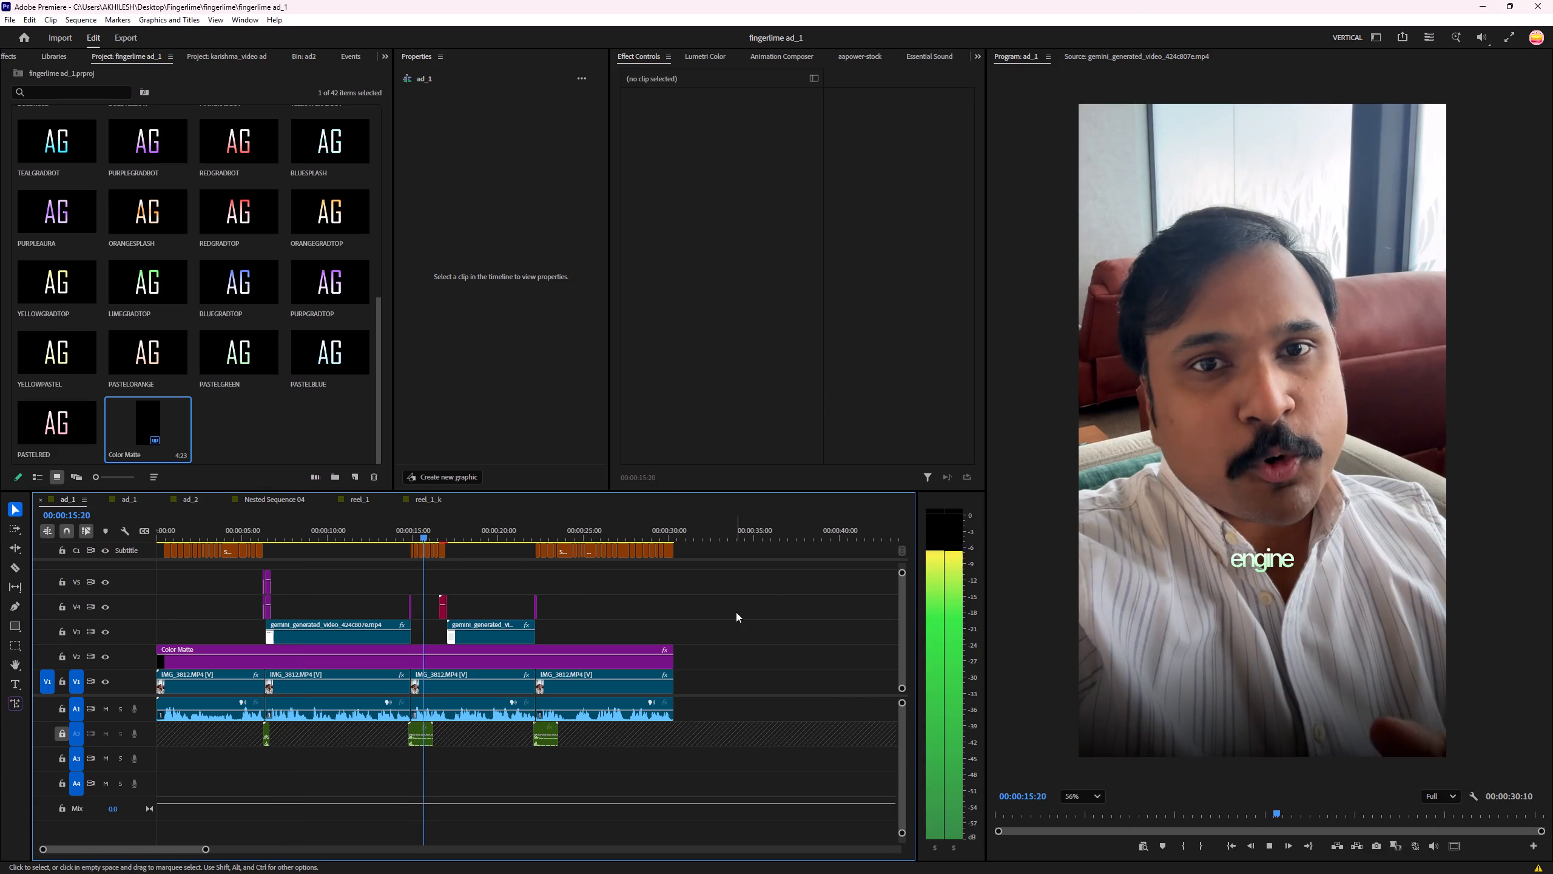
{"action": "left_click", "coordinate": [736, 612]}
{"action": "key", "text": "ctrl+s"}
{"action": "left_click", "coordinate": [777, 612]}
{"action": "key", "text": "space"}
{"action": "left_click", "coordinate": [537, 533]}
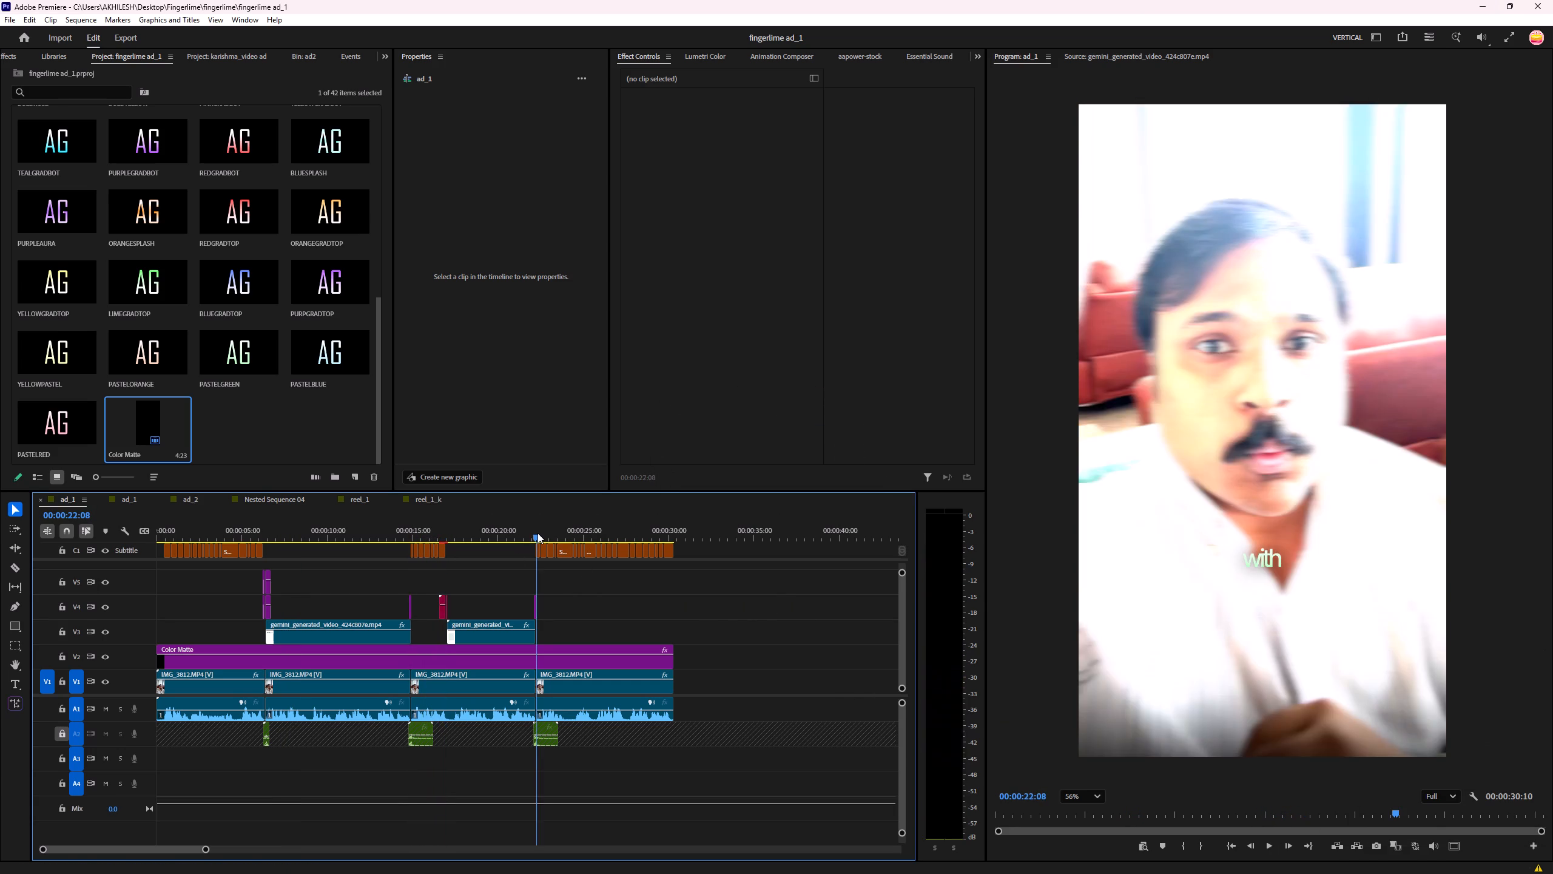
{"action": "left_click", "coordinate": [534, 532]}
{"action": "key", "text": "space"}
{"action": "left_click", "coordinate": [659, 595]}
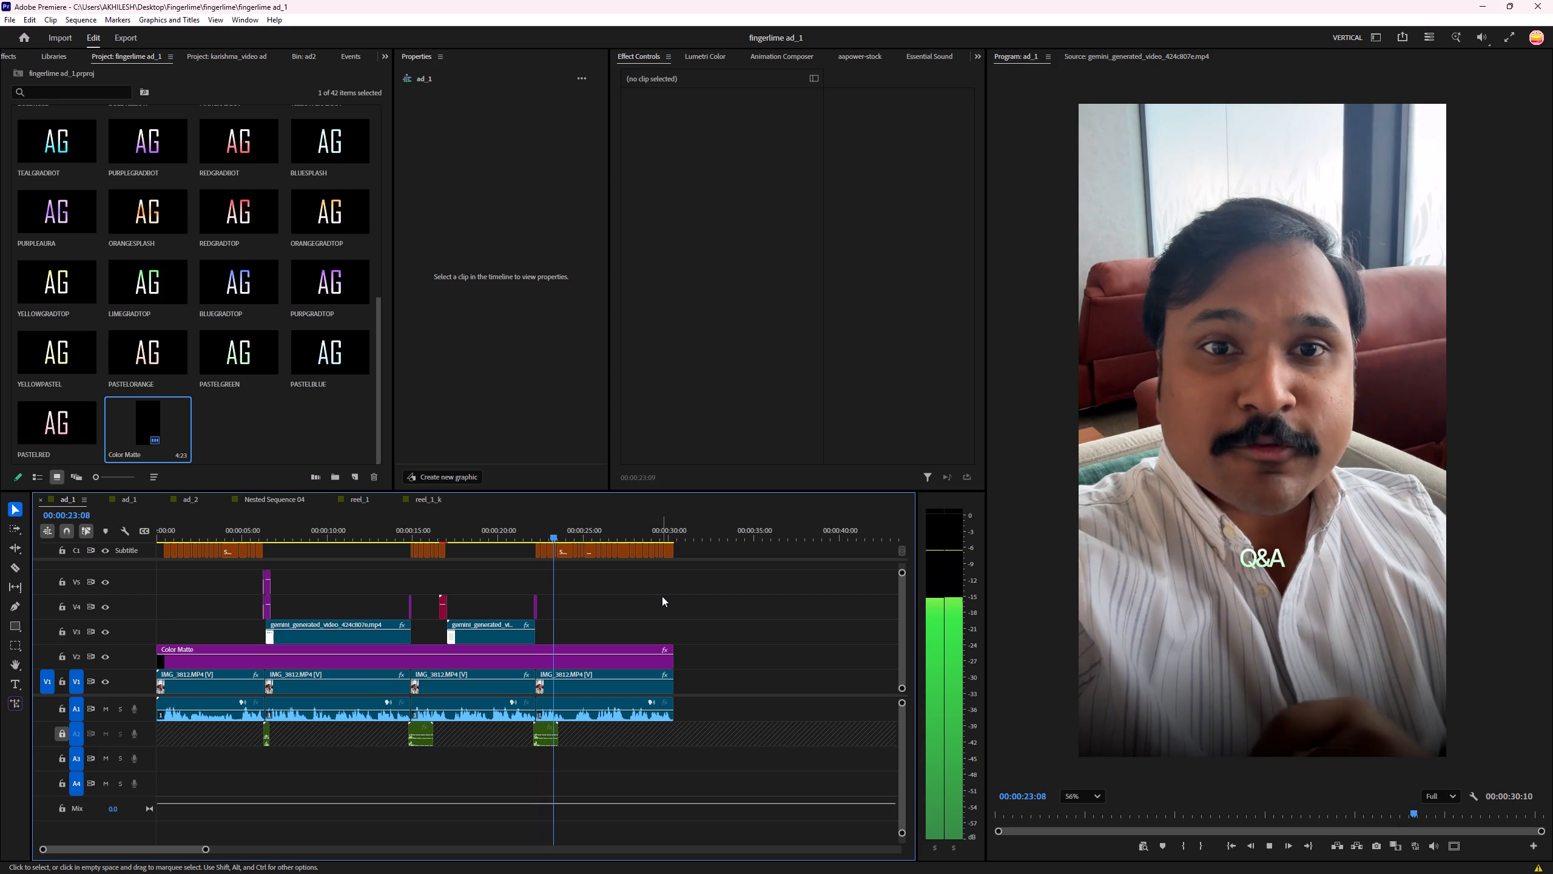
{"action": "key", "text": "ctrl+s"}
{"action": "key", "text": "space"}
{"action": "left_click", "coordinate": [666, 595]}
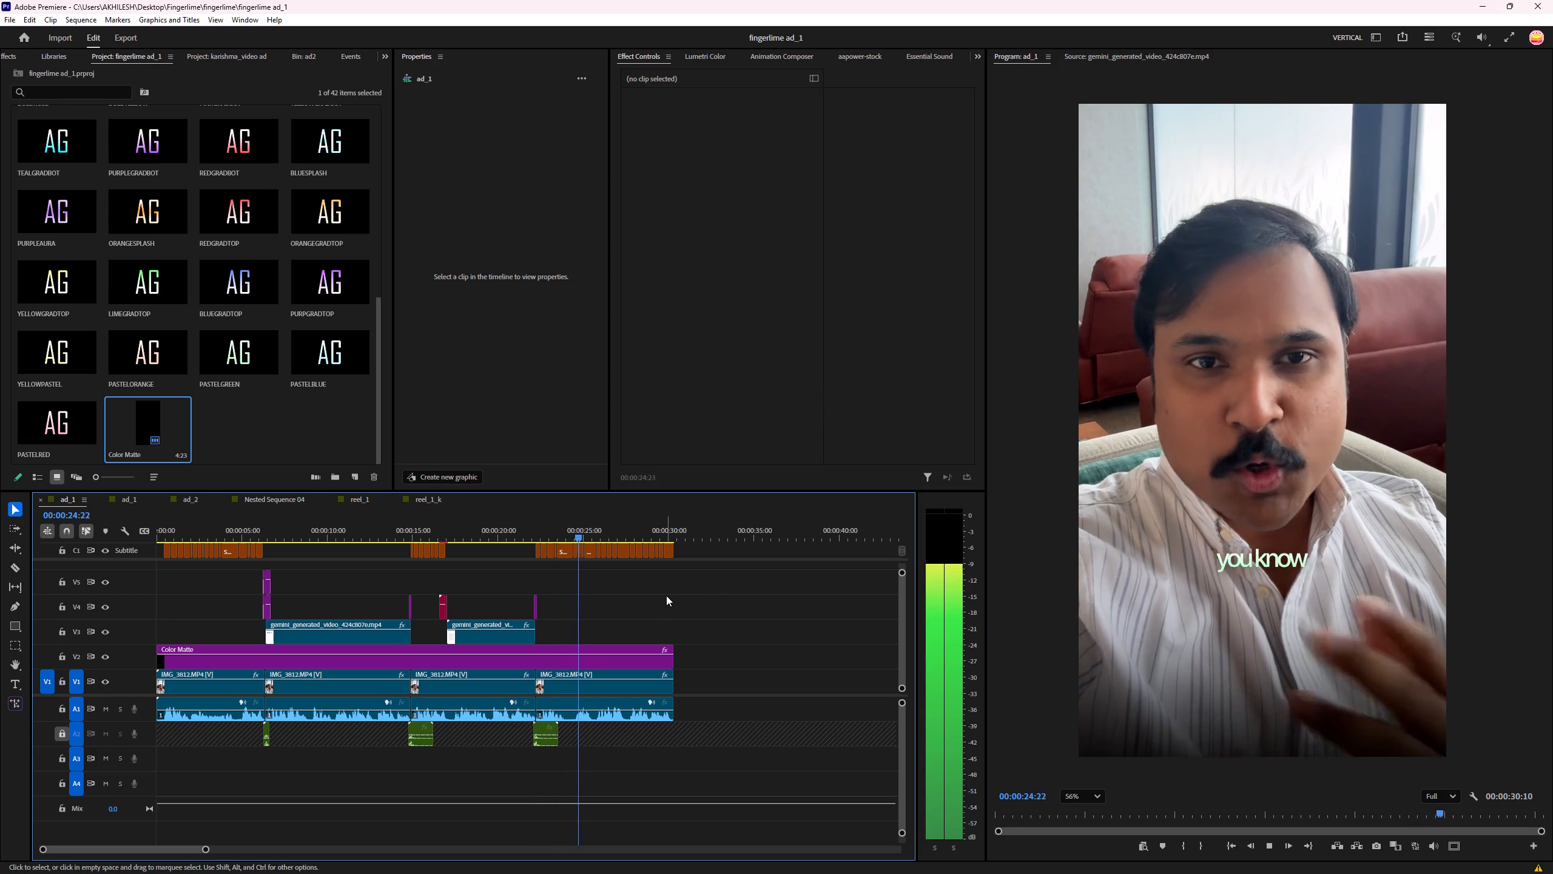
{"action": "key", "text": "space"}
Apply the GREENGRADBOT track style to all captions on the Subtitle track.
{"action": "left_click_drag", "start_coordinate": [728, 580], "coordinate": [0, 507]}
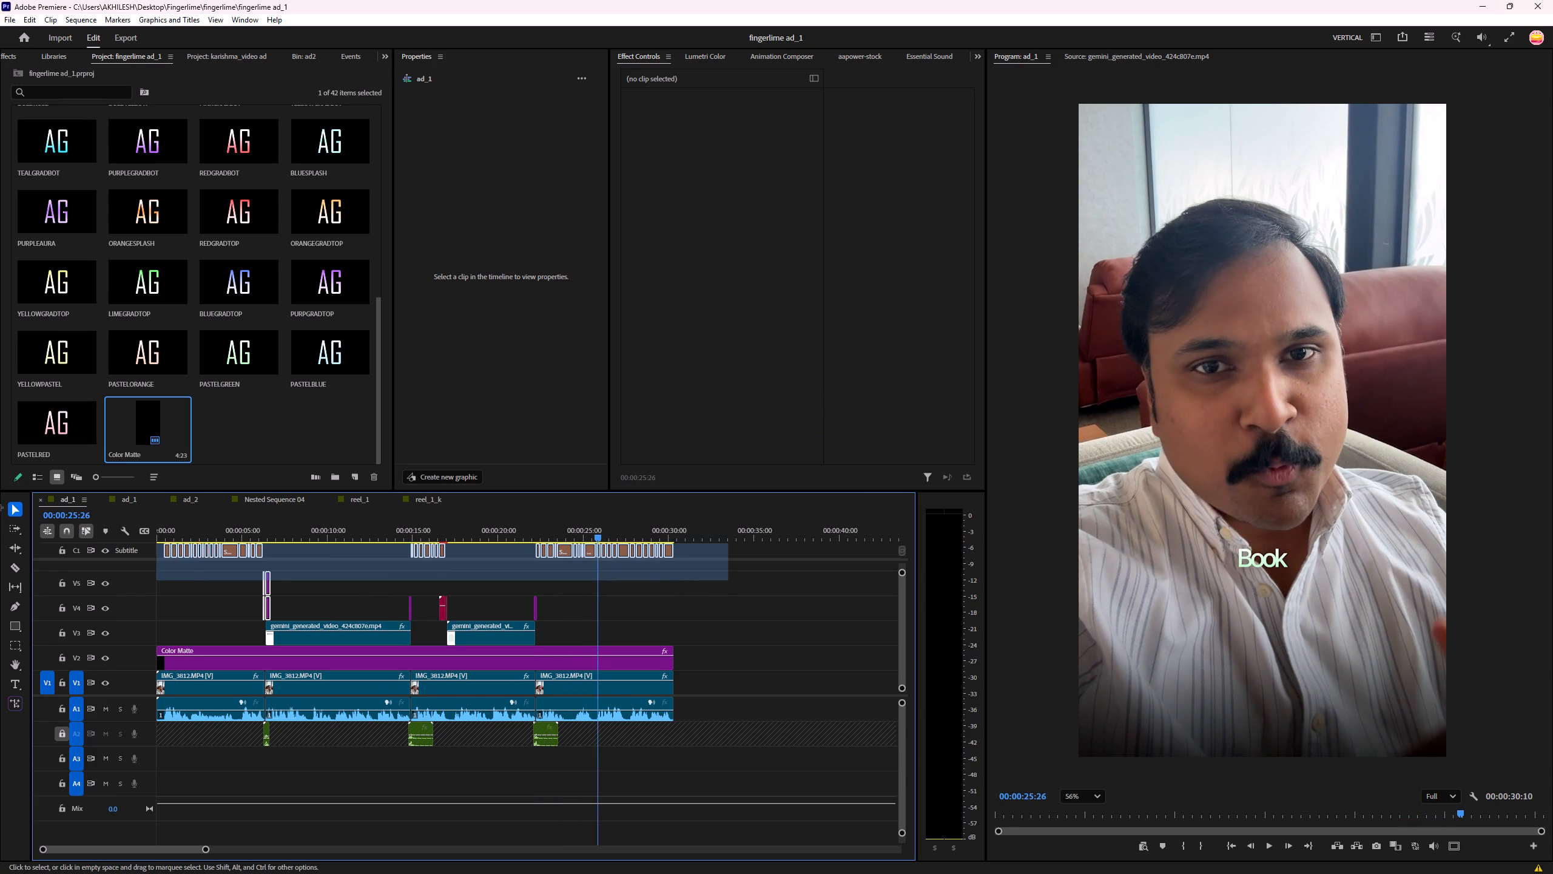
{"action": "left_click_drag", "start_coordinate": [0, 507], "coordinate": [746, 546]}
{"action": "left_click_drag", "start_coordinate": [739, 546], "coordinate": [738, 546]}
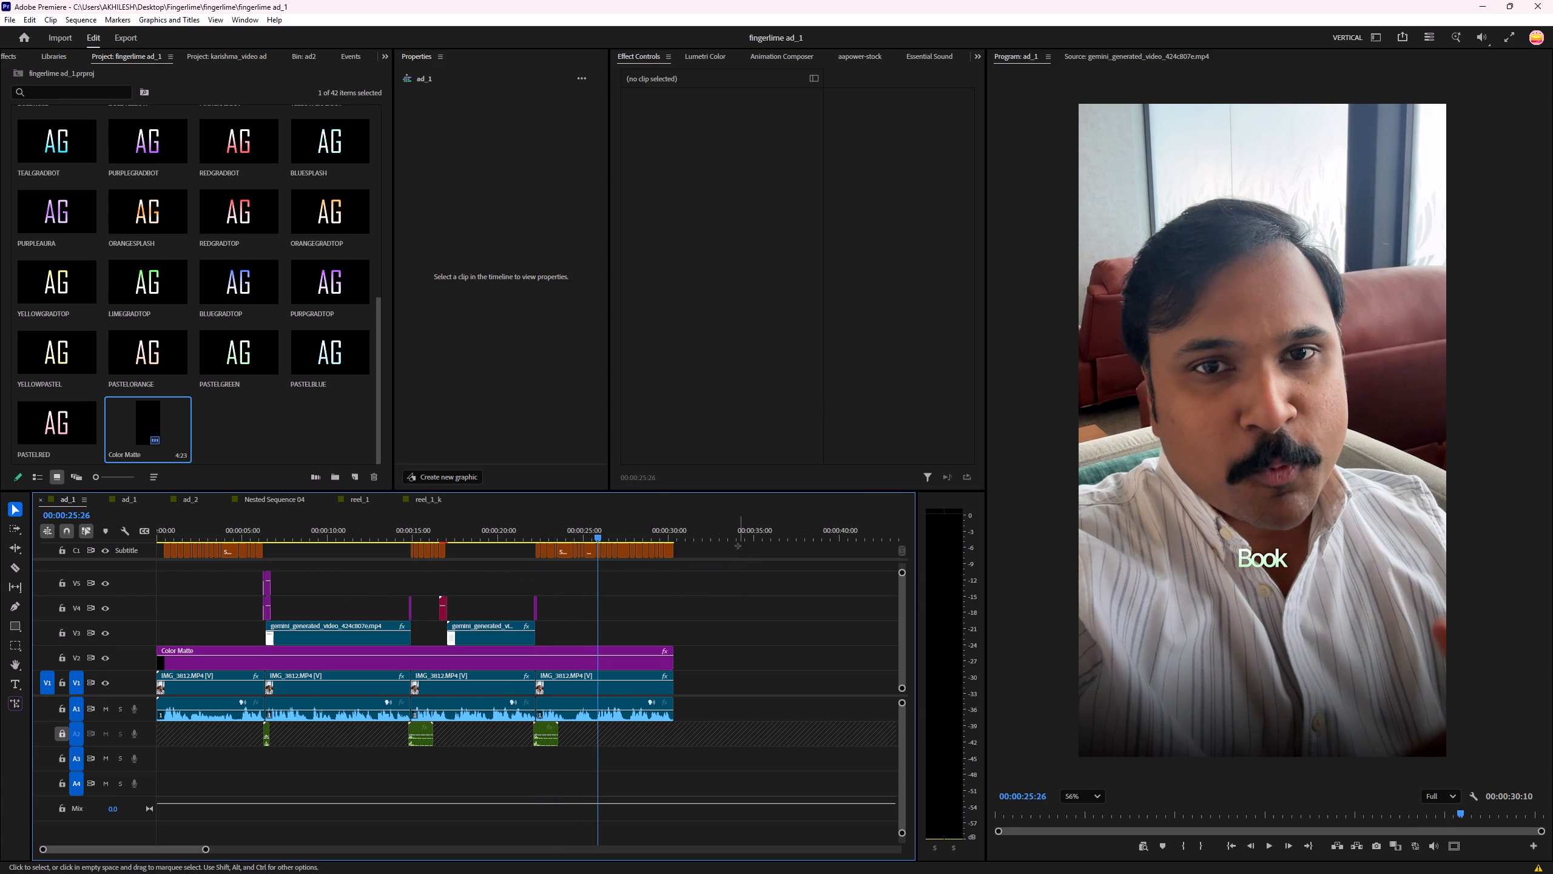
{"action": "left_click_drag", "start_coordinate": [738, 546], "coordinate": [7, 553]}
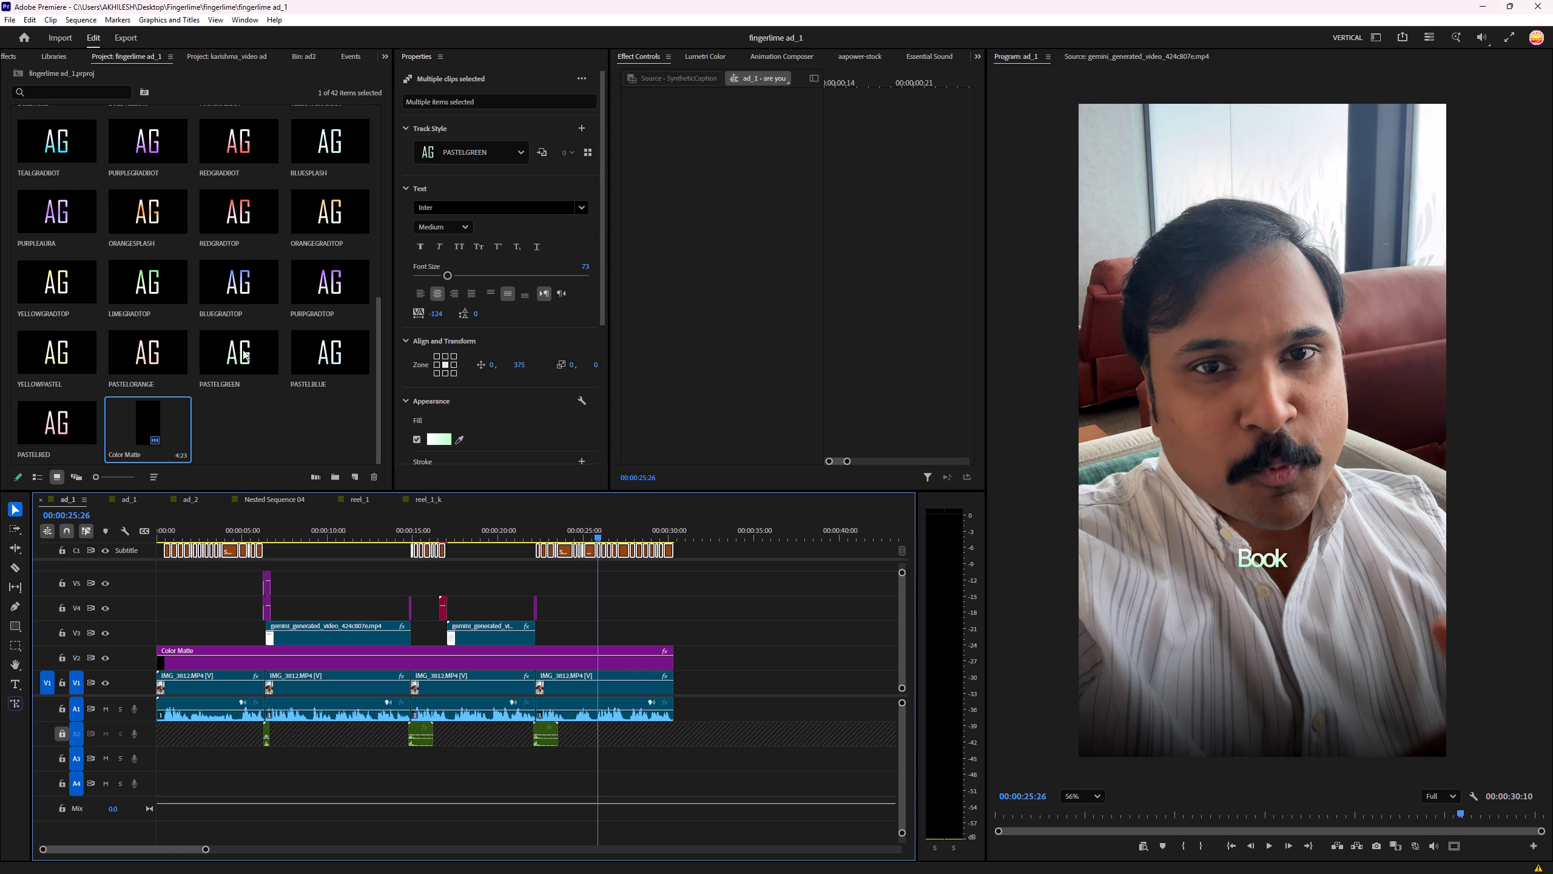
{"action": "left_click", "coordinate": [467, 157]}
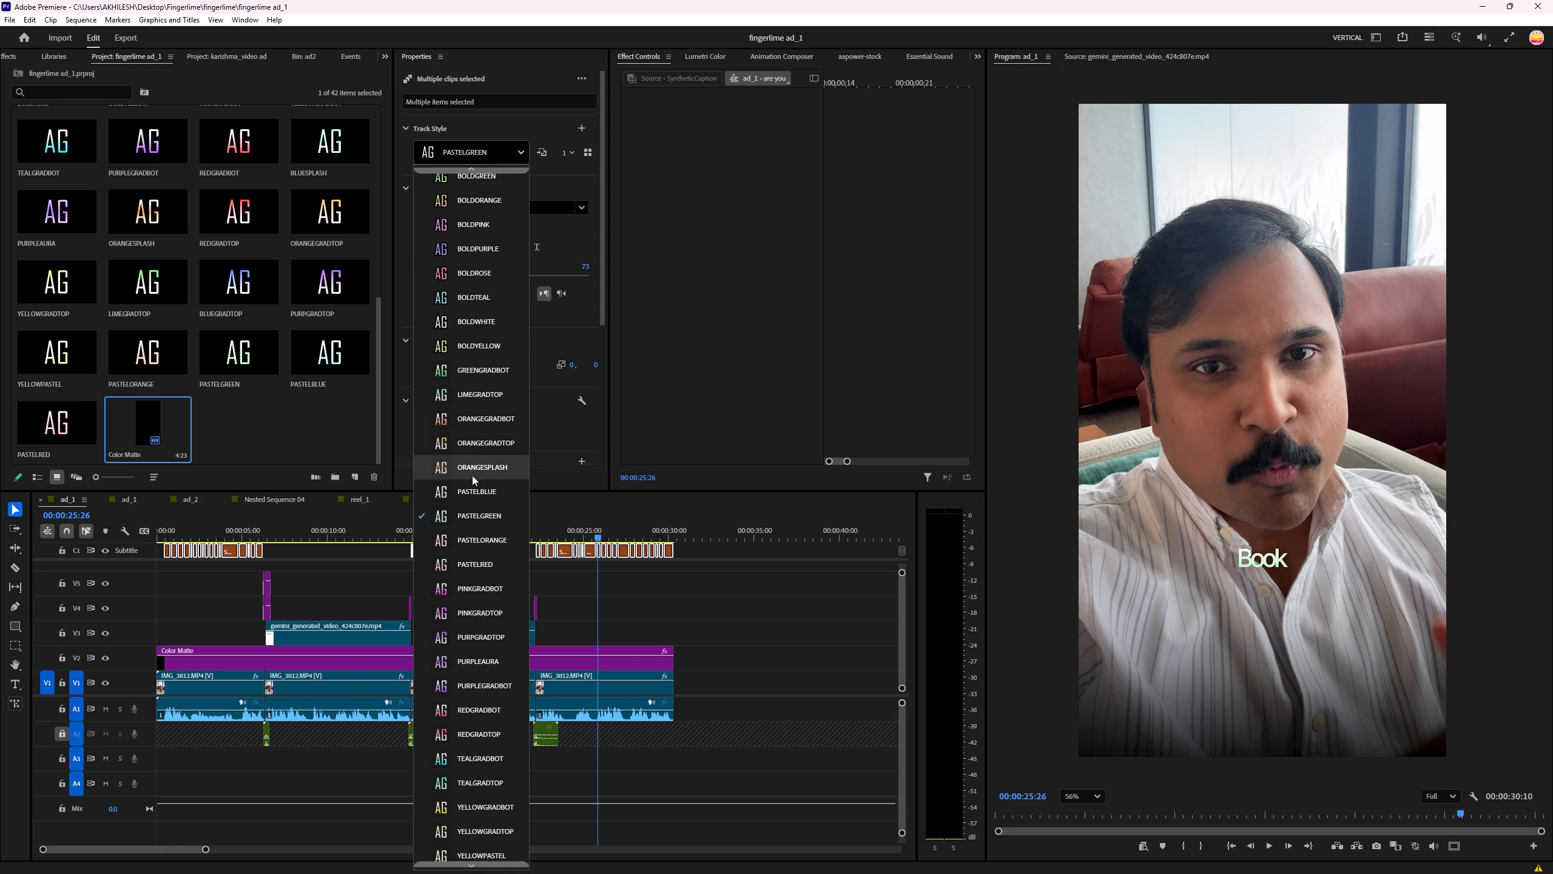
{"action": "scroll", "coordinate": [467, 747], "scroll_direction": "down", "scroll_amount": 2}
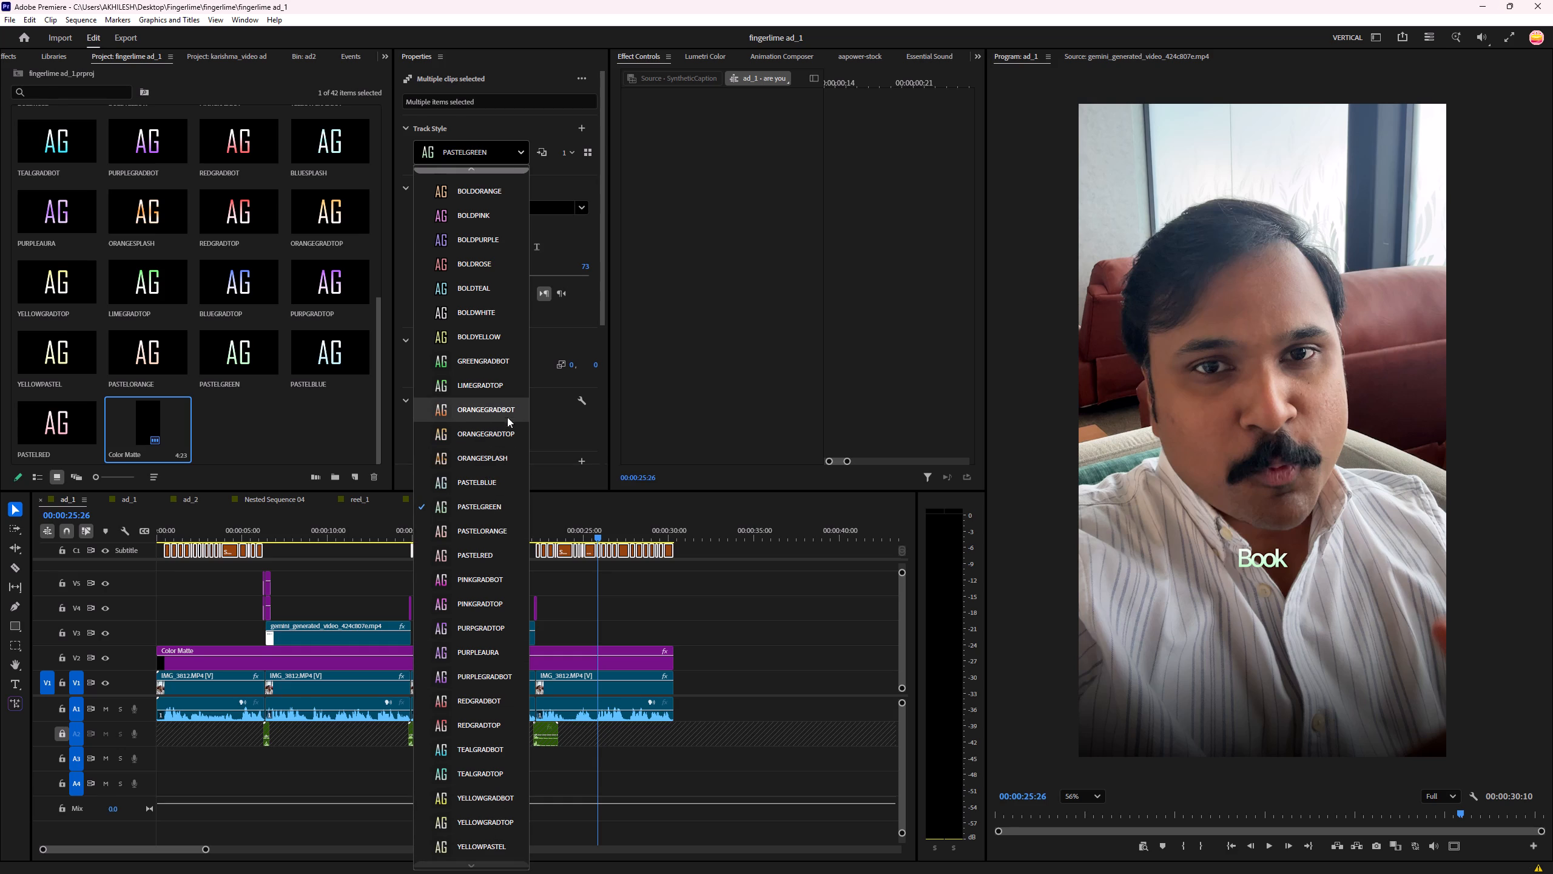
{"action": "left_click", "coordinate": [506, 369]}
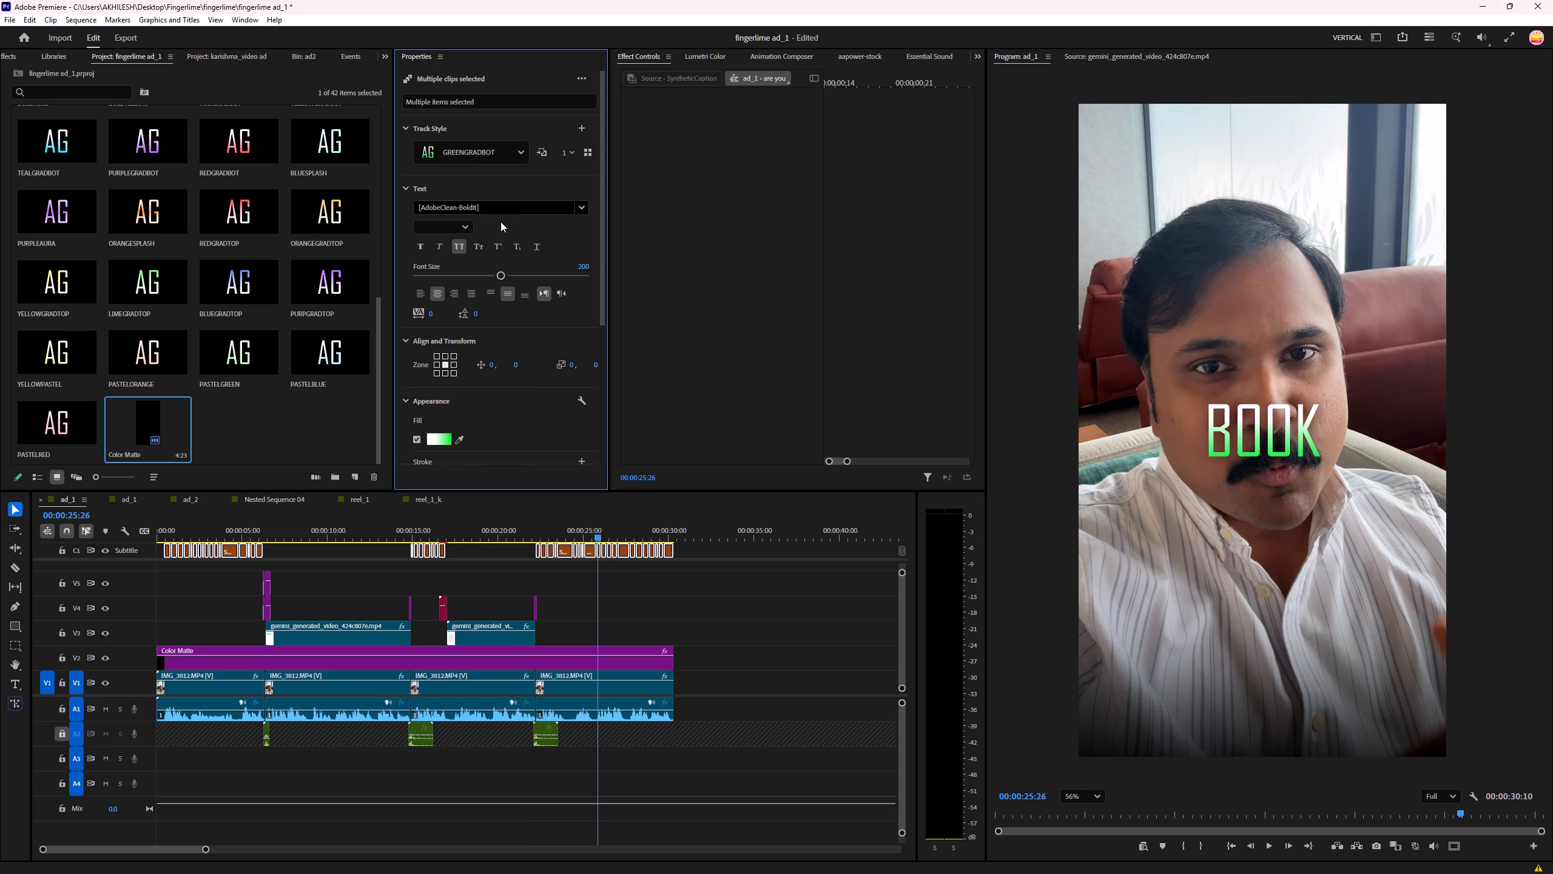
Set the captions' font to Inter Medium, size 75, with tracking of -130 and all caps turned off.
{"action": "left_click", "coordinate": [493, 210]}
{"action": "type", "text": "inter"}
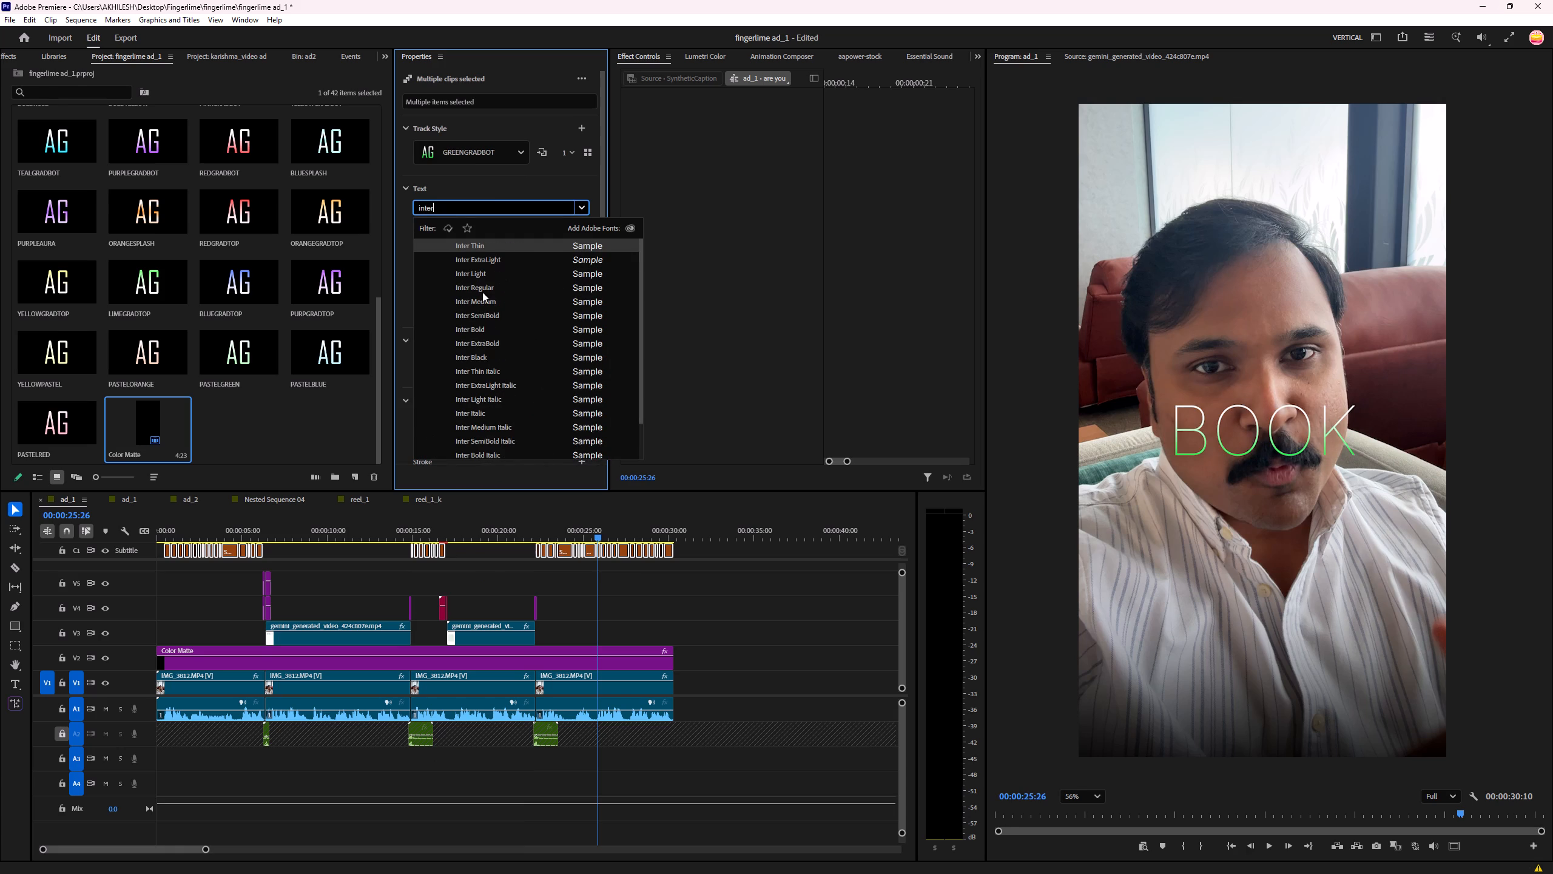
{"action": "left_click", "coordinate": [478, 300]}
{"action": "left_click", "coordinate": [444, 276]}
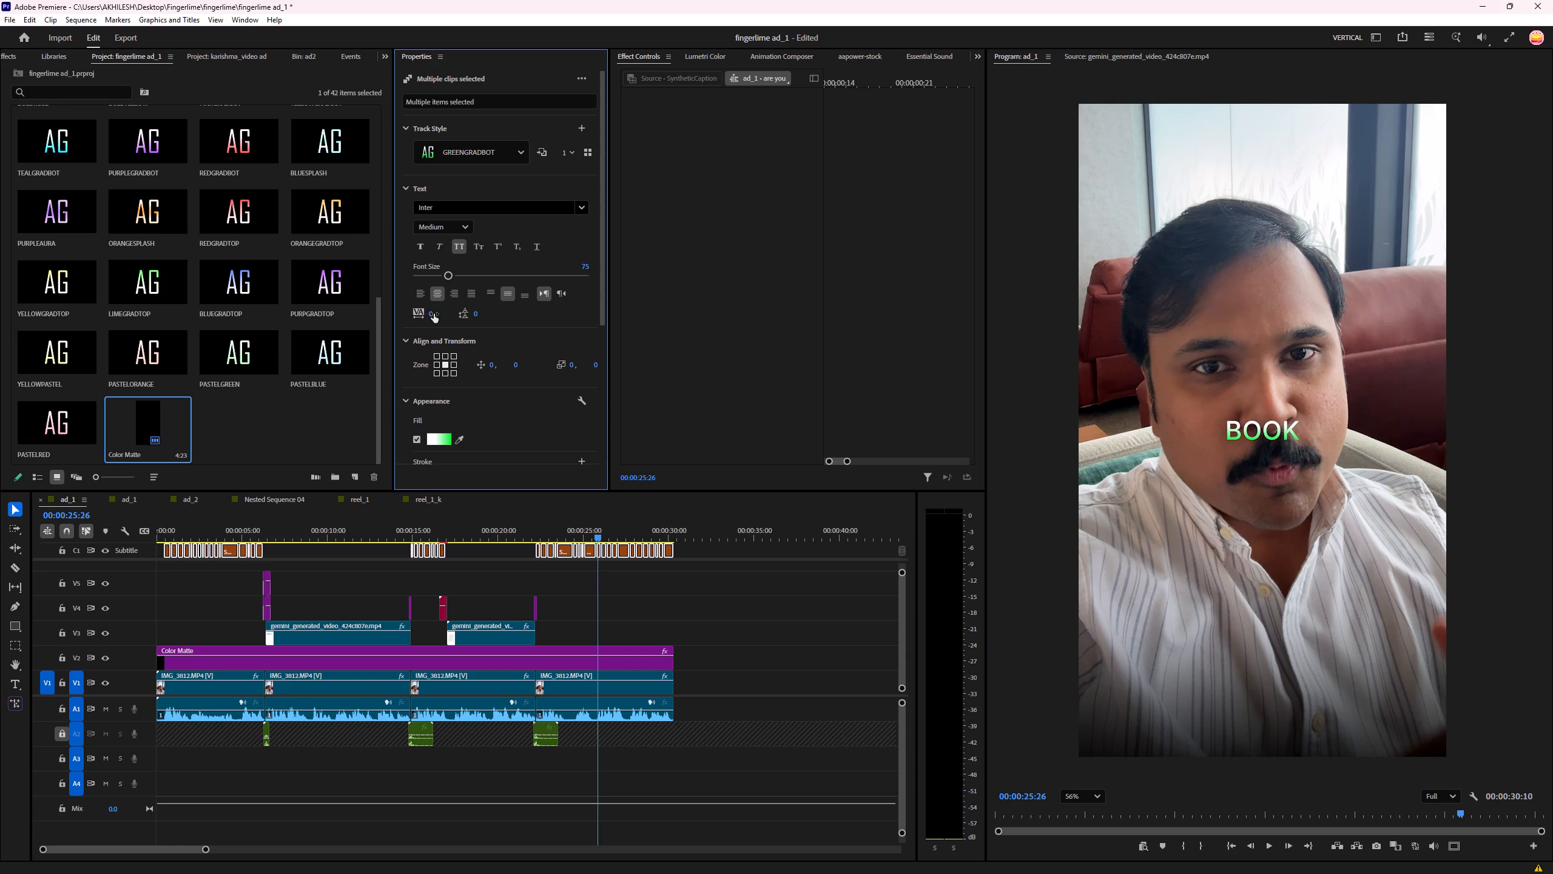
{"action": "left_click_drag", "start_coordinate": [434, 314], "coordinate": [357, 331]}
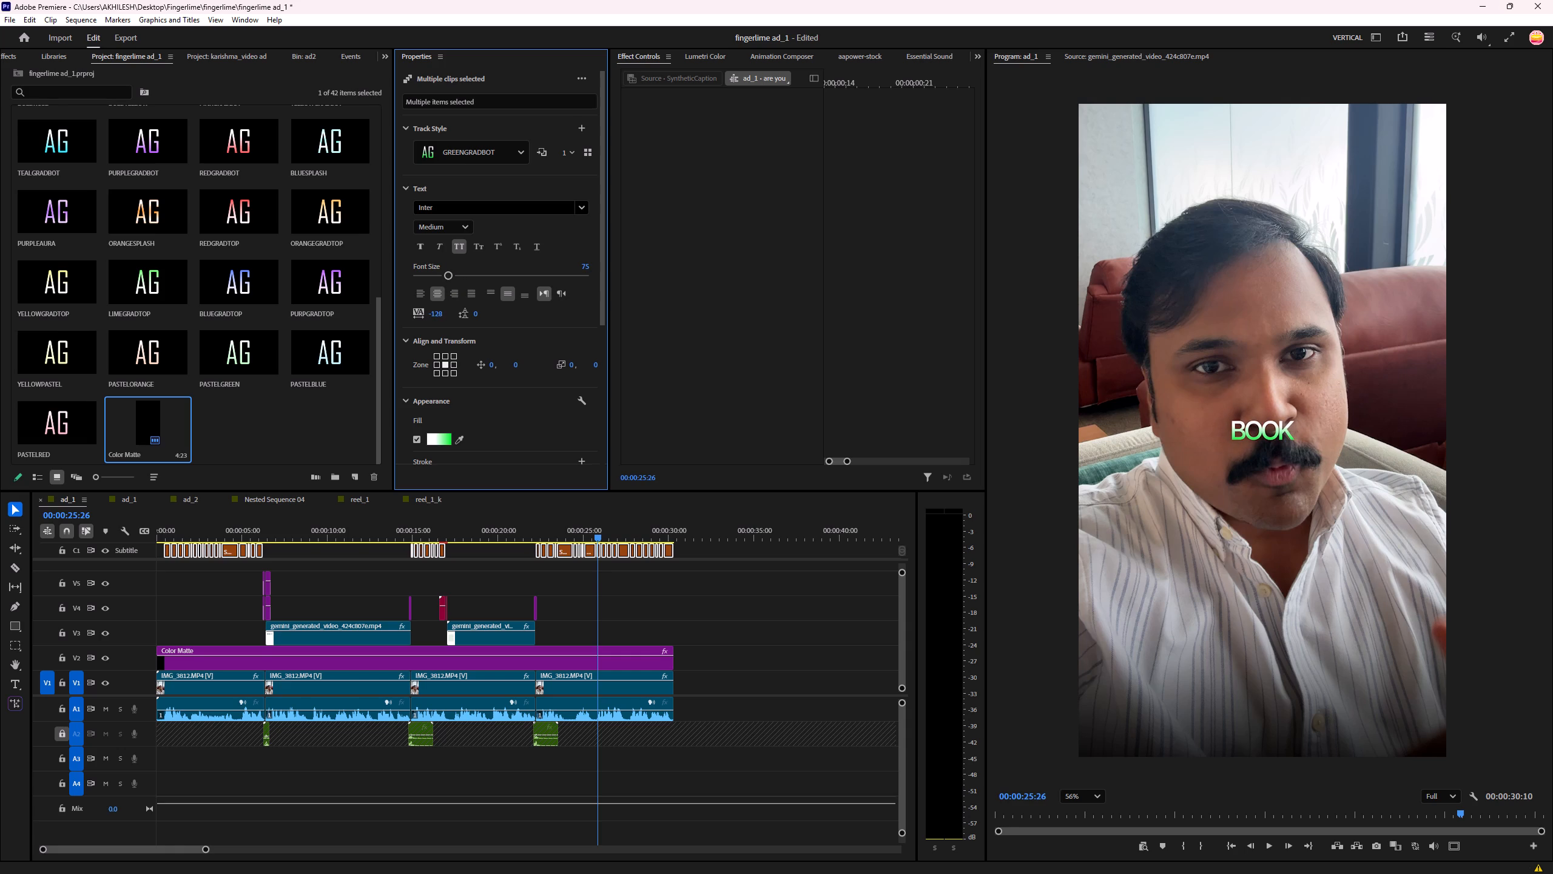
{"action": "left_click_drag", "start_coordinate": [357, 331], "coordinate": [357, 331]}
{"action": "left_click", "coordinate": [461, 245]}
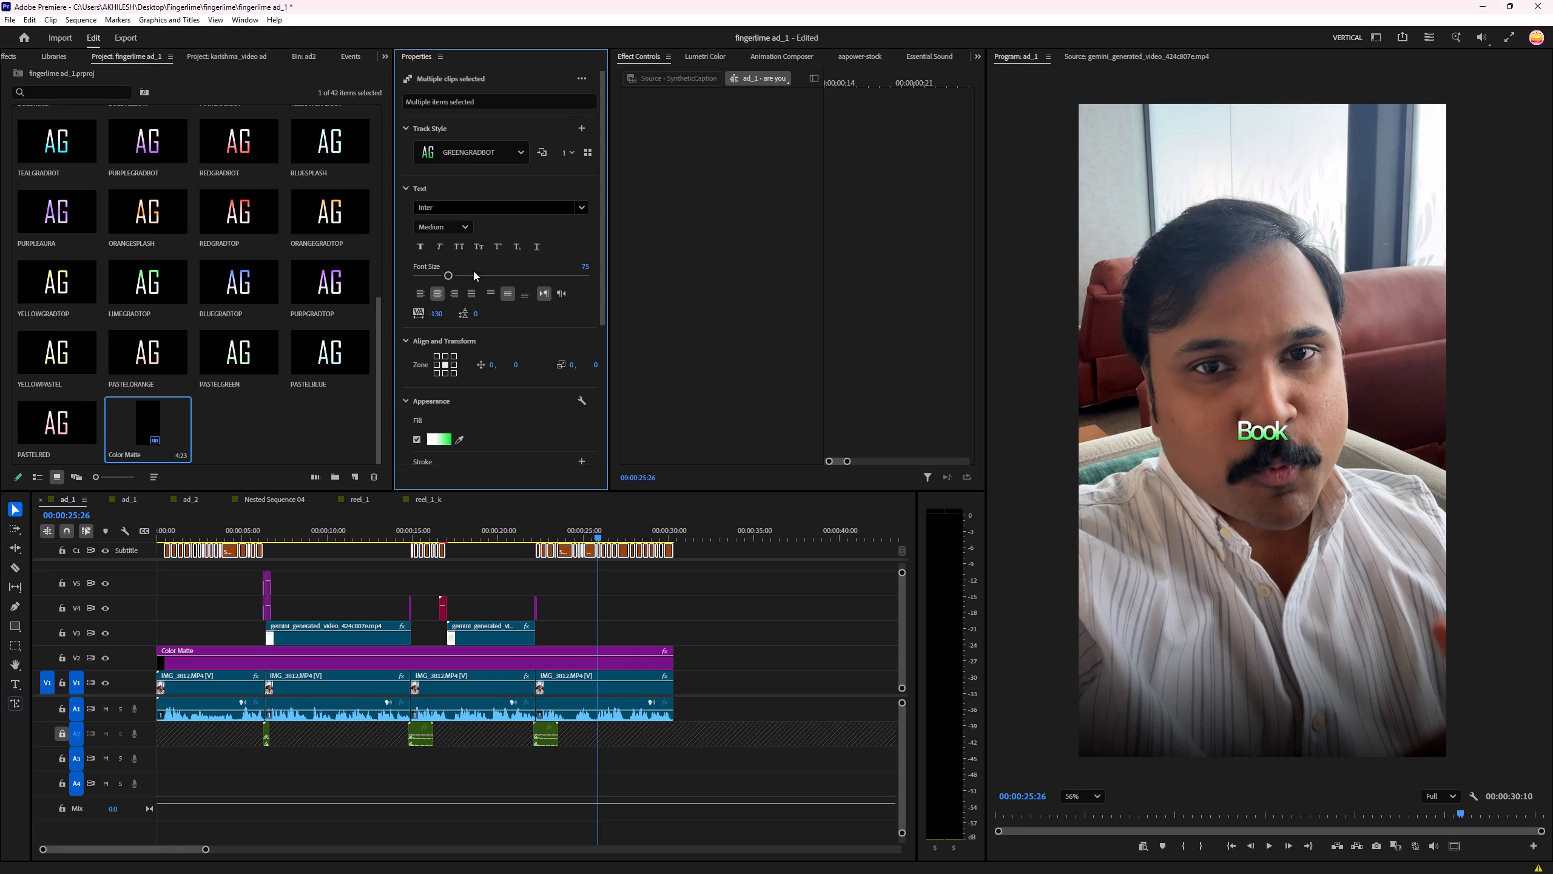
Lower the captions to a vertical position of 304 and save the project.
{"action": "left_click_drag", "start_coordinate": [514, 365], "coordinate": [682, 356]}
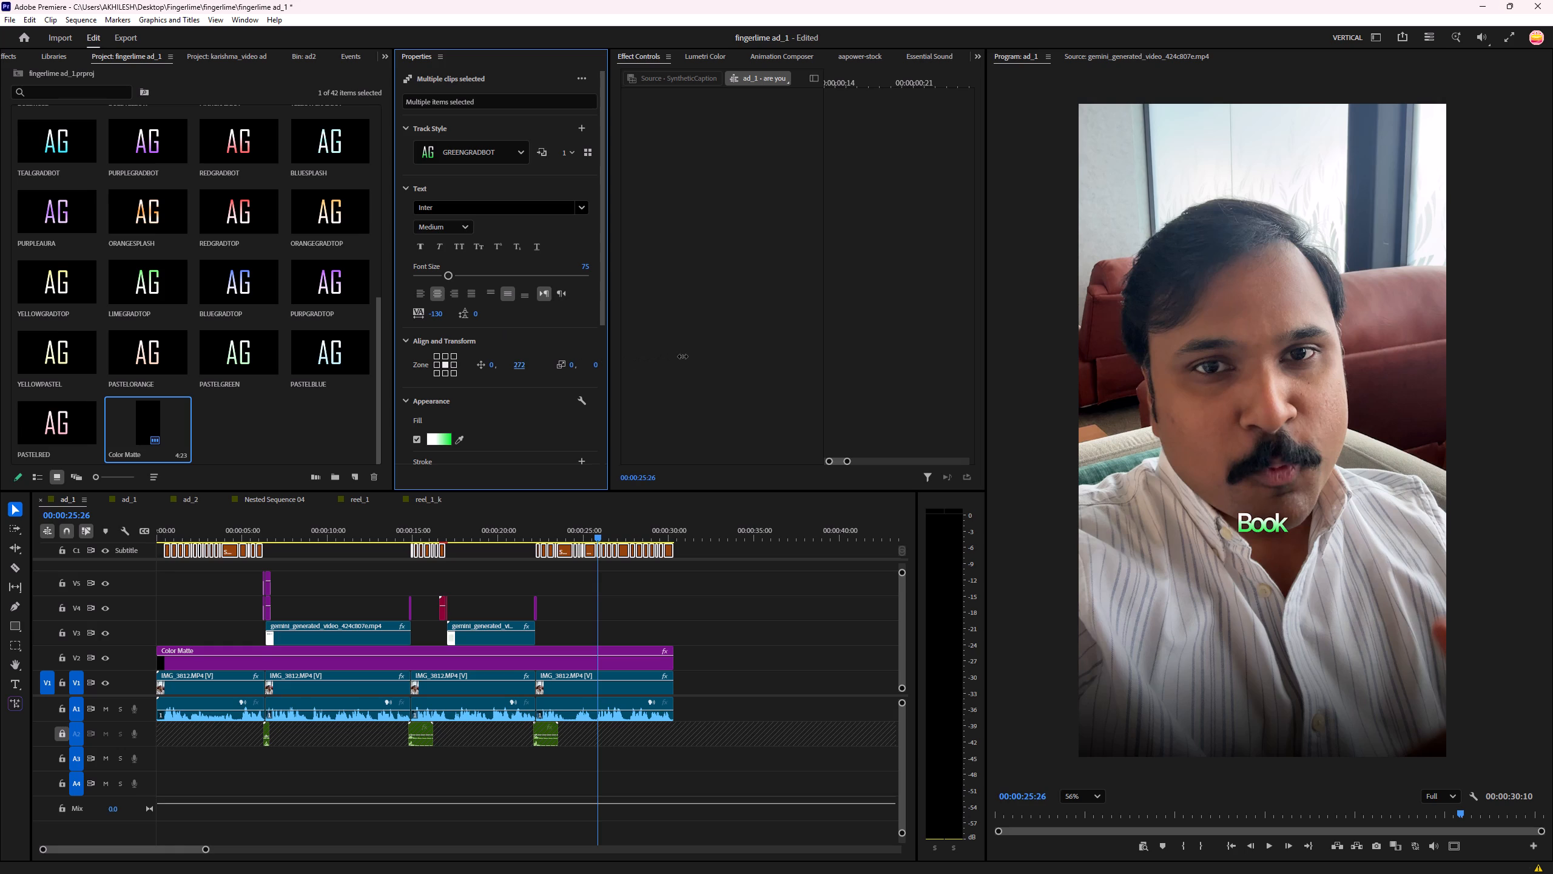
{"action": "left_click_drag", "start_coordinate": [682, 356], "coordinate": [689, 355]}
{"action": "key", "text": "space"}
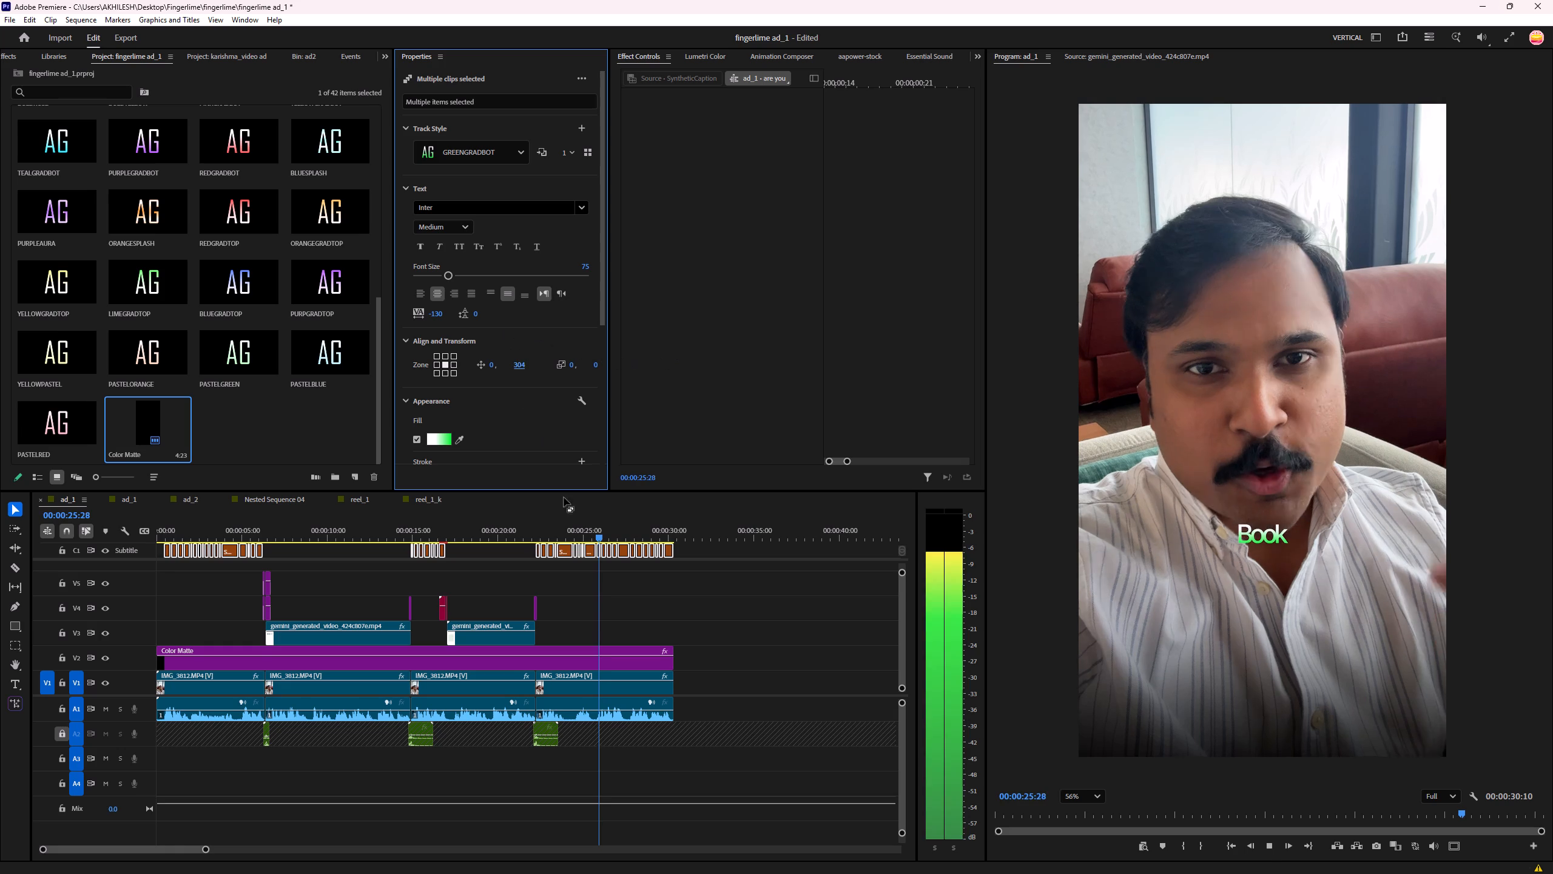
{"action": "left_click", "coordinate": [686, 594]}
{"action": "key", "text": "space"}
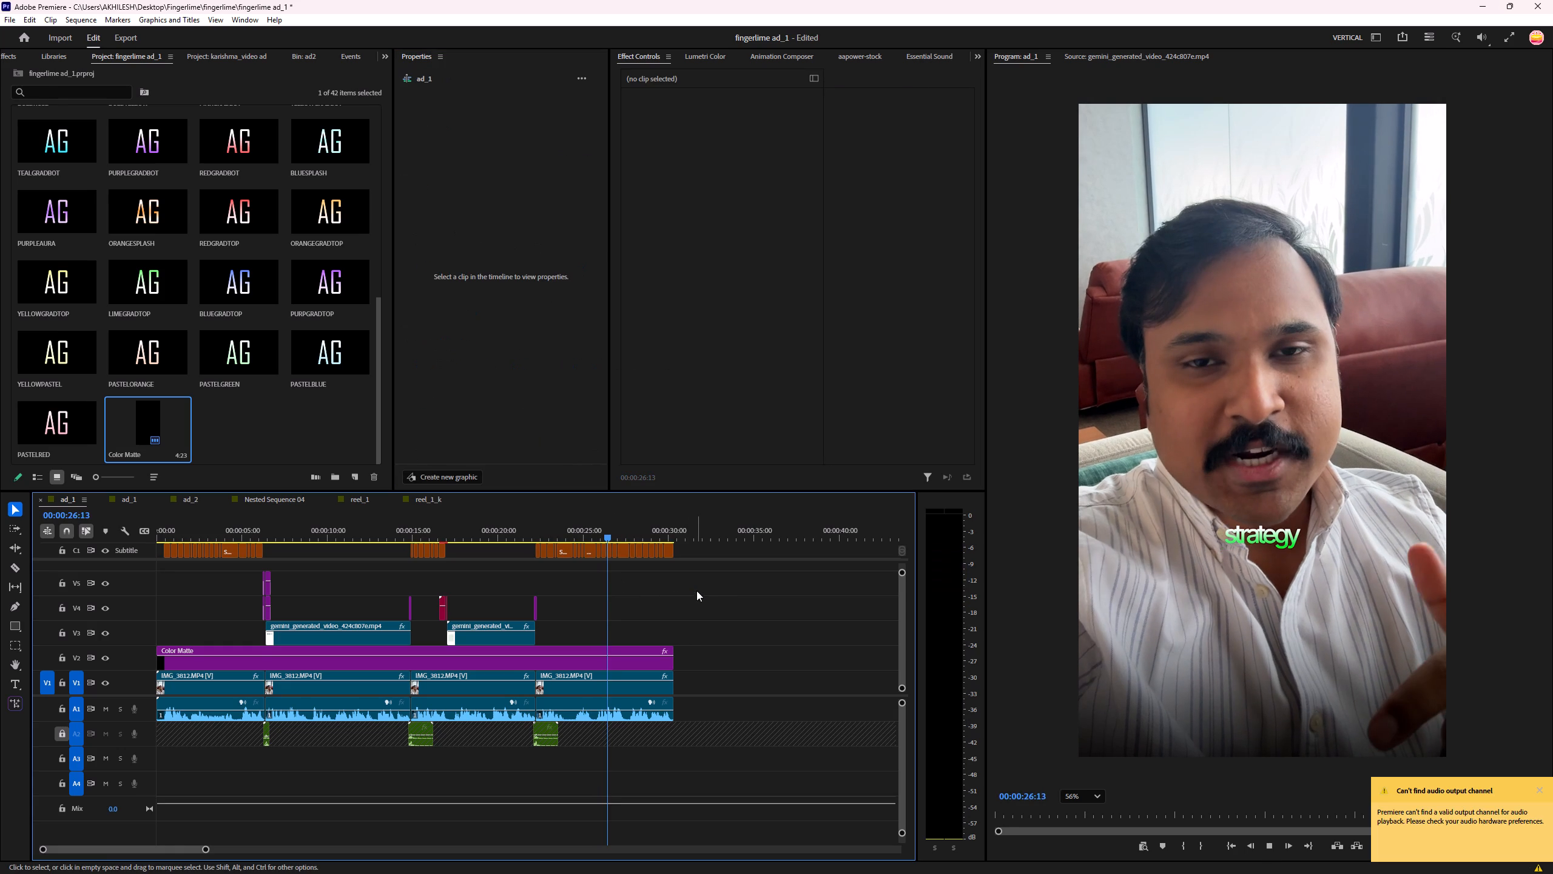
{"action": "left_click", "coordinate": [716, 587]}
{"action": "key", "text": "ctrl+s"}
Play ad_1 from the start to check how the restyled green gradient captions read over the footage.
{"action": "key", "text": "space"}
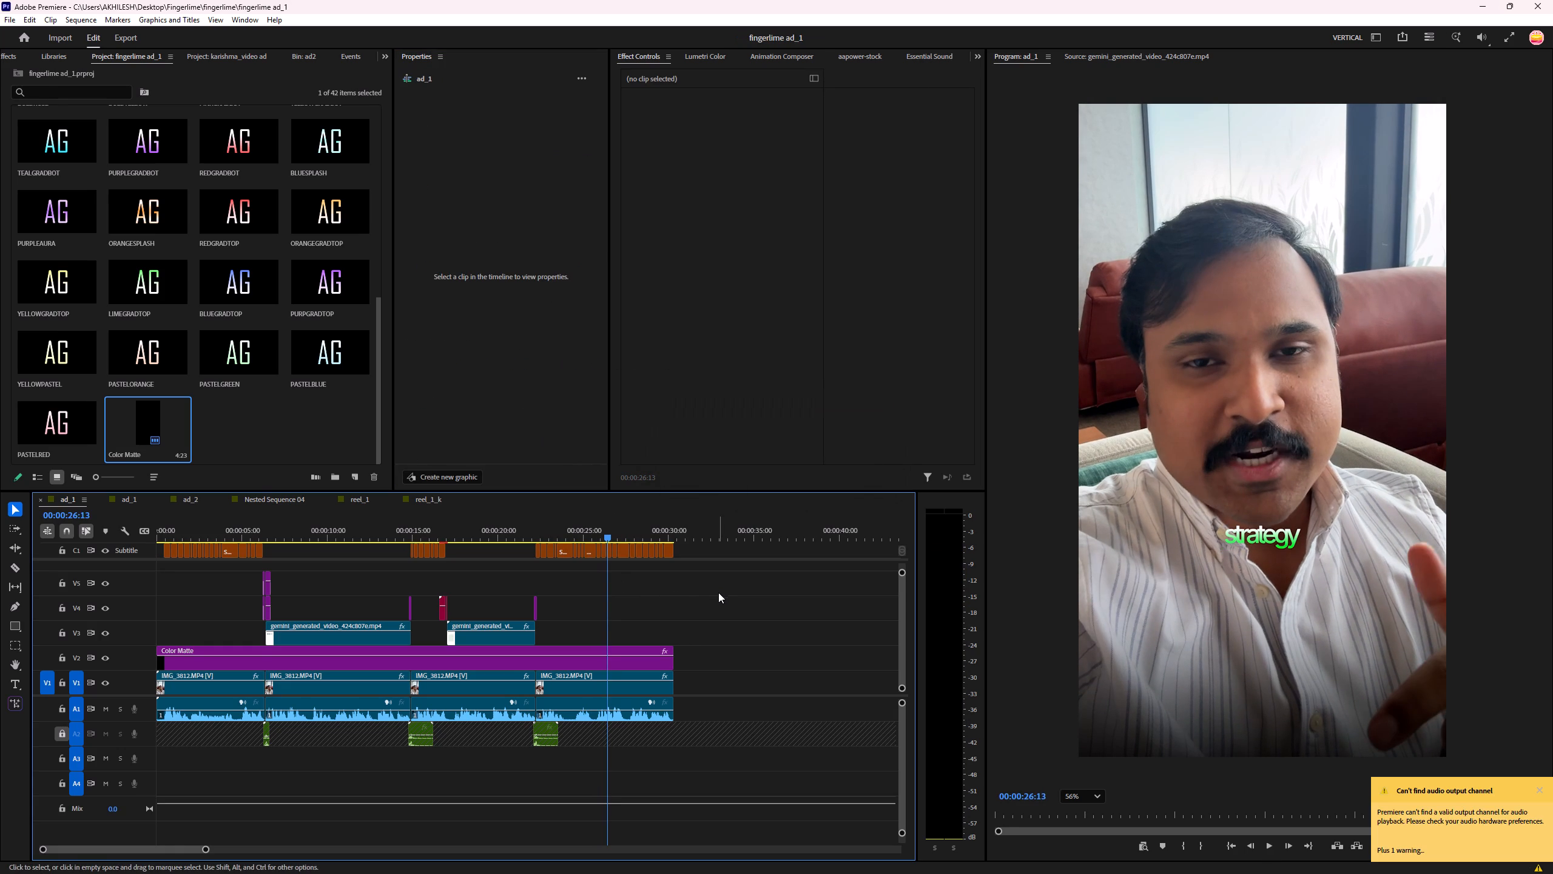
{"action": "left_click_drag", "start_coordinate": [623, 534], "coordinate": [0, 547]}
{"action": "key", "text": "space"}
{"action": "left_click", "coordinate": [677, 585]}
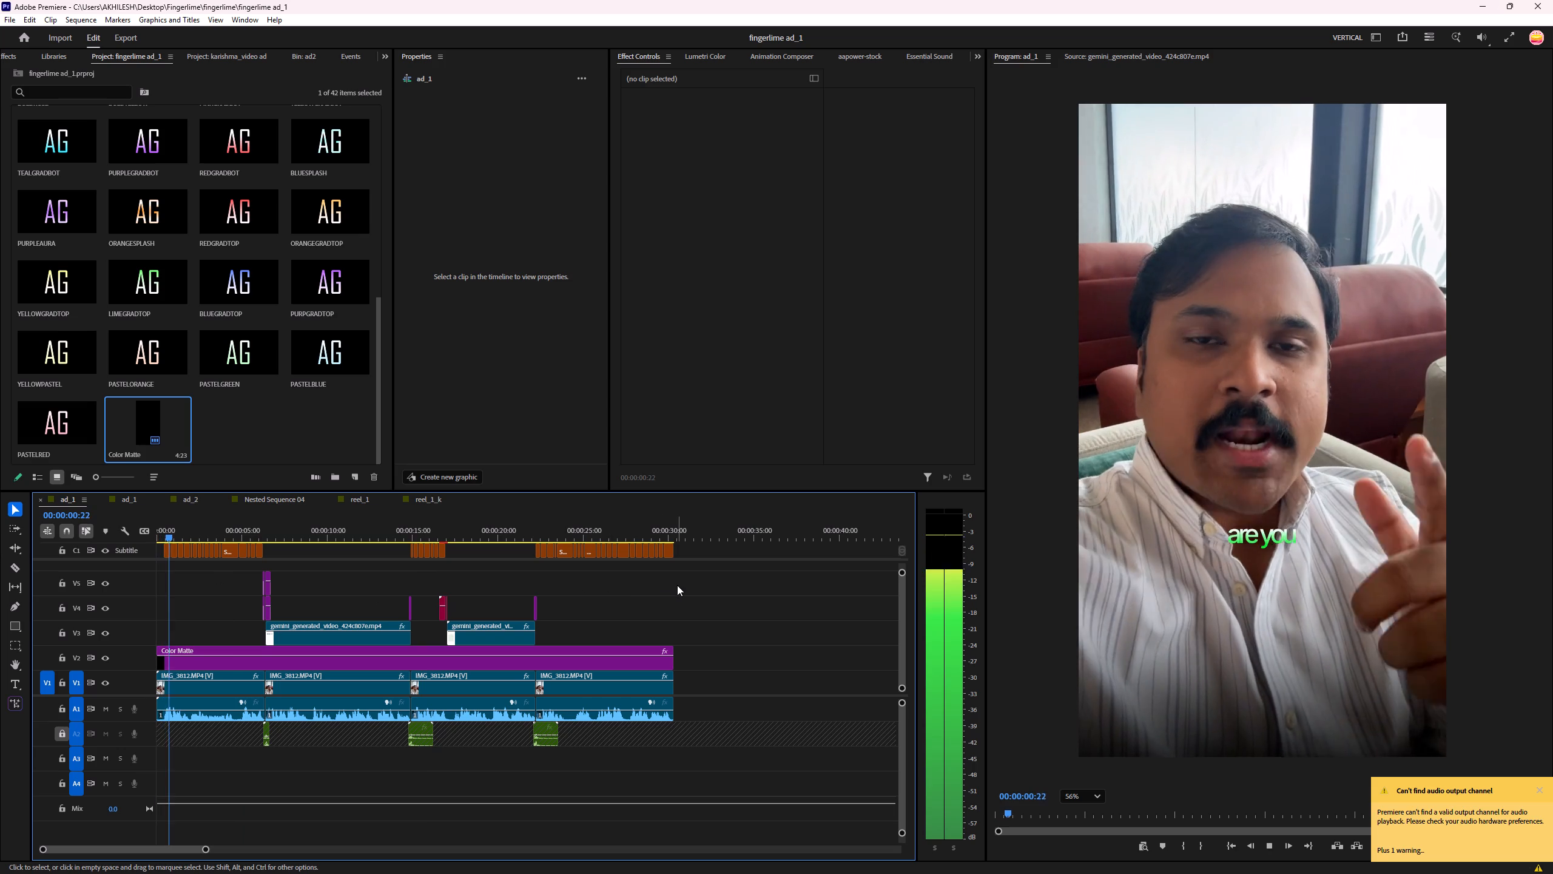
{"action": "left_click", "coordinate": [718, 587]}
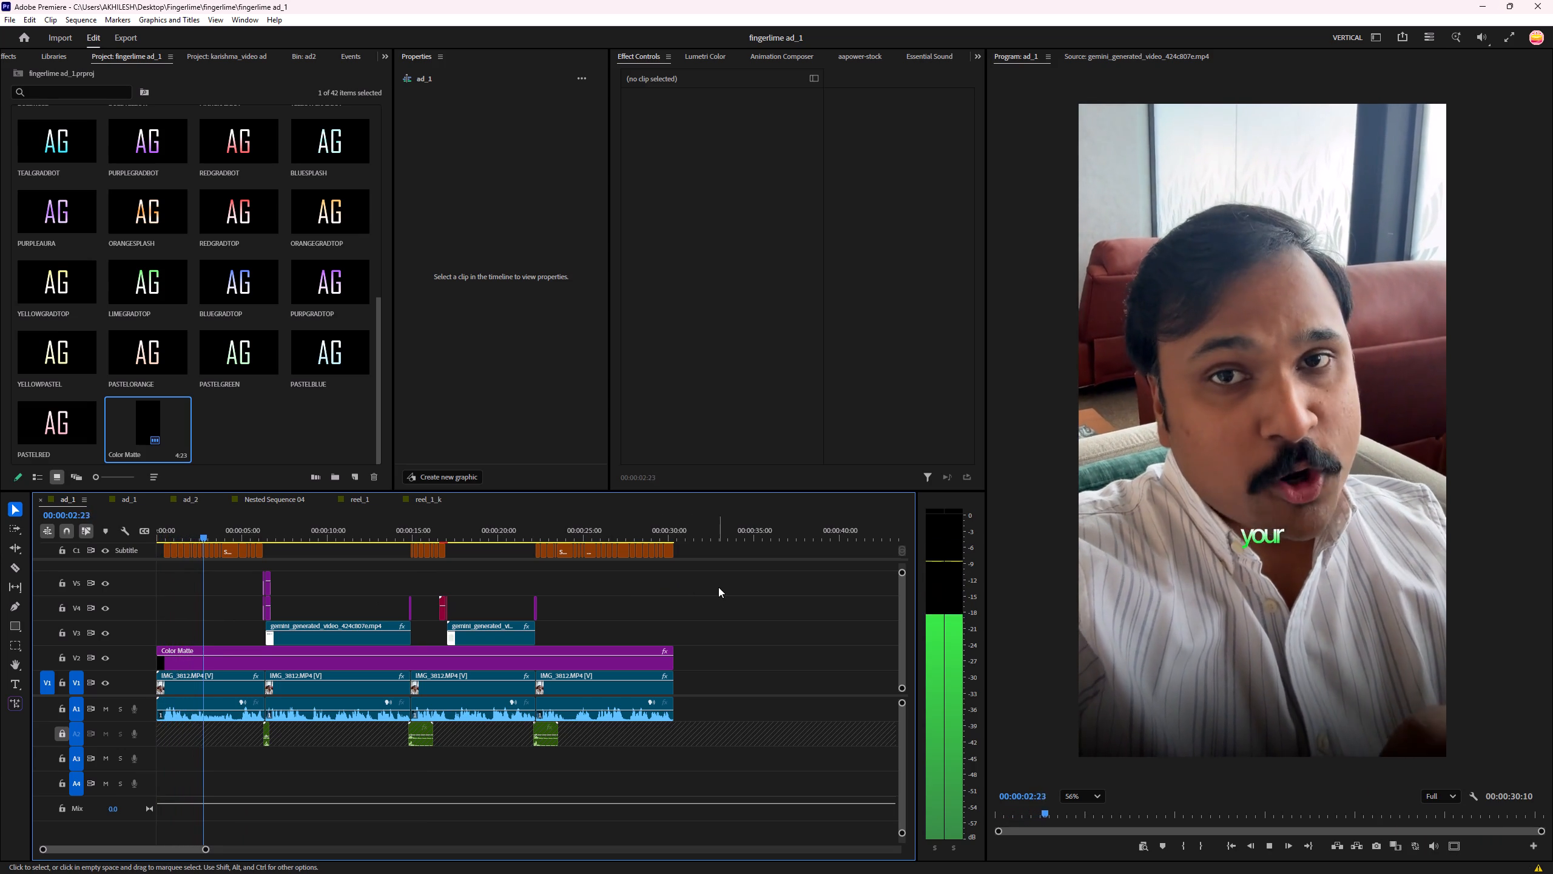
Lower all captions on the Subtitle track to a vertical position of 340, spot-check them in playback and save the project.
{"action": "left_click_drag", "start_coordinate": [712, 545], "coordinate": [29, 522]}
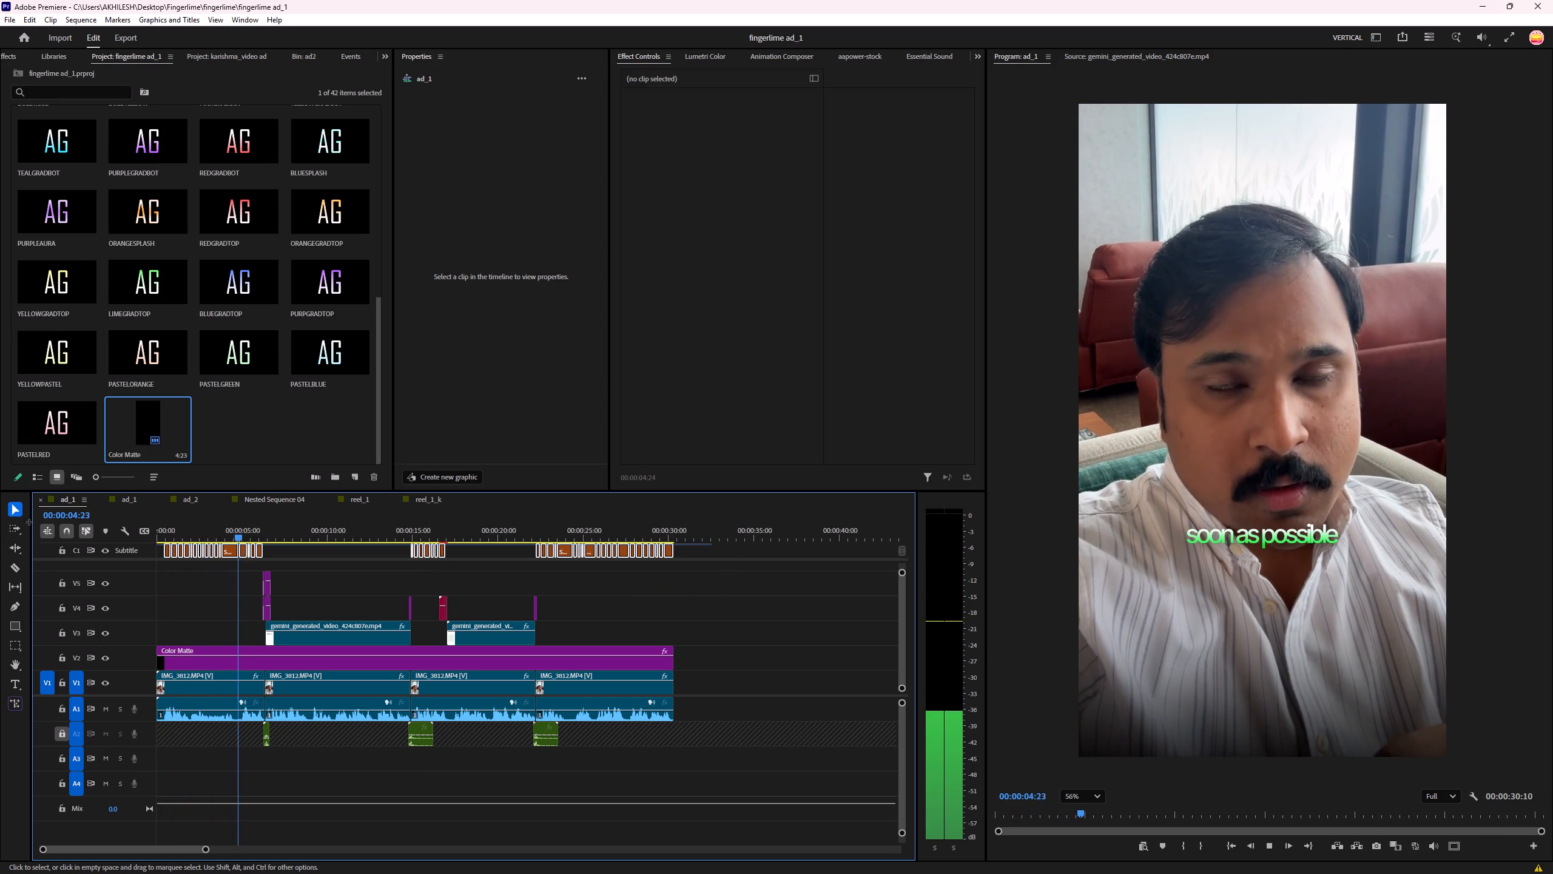
{"action": "left_click_drag", "start_coordinate": [29, 522], "coordinate": [0, 524]}
{"action": "key", "text": "space"}
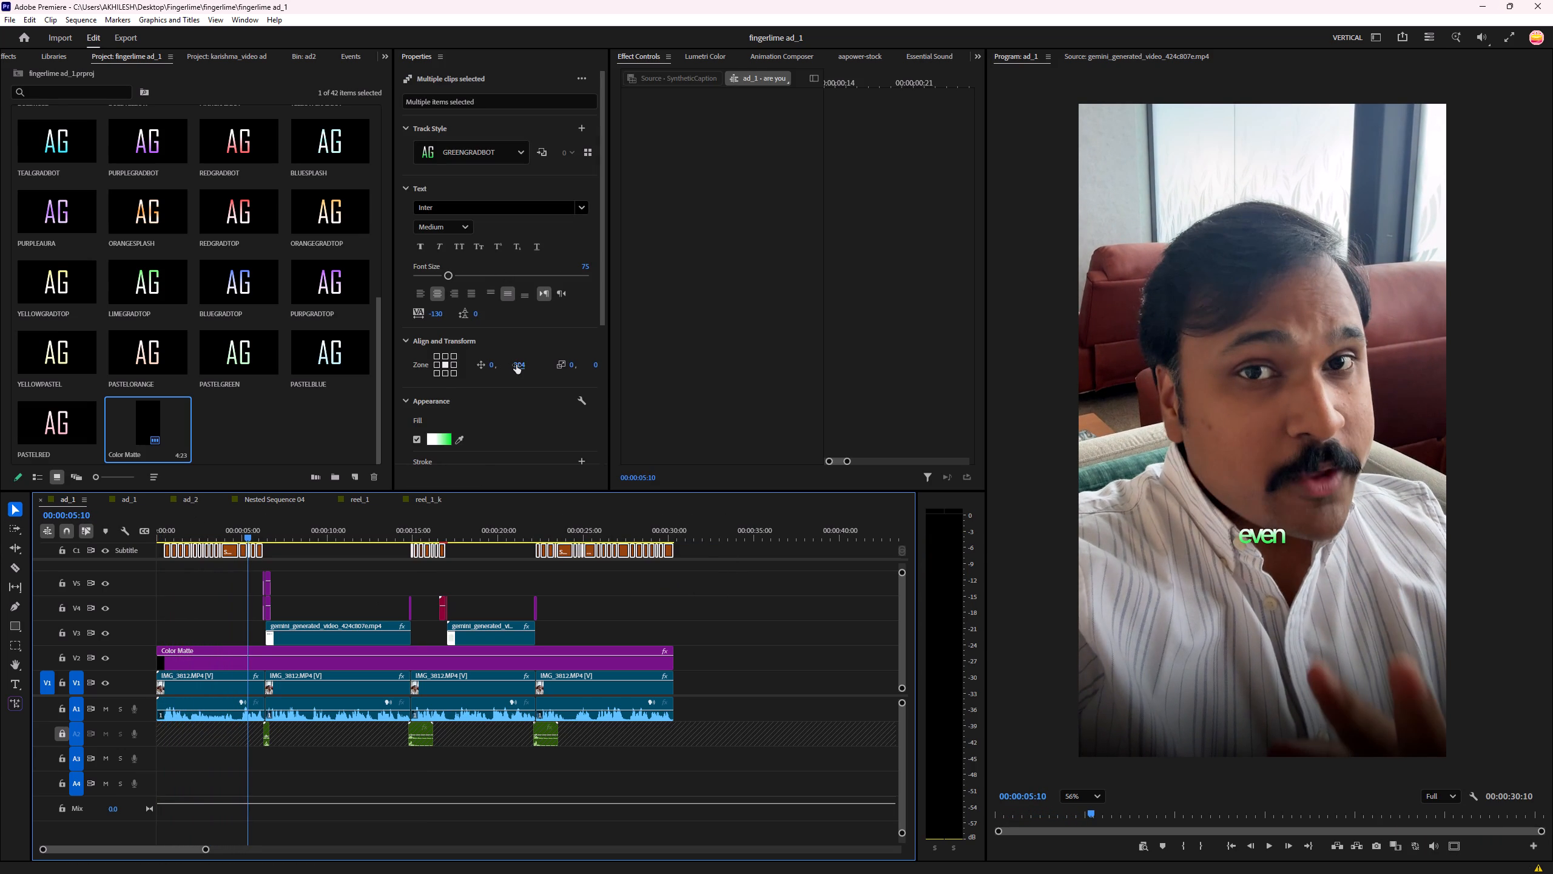
{"action": "left_click_drag", "start_coordinate": [519, 364], "coordinate": [538, 361]}
{"action": "key", "text": "space"}
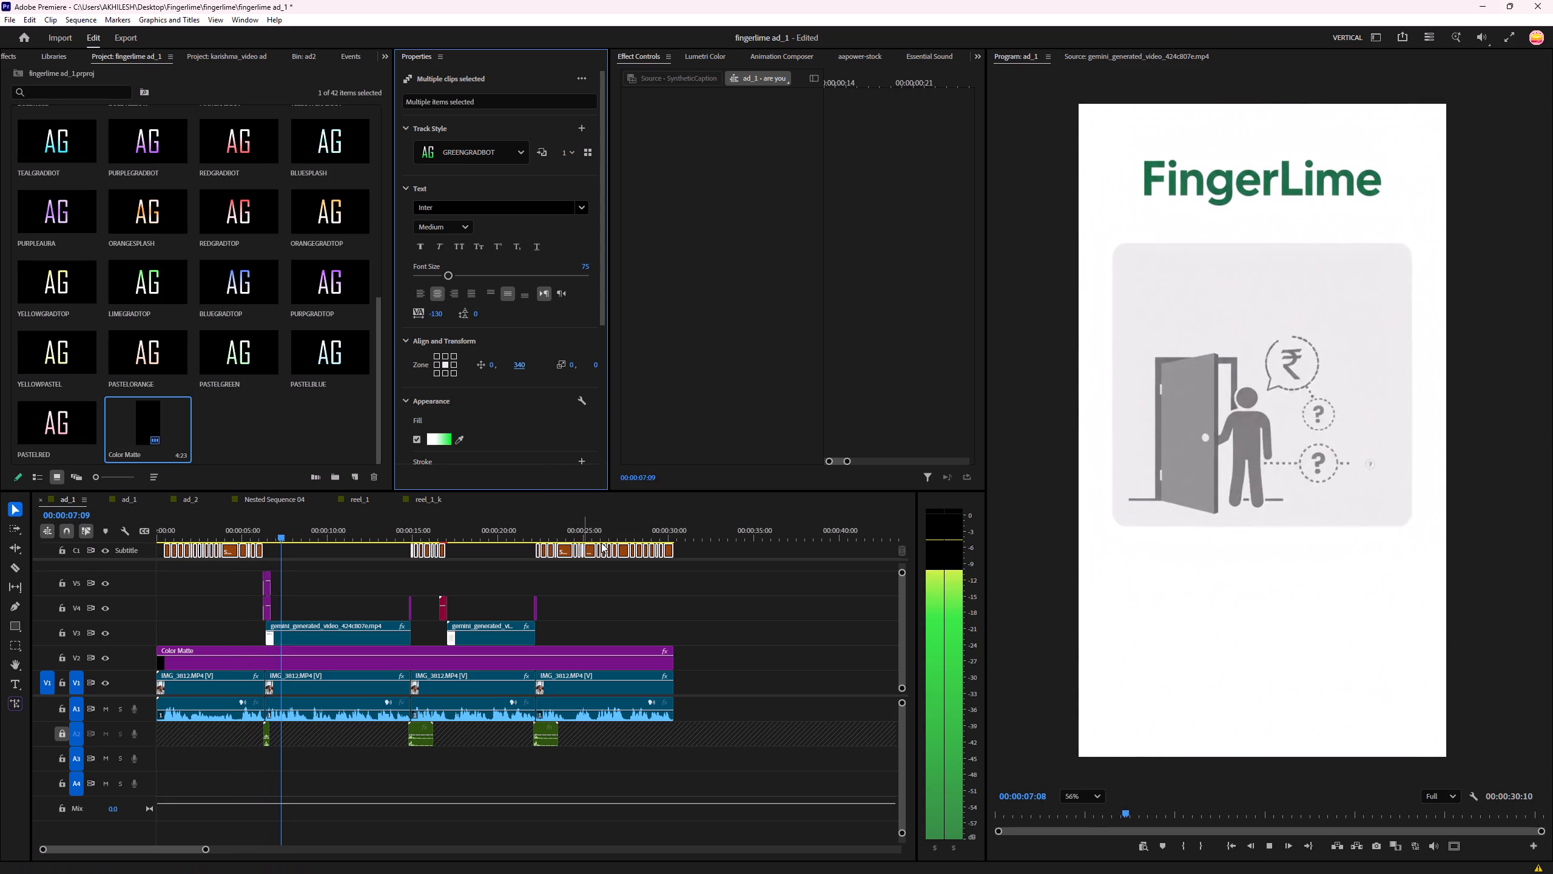
{"action": "left_click", "coordinate": [402, 528]}
{"action": "key", "text": "space"}
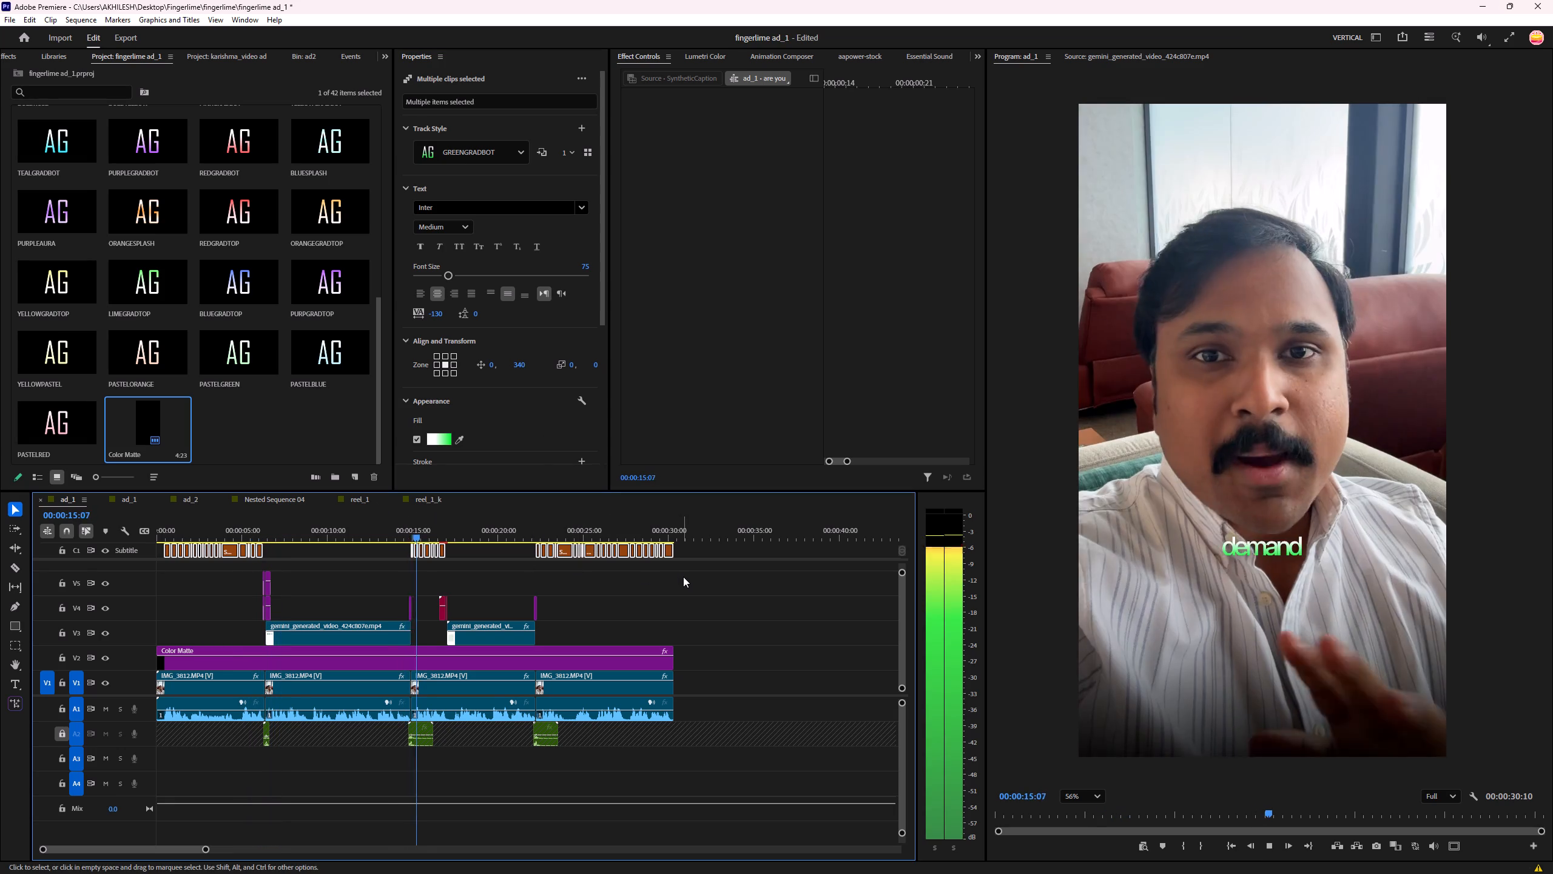
{"action": "left_click", "coordinate": [723, 600]}
{"action": "key", "text": "ctrl+s"}
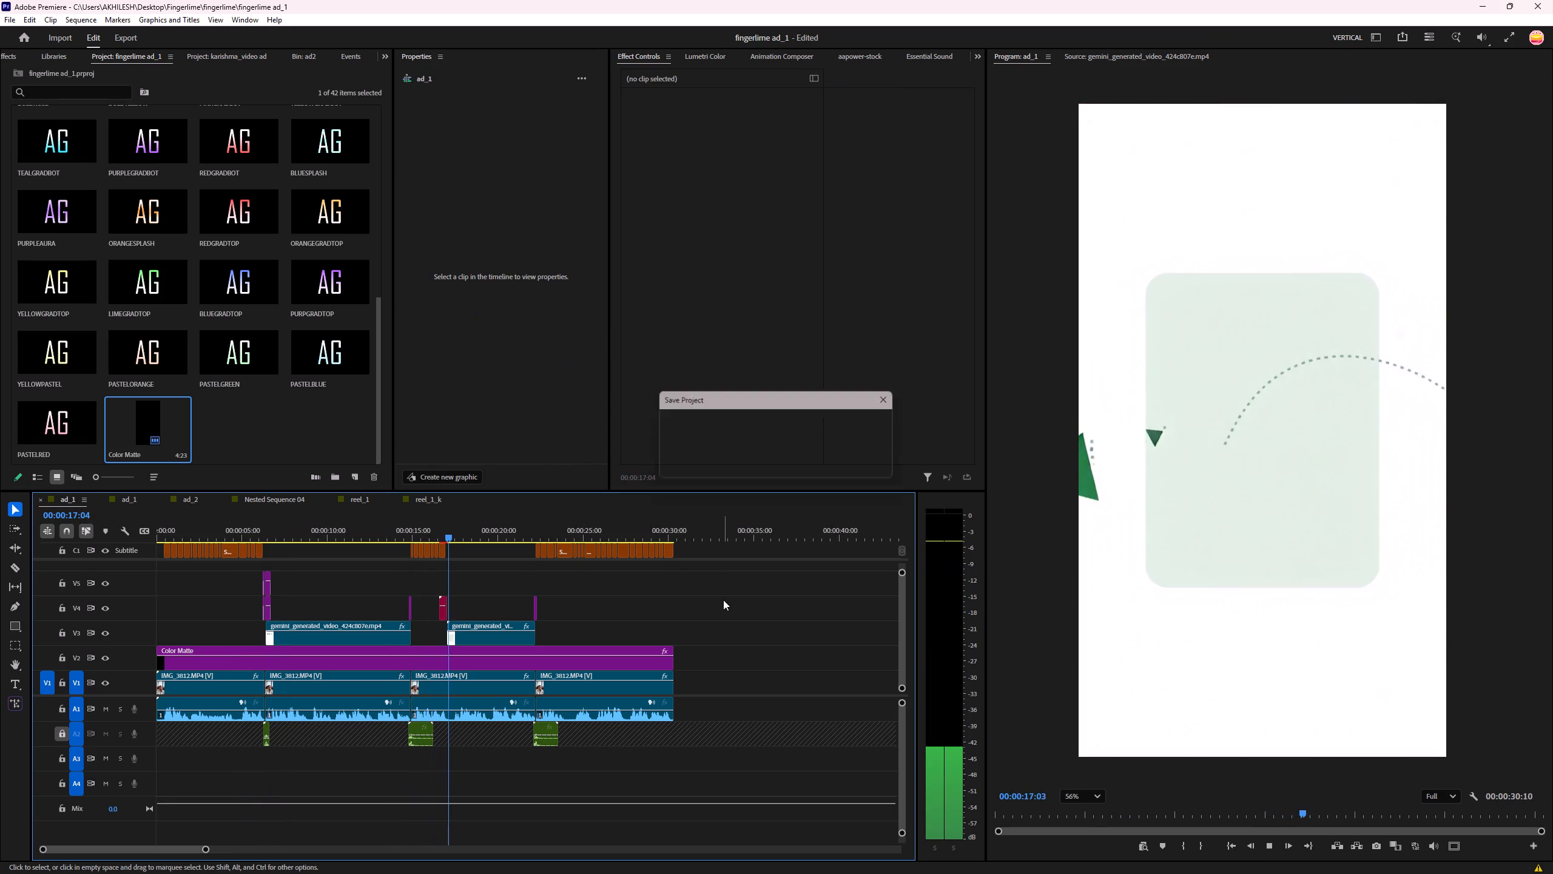
Play ad_1 from about 22 seconds to the end to check the repositioned captions over the footage.
{"action": "key", "text": "space"}
{"action": "left_click", "coordinate": [532, 535]}
{"action": "key", "text": "space"}
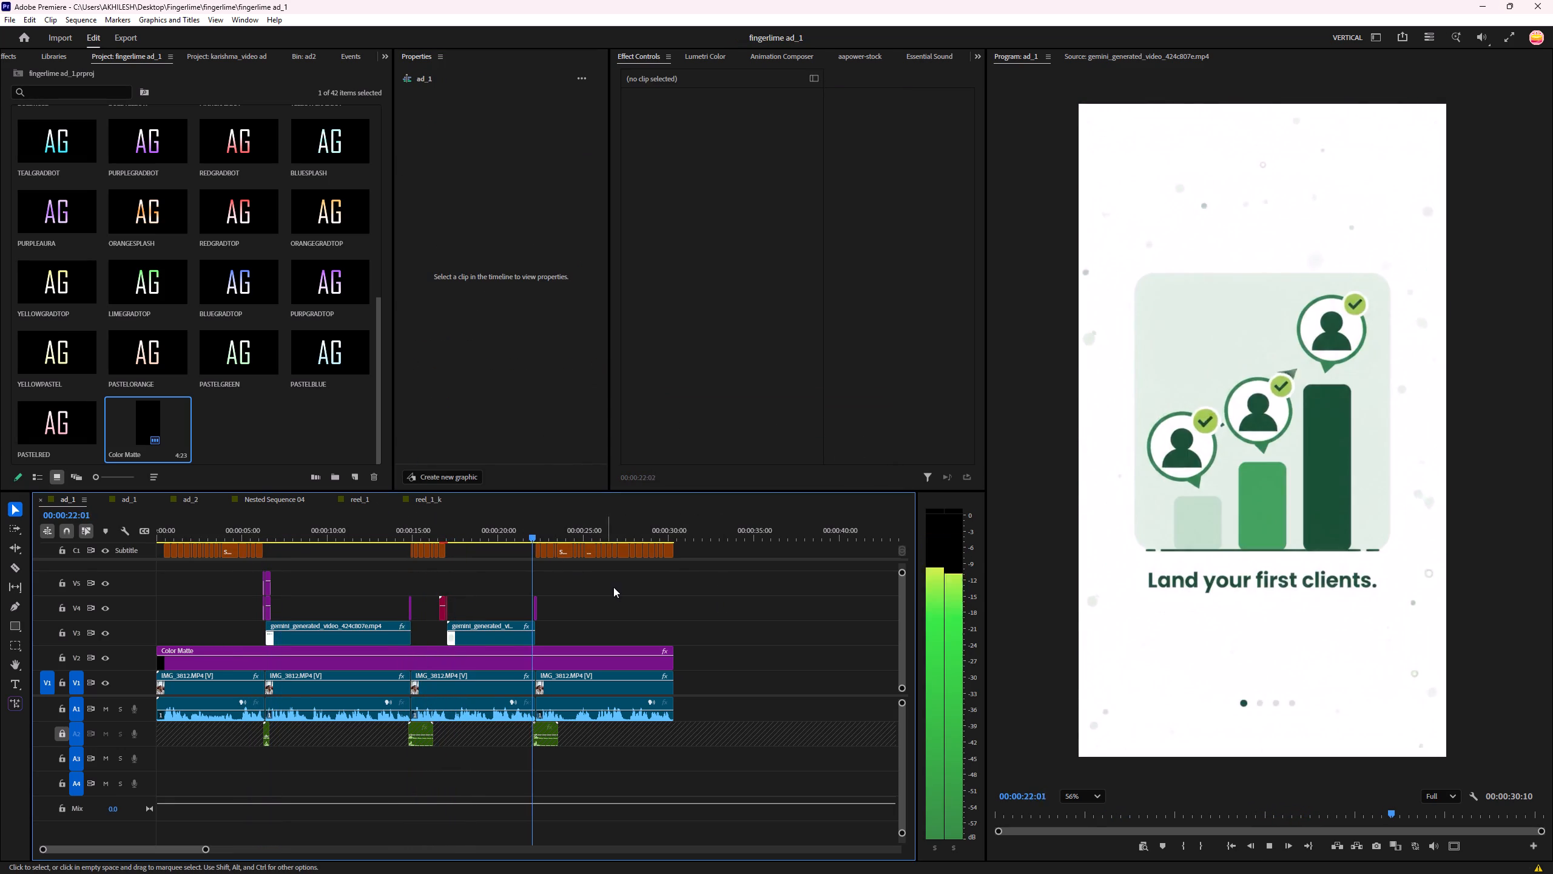
{"action": "left_click", "coordinate": [618, 587]}
{"action": "key", "text": "ctrl+s"}
{"action": "key", "text": "space"}
{"action": "left_click", "coordinate": [632, 588]}
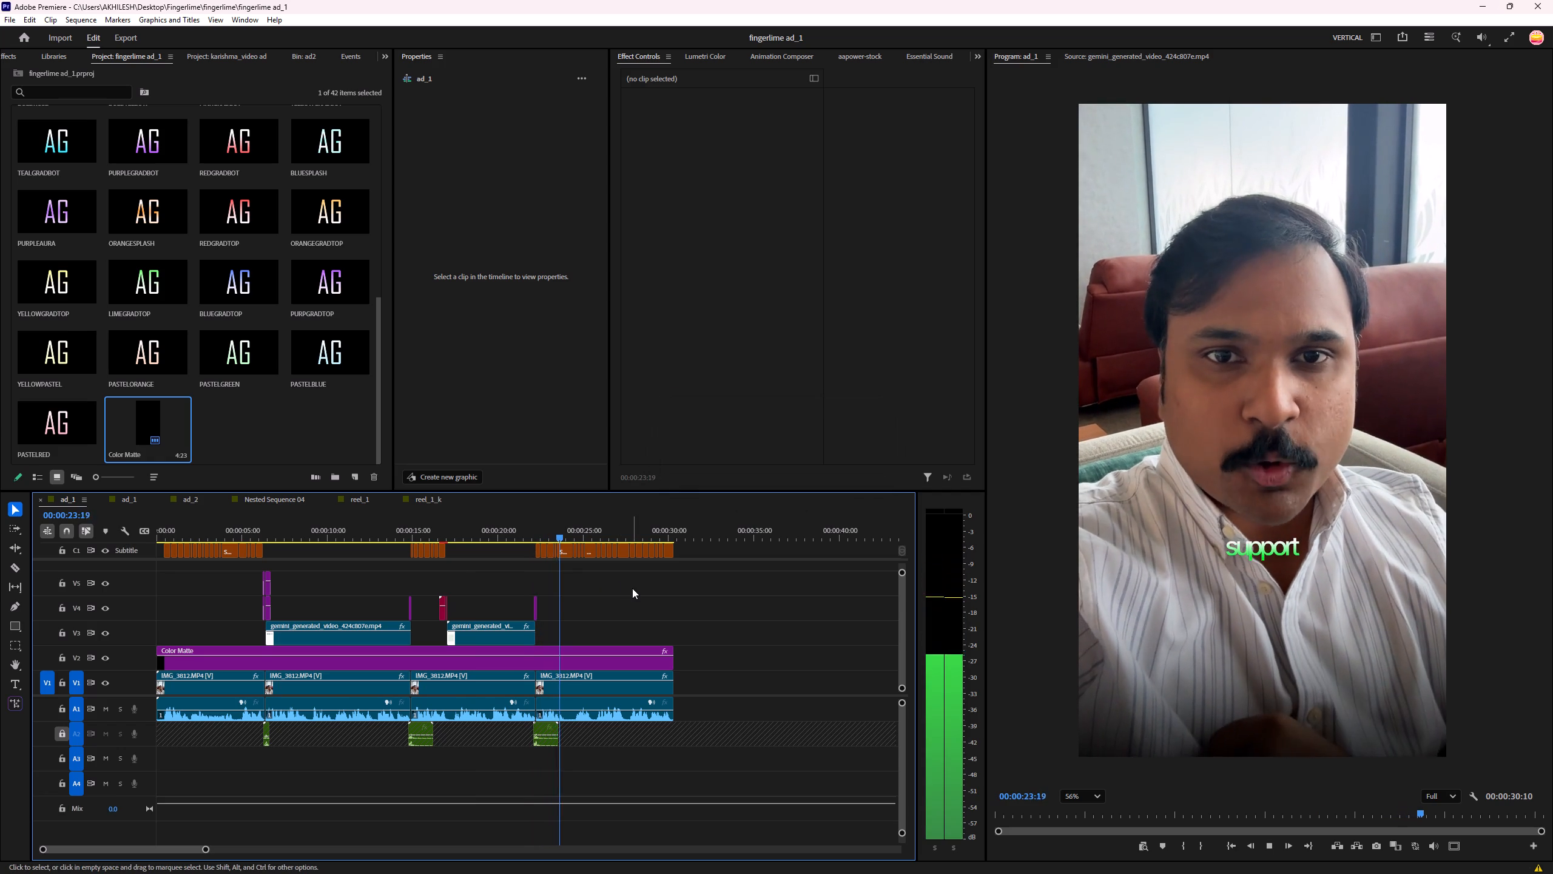
{"action": "left_click", "coordinate": [632, 588]}
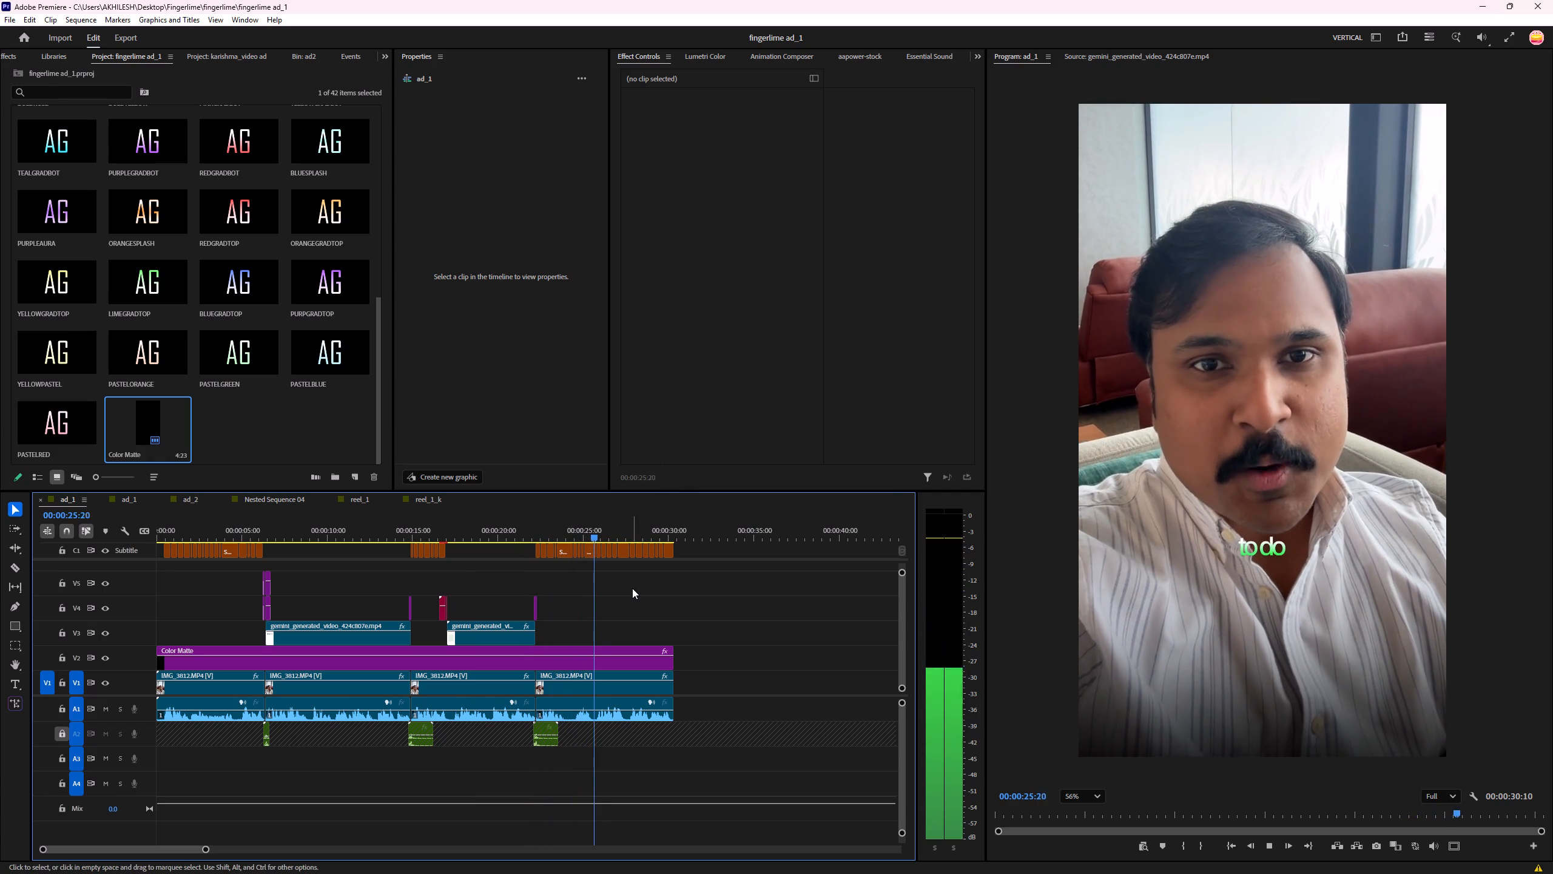
{"action": "left_click", "coordinate": [632, 588]}
{"action": "key", "text": "ctrl+s"}
{"action": "key", "text": "space"}
{"action": "left_click", "coordinate": [647, 589]}
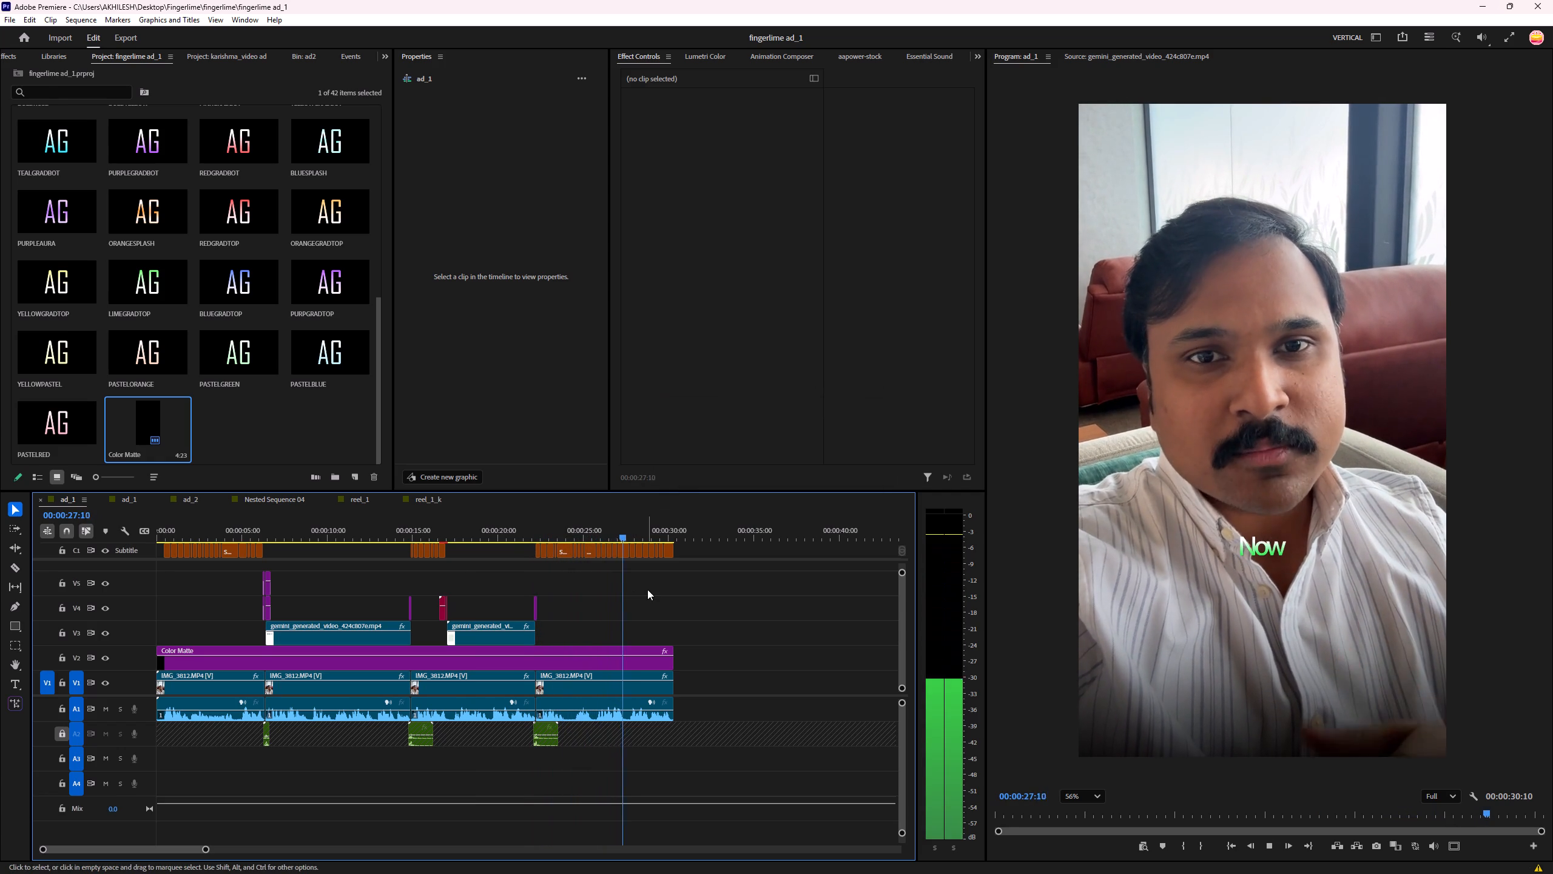
{"action": "left_click", "coordinate": [678, 583]}
{"action": "key", "text": "ctrl+s"}
{"action": "key", "text": "space"}
{"action": "left_click", "coordinate": [704, 585]}
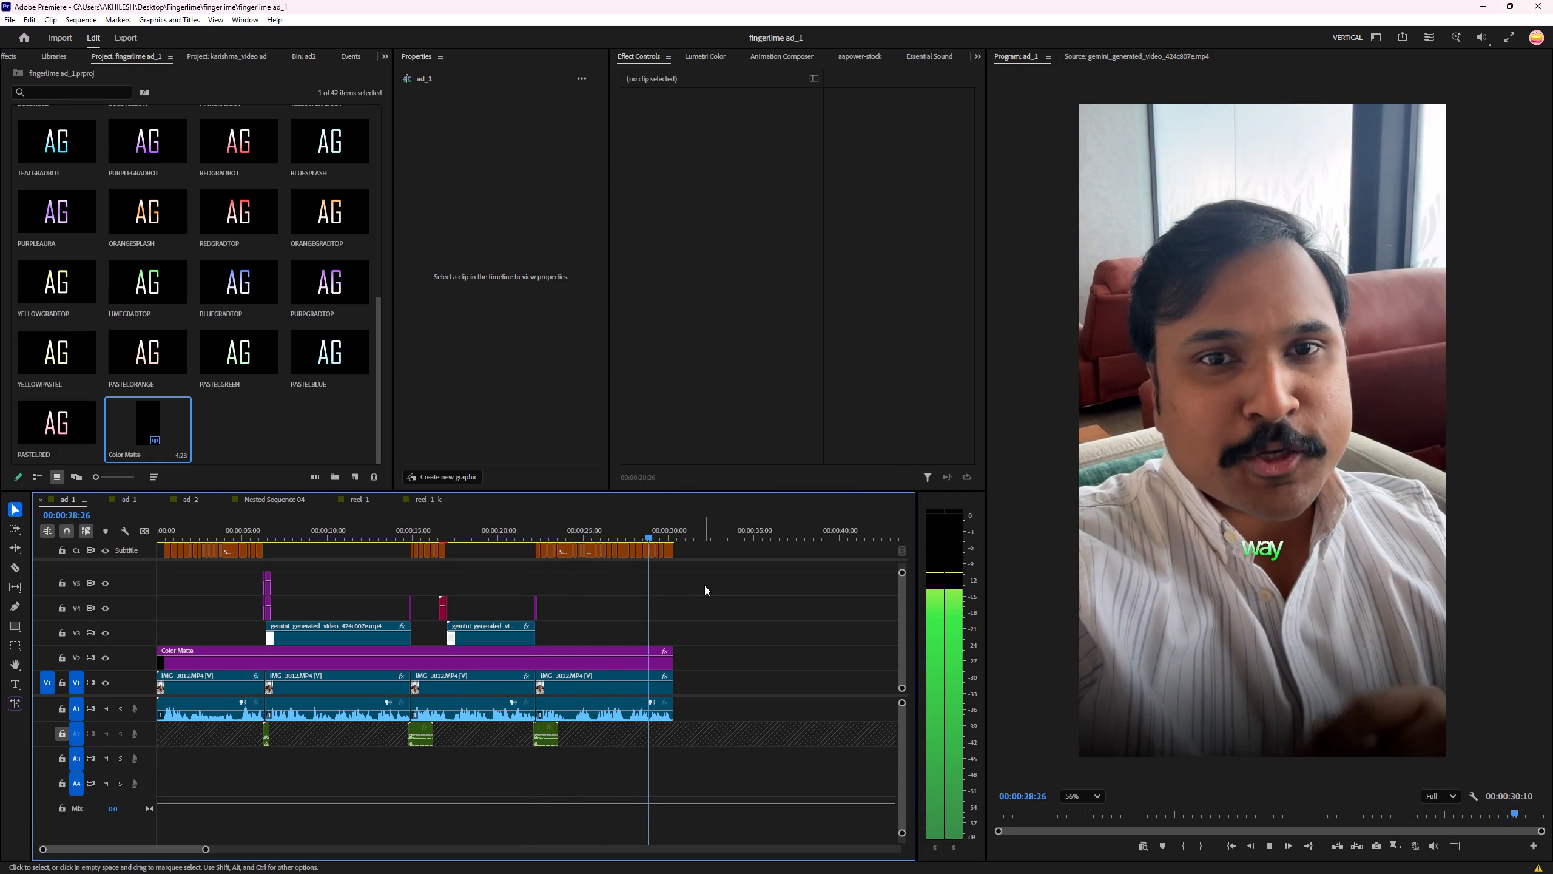
{"action": "left_click", "coordinate": [732, 586]}
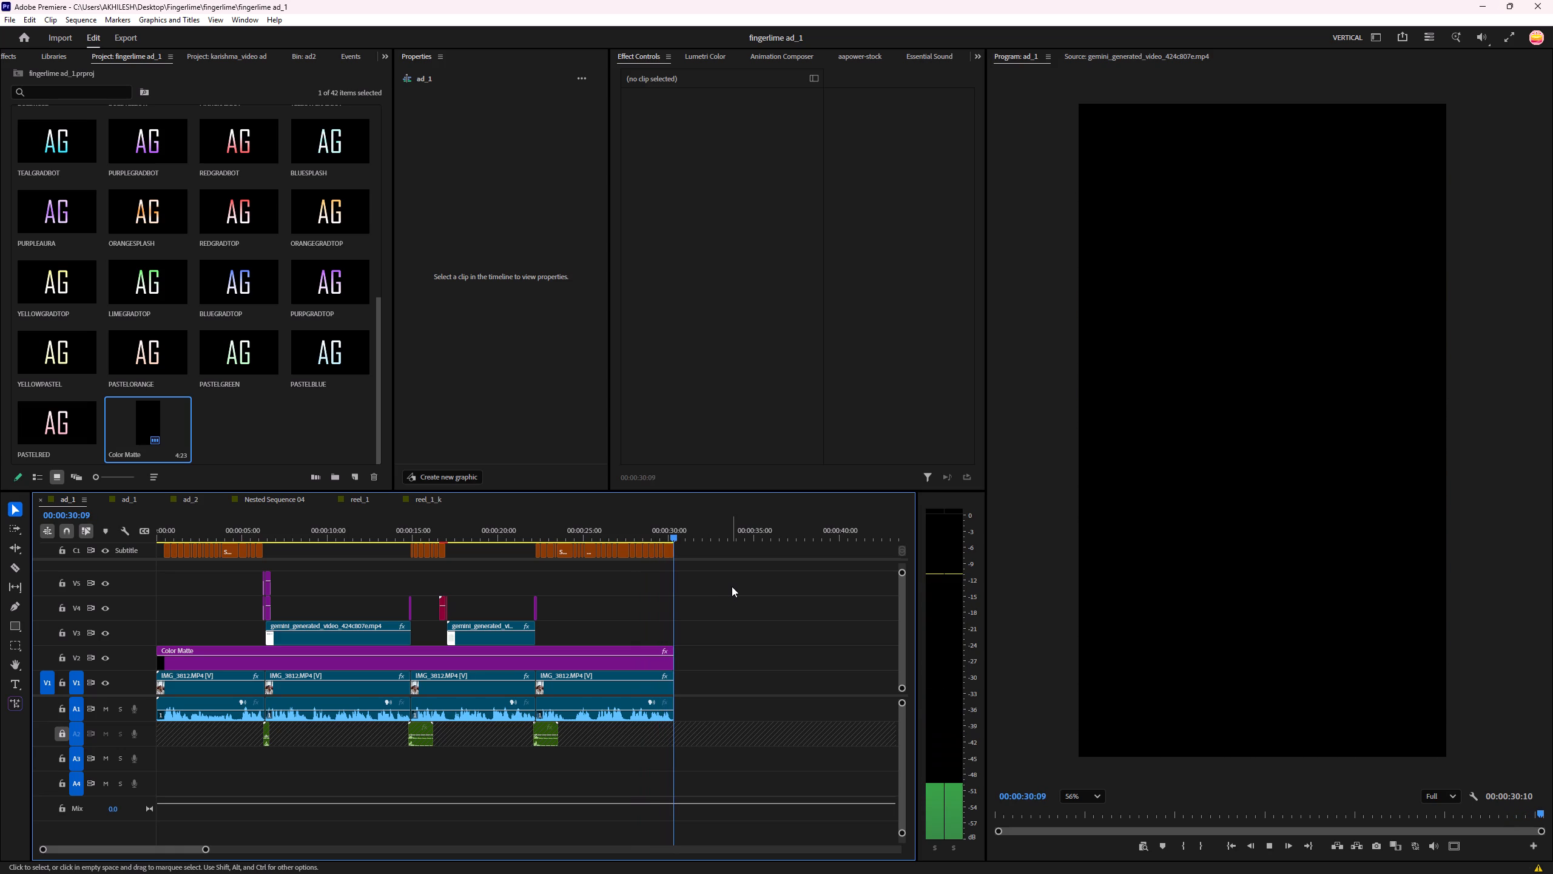
{"action": "left_click", "coordinate": [764, 601]}
{"action": "key", "text": "ctrl+s"}
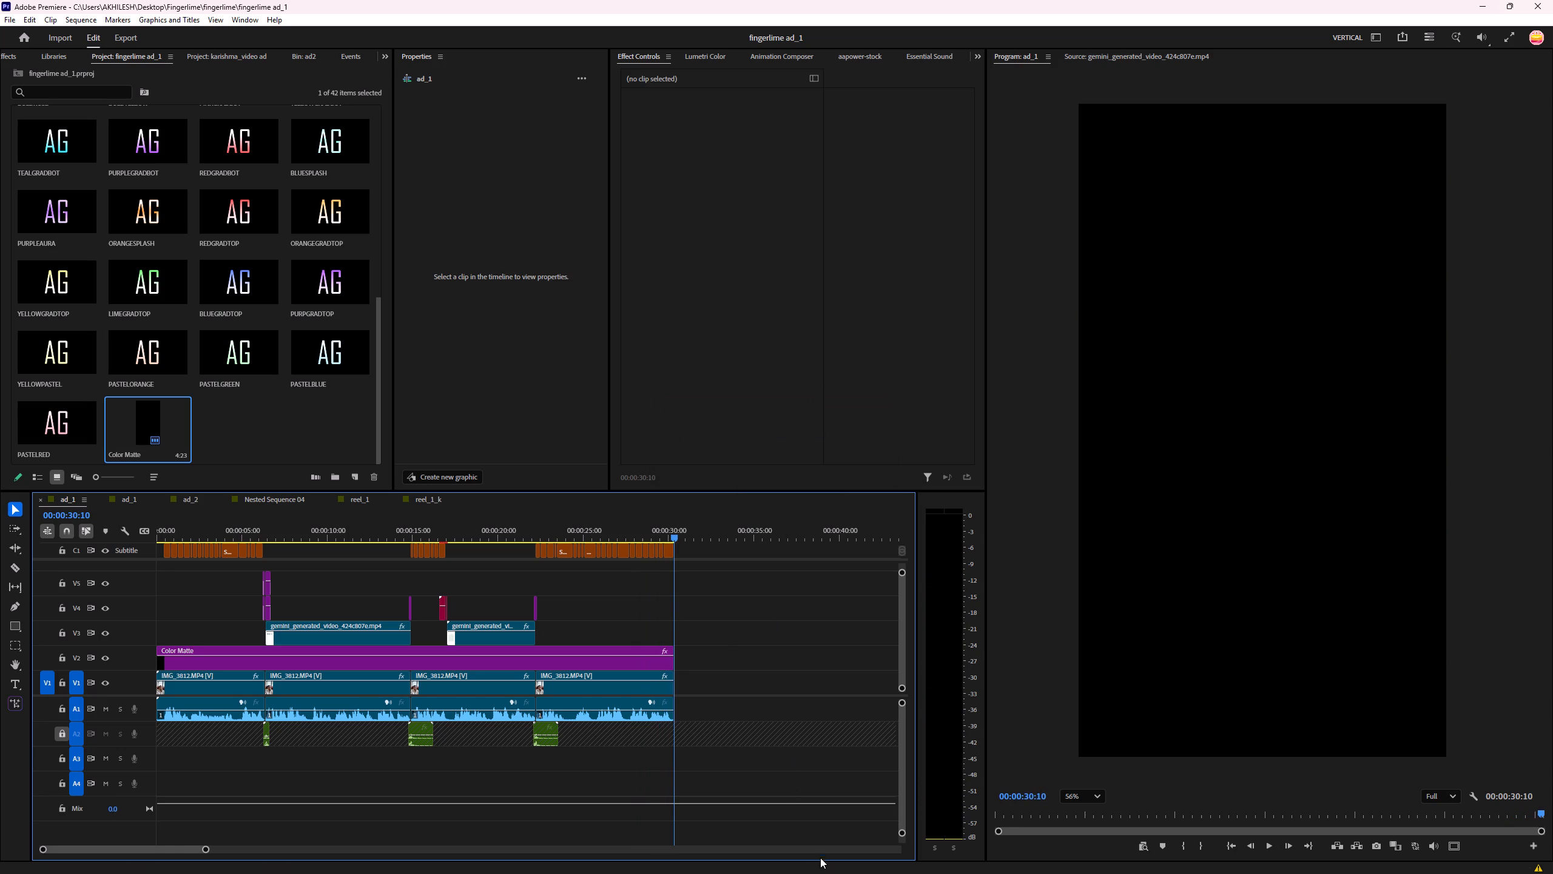
Bring up the Epidemic Sound extension, close its blank panel and reopen it.
{"action": "left_click", "coordinate": [966, 55]}
{"action": "left_click", "coordinate": [966, 55]}
{"action": "left_click", "coordinate": [971, 55]}
{"action": "left_click", "coordinate": [965, 58]}
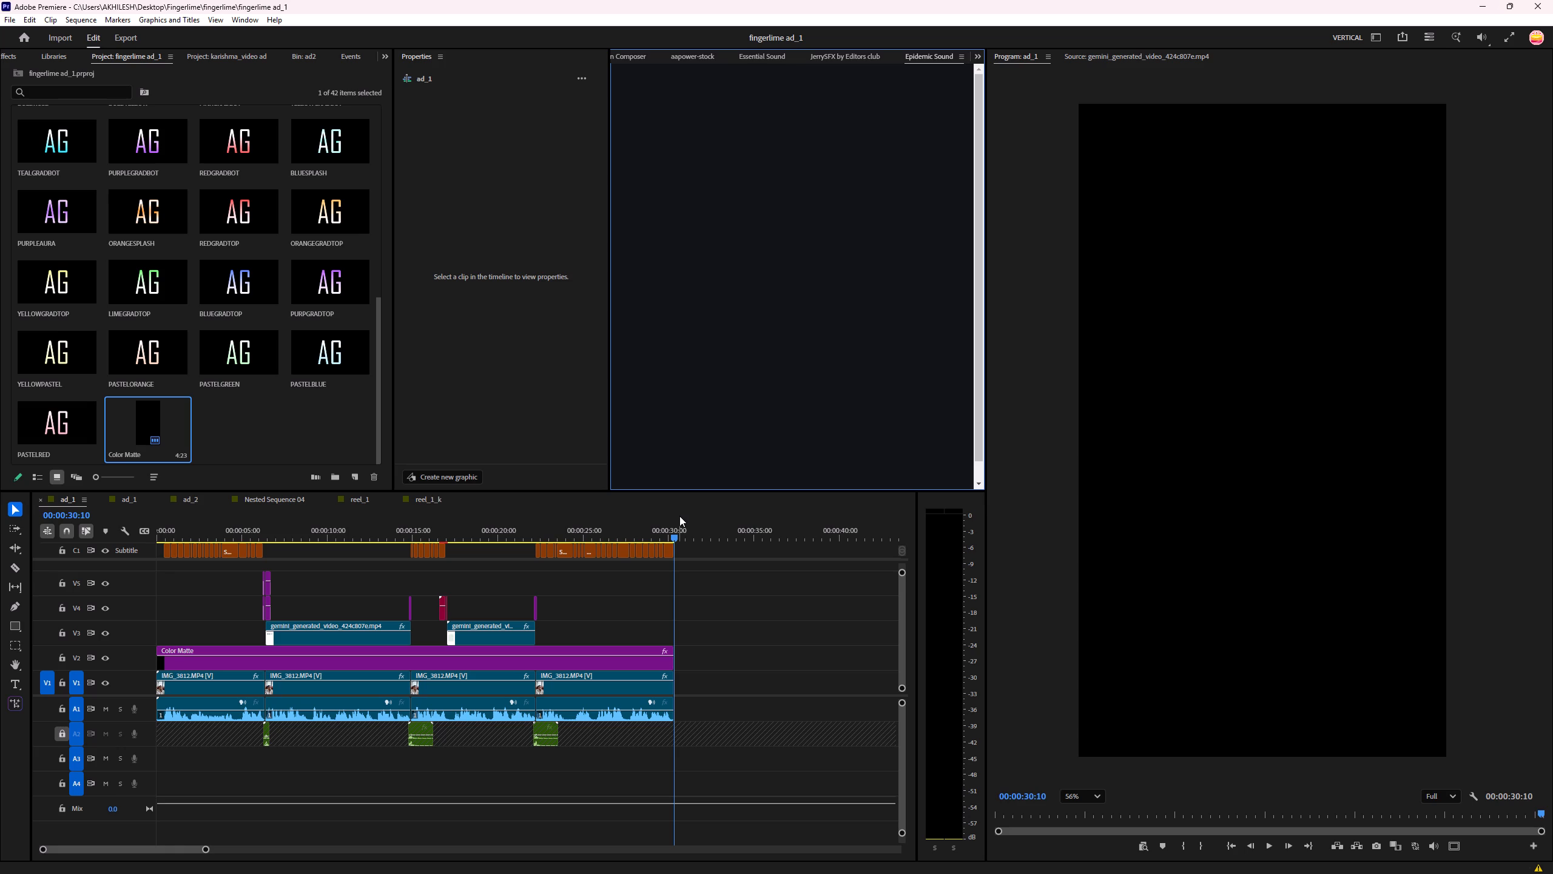
{"action": "left_click", "coordinate": [741, 611]}
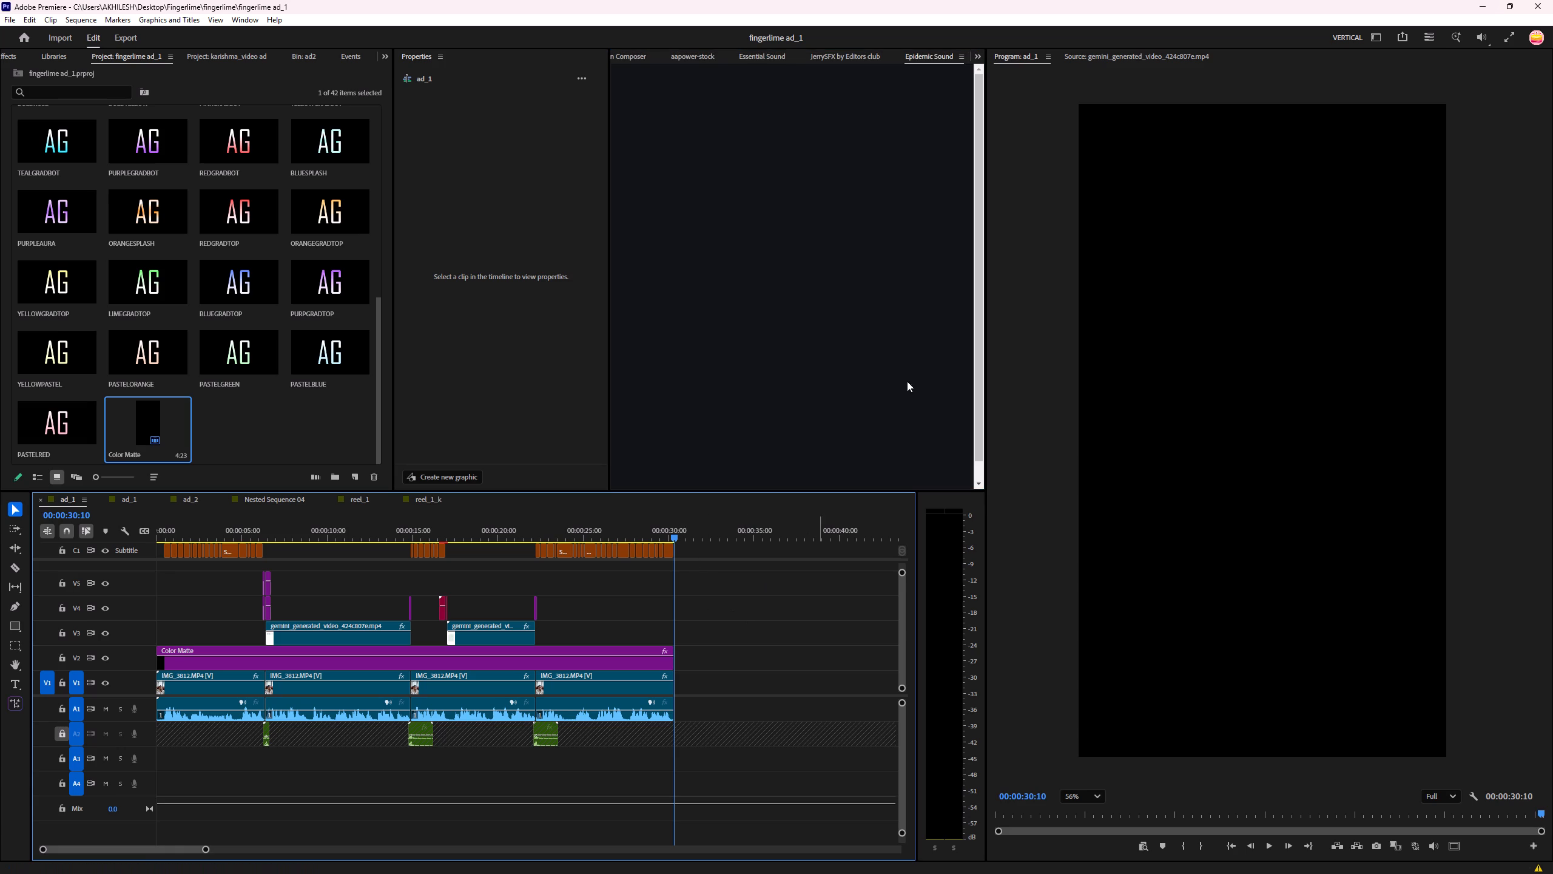
{"action": "key", "text": "ctrl+s"}
{"action": "left_click", "coordinate": [963, 56]}
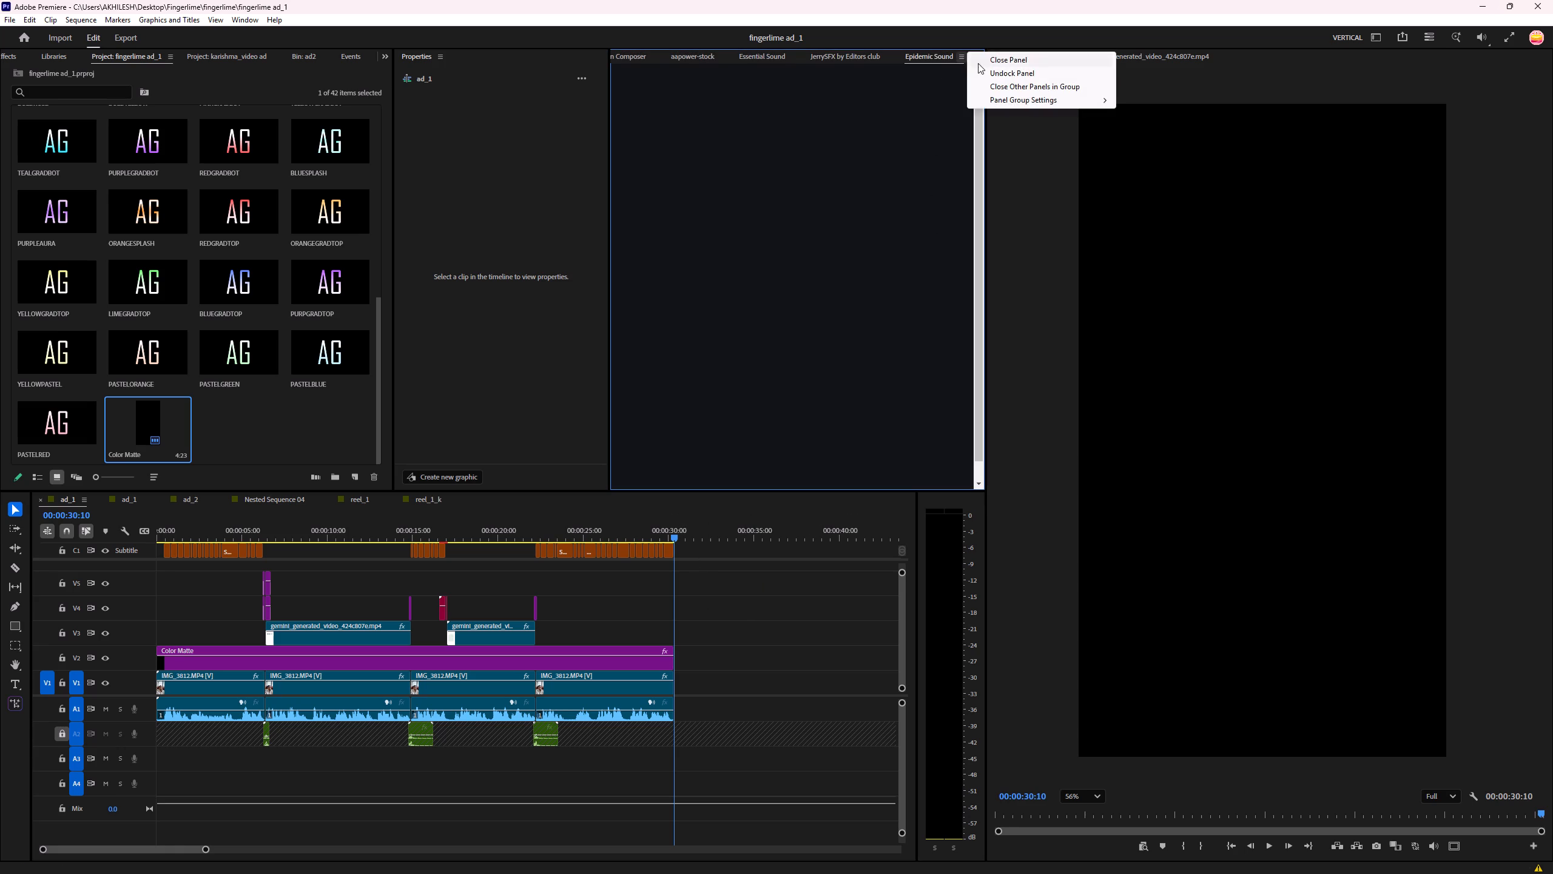
{"action": "left_click", "coordinate": [988, 62]}
{"action": "left_click", "coordinate": [247, 12]}
{"action": "left_click", "coordinate": [249, 20]}
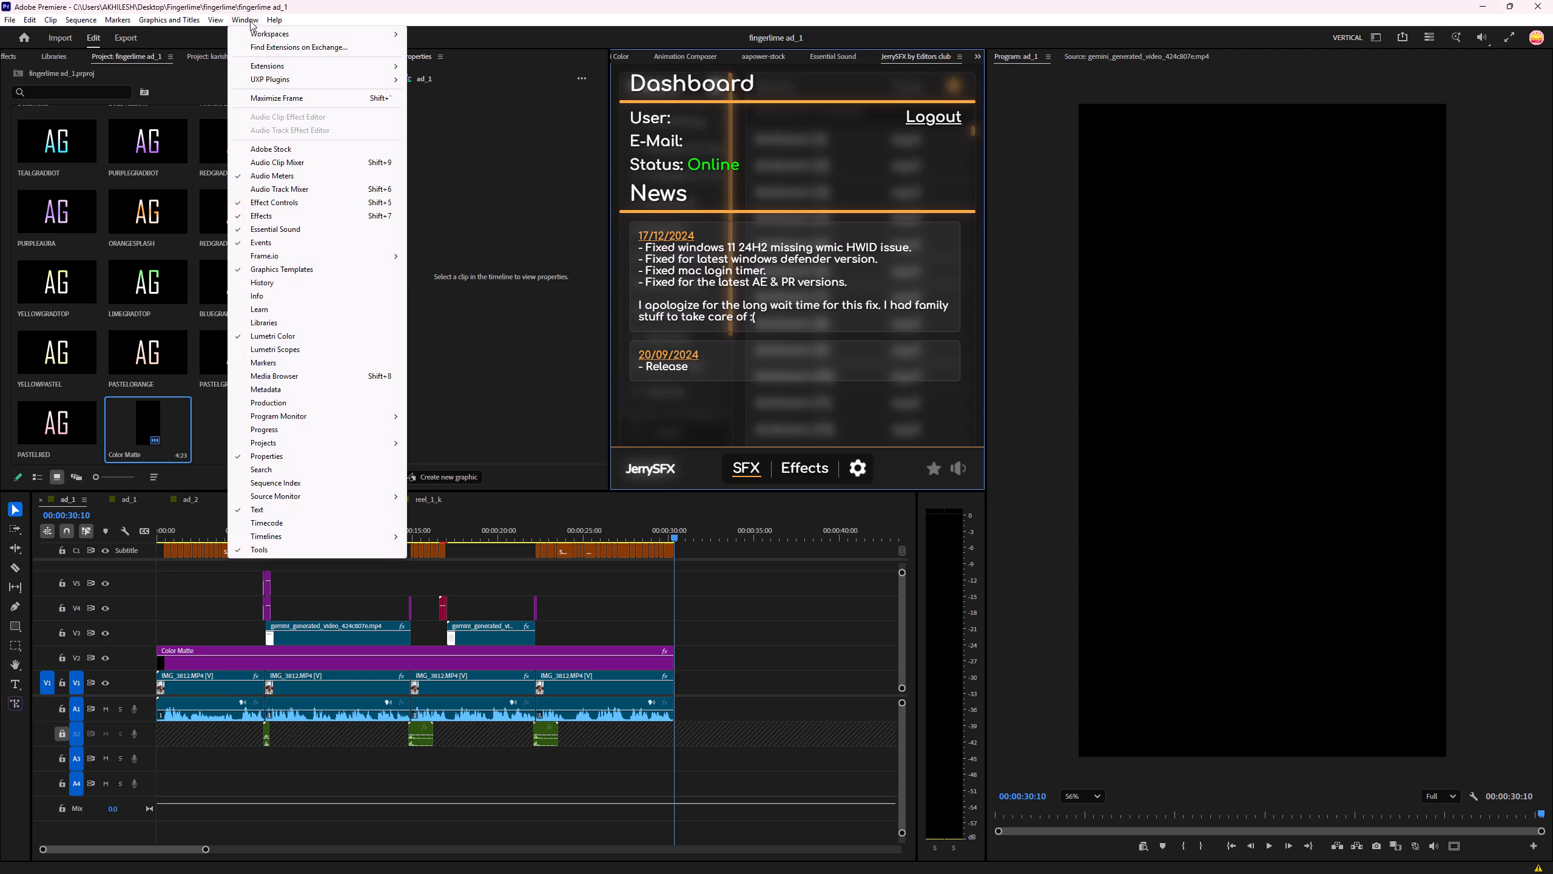
{"action": "left_click", "coordinate": [272, 32]}
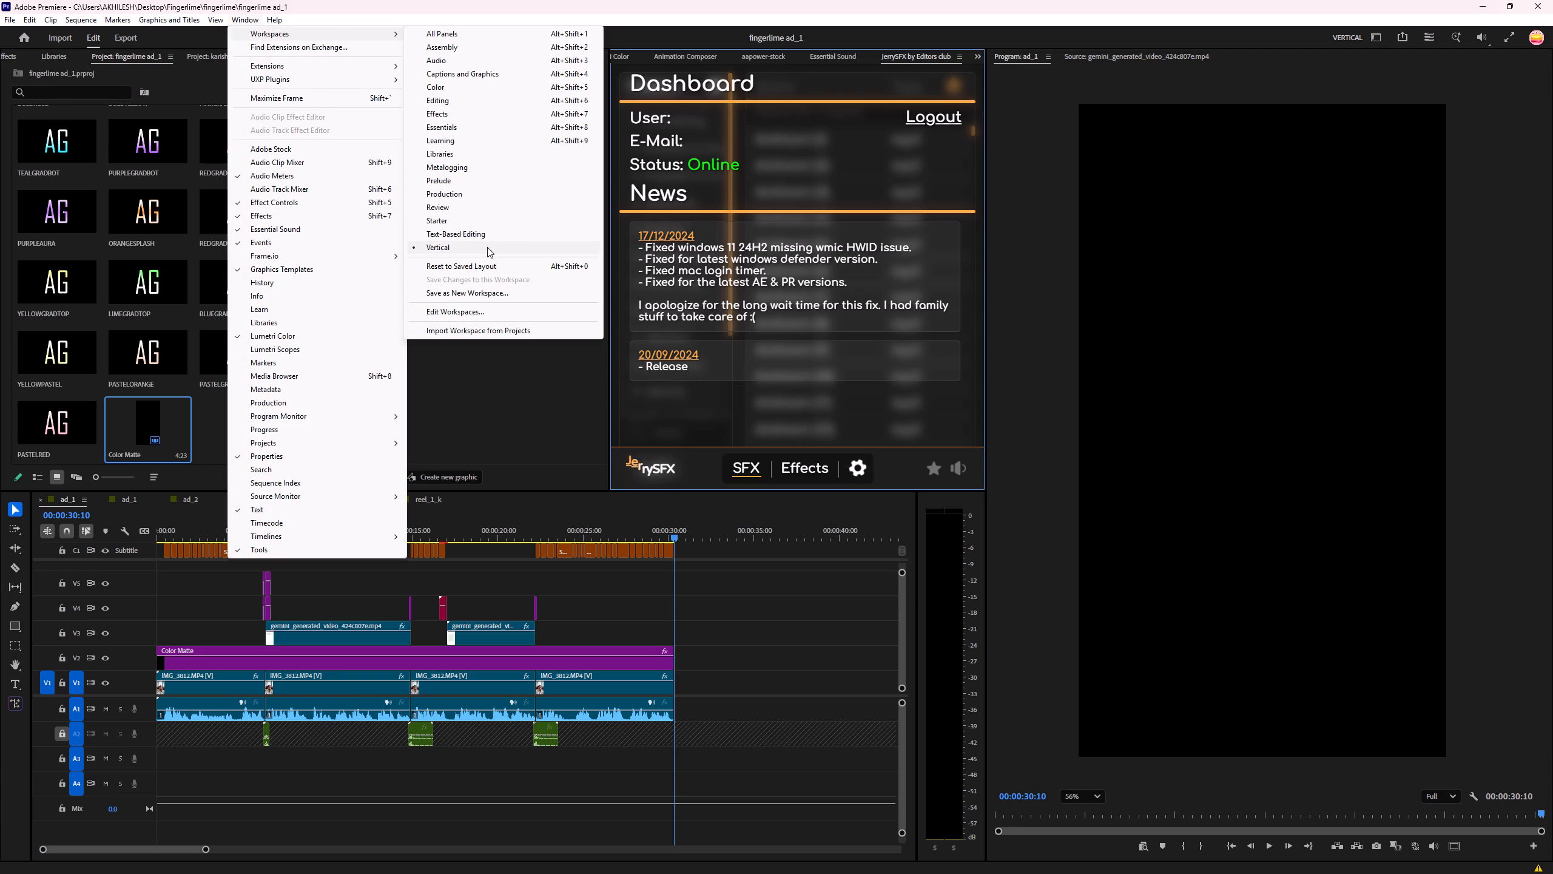
{"action": "left_click", "coordinate": [300, 62]}
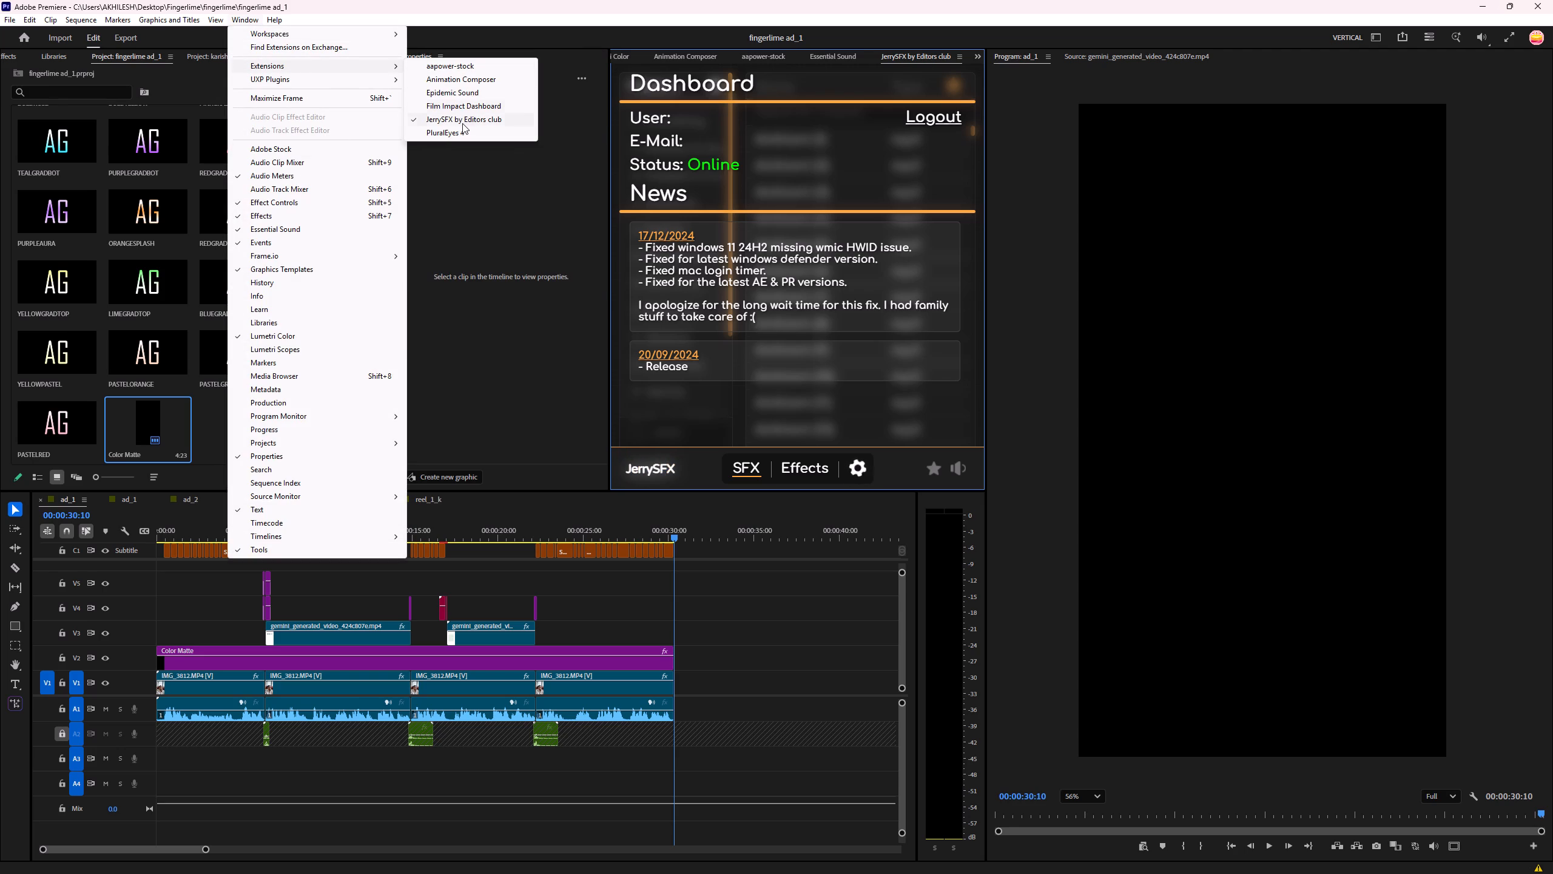
{"action": "left_click", "coordinate": [466, 90]}
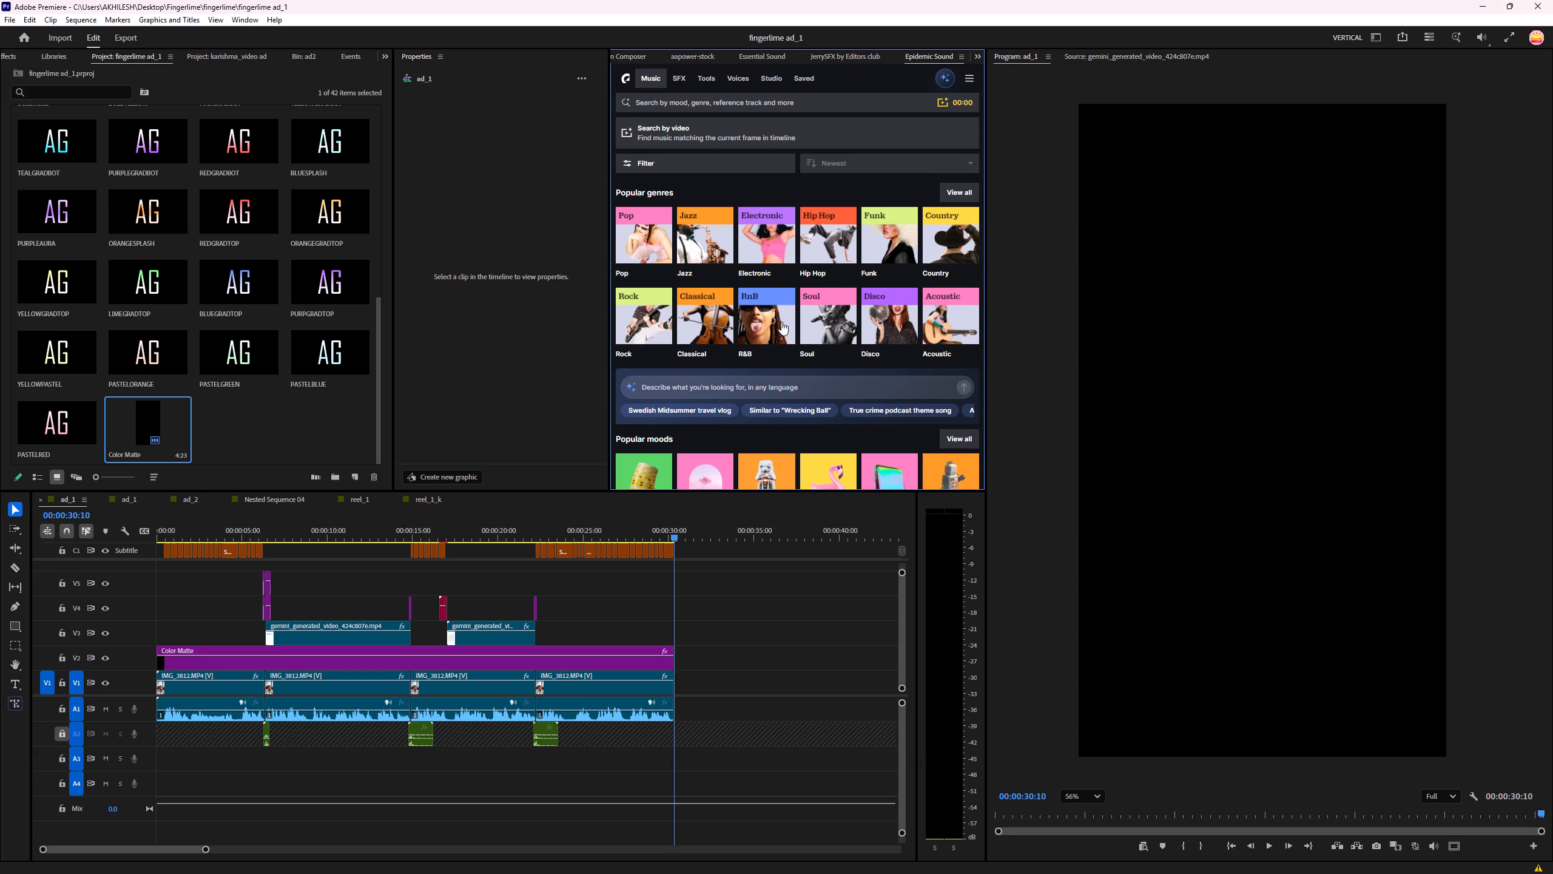
Browse the Rock genre and audition It Blooms, All through the House and I Still Break (Instrumental Version), adjusting the system volume.
{"action": "left_click", "coordinate": [641, 323]}
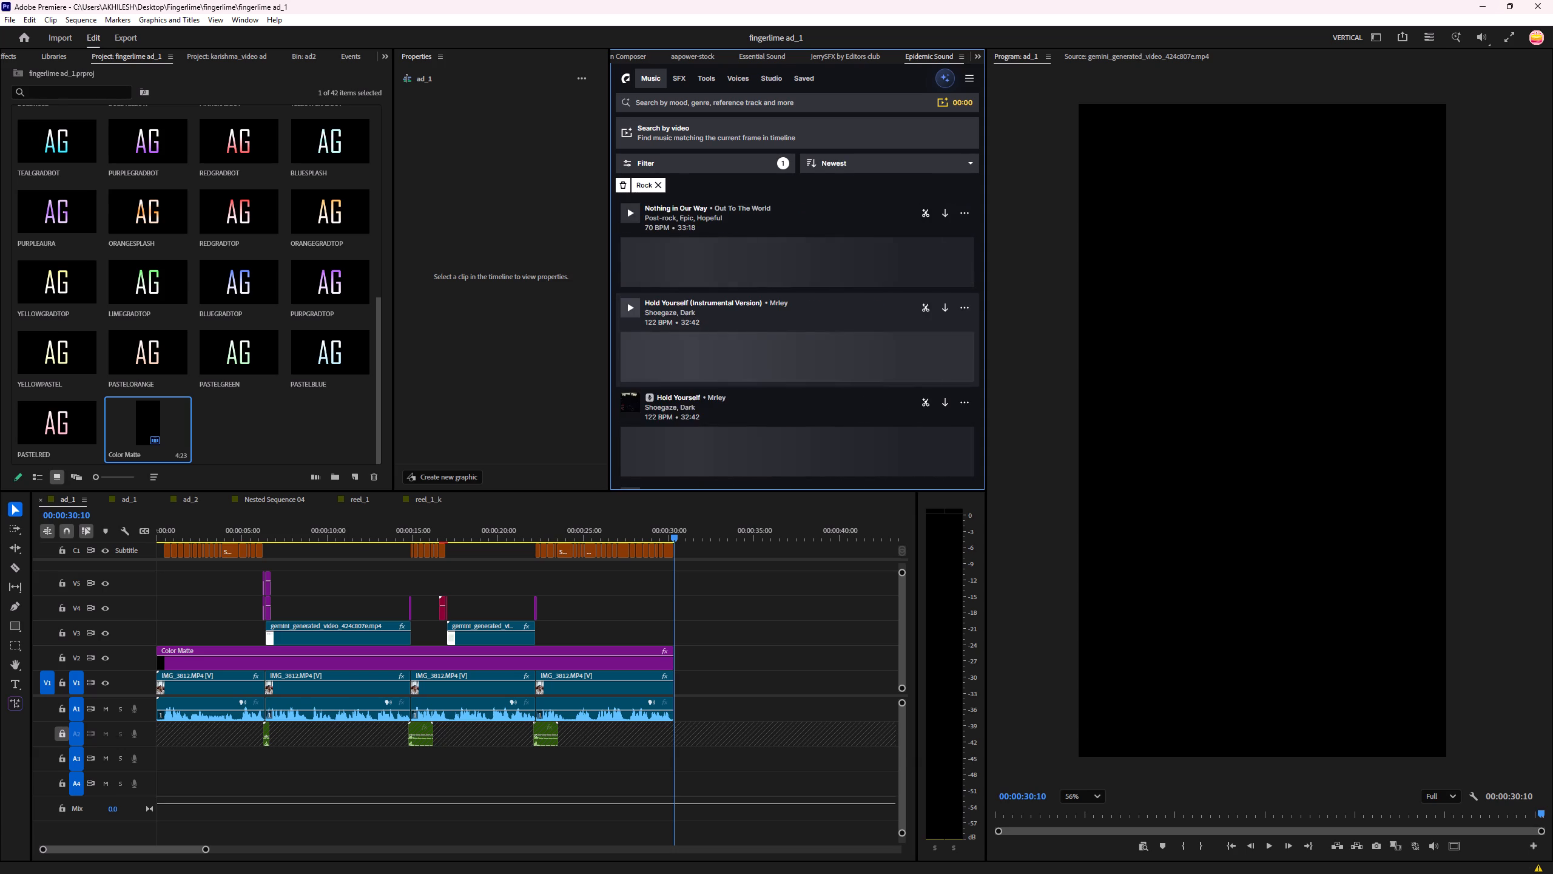
{"action": "scroll", "coordinate": [730, 310], "scroll_direction": "down", "scroll_amount": 4}
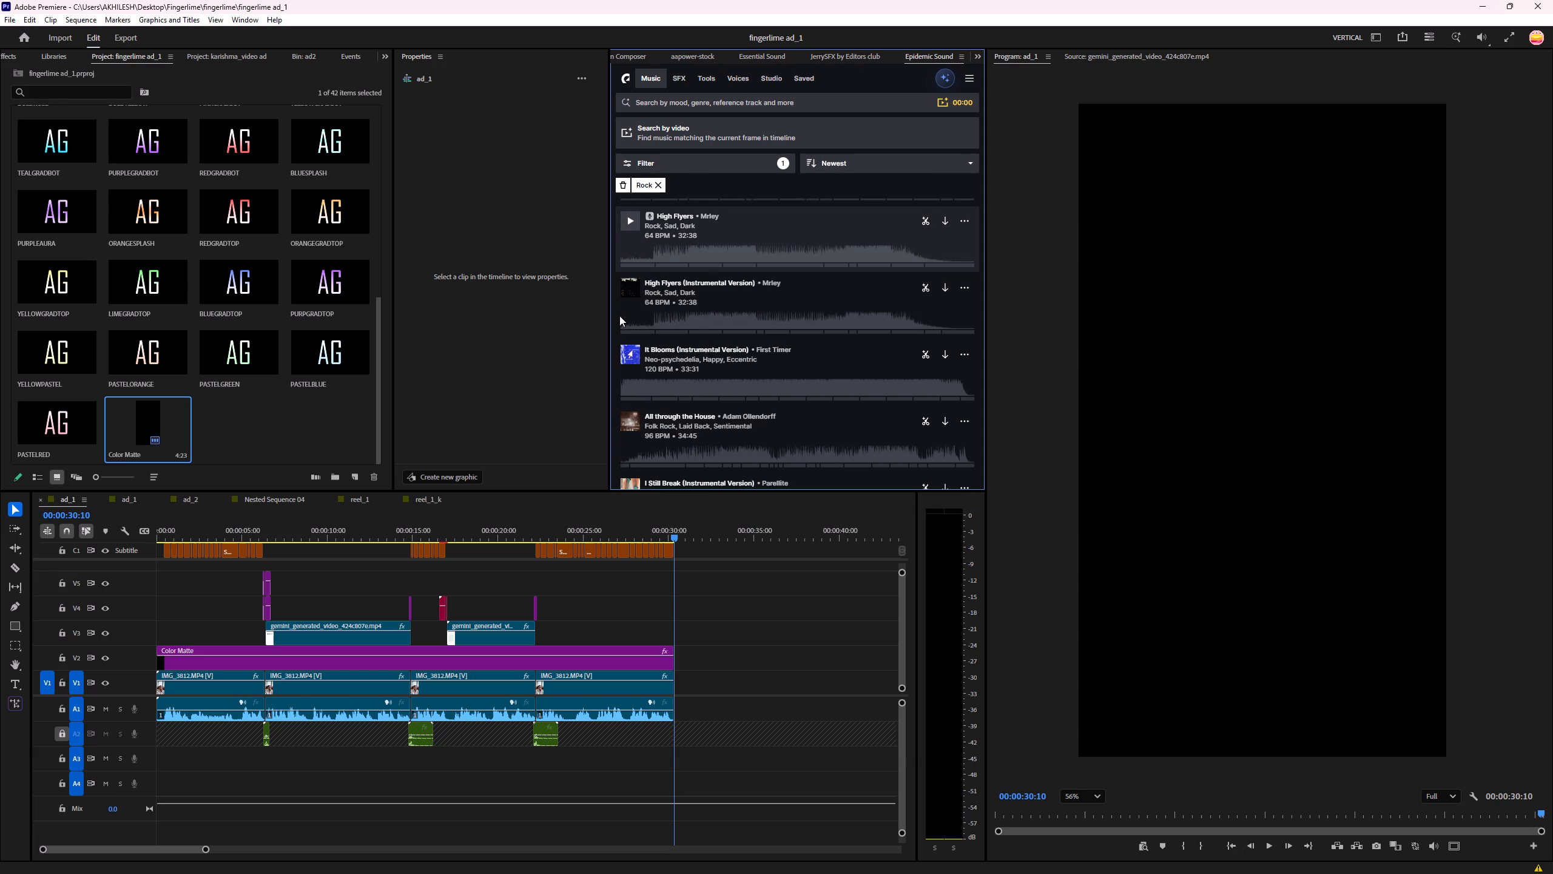
{"action": "scroll", "coordinate": [632, 376], "scroll_direction": "down", "scroll_amount": 1}
{"action": "left_click", "coordinate": [632, 283]}
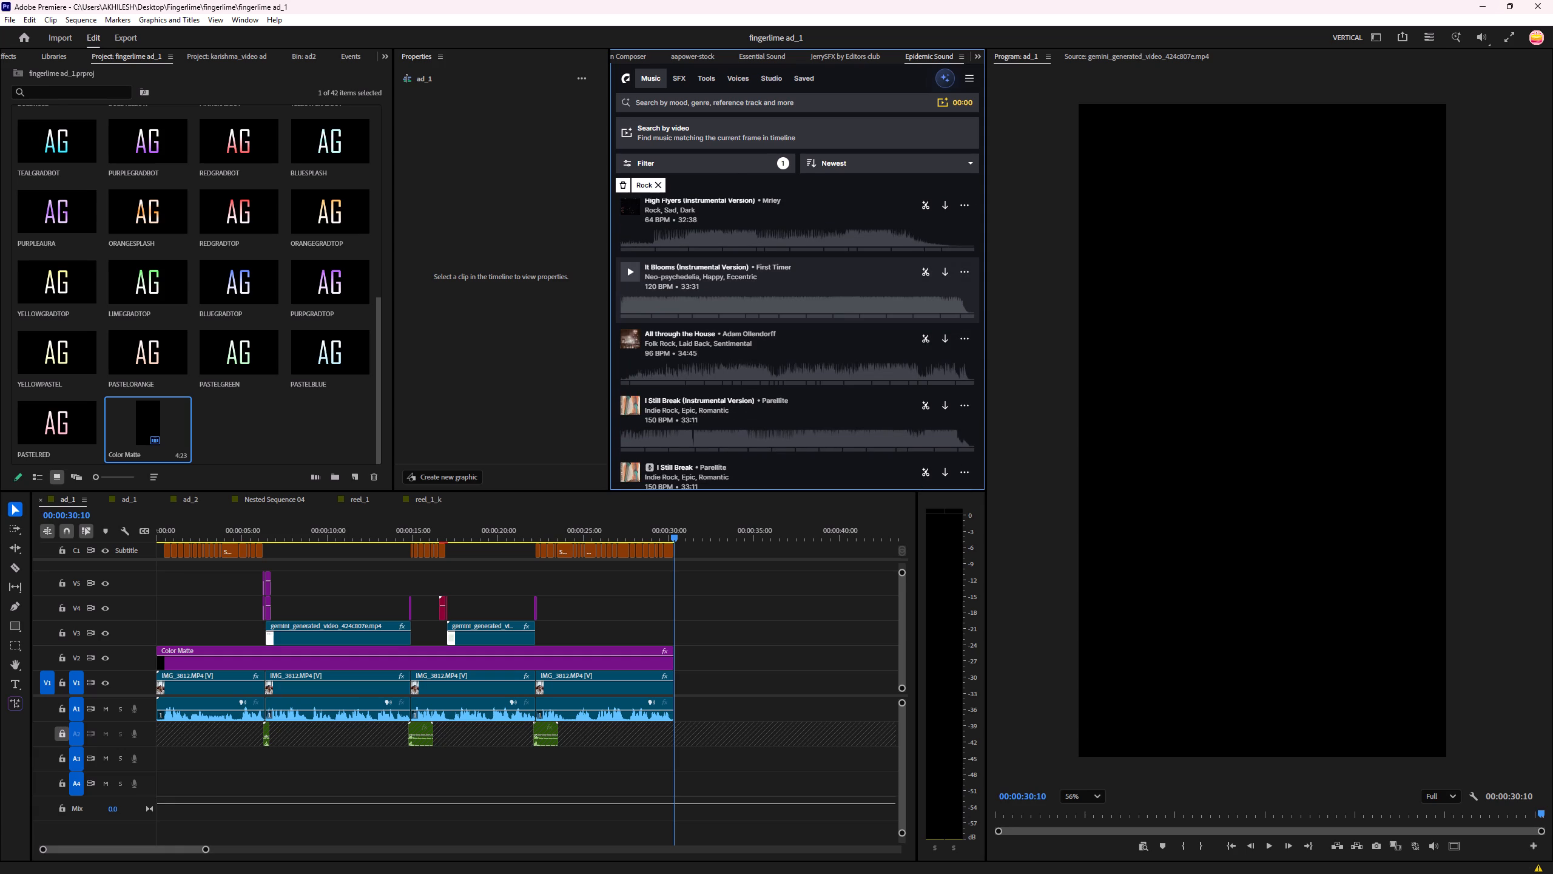
{"action": "left_click", "coordinate": [633, 278]}
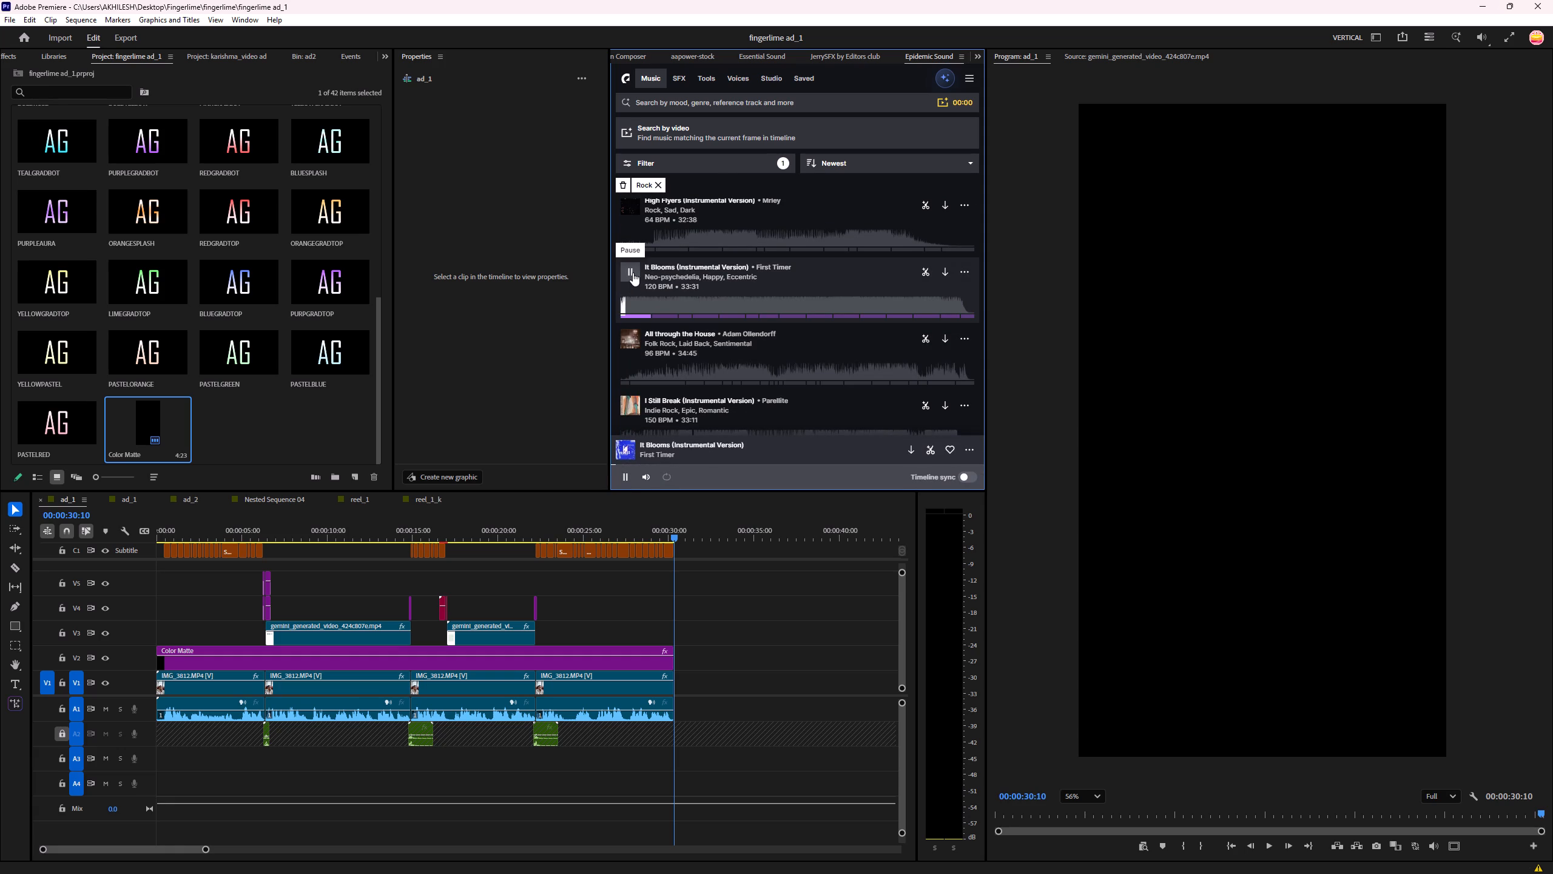
{"action": "left_click", "coordinate": [631, 345]}
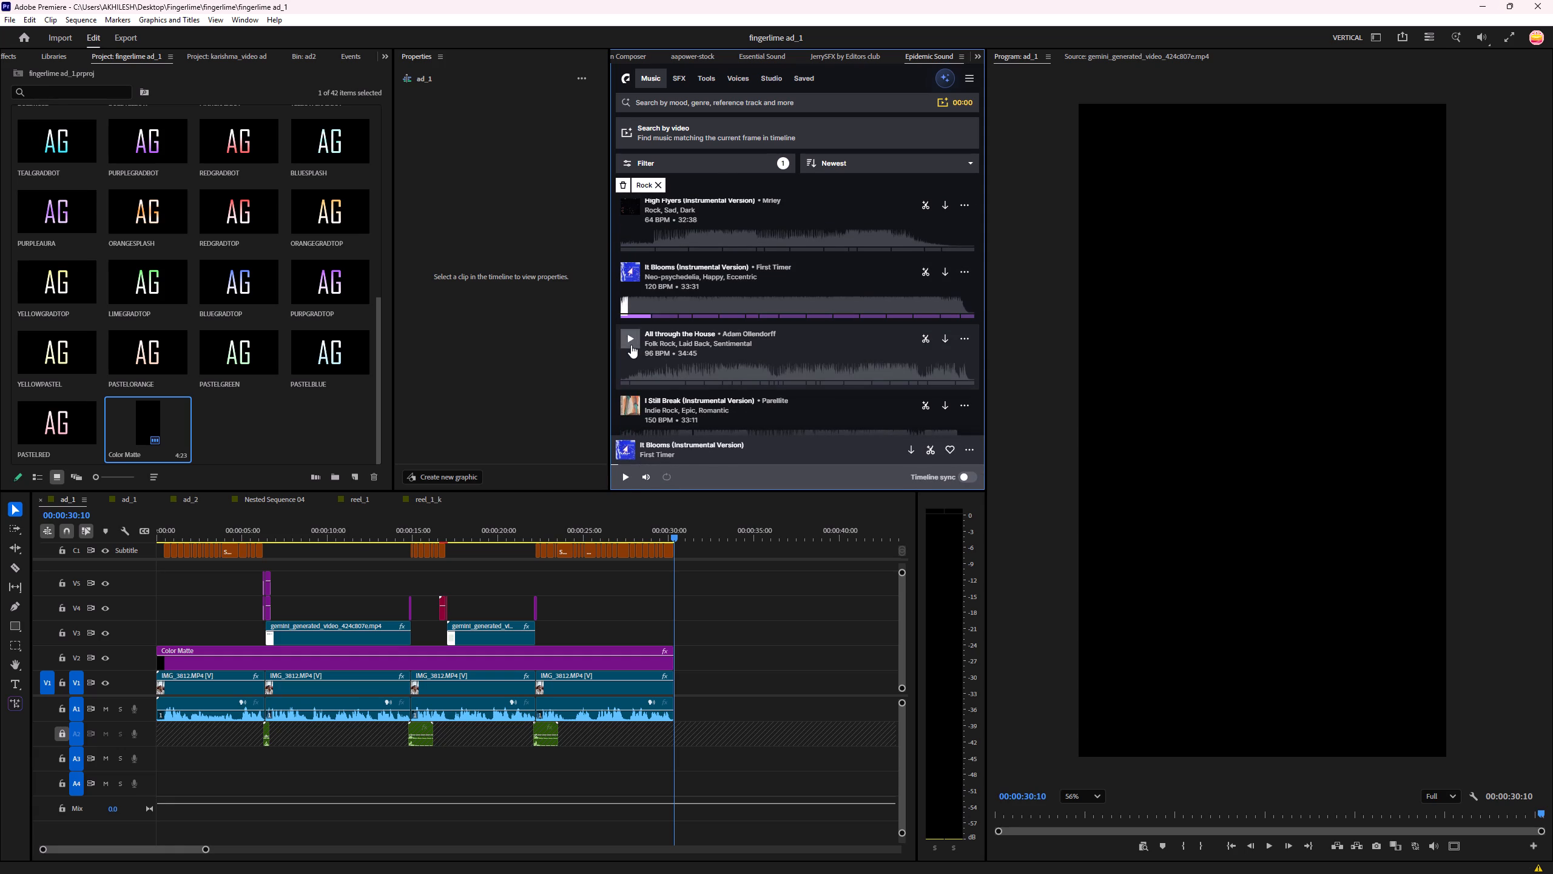
{"action": "key", "text": "space"}
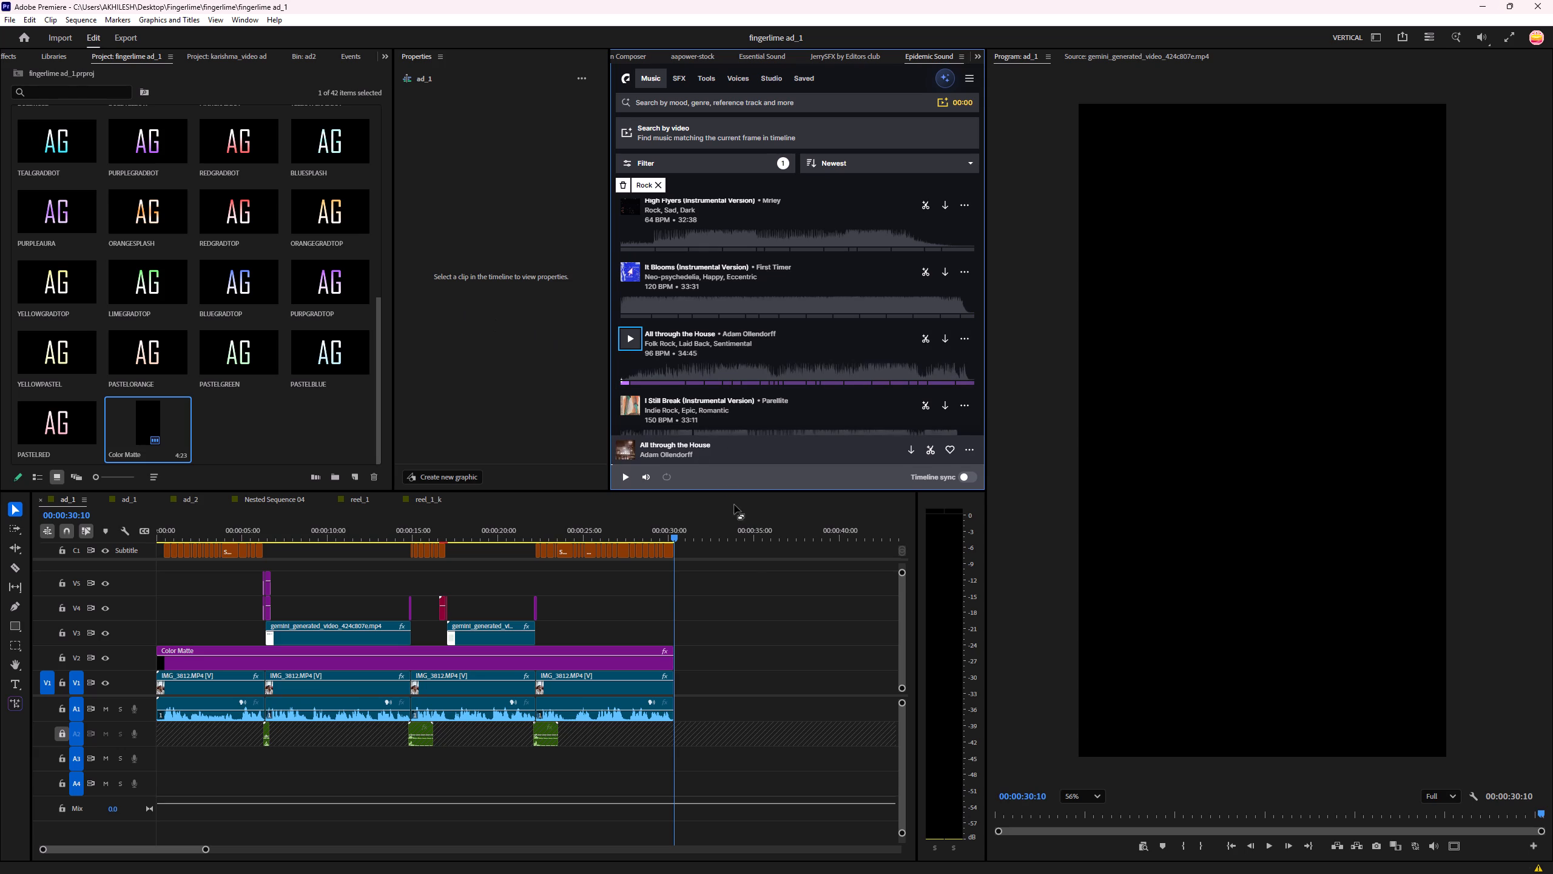
{"action": "key", "text": "ctrl+s"}
{"action": "left_click", "coordinate": [750, 618]}
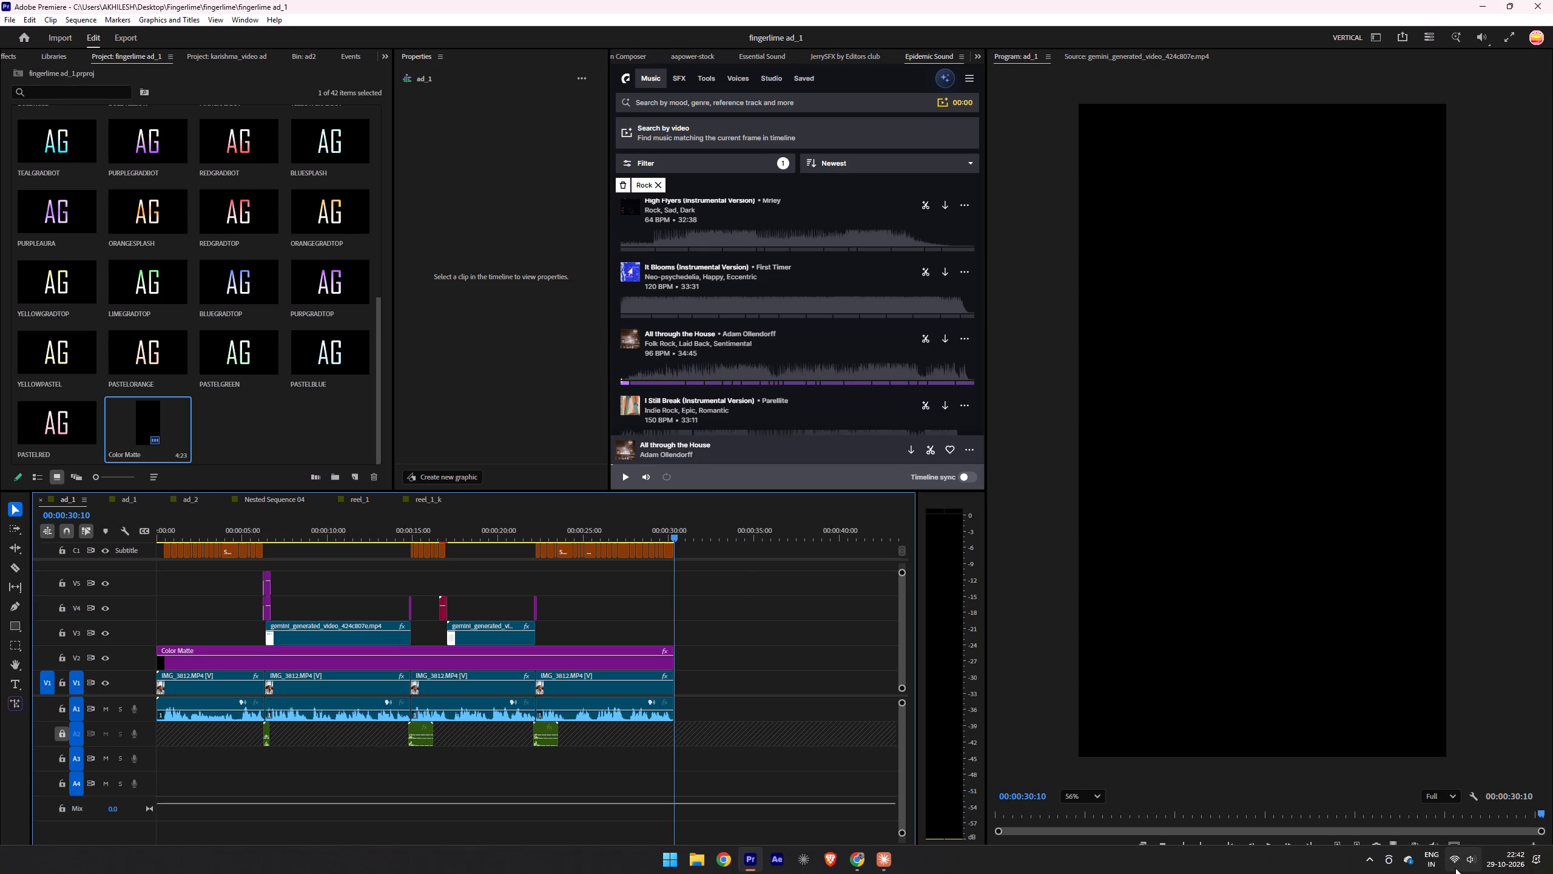
{"action": "left_click", "coordinate": [1456, 868]}
{"action": "left_click_drag", "start_coordinate": [1425, 790], "coordinate": [1439, 791]}
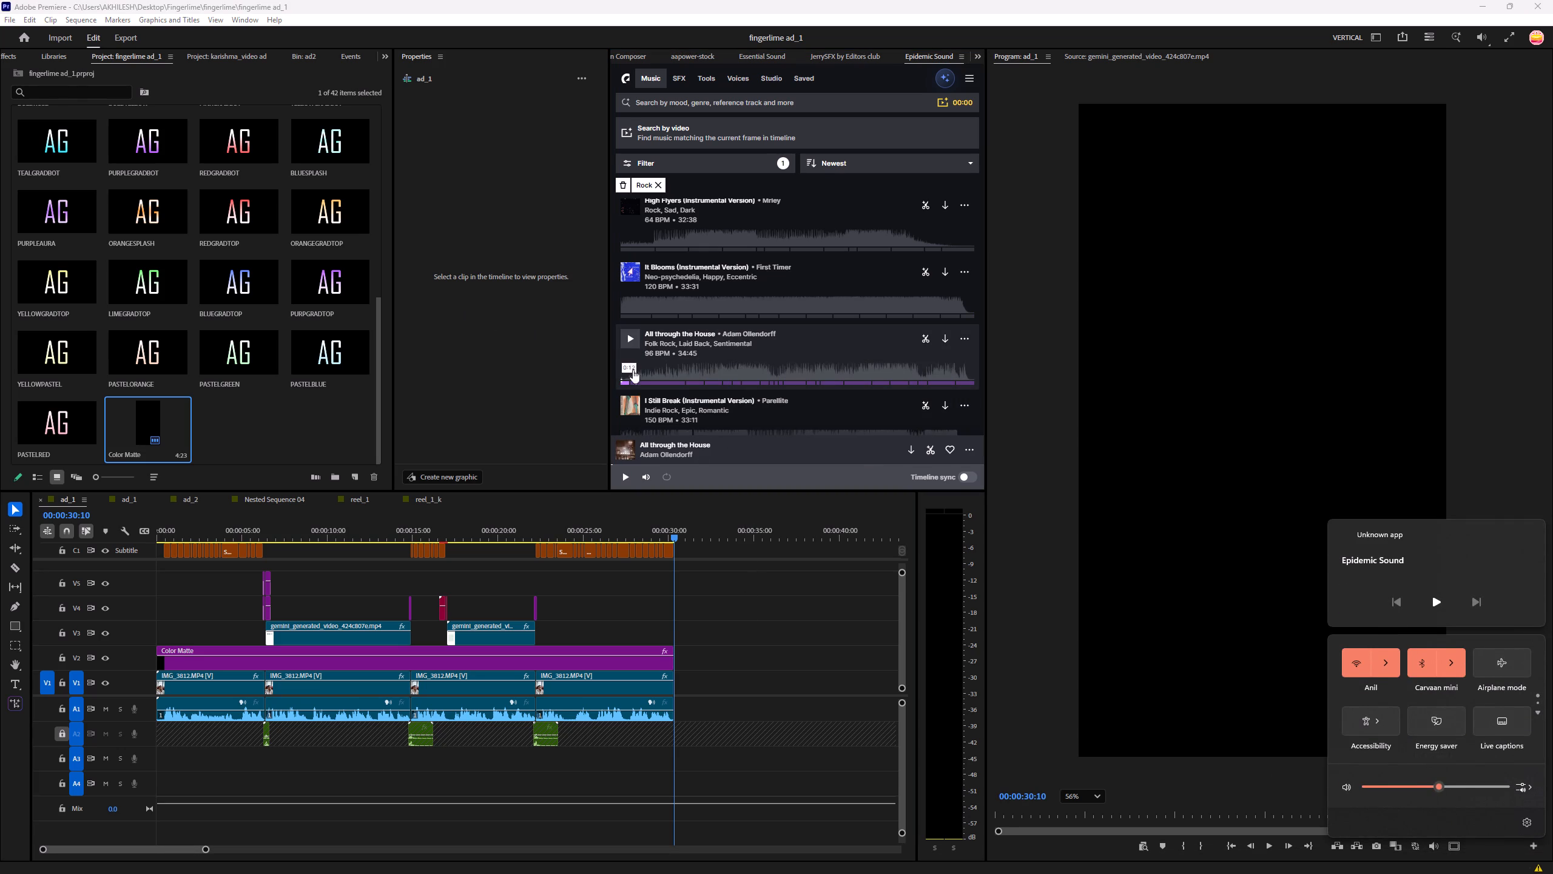
{"action": "left_click", "coordinate": [628, 346]}
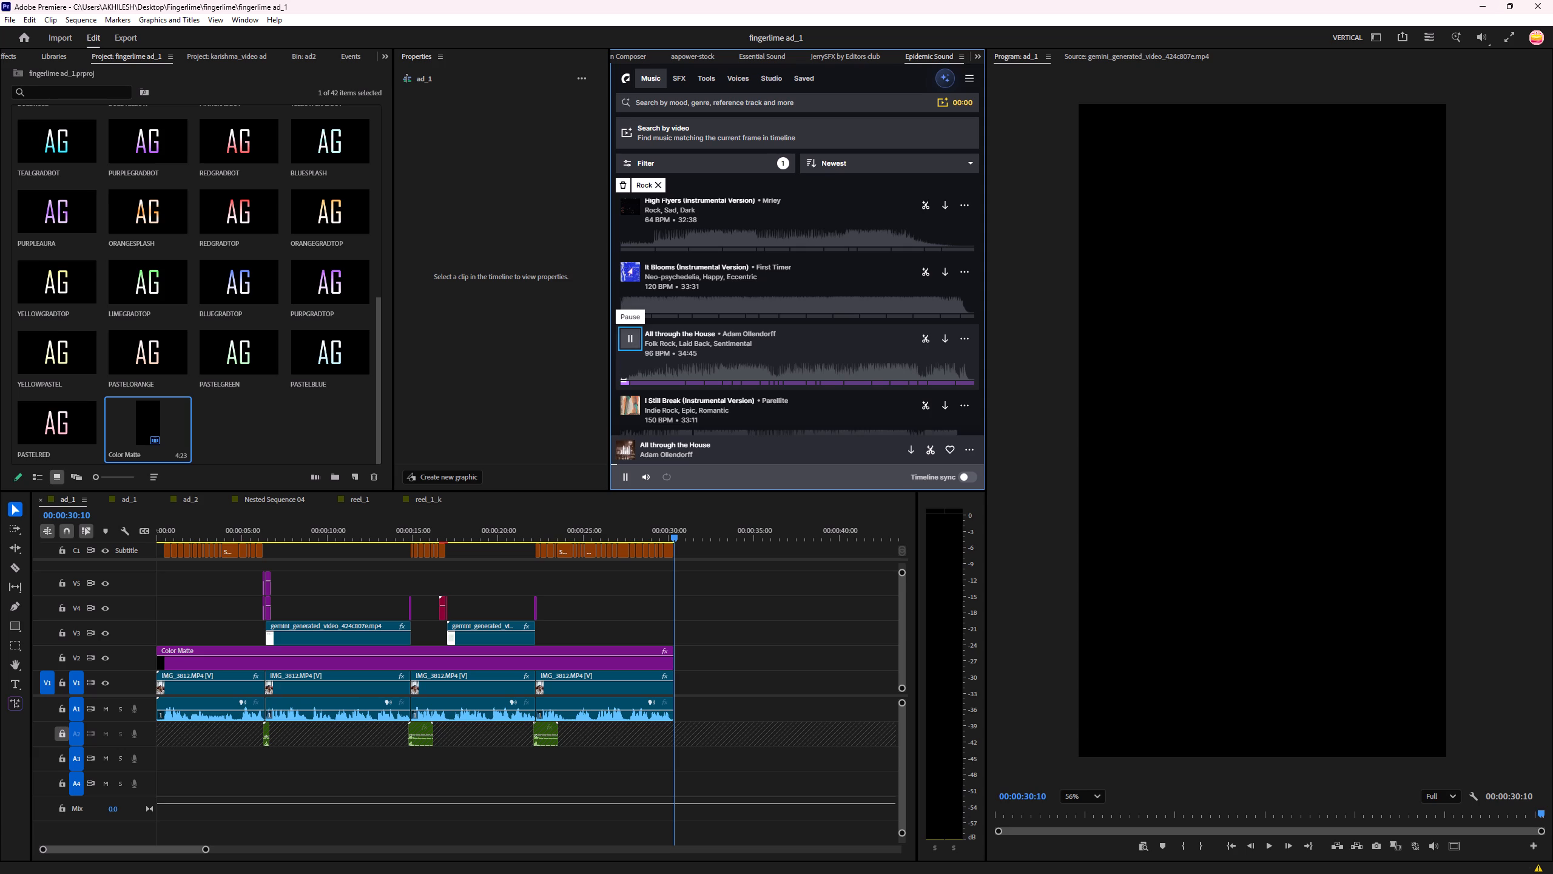
{"action": "left_click", "coordinate": [628, 412]}
{"action": "scroll", "coordinate": [628, 412], "scroll_direction": "down", "scroll_amount": 2}
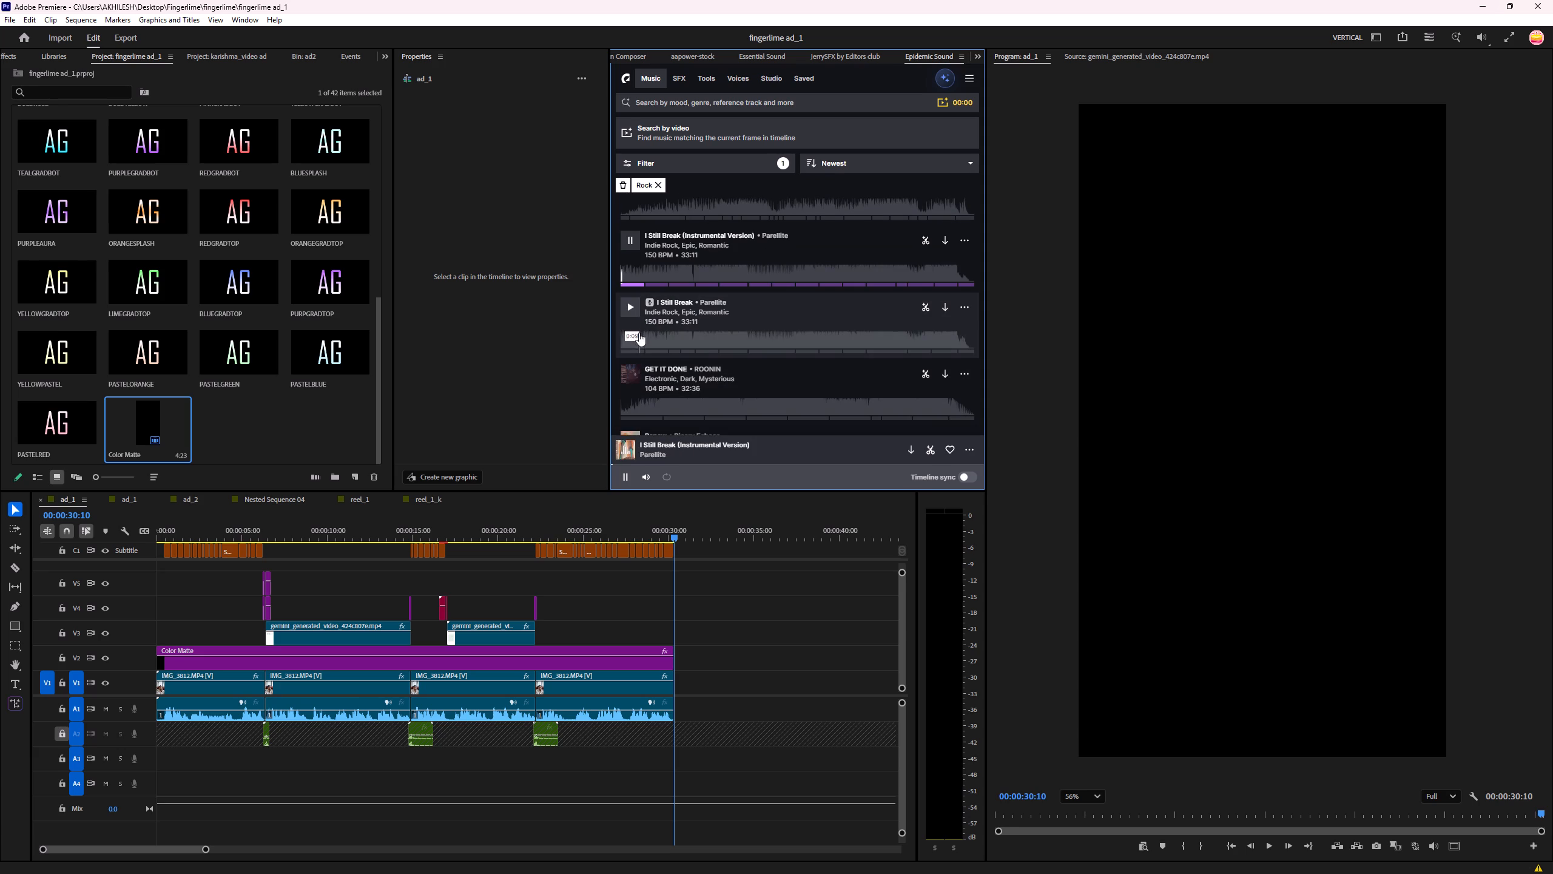
Place I Still Break (Instrumental Version) on audio track A3 at the very start of ad_1.
{"action": "left_click_drag", "start_coordinate": [820, 250], "coordinate": [142, 764]}
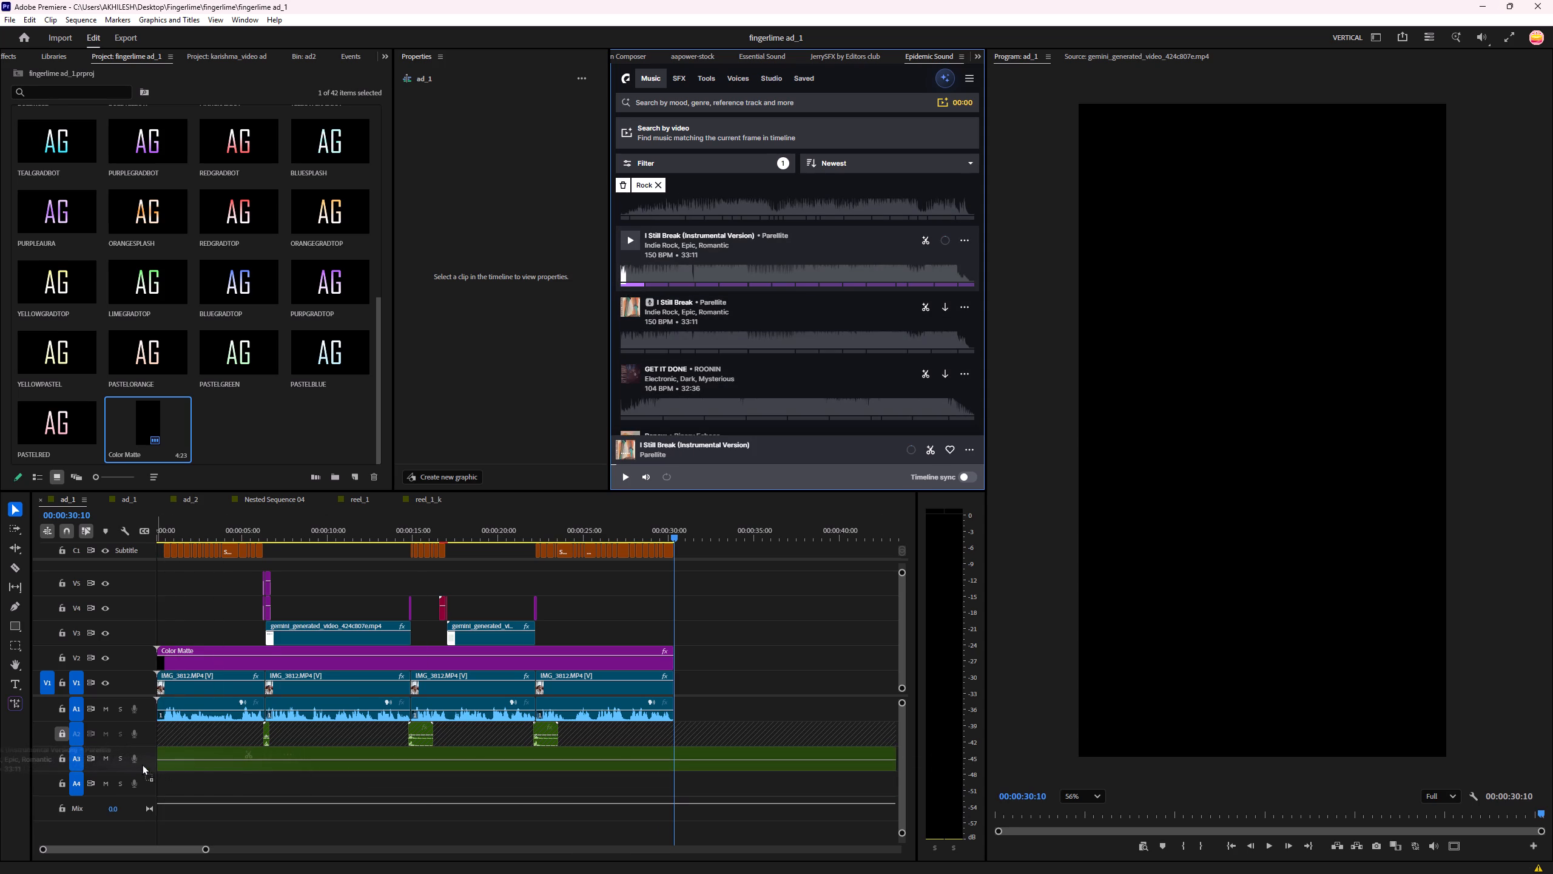
{"action": "left_click_drag", "start_coordinate": [142, 764], "coordinate": [141, 765]}
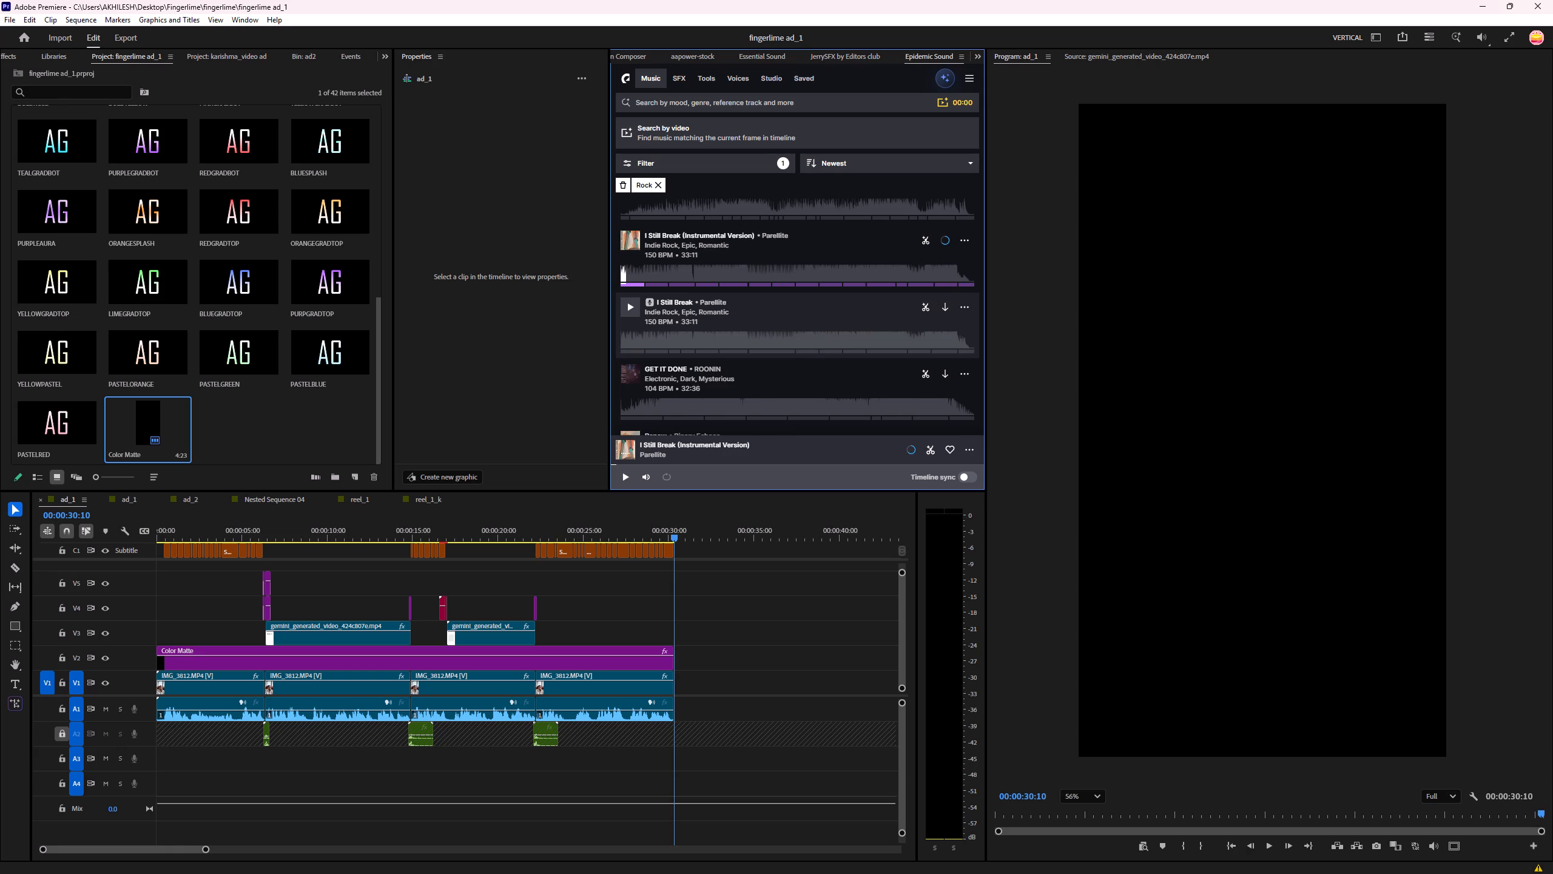
{"action": "left_click_drag", "start_coordinate": [819, 257], "coordinate": [234, 758]}
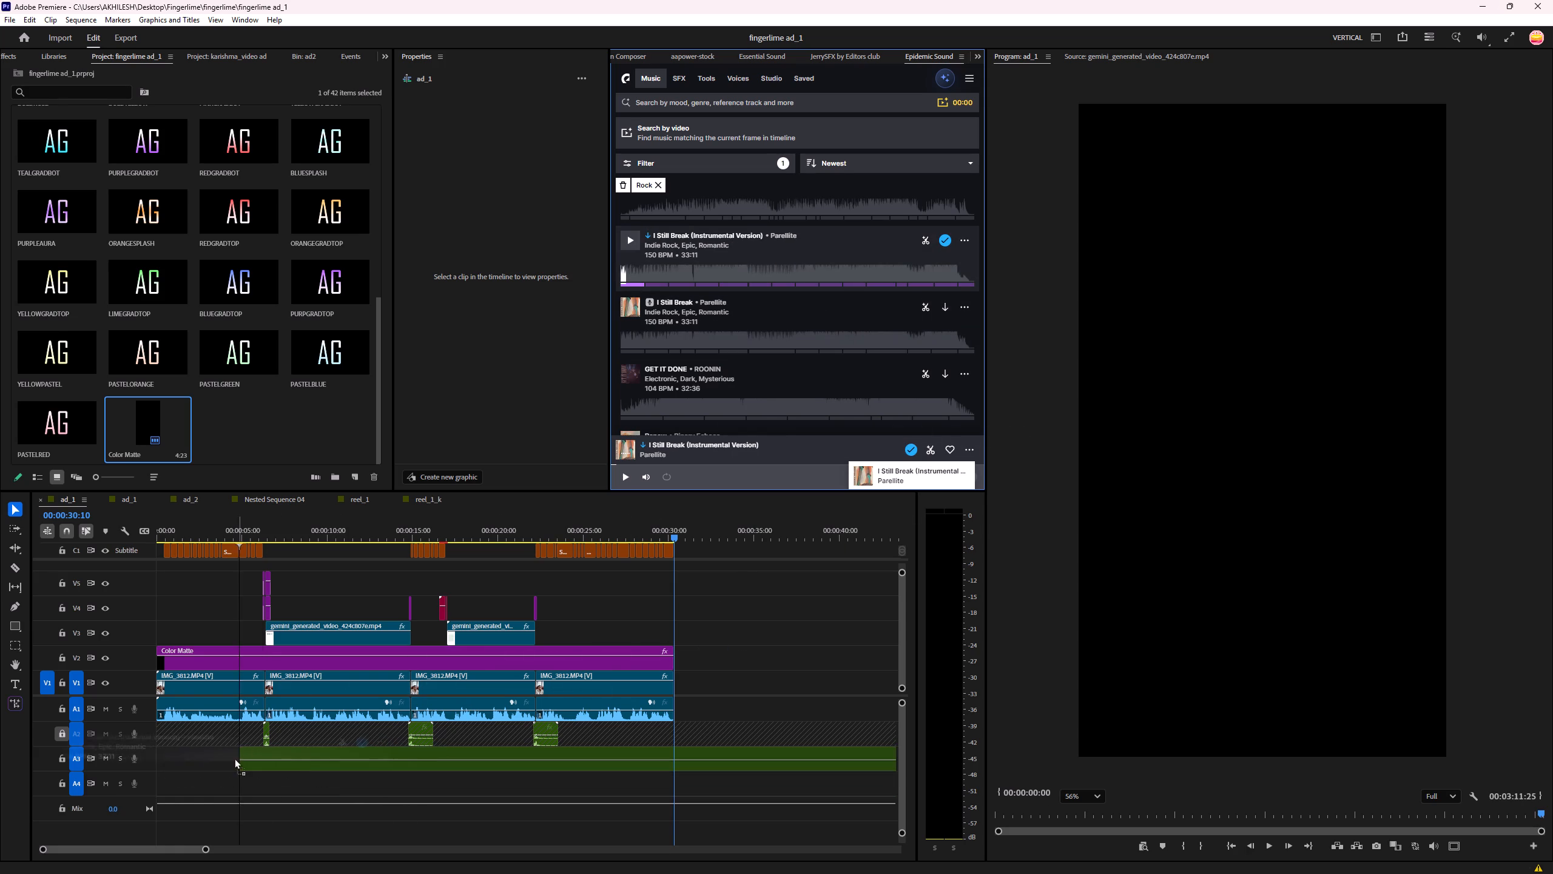
{"action": "left_click_drag", "start_coordinate": [234, 758], "coordinate": [144, 757]}
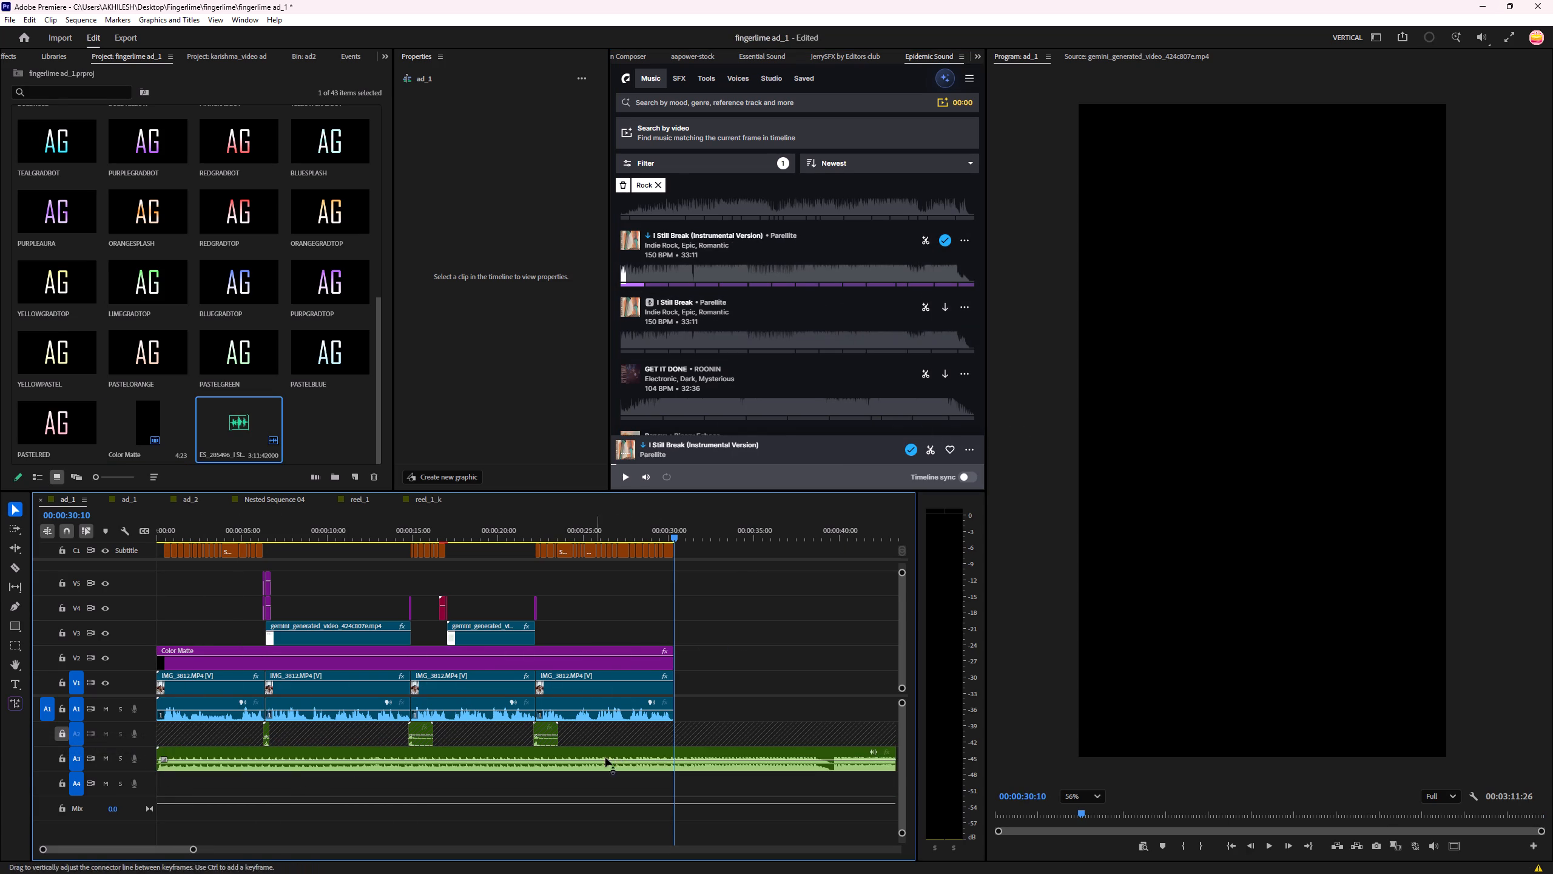
Cut the music clip on A3 at 00:00:30:10, delete the excess beyond the video's end, and save the project.
{"action": "key", "text": "v"}
{"action": "key", "text": "c"}
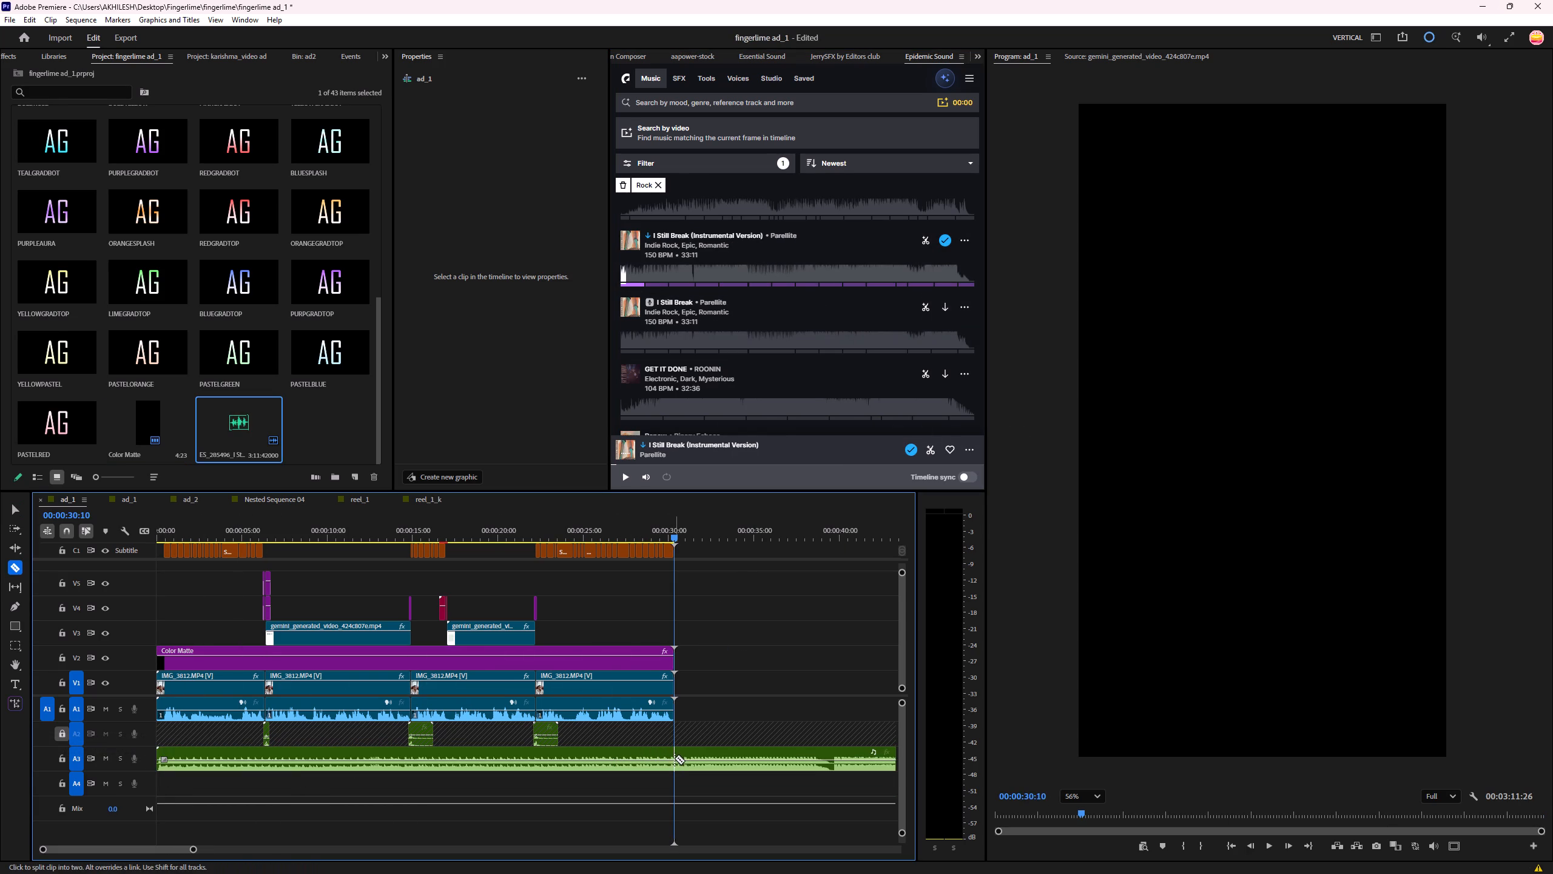
{"action": "left_click", "coordinate": [674, 761]}
{"action": "key", "text": "v"}
{"action": "left_click", "coordinate": [691, 756]}
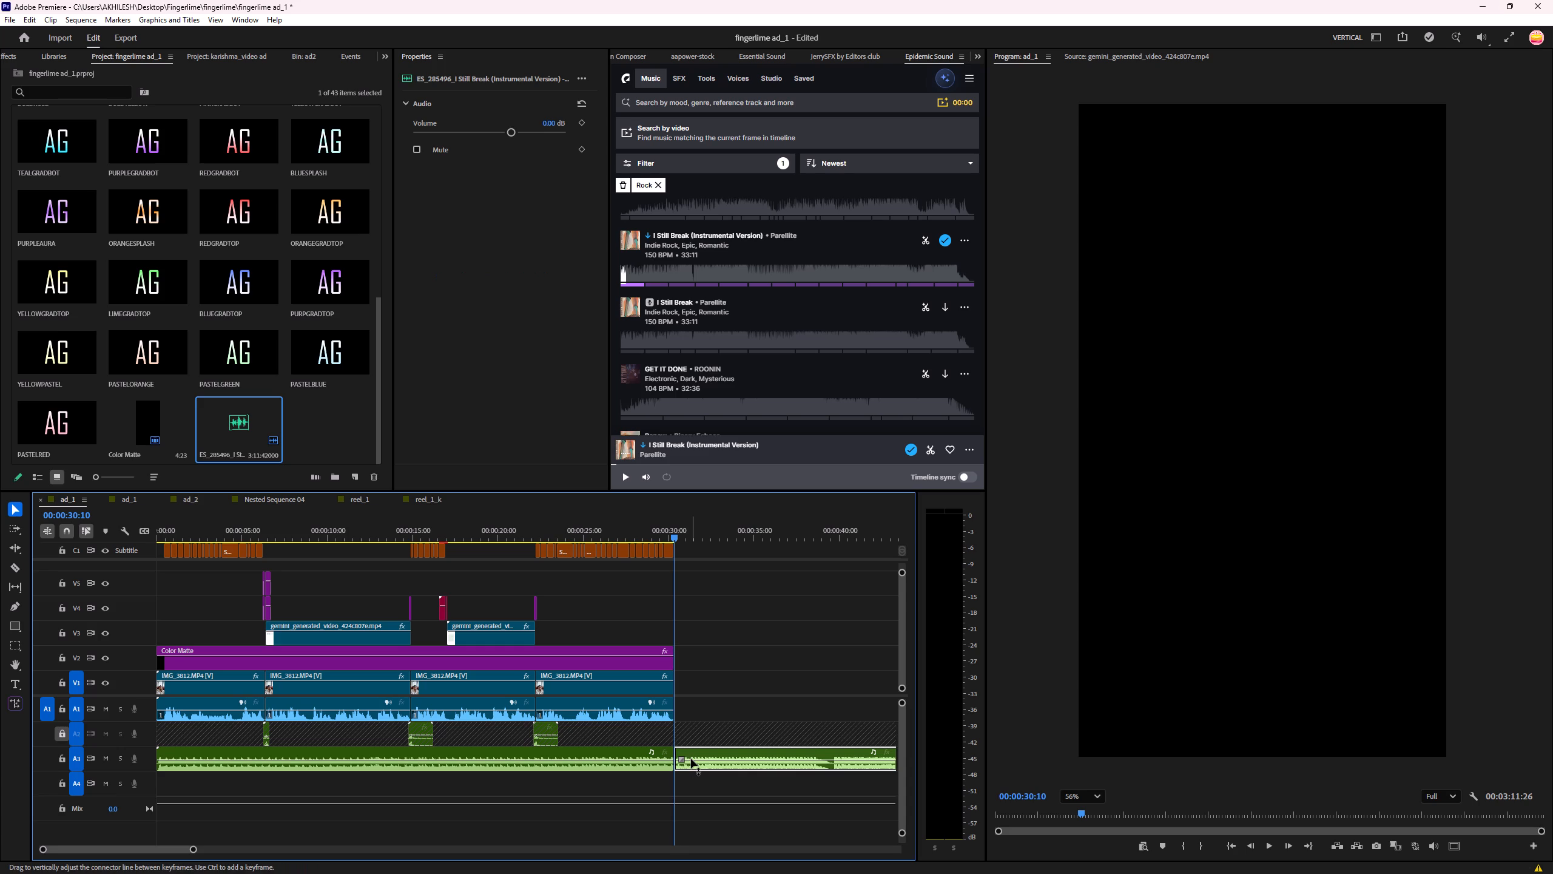
{"action": "key", "text": "BackSpace"}
{"action": "left_click", "coordinate": [716, 707]}
{"action": "left_click", "coordinate": [613, 753]}
{"action": "key", "text": "ctrl+s"}
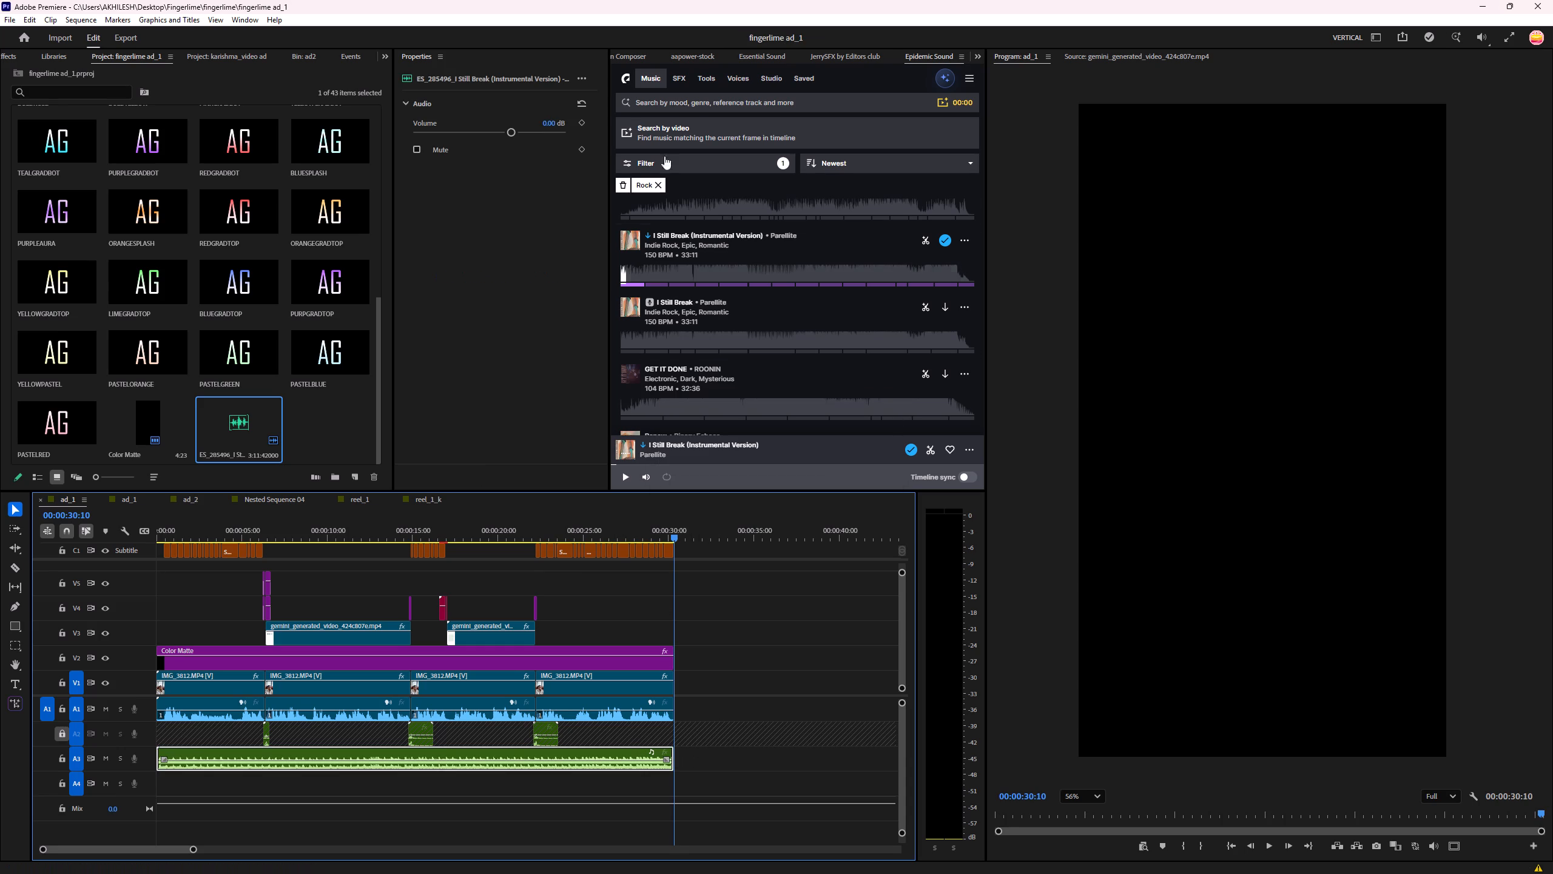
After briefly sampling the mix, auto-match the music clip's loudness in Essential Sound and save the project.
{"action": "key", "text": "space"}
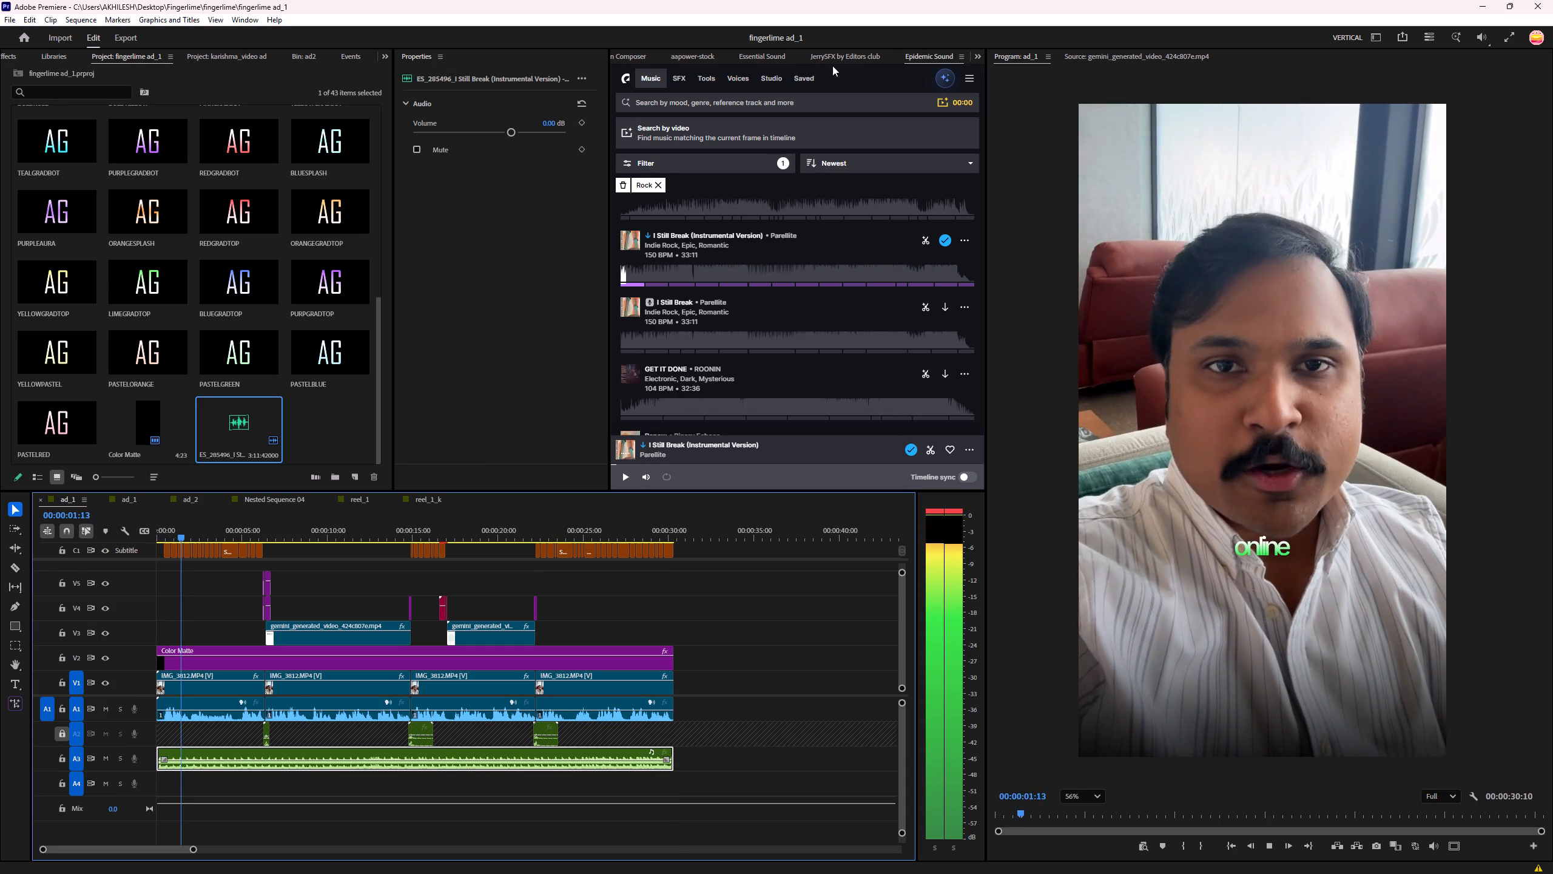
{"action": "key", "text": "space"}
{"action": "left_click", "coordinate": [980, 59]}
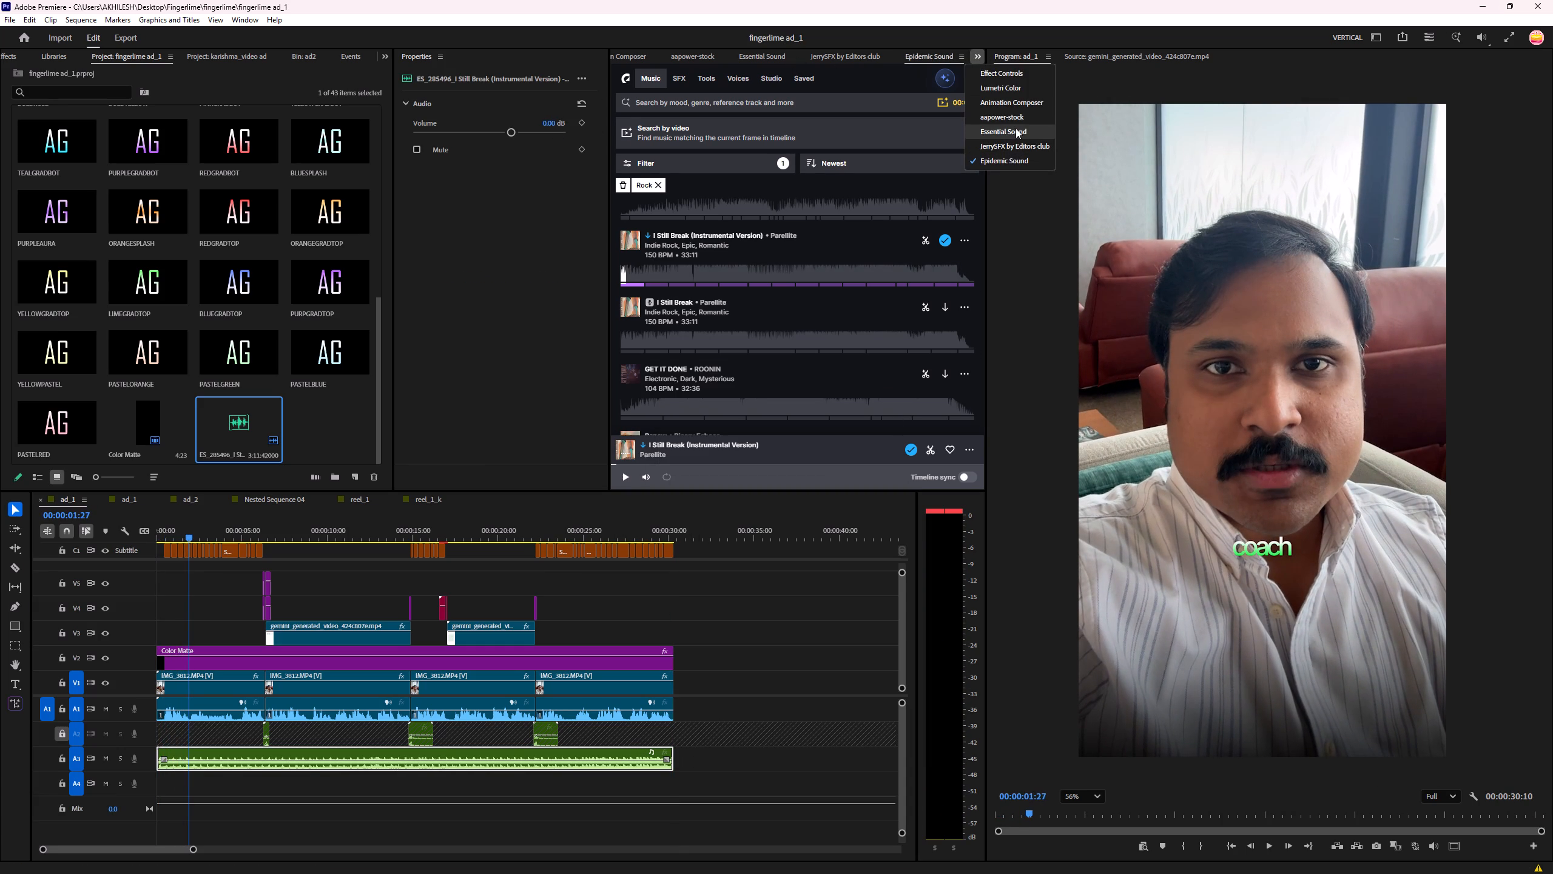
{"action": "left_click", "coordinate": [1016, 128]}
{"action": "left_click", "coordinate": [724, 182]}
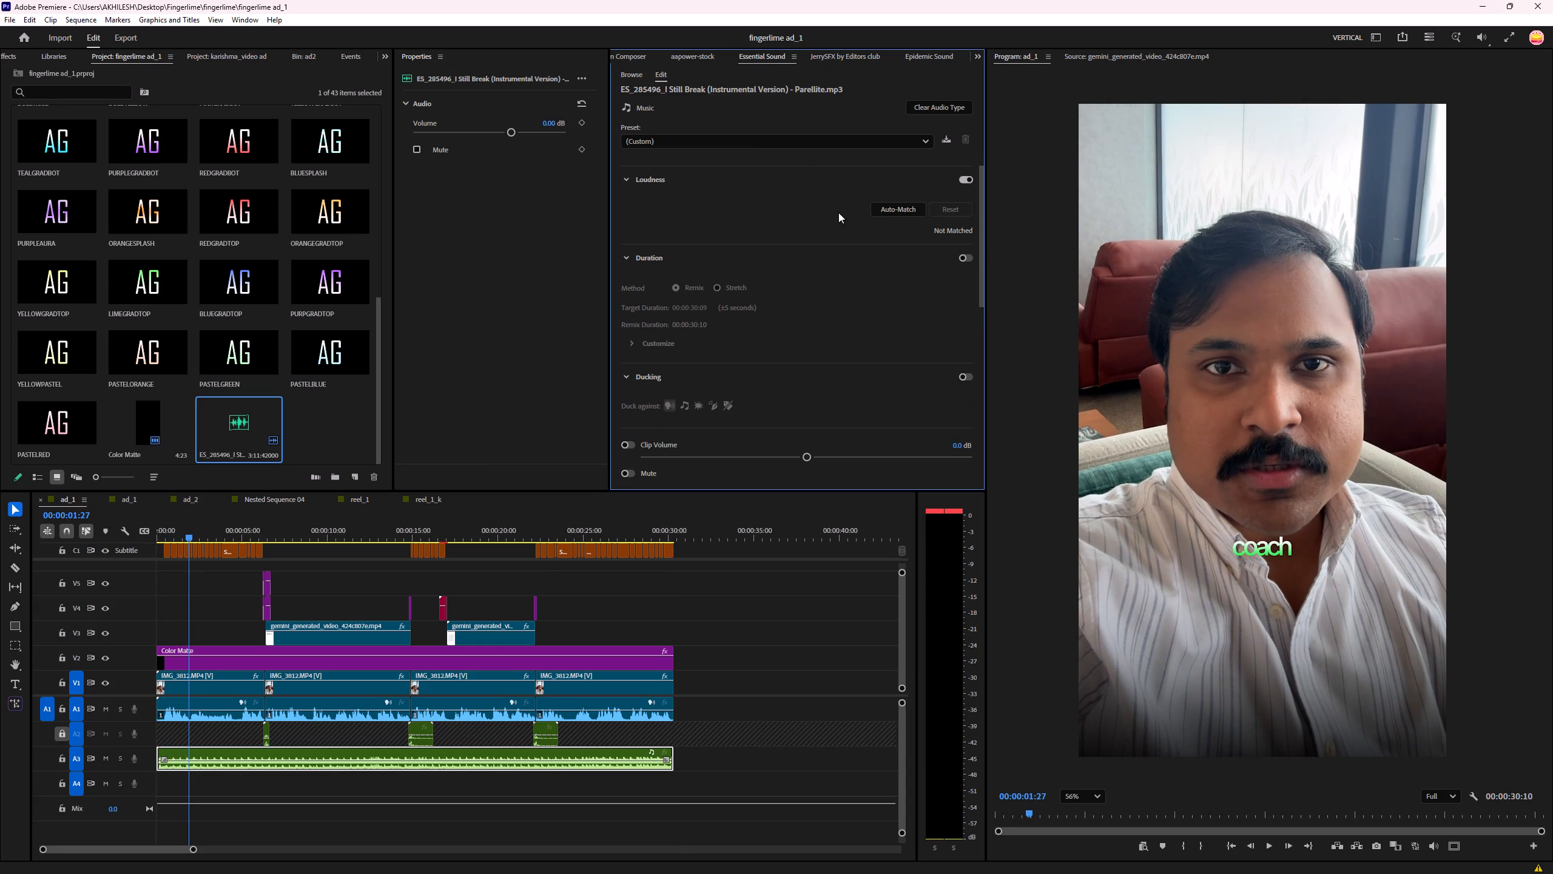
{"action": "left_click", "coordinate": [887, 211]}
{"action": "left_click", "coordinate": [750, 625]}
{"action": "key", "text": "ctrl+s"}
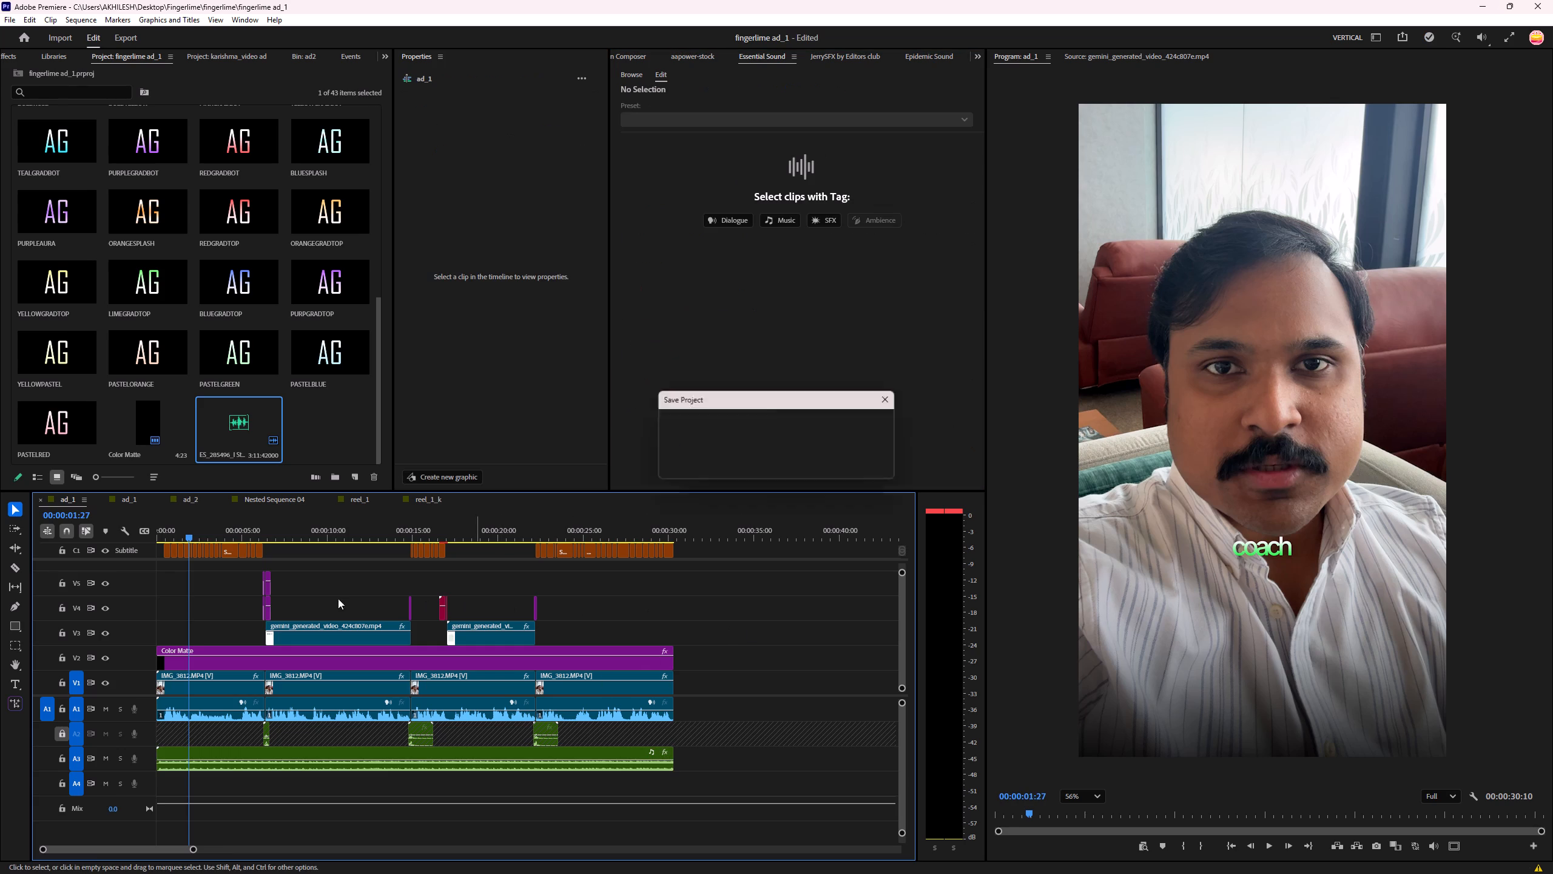
Play ad_1 from the start to hear the loudness-matched music under the voice, raising the system volume.
{"action": "left_click_drag", "start_coordinate": [226, 537], "coordinate": [104, 545]}
{"action": "key", "text": "space"}
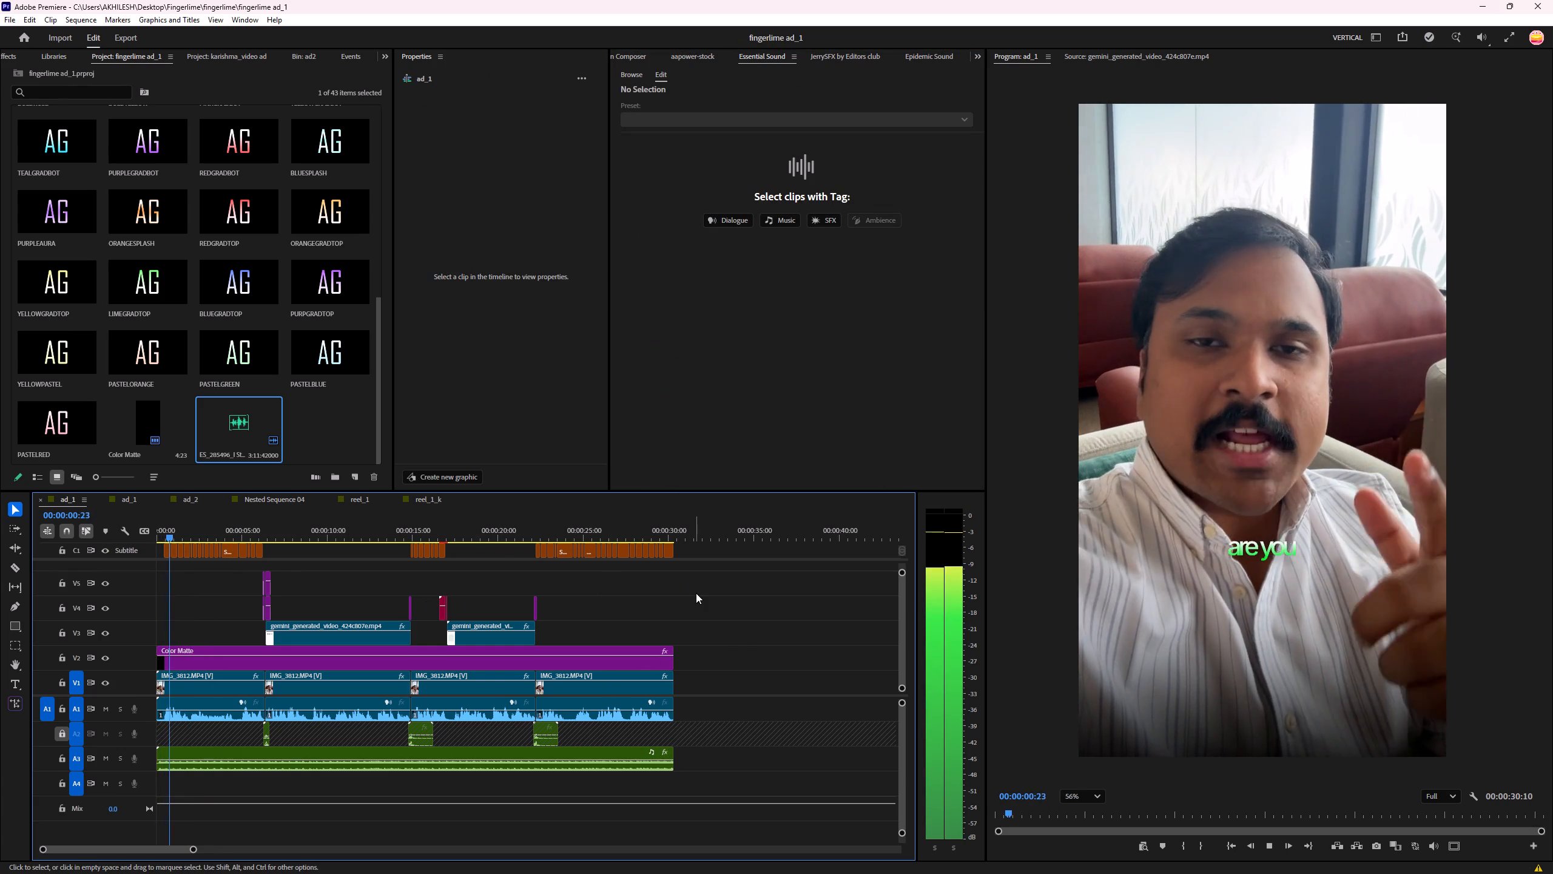
{"action": "left_click", "coordinate": [696, 593]}
{"action": "left_click", "coordinate": [731, 609]}
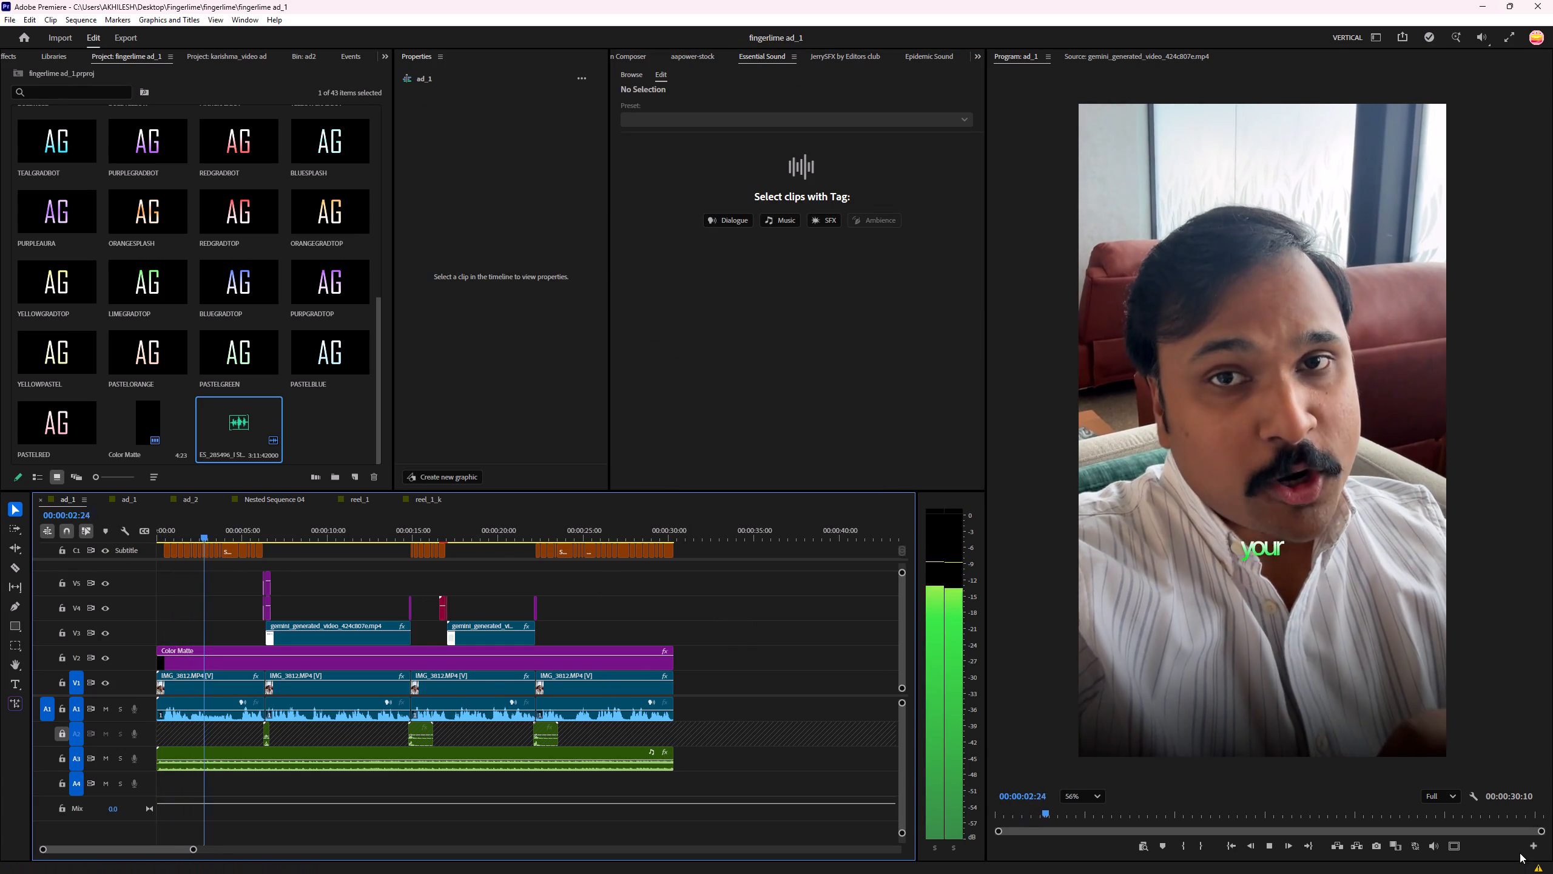
{"action": "left_click", "coordinate": [1469, 866]}
{"action": "left_click_drag", "start_coordinate": [1470, 789], "coordinate": [1508, 786]}
{"action": "left_click", "coordinate": [860, 651]}
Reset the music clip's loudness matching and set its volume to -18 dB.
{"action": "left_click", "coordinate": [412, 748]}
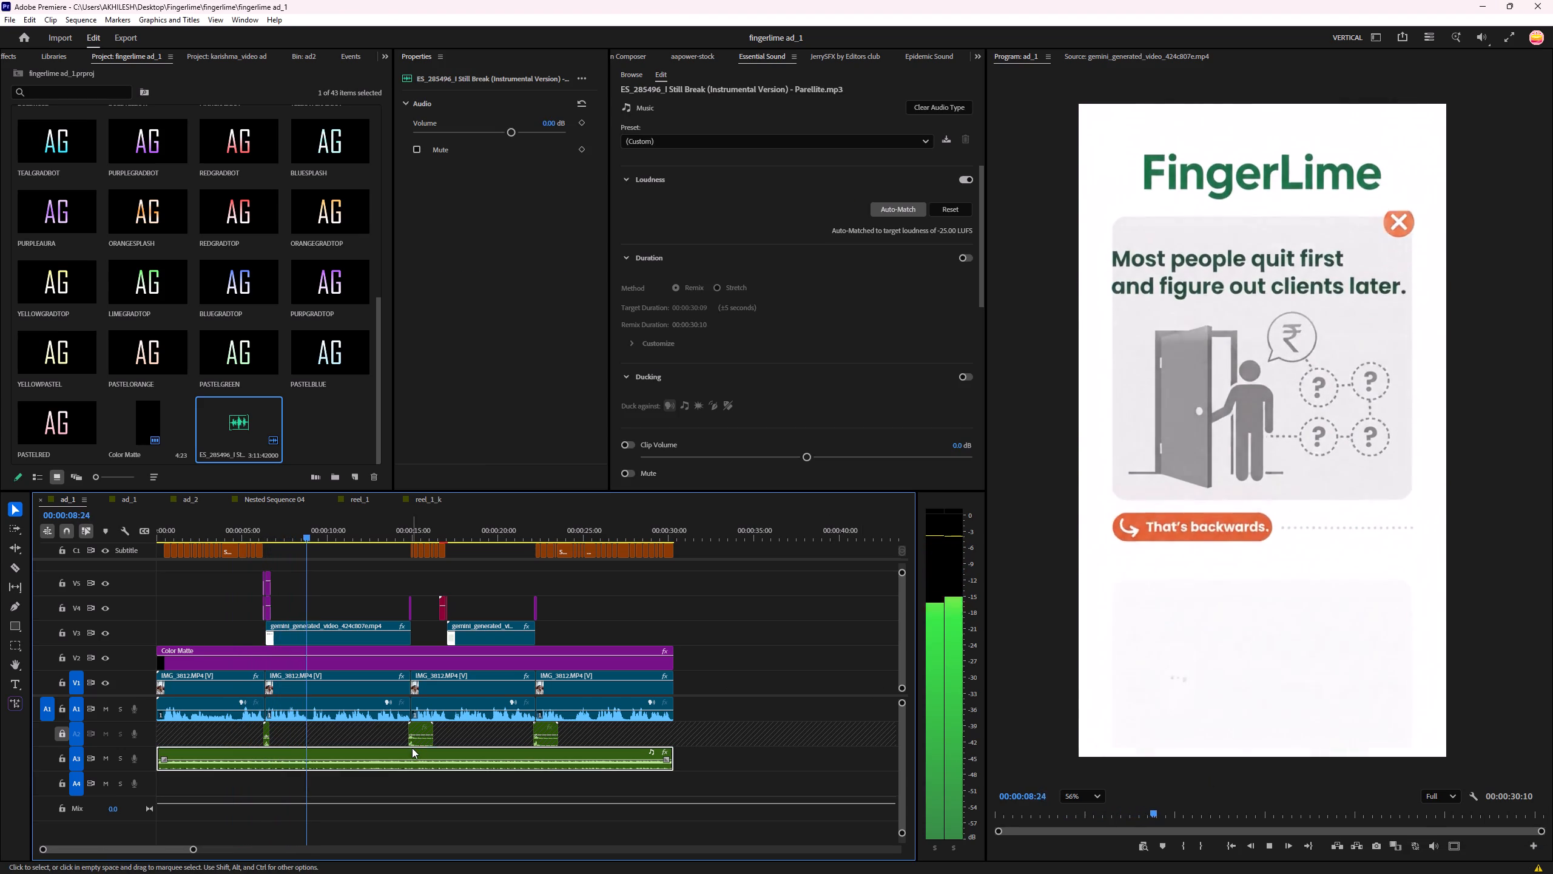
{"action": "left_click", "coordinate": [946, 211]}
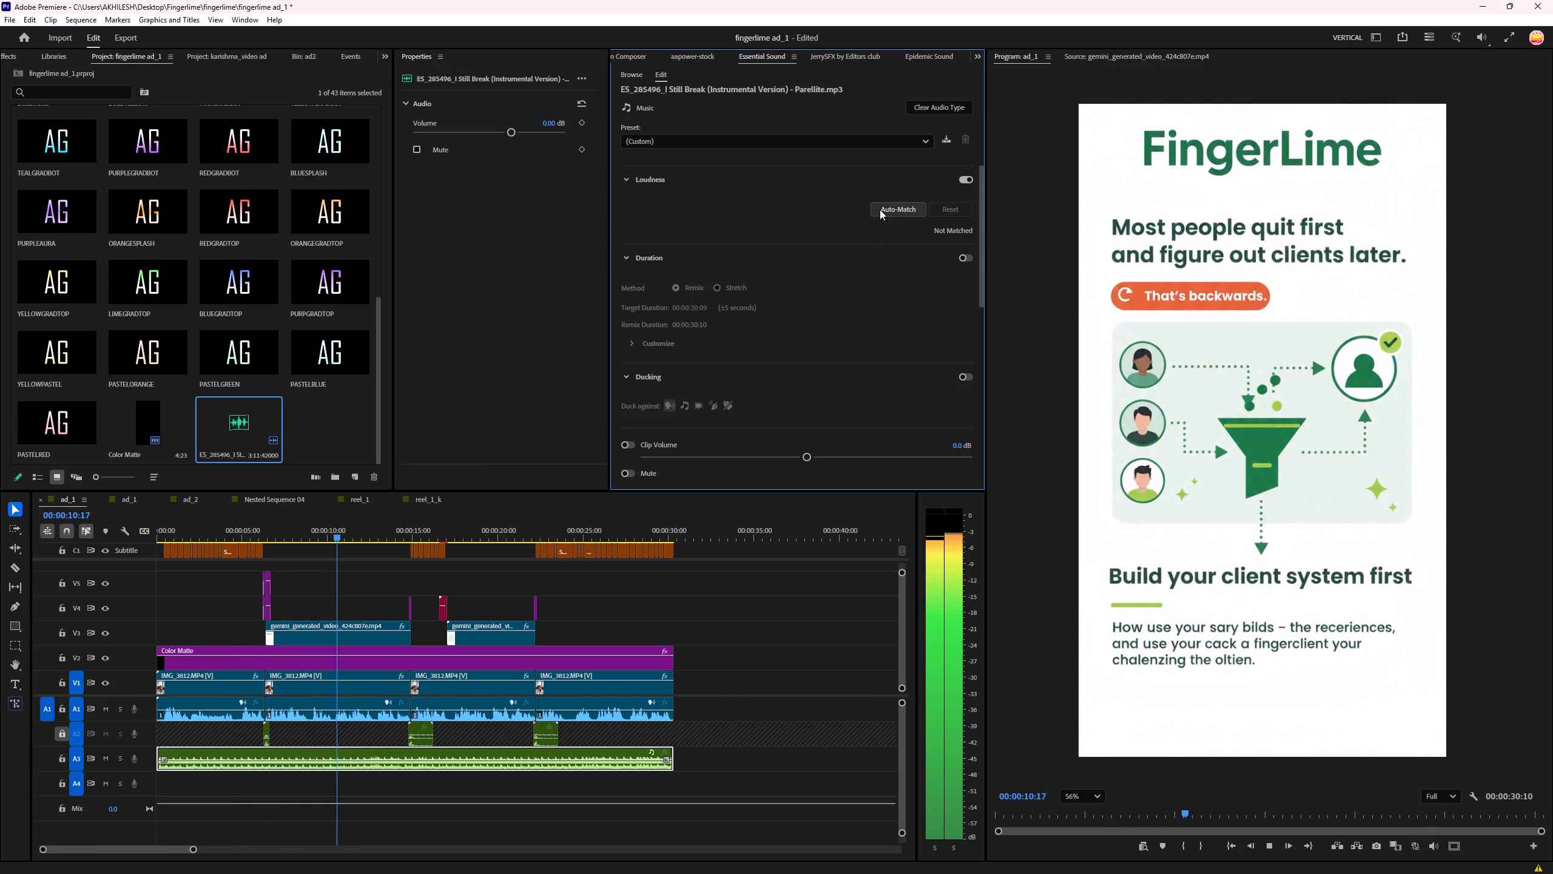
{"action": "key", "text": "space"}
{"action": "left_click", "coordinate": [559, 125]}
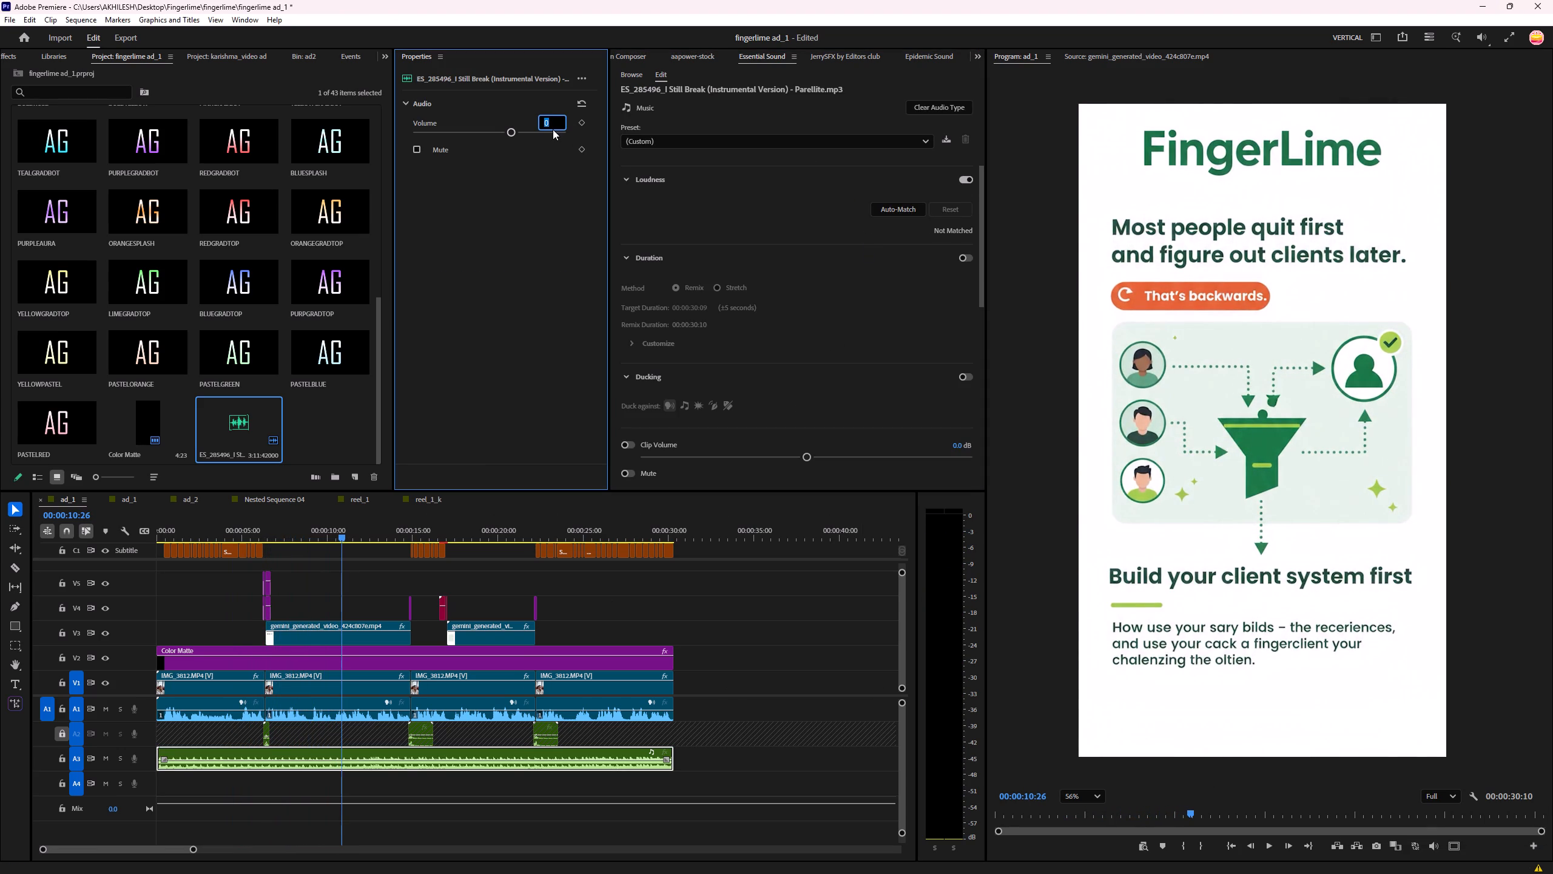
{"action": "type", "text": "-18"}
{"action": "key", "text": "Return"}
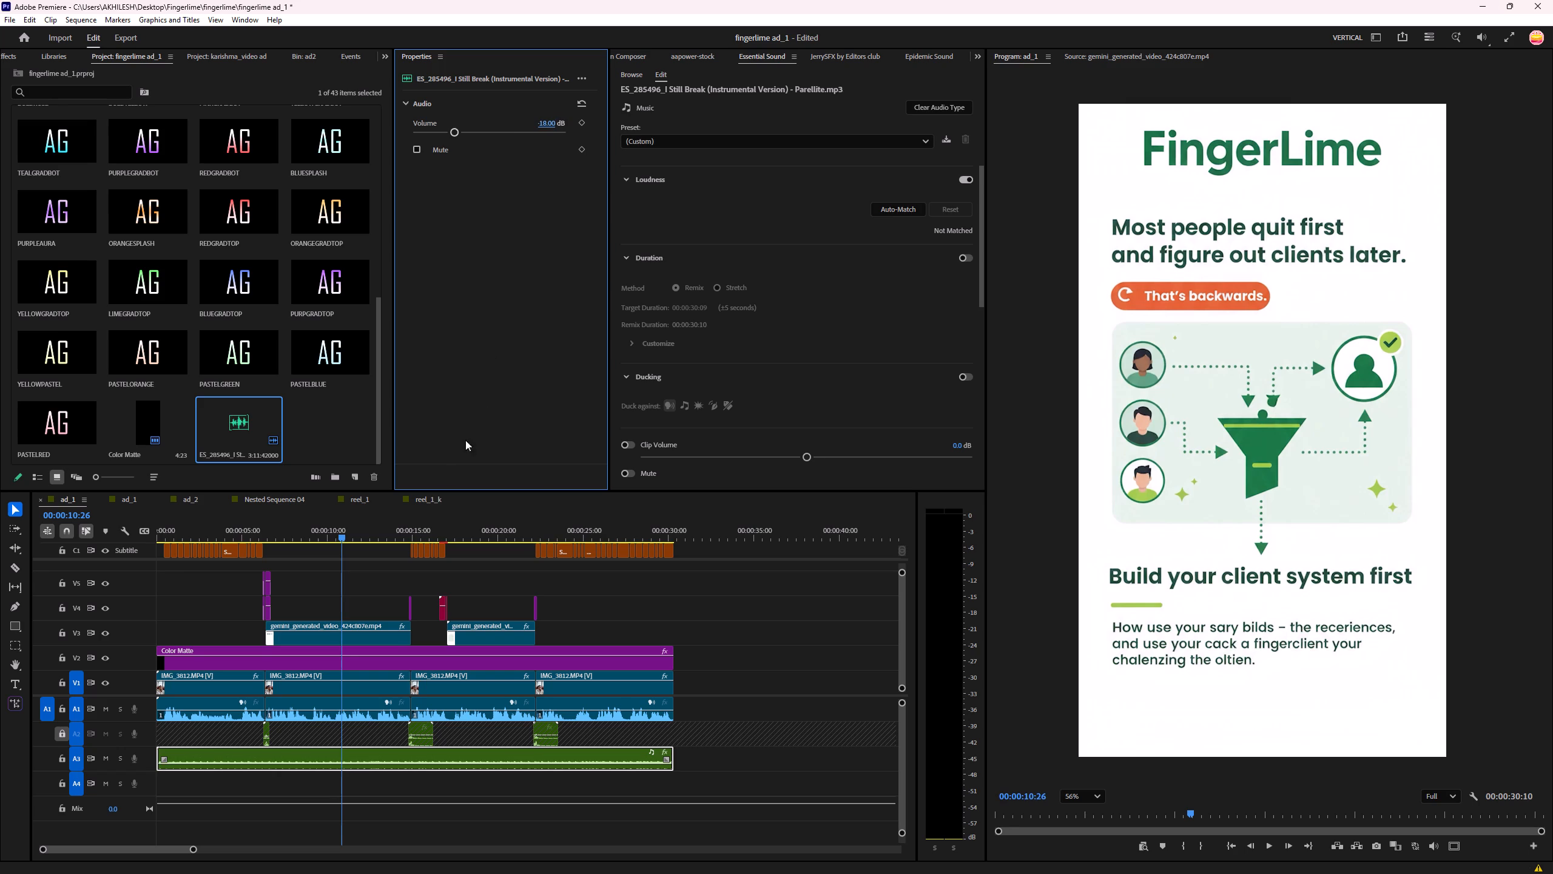
Play ad_1 from the start to judge the music level against the voice.
{"action": "left_click_drag", "start_coordinate": [316, 536], "coordinate": [0, 547]}
{"action": "key", "text": "space"}
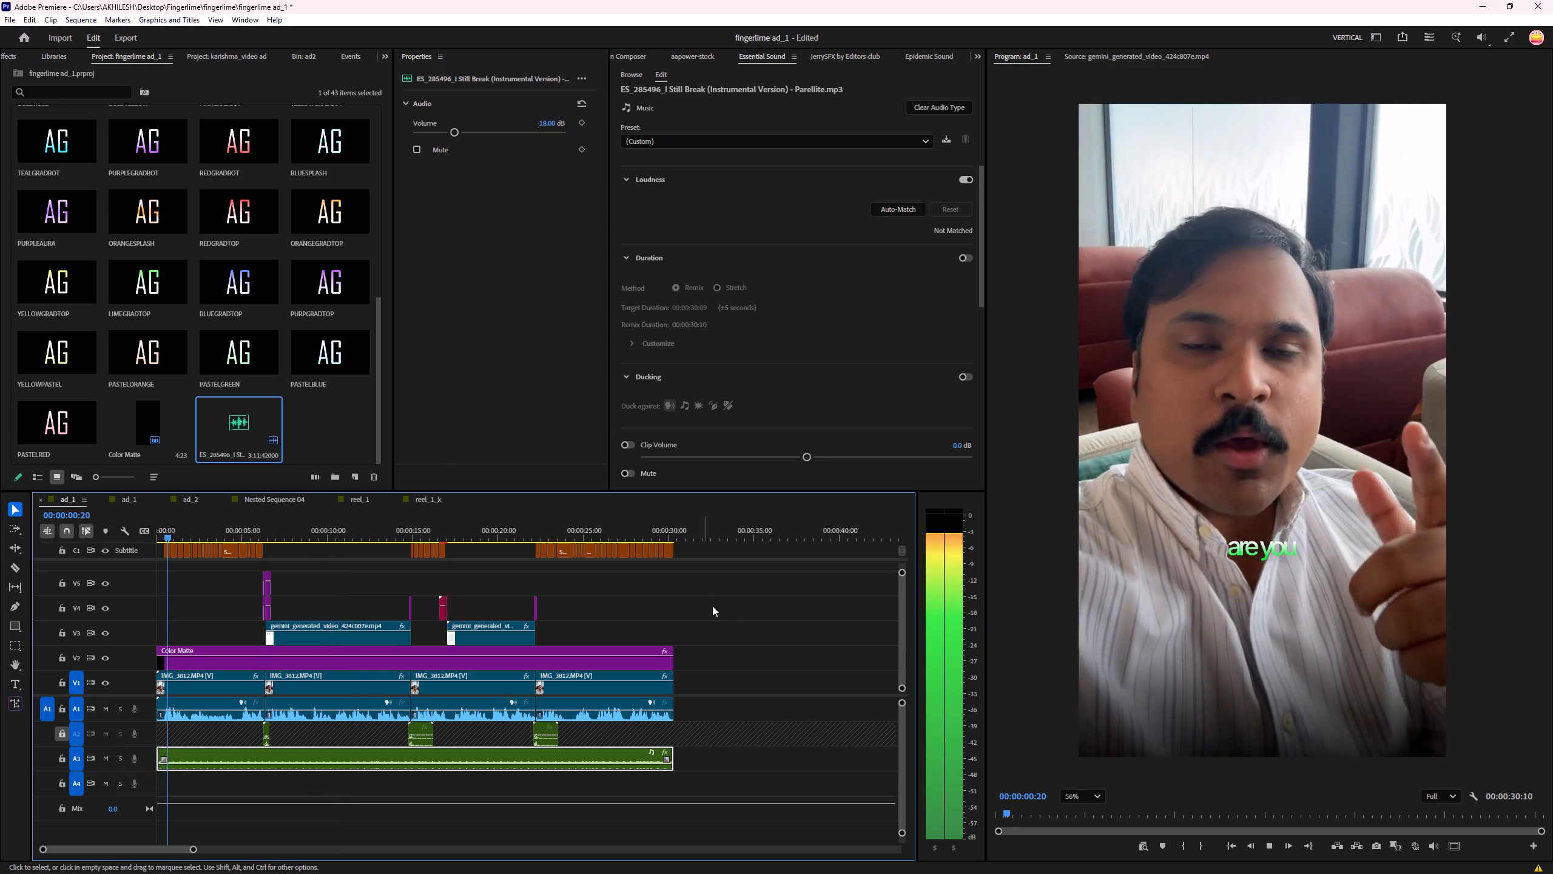
{"action": "left_click", "coordinate": [720, 608]}
{"action": "left_click", "coordinate": [770, 608]}
{"action": "left_click", "coordinate": [767, 608]}
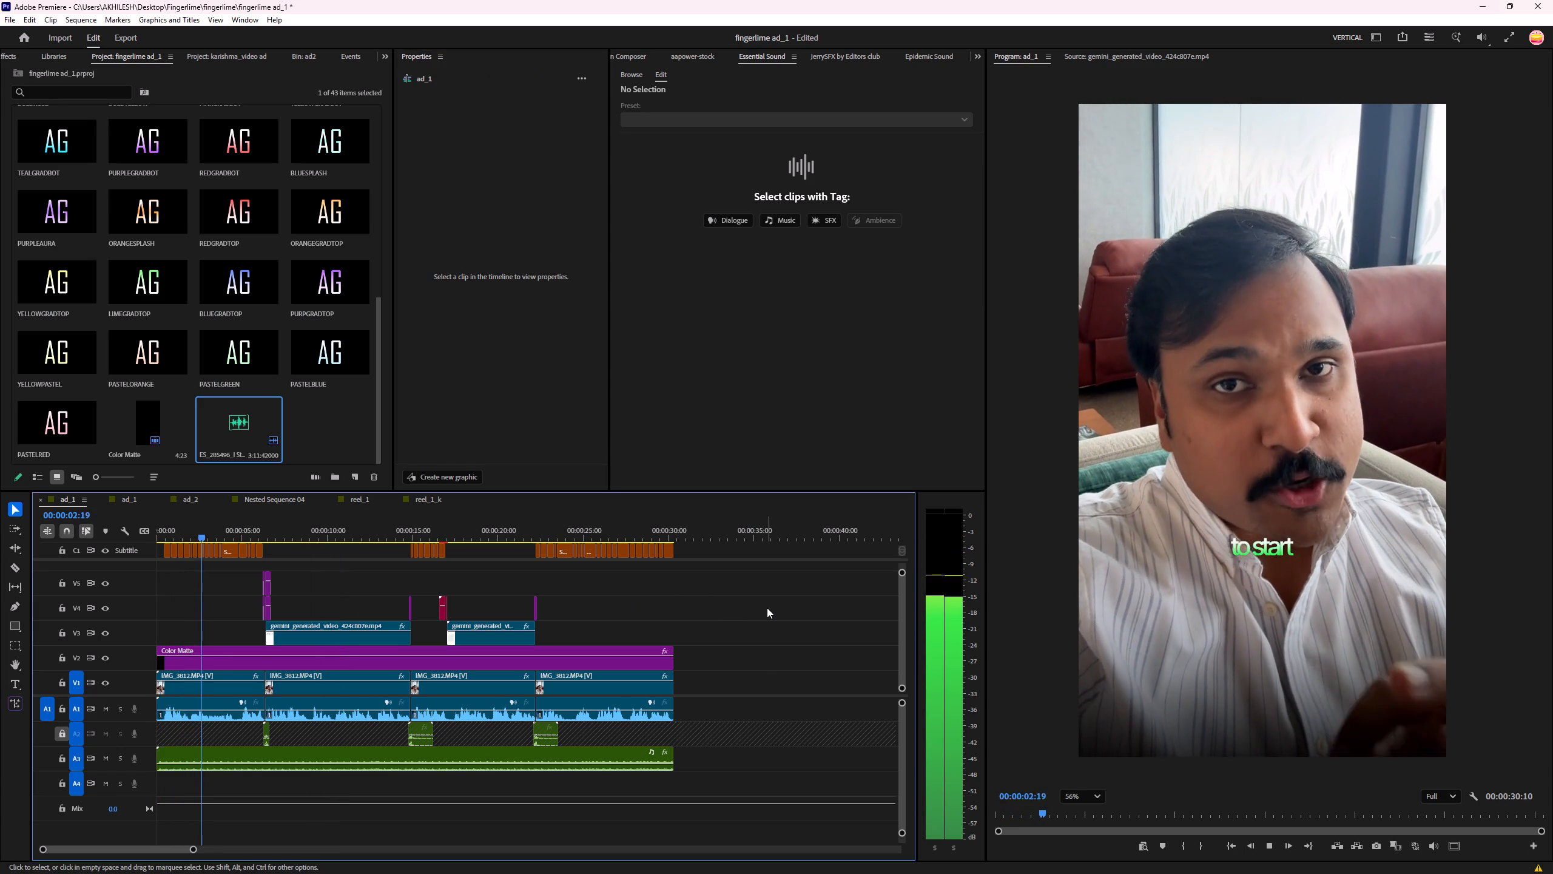
{"action": "left_click", "coordinate": [767, 608]}
{"action": "left_click", "coordinate": [767, 608]}
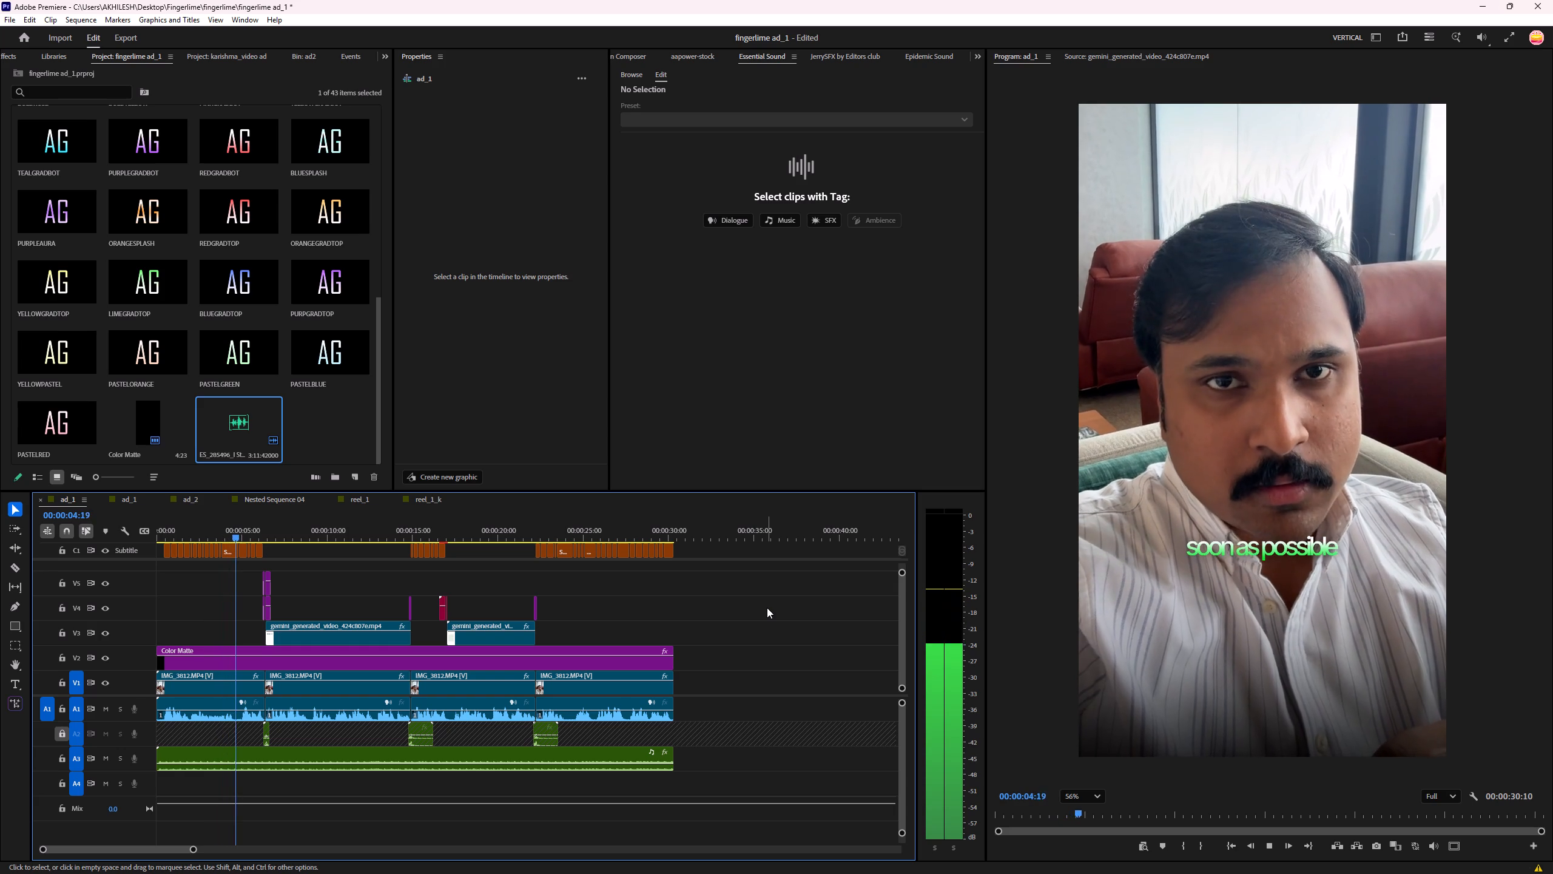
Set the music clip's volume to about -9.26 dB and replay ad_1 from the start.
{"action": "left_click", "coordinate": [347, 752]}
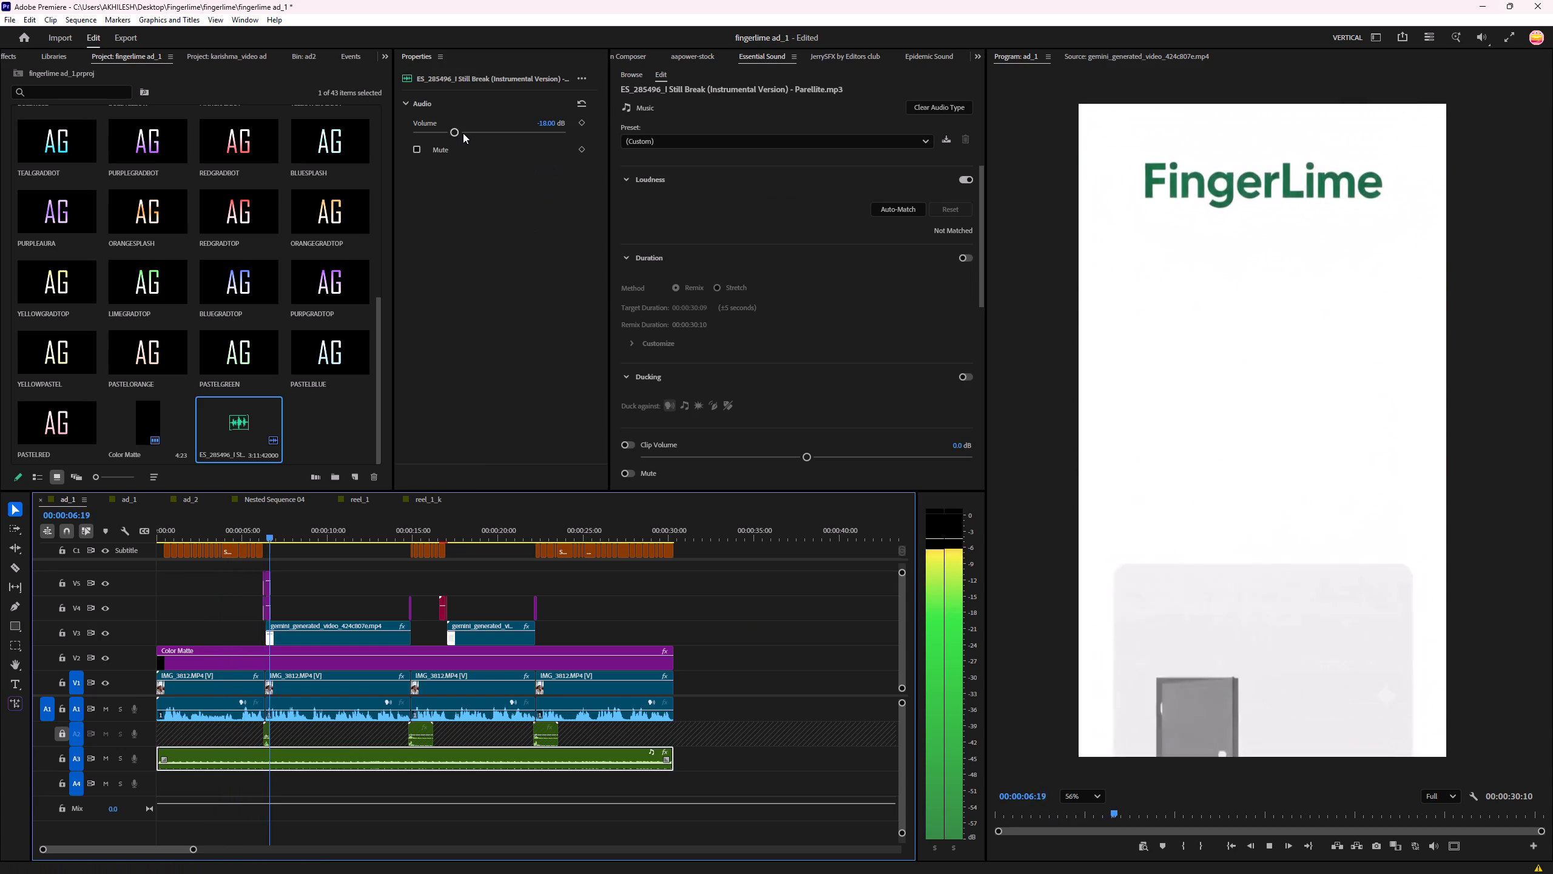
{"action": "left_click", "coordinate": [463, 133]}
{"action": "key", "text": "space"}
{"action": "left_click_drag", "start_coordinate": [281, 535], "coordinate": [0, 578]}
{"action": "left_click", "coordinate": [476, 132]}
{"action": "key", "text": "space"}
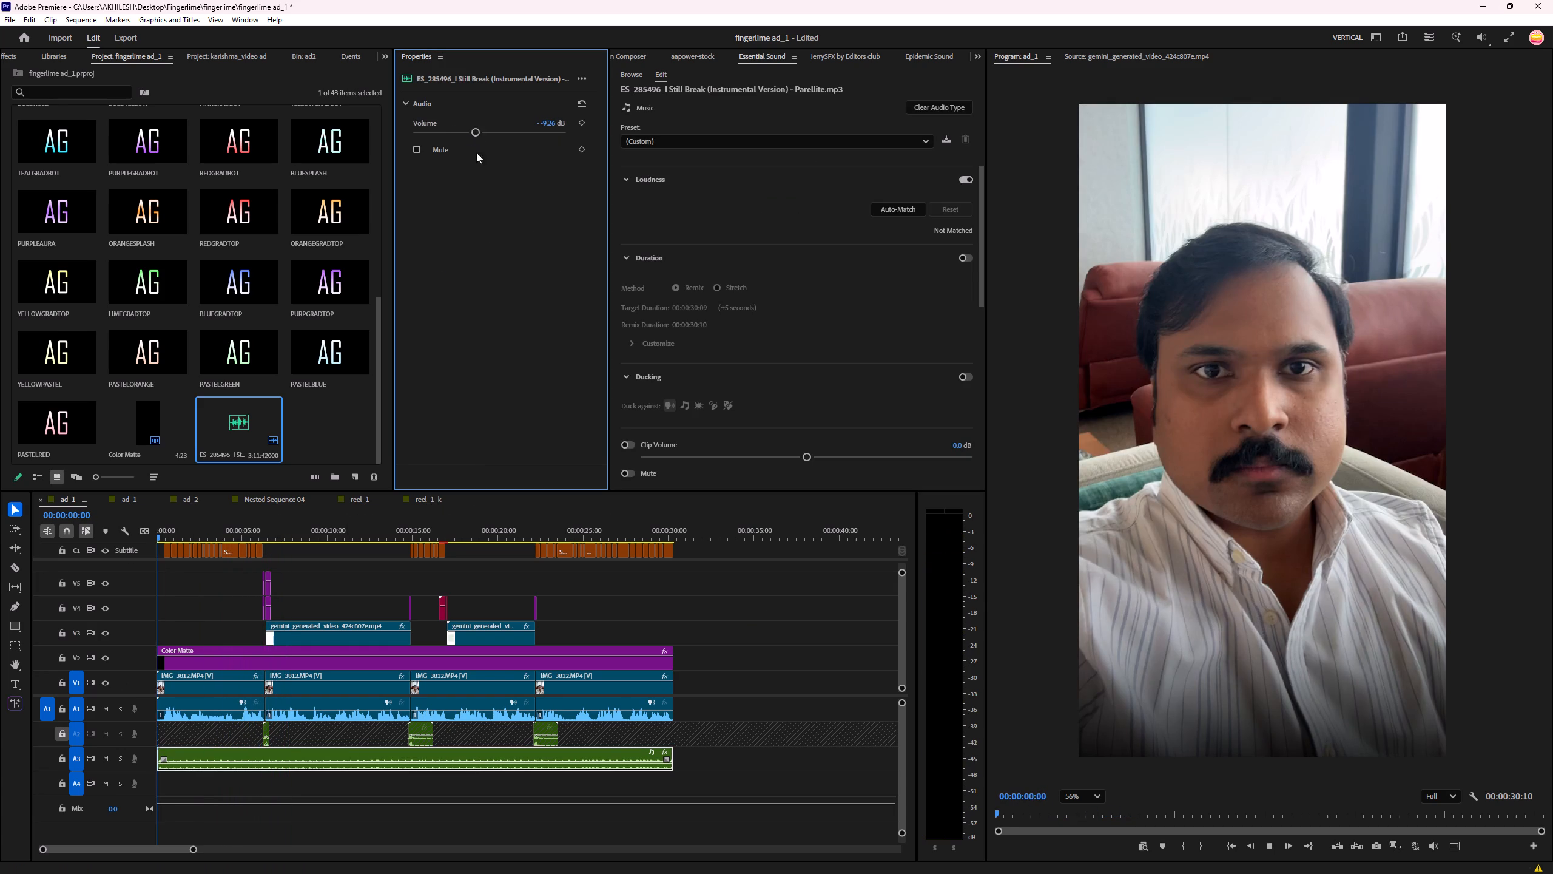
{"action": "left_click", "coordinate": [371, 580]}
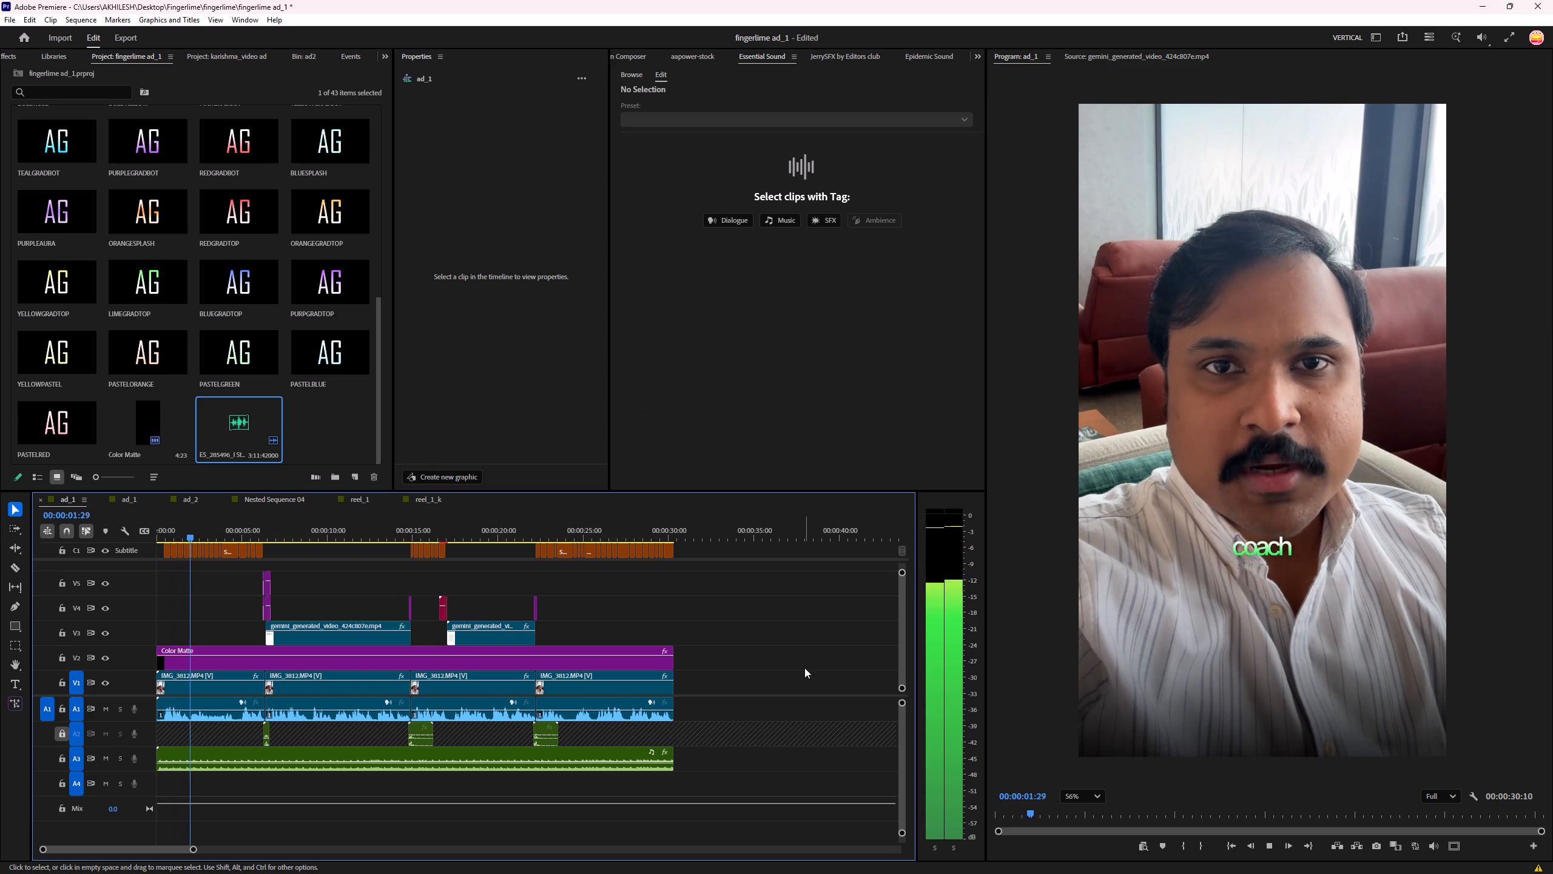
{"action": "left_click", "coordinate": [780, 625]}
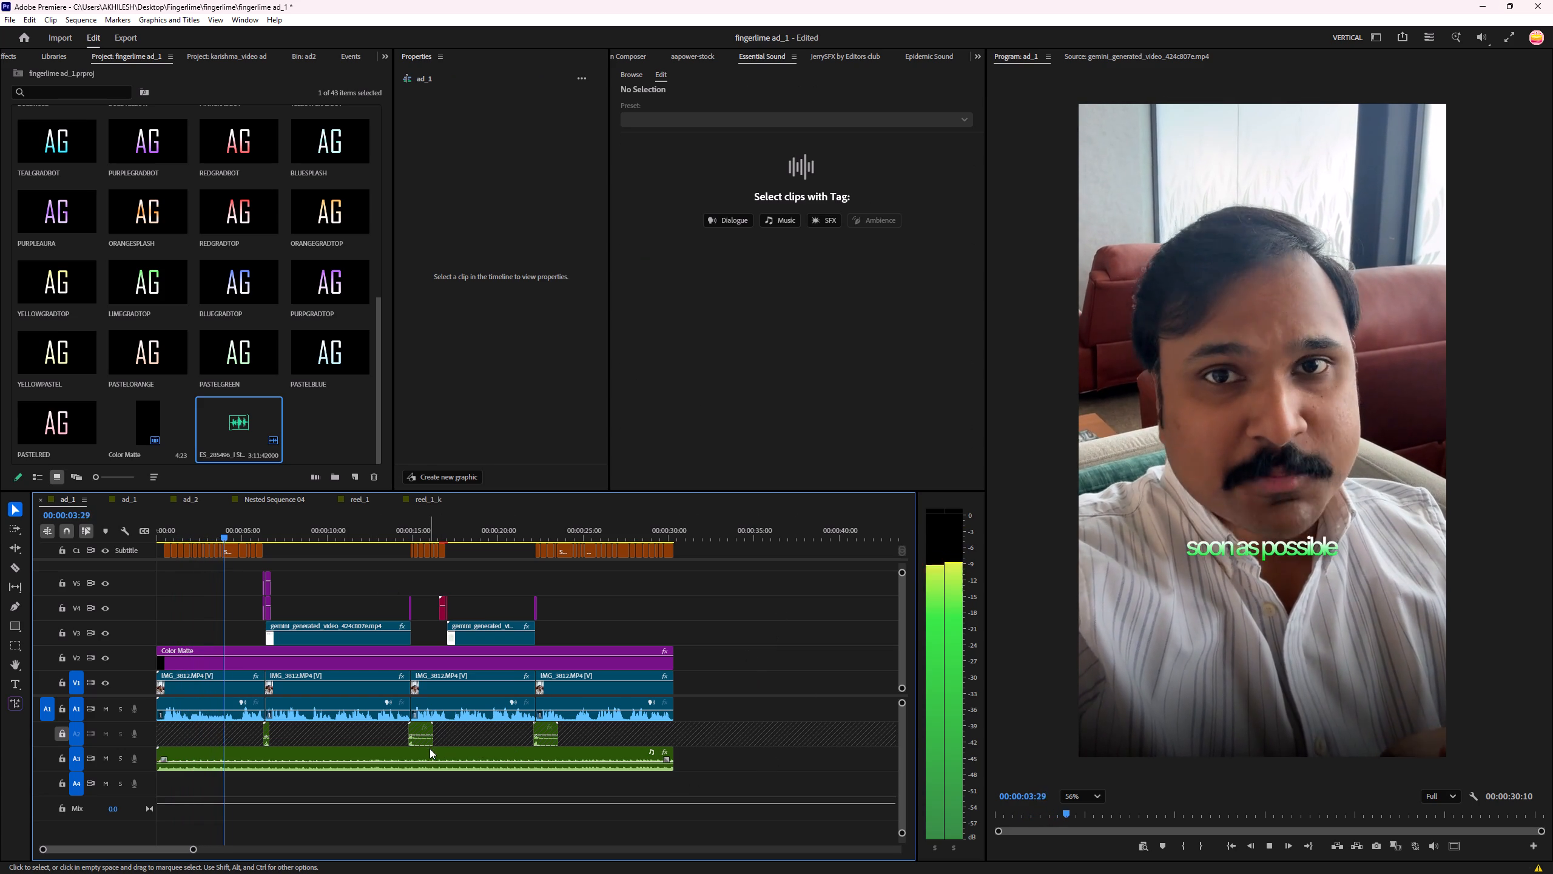
Lower the music clip's volume while ad_1 plays, settle it at -15 dB, and save the project.
{"action": "left_click", "coordinate": [430, 748]}
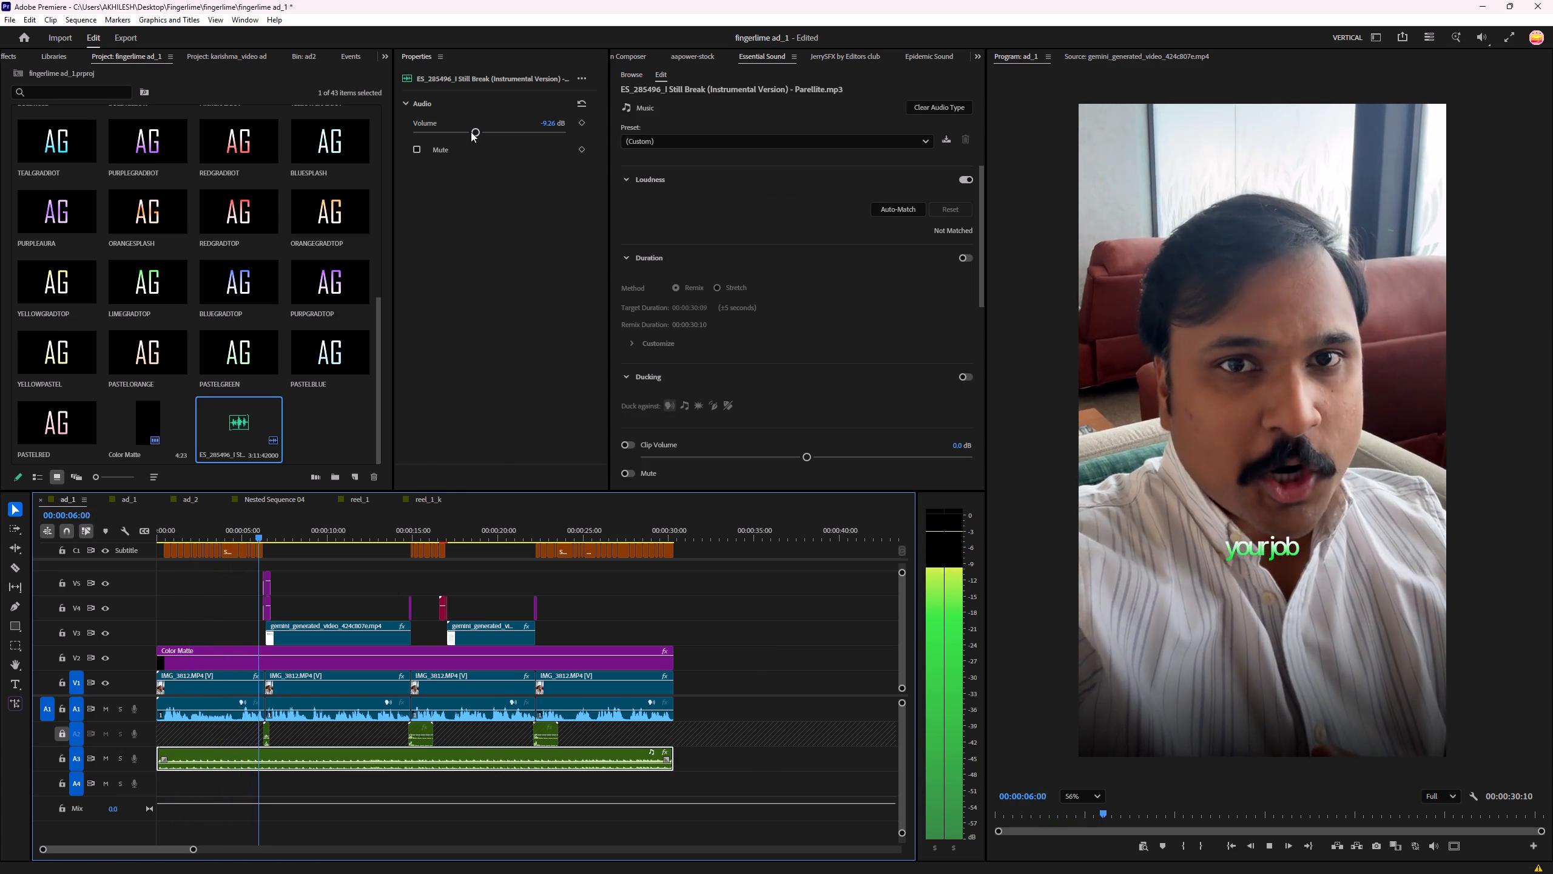
{"action": "left_click_drag", "start_coordinate": [471, 132], "coordinate": [468, 132]}
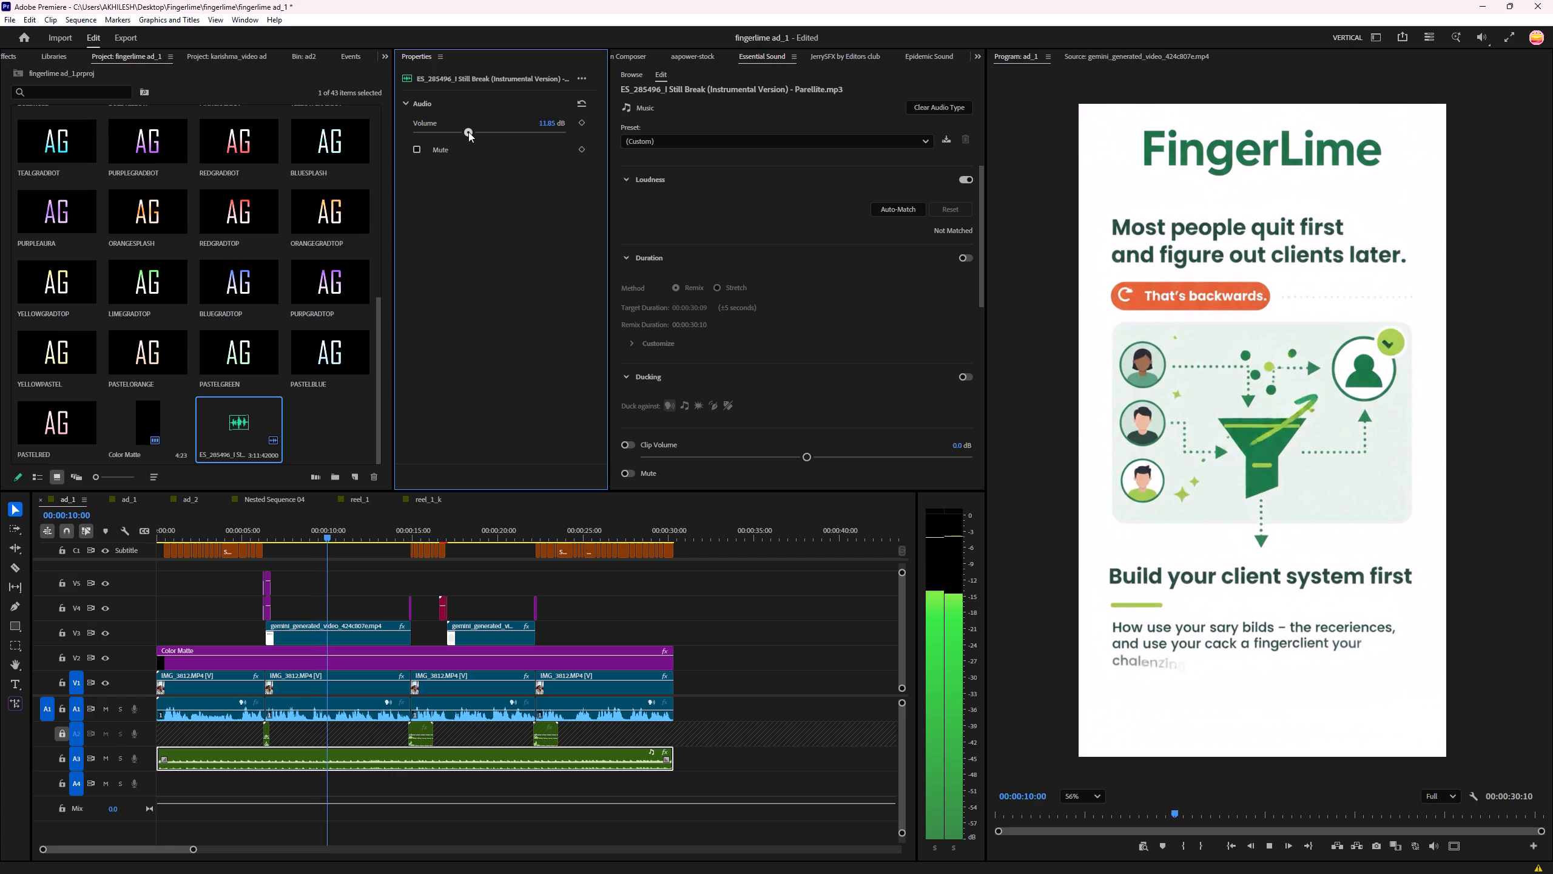
{"action": "left_click_drag", "start_coordinate": [468, 132], "coordinate": [467, 132]}
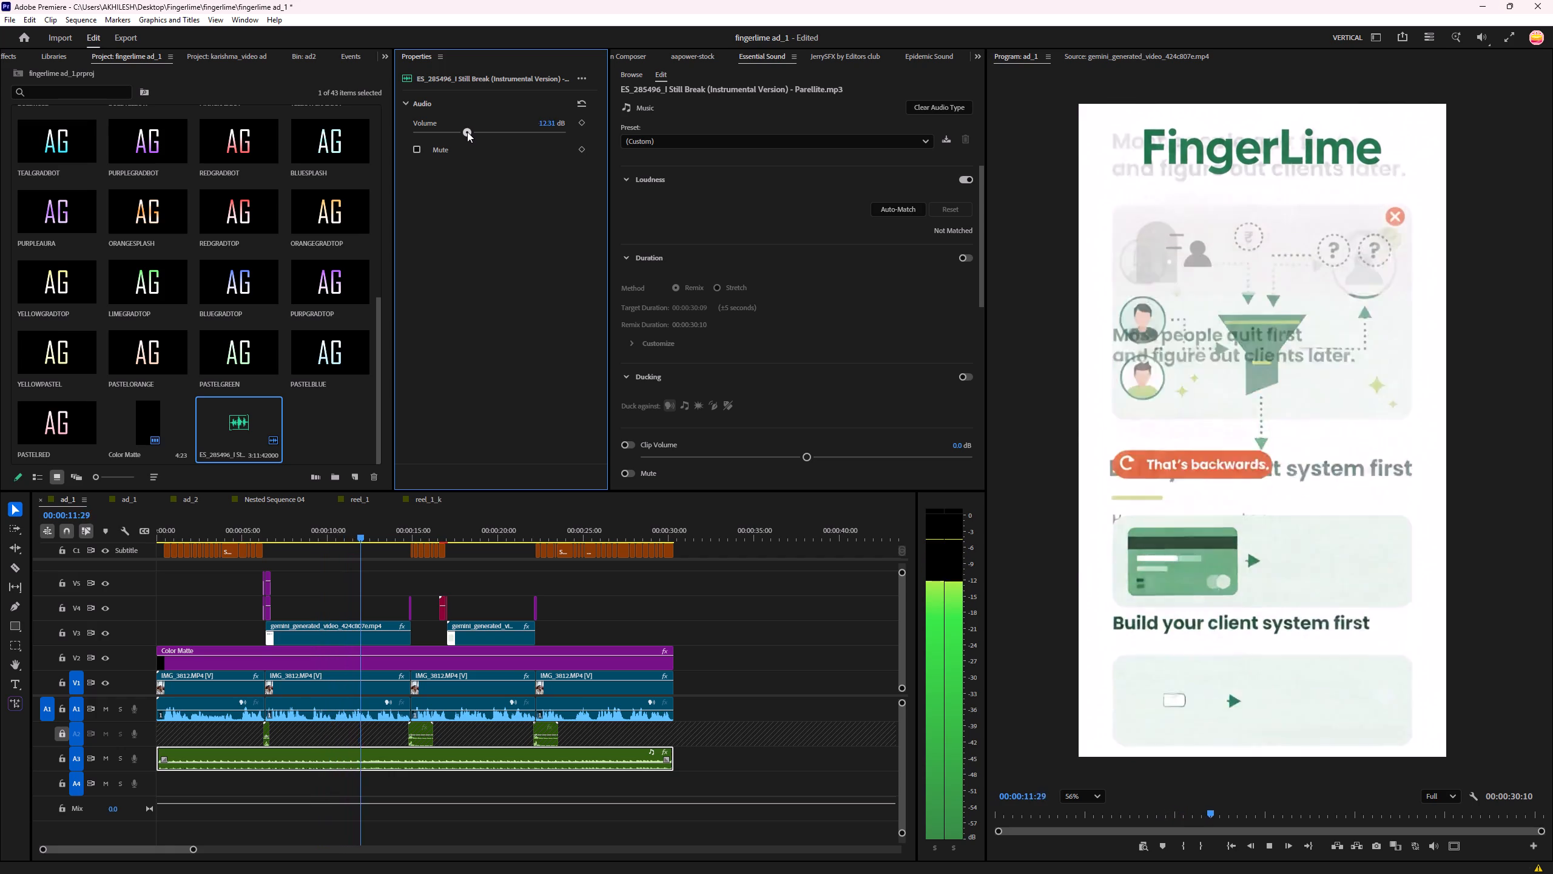
{"action": "left_click_drag", "start_coordinate": [467, 132], "coordinate": [462, 132]}
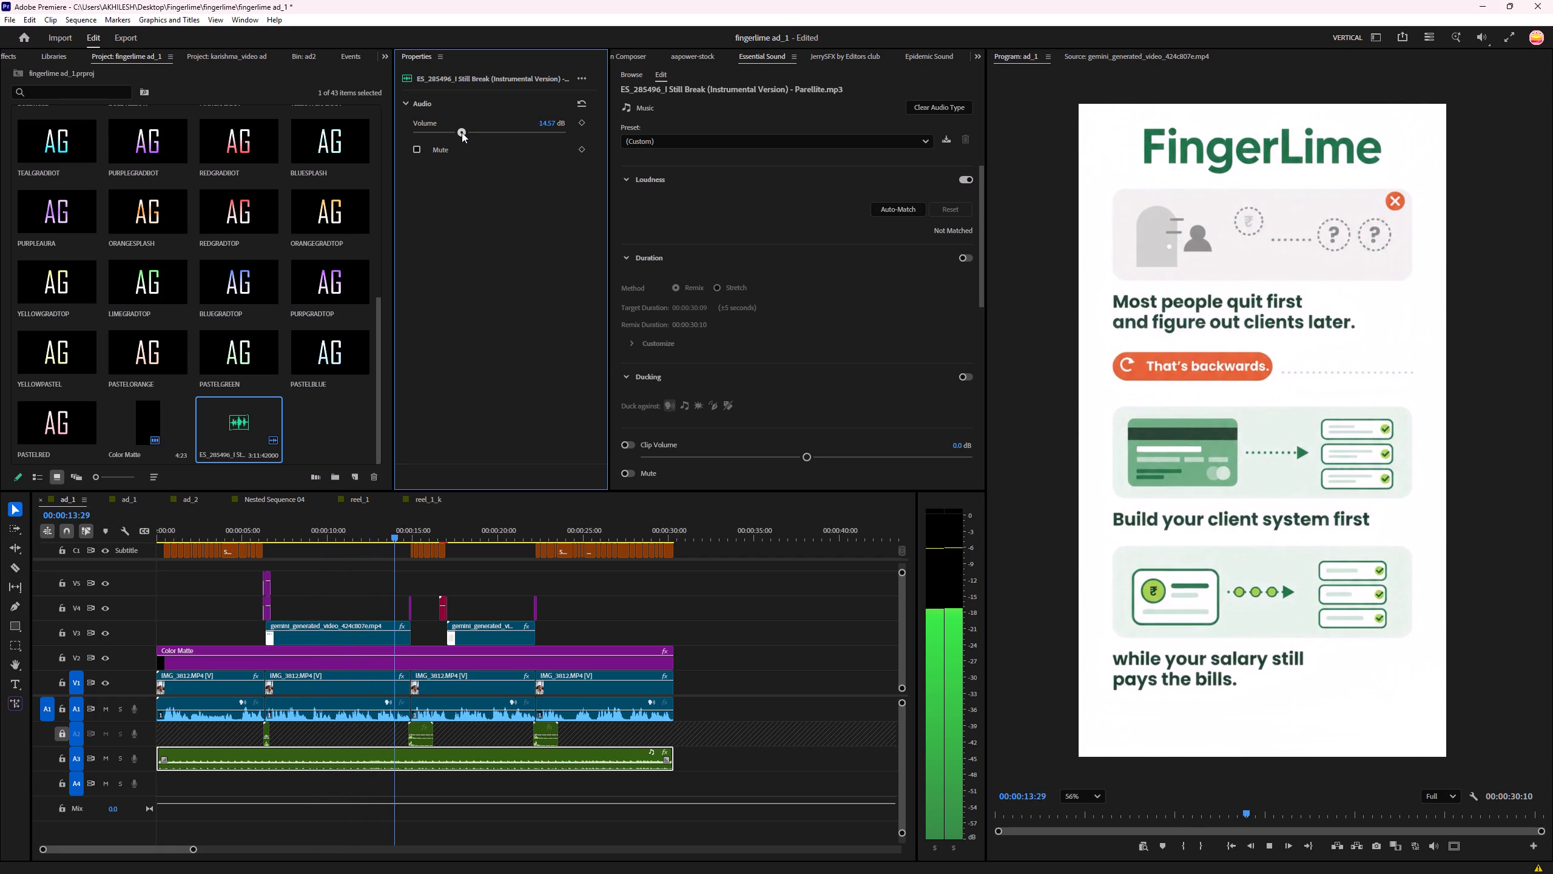
{"action": "left_click_drag", "start_coordinate": [462, 132], "coordinate": [461, 132]}
{"action": "left_click", "coordinate": [550, 126]}
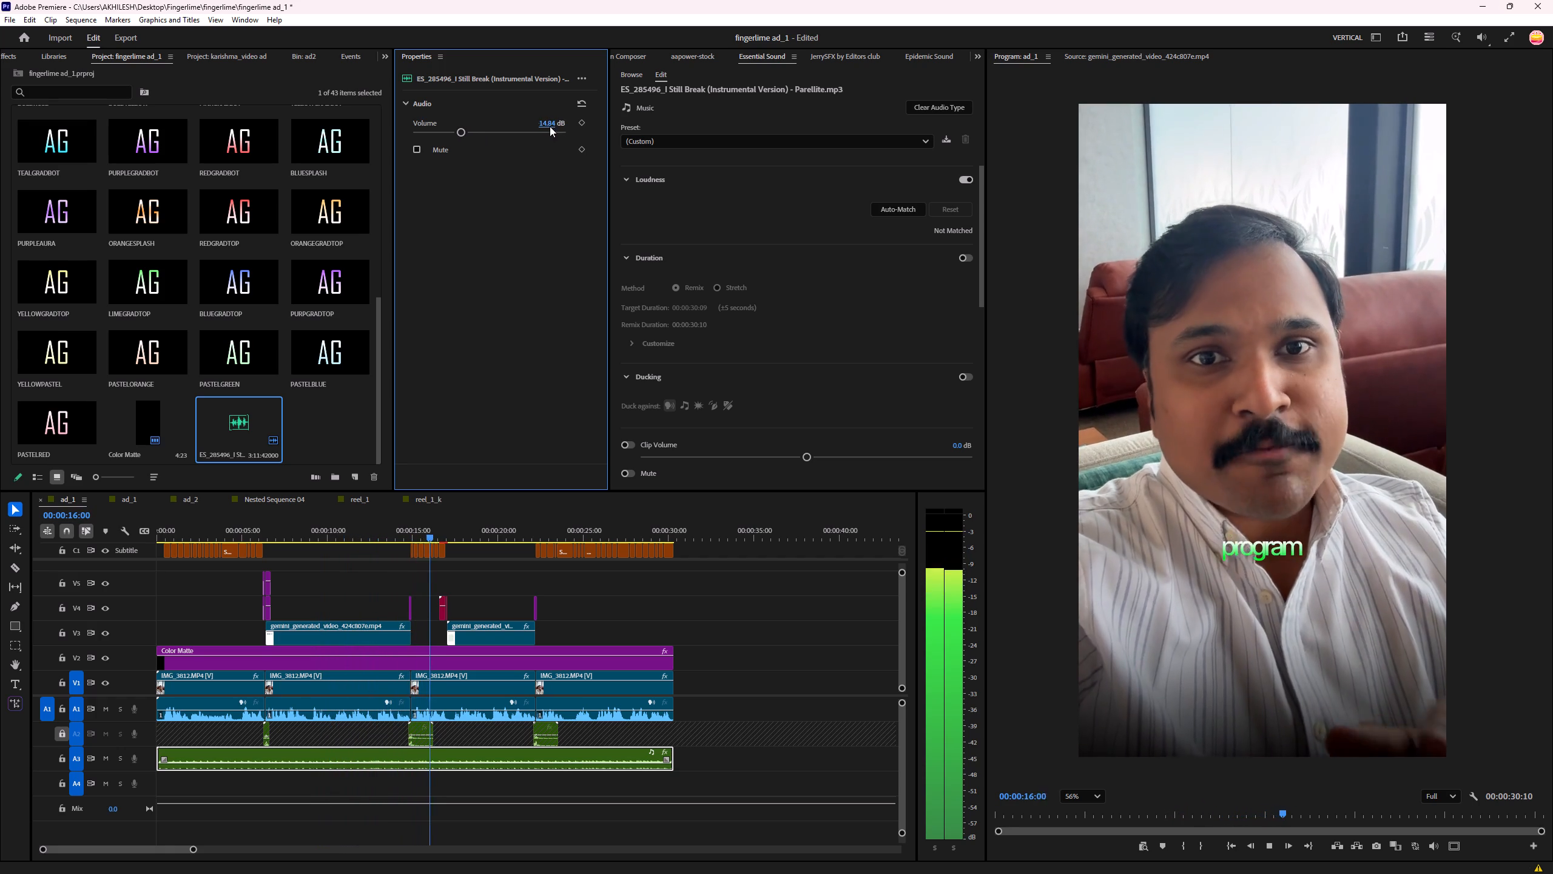
{"action": "type", "text": "-15"}
{"action": "key", "text": "Return"}
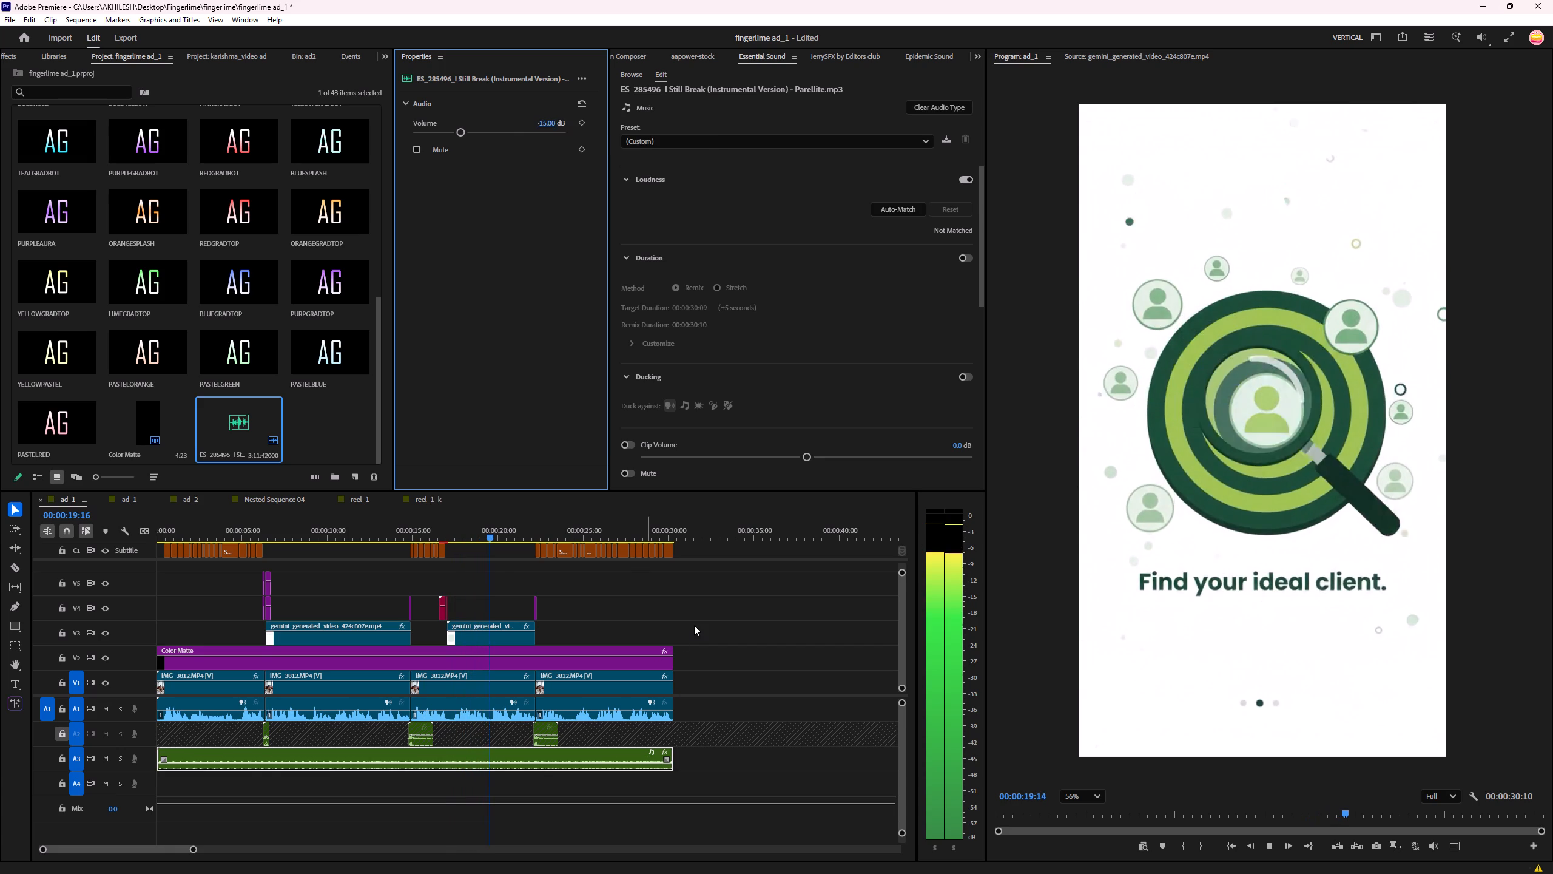
{"action": "left_click", "coordinate": [694, 625]}
{"action": "left_click", "coordinate": [693, 587], "text": "ctrl"}
{"action": "key", "text": "ctrl+s"}
{"action": "key", "text": "space"}
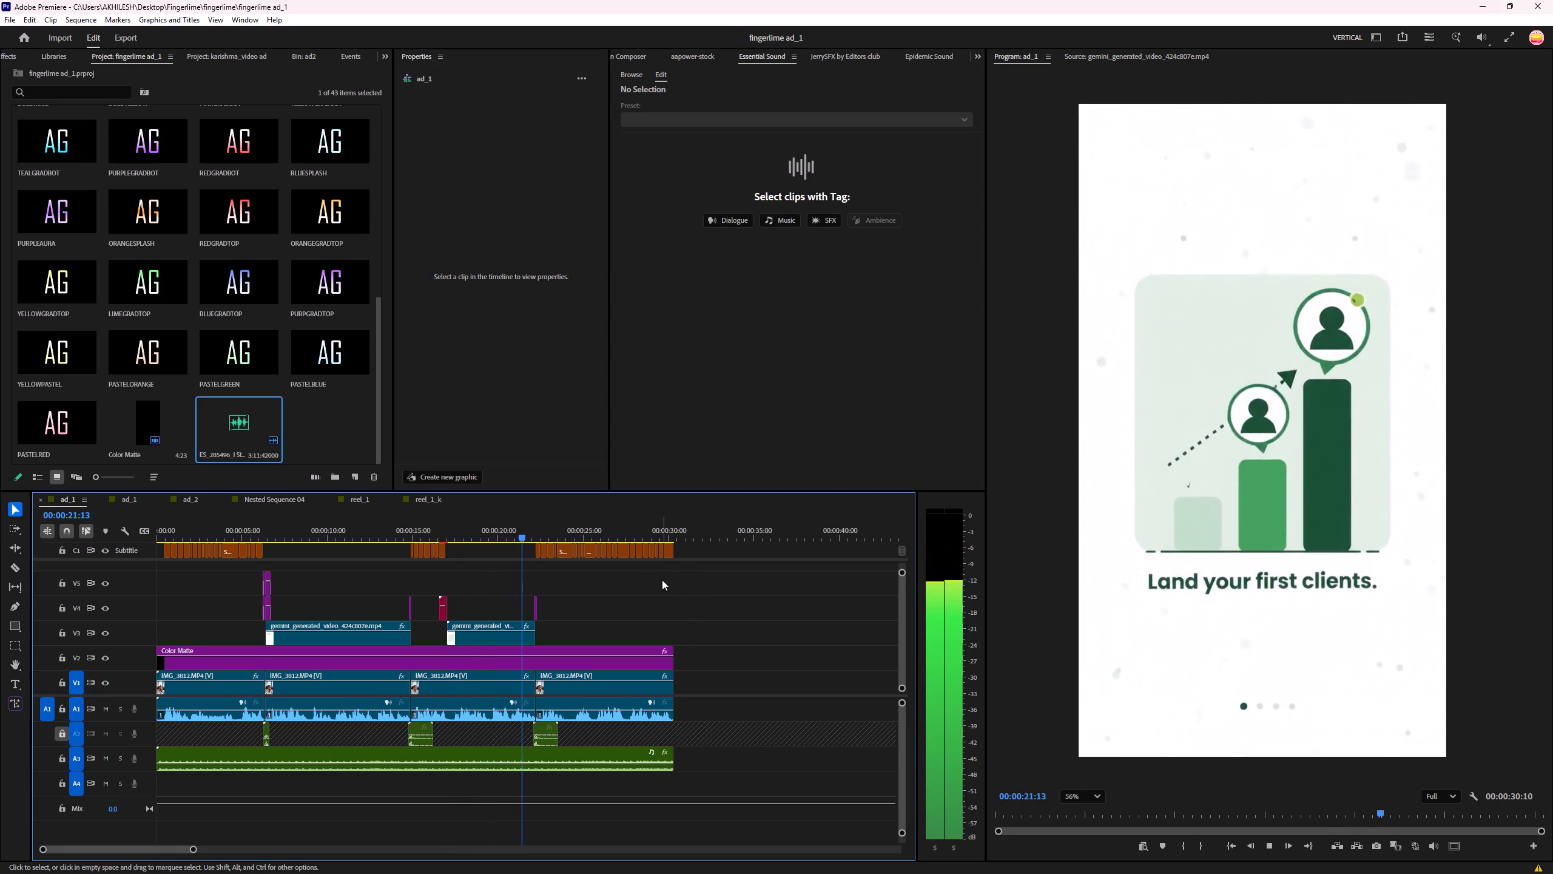
Play the rest of ad_1 to the end to check the music level, and save the project.
{"action": "left_click", "coordinate": [622, 581]}
{"action": "left_click", "coordinate": [594, 754]}
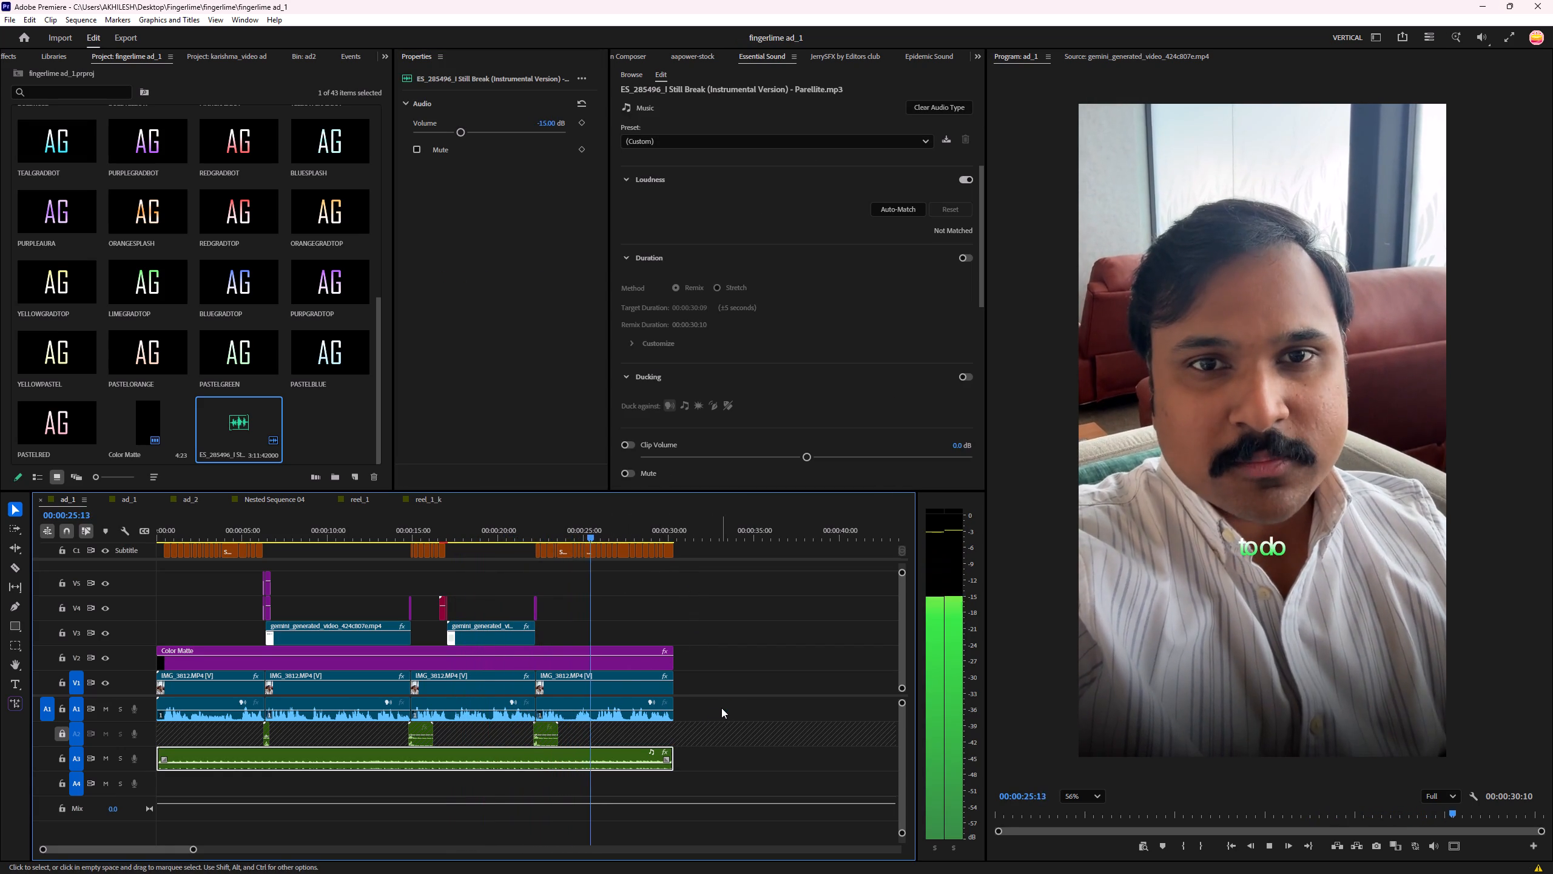
{"action": "left_click", "coordinate": [731, 625]}
{"action": "key", "text": "ctrl+s"}
{"action": "key", "text": "space"}
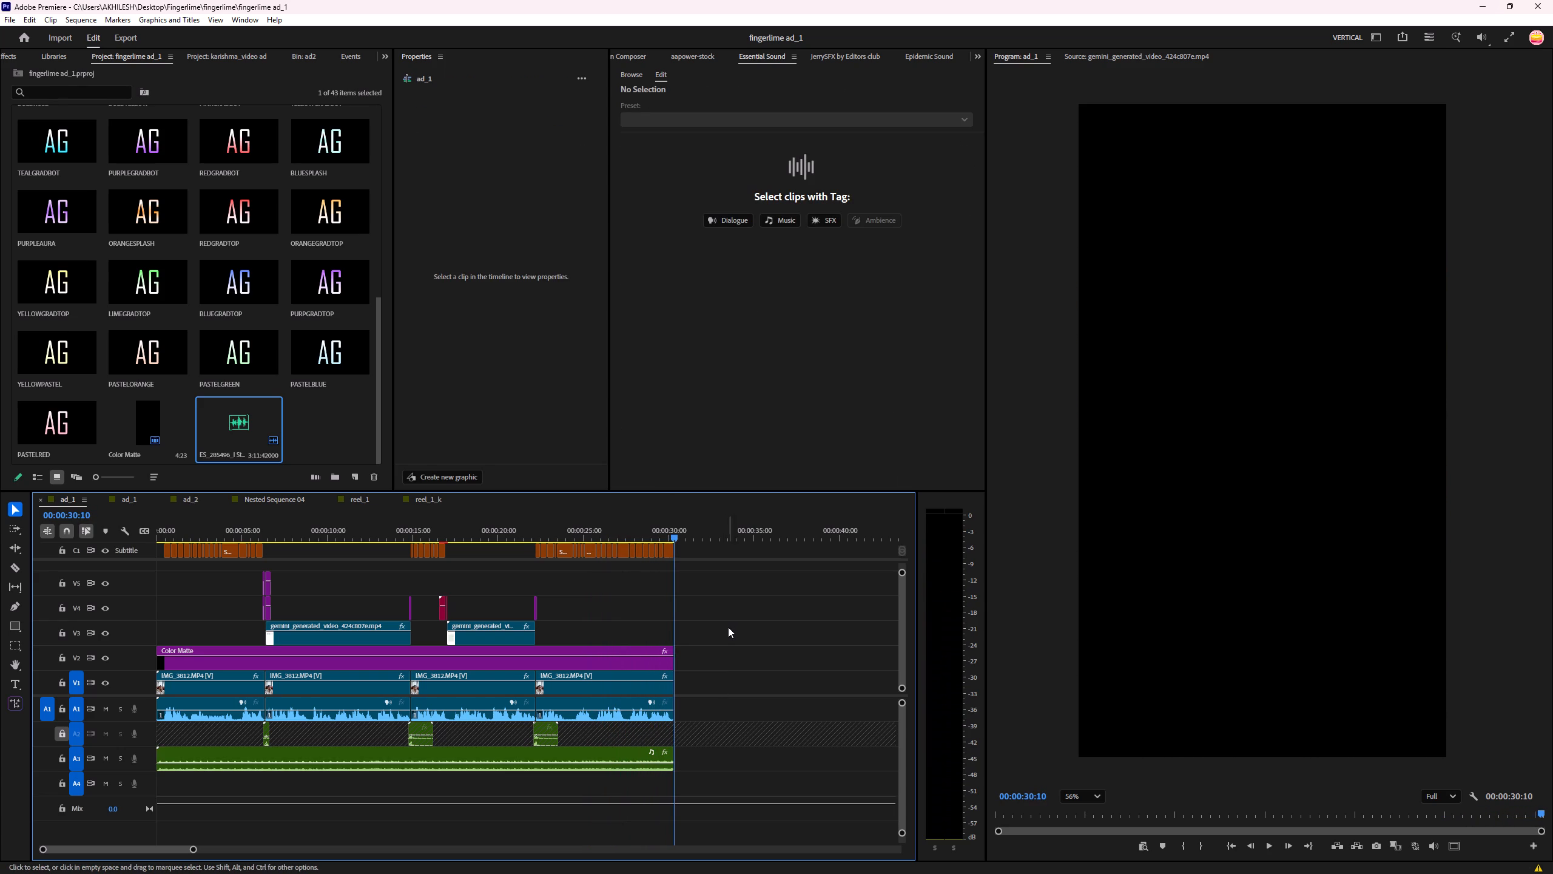
Cut the final caption, Color Matte and IMG_3612.MP4 clips at 00:00:30:07 and delete the leftover pieces after the cut.
{"action": "left_click", "coordinate": [673, 527]}
{"action": "left_click", "coordinate": [742, 588]}
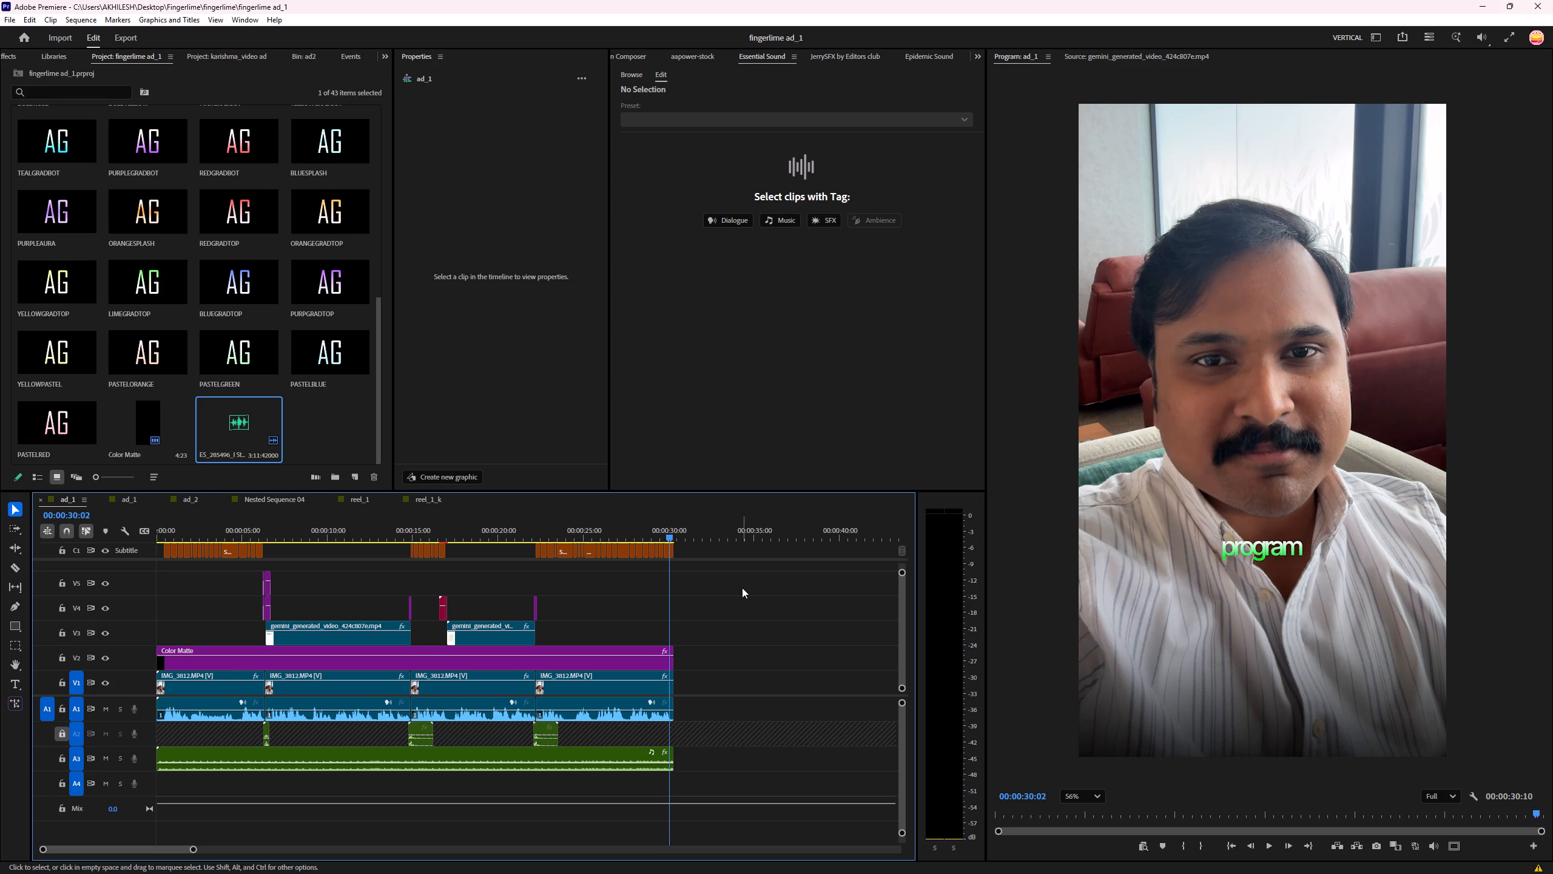
{"action": "key", "text": "equal"}
{"action": "key", "text": "equal"}
{"action": "key", "text": "equal"}
{"action": "key", "text": "equal"}
{"action": "key", "text": "equal"}
{"action": "left_click_drag", "start_coordinate": [537, 539], "coordinate": [630, 538]}
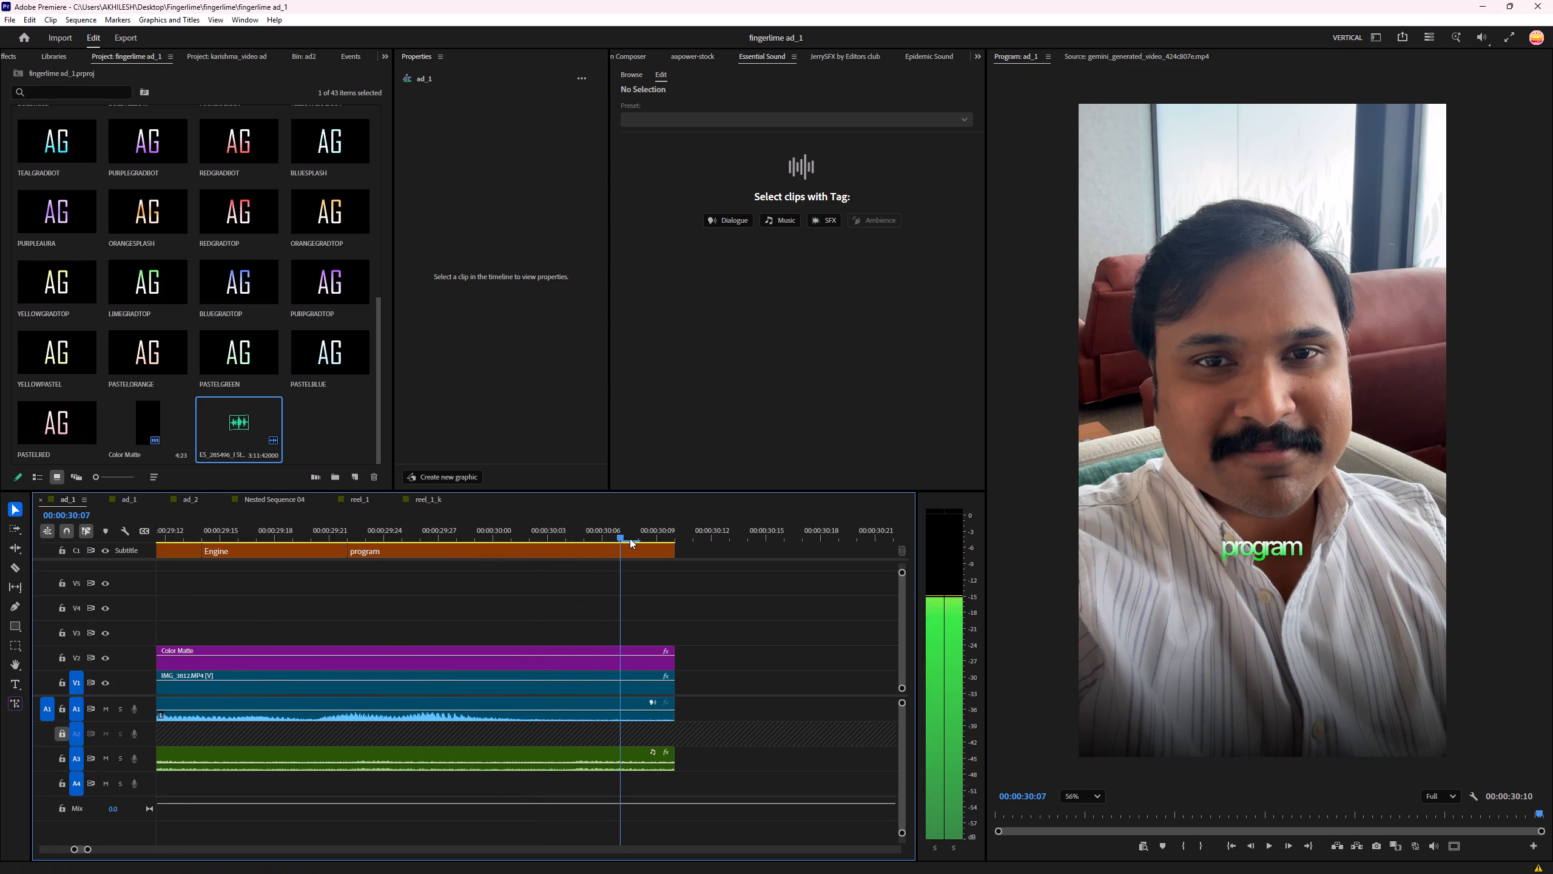
{"action": "left_click_drag", "start_coordinate": [630, 538], "coordinate": [627, 538]}
{"action": "left_click_drag", "start_coordinate": [743, 616], "coordinate": [667, 724]}
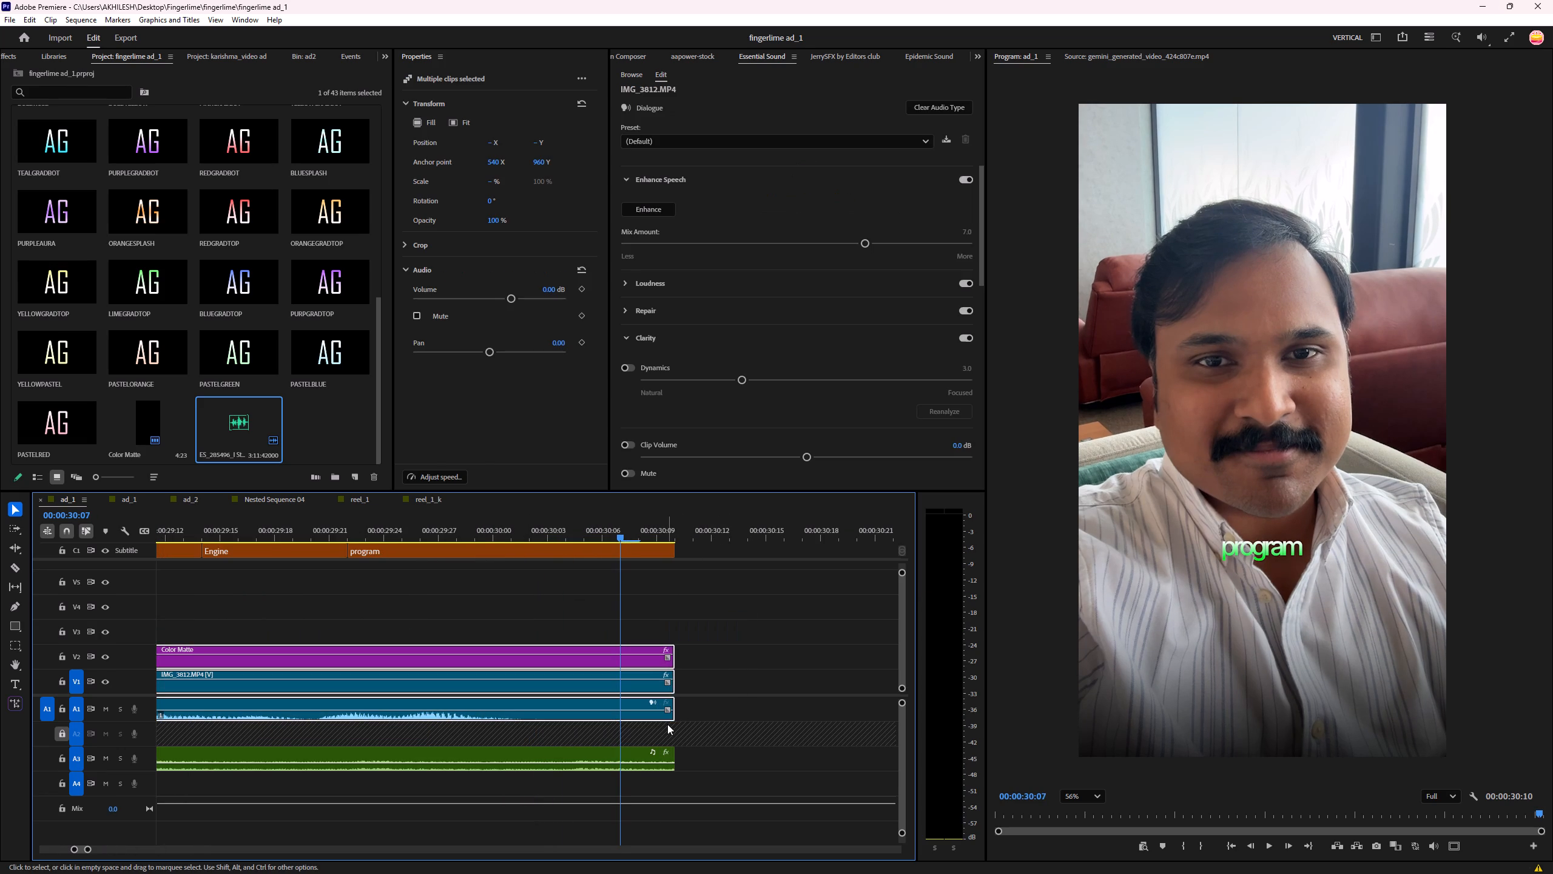
{"action": "key", "text": "ctrl+k"}
{"action": "left_click", "coordinate": [651, 554]}
{"action": "key", "text": "ctrl+k"}
{"action": "left_click", "coordinate": [653, 554]}
{"action": "key", "text": "BackSpace"}
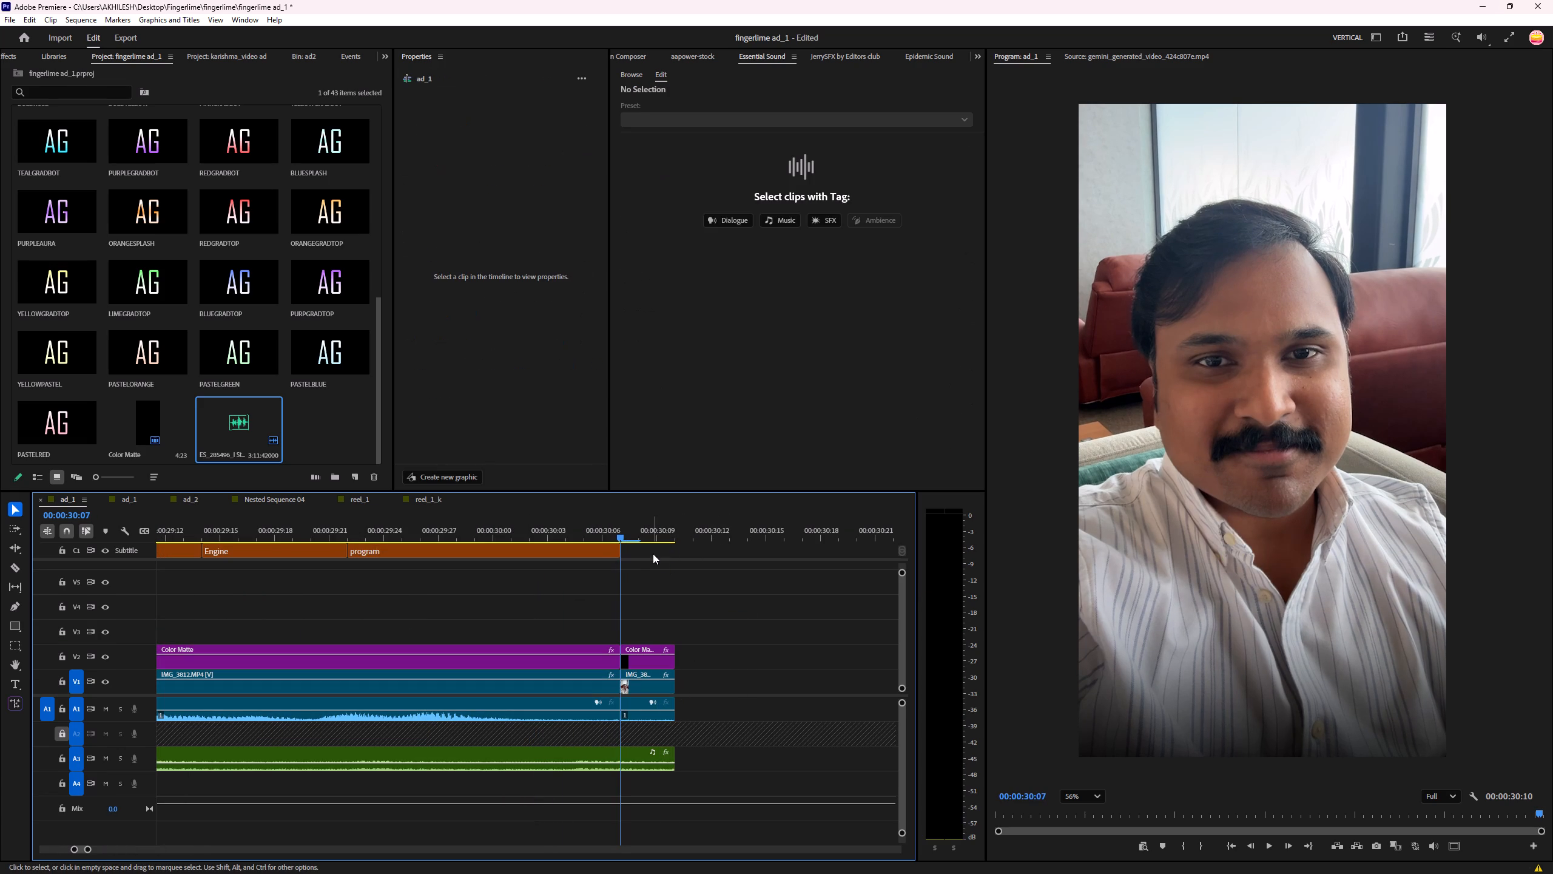
{"action": "left_click_drag", "start_coordinate": [680, 609], "coordinate": [655, 725]}
{"action": "key", "text": "BackSpace"}
Trim the end of the music clip on A3 back to 00:00:30:07 and save the project.
{"action": "left_click", "coordinate": [643, 754]}
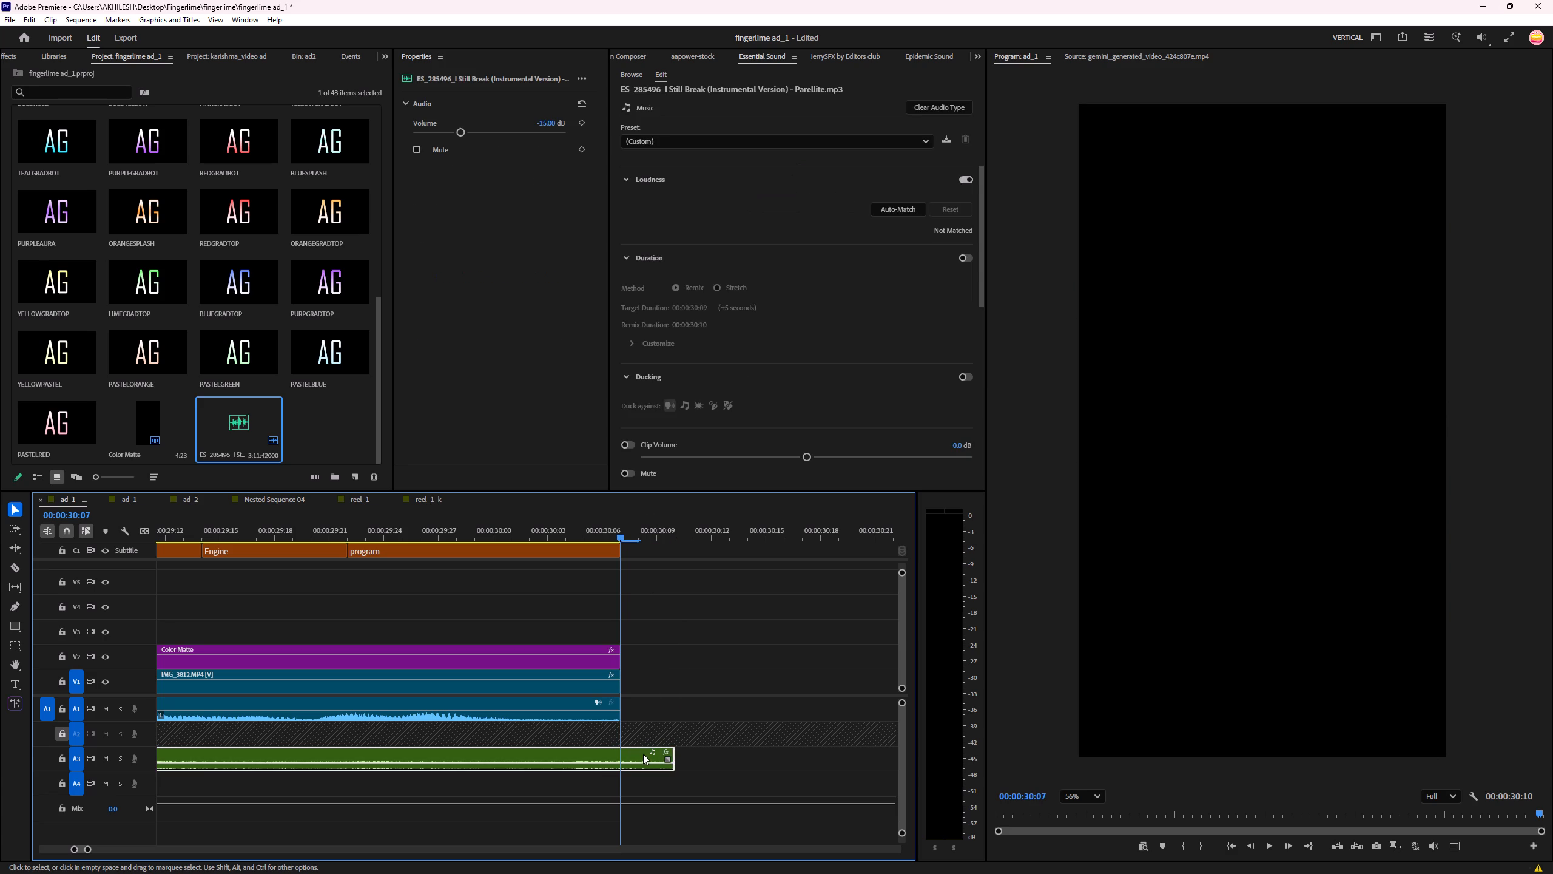
{"action": "left_click_drag", "start_coordinate": [672, 759], "coordinate": [616, 757]}
{"action": "left_click", "coordinate": [685, 653]}
{"action": "key", "text": "ctrl+s"}
{"action": "left_click", "coordinate": [719, 632]}
{"action": "key", "text": "minus"}
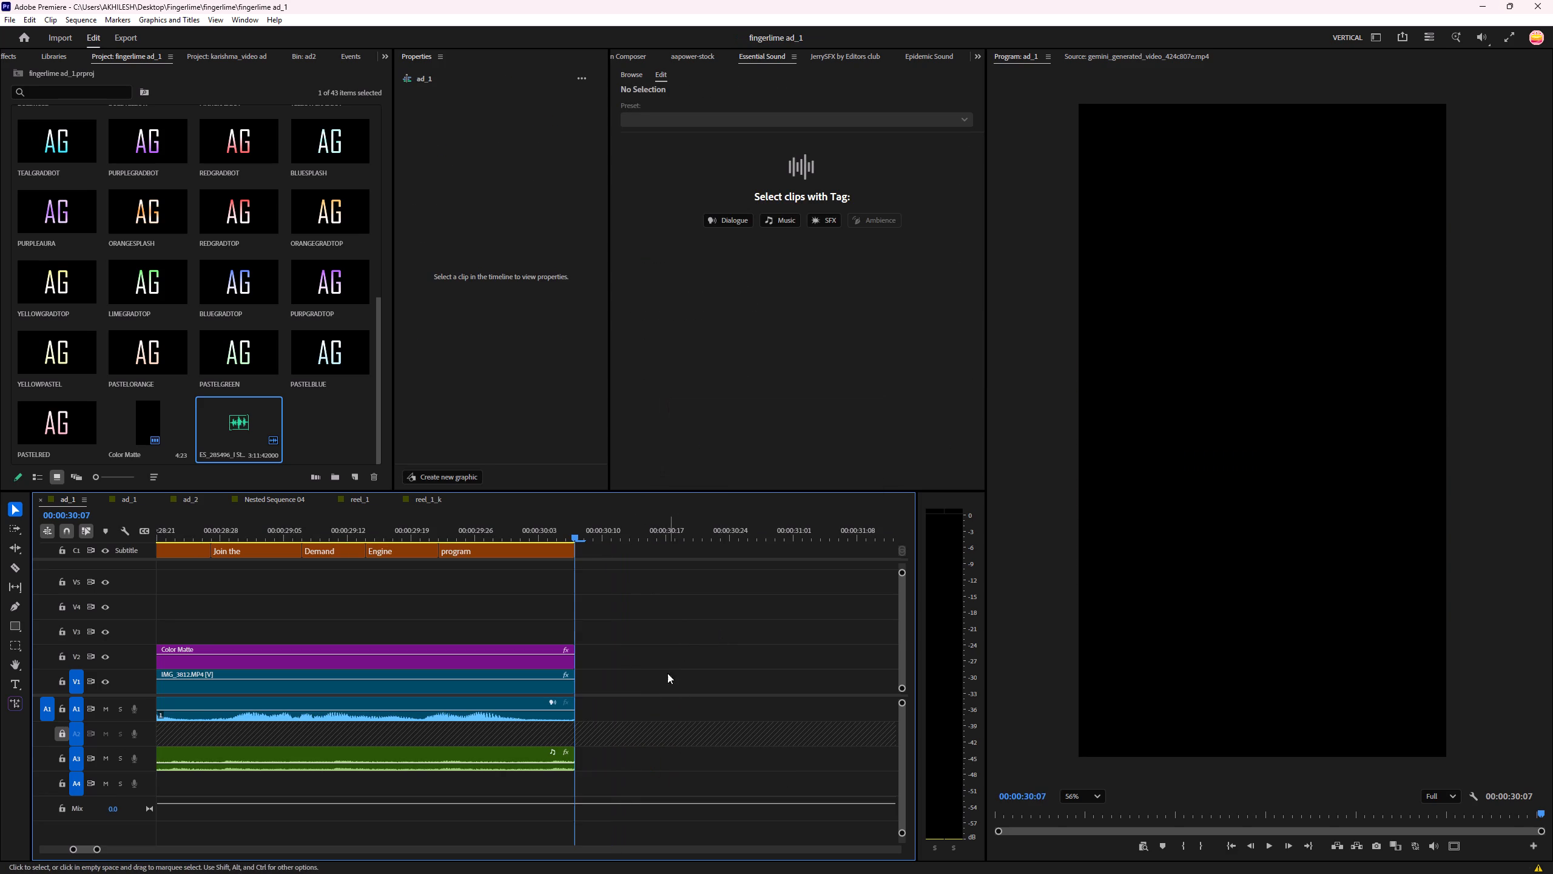
Add a fade-out to the end of the music clip on A3, return to the sequence start and save the project.
{"action": "left_click_drag", "start_coordinate": [567, 757], "coordinate": [468, 770]}
{"action": "left_click_drag", "start_coordinate": [442, 524], "coordinate": [0, 587]}
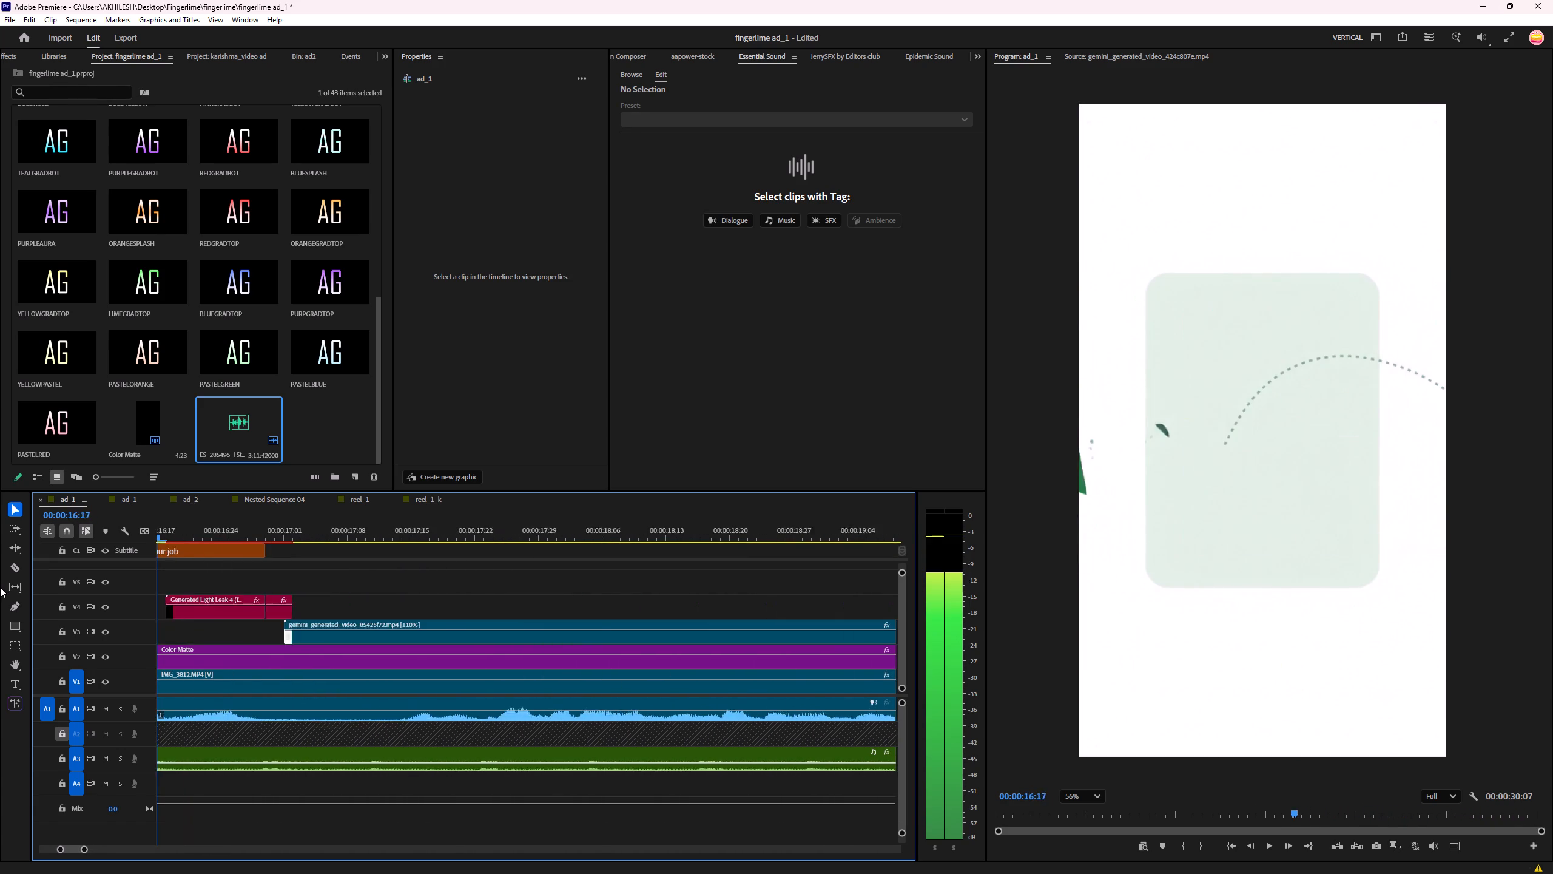
{"action": "left_click_drag", "start_coordinate": [0, 587], "coordinate": [0, 585]}
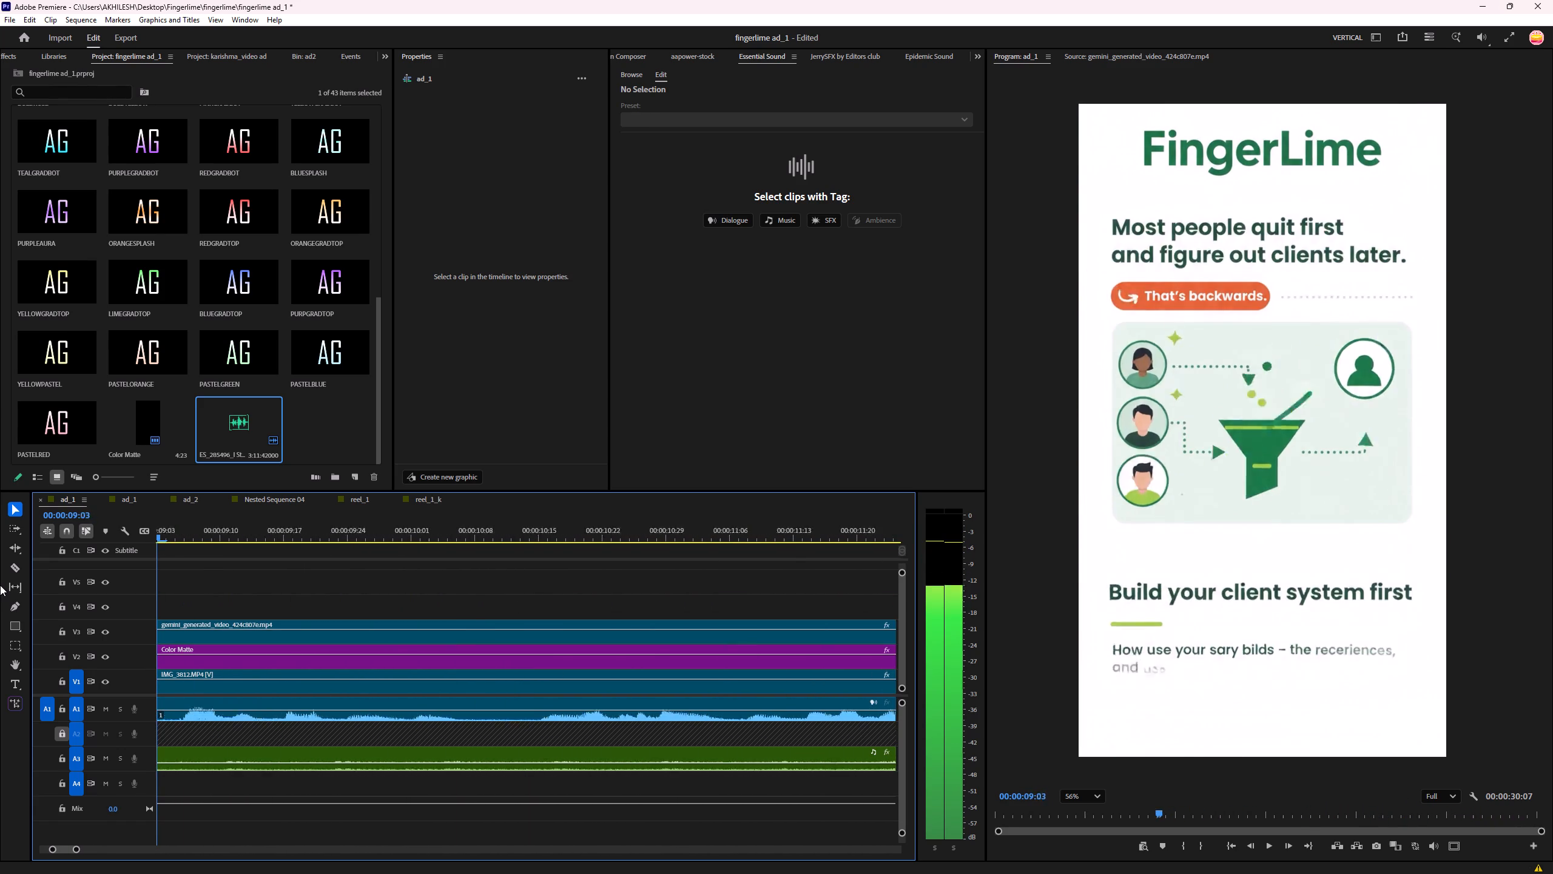
{"action": "left_click_drag", "start_coordinate": [0, 585], "coordinate": [0, 584]}
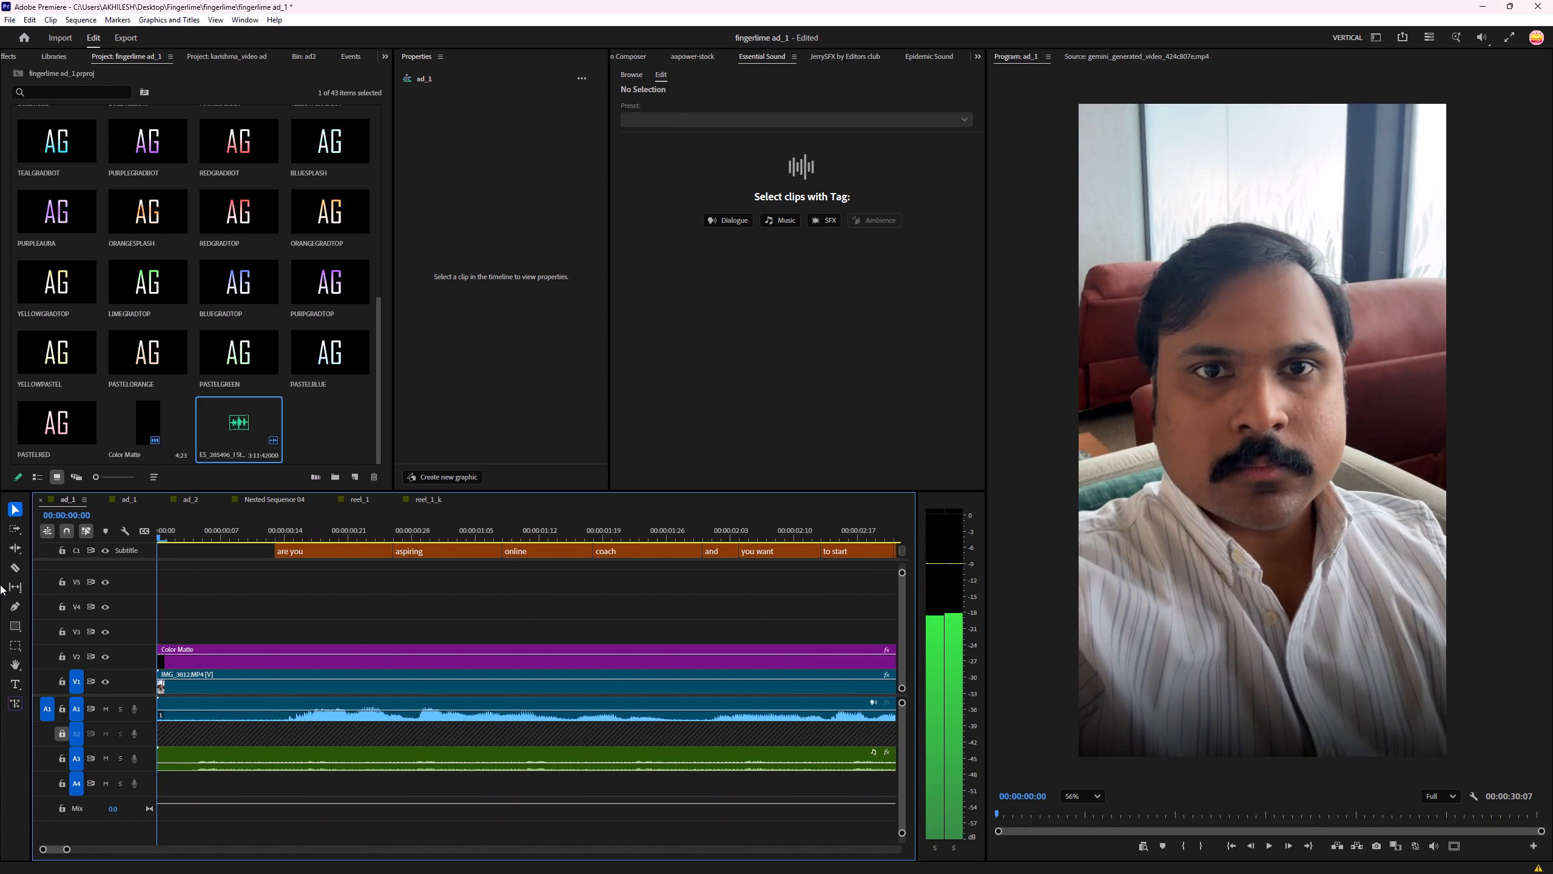
{"action": "left_click_drag", "start_coordinate": [0, 584], "coordinate": [7, 581]}
{"action": "key", "text": "ctrl+s"}
Bring up the transcript of ad_1 and save the project.
{"action": "left_click", "coordinate": [301, 600]}
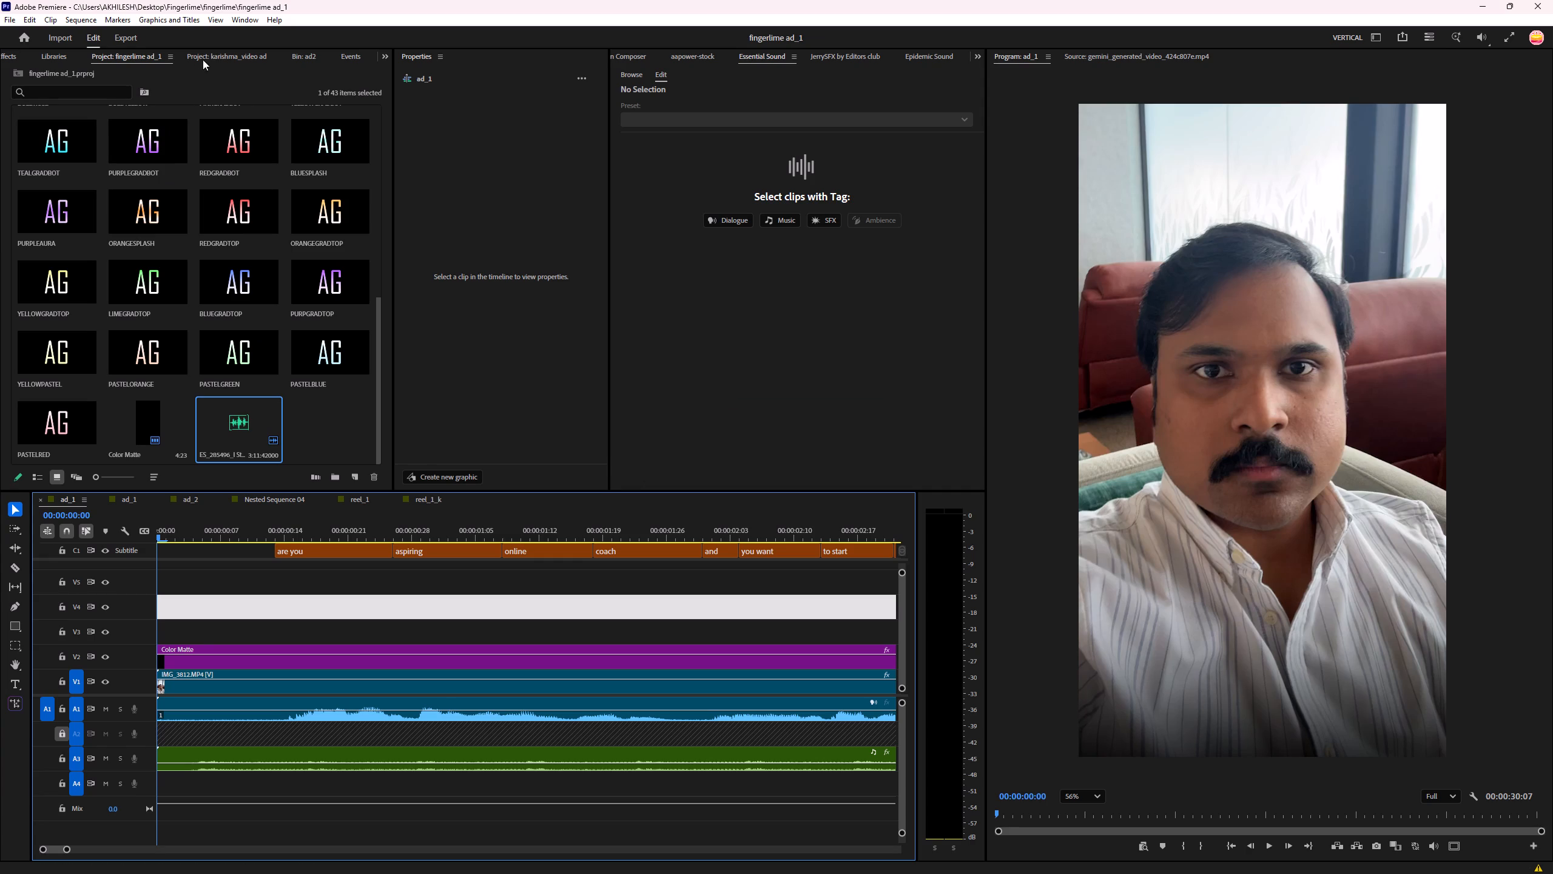
{"action": "left_click", "coordinate": [377, 55]}
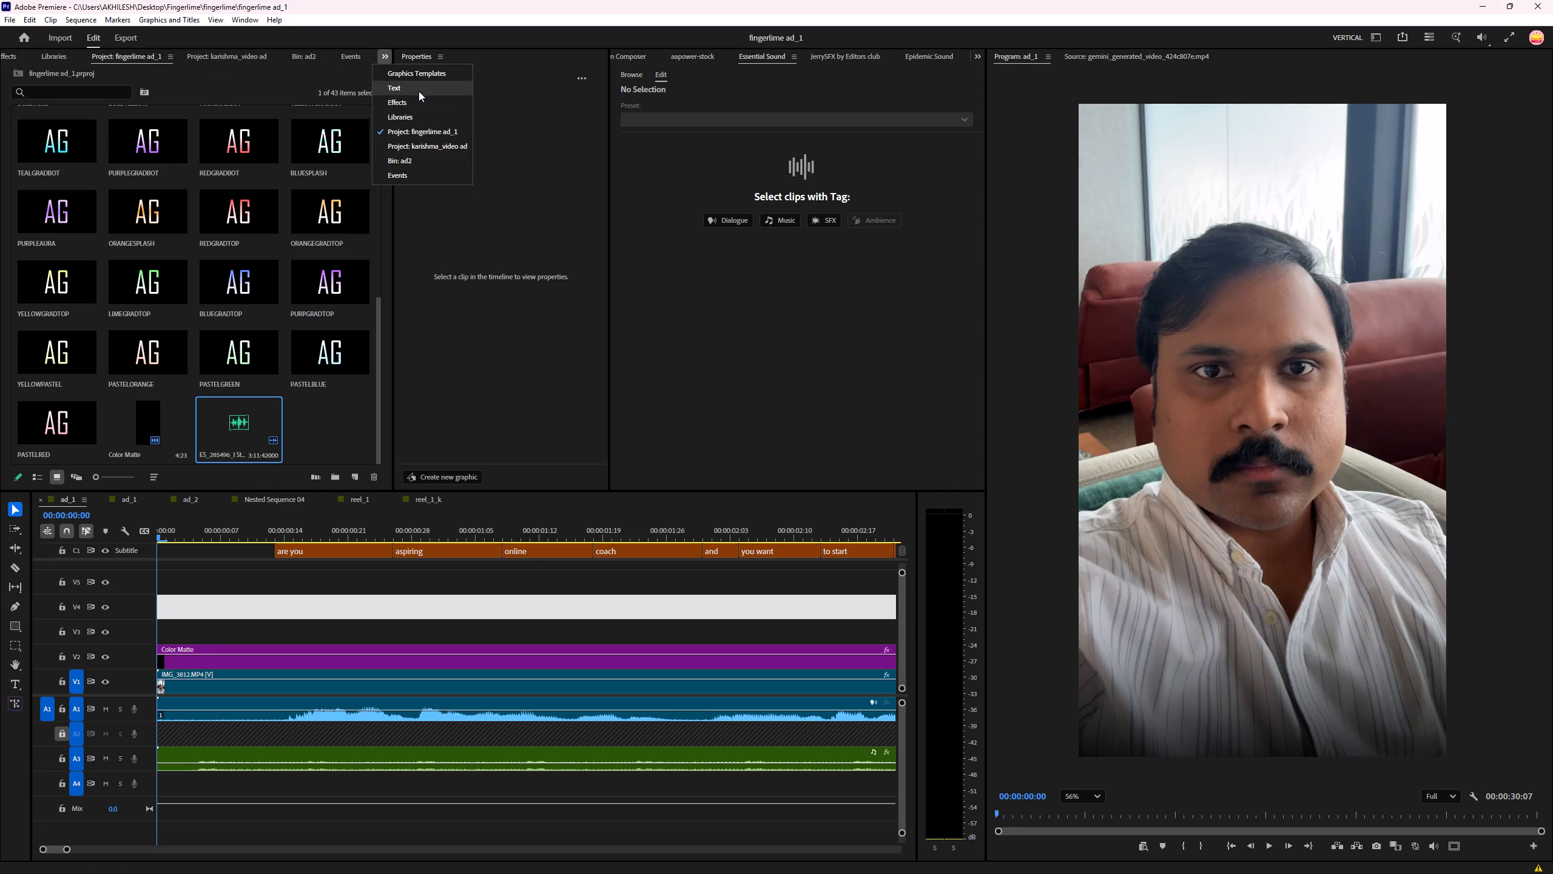
{"action": "left_click", "coordinate": [419, 90]}
{"action": "left_click", "coordinate": [15, 71]}
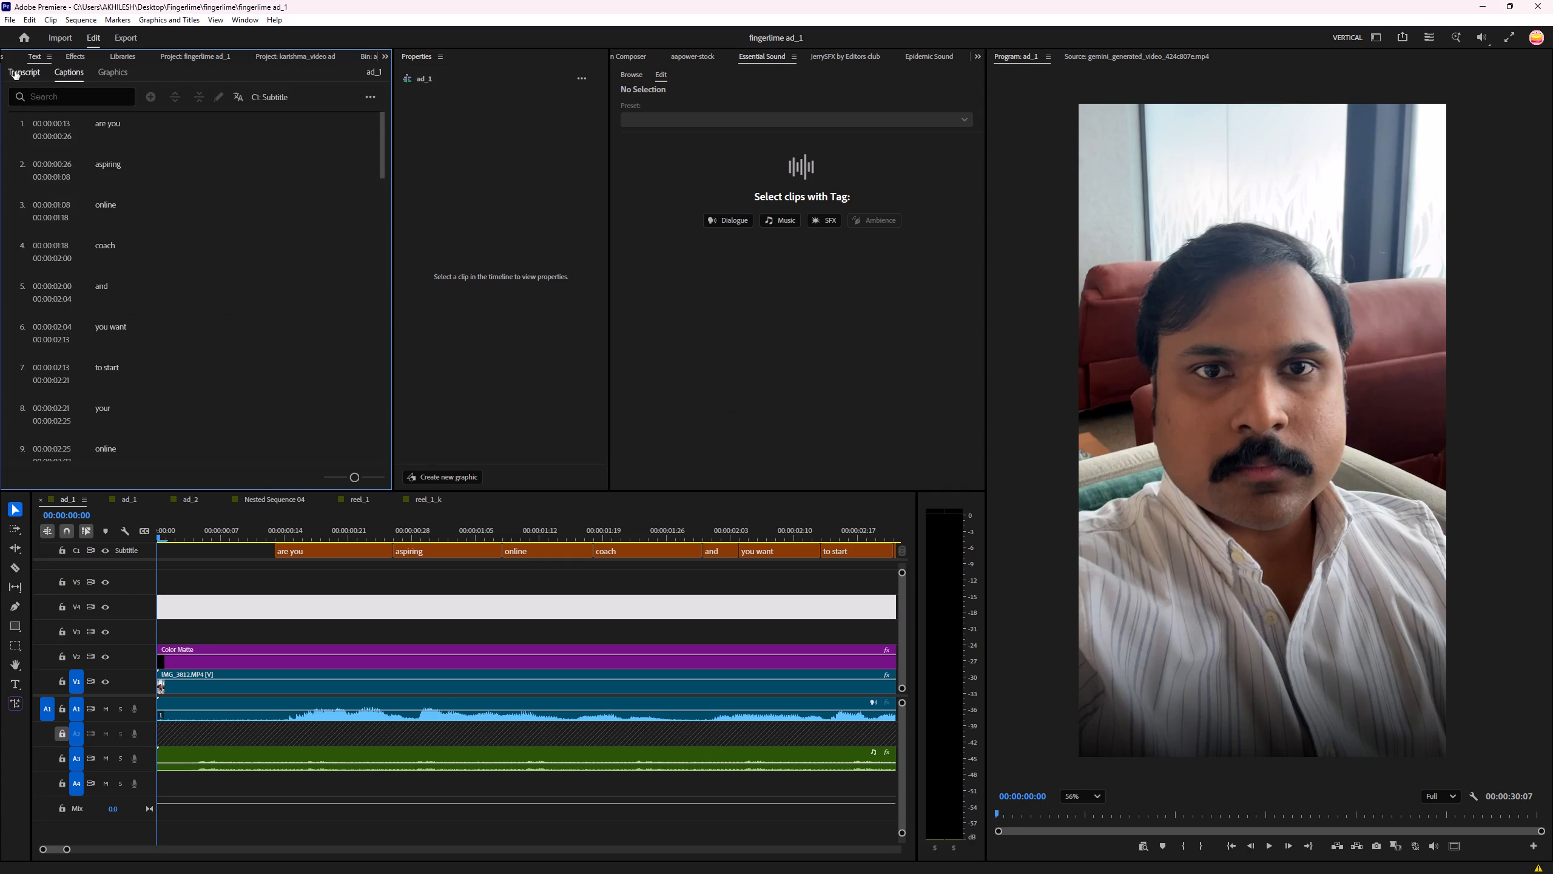
{"action": "left_click", "coordinate": [331, 592]}
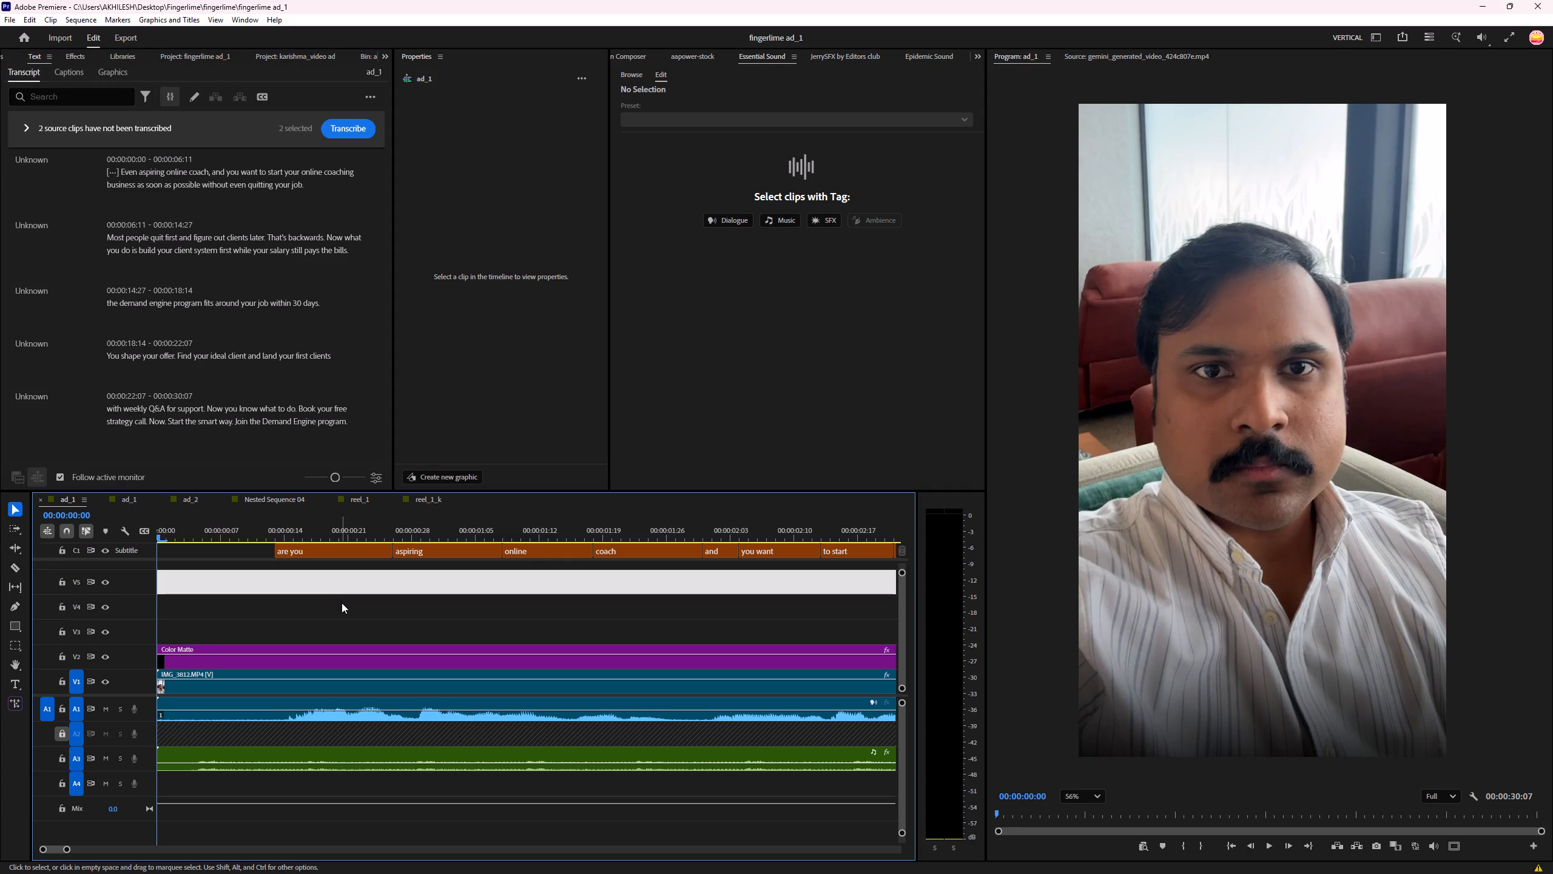
{"action": "left_click", "coordinate": [342, 603], "text": "ctrl"}
{"action": "left_click", "coordinate": [346, 599]}
{"action": "key", "text": "ctrl+s"}
Play the opening of ad_1 up to 00:00:03:06 to check captions and music against the voice, and save the project.
{"action": "key", "text": "space"}
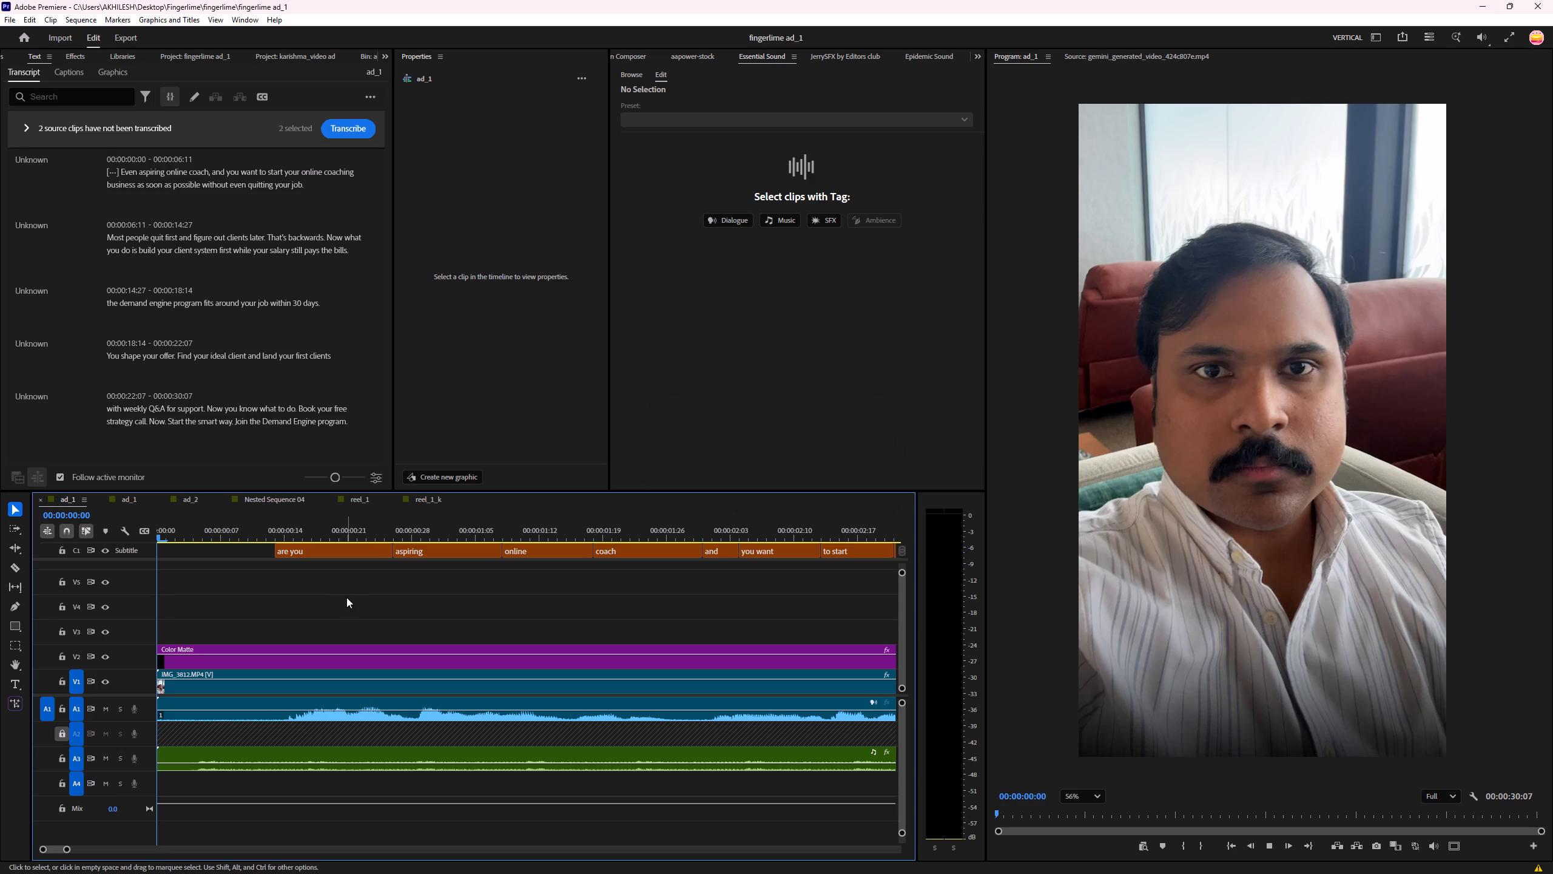
{"action": "key", "text": "space"}
{"action": "left_click", "coordinate": [388, 594]}
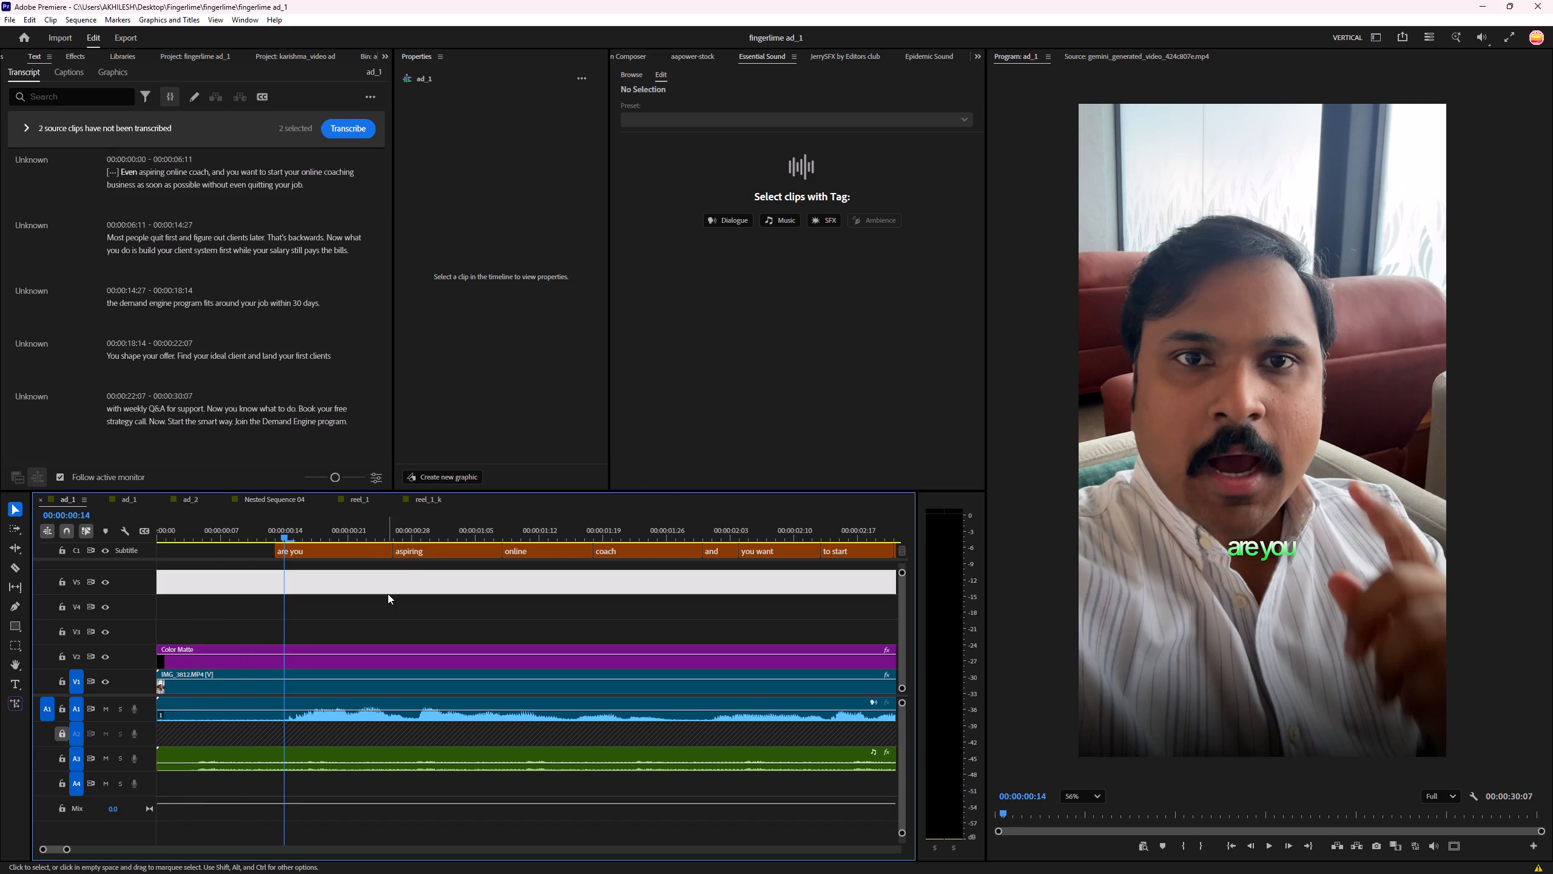
{"action": "type", "text": "--"}
{"action": "key", "text": "minus"}
{"action": "key", "text": "minus"}
{"action": "key", "text": "minus"}
{"action": "left_click", "coordinate": [507, 597]}
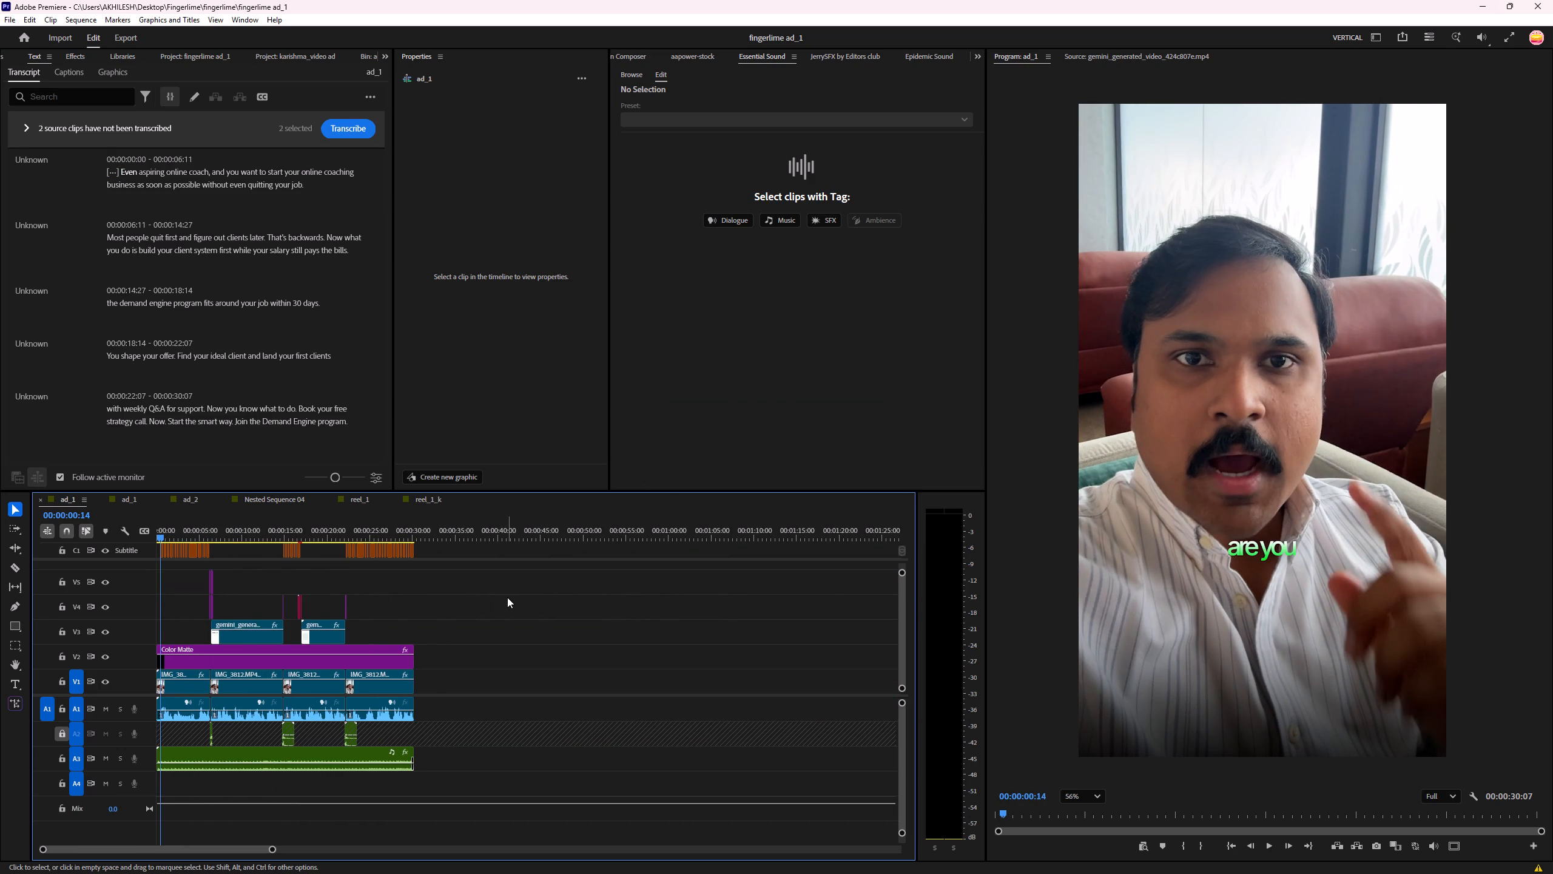
{"action": "key", "text": "ctrl+s"}
{"action": "key", "text": "space"}
{"action": "left_click", "coordinate": [507, 597]}
{"action": "left_click", "coordinate": [507, 597]}
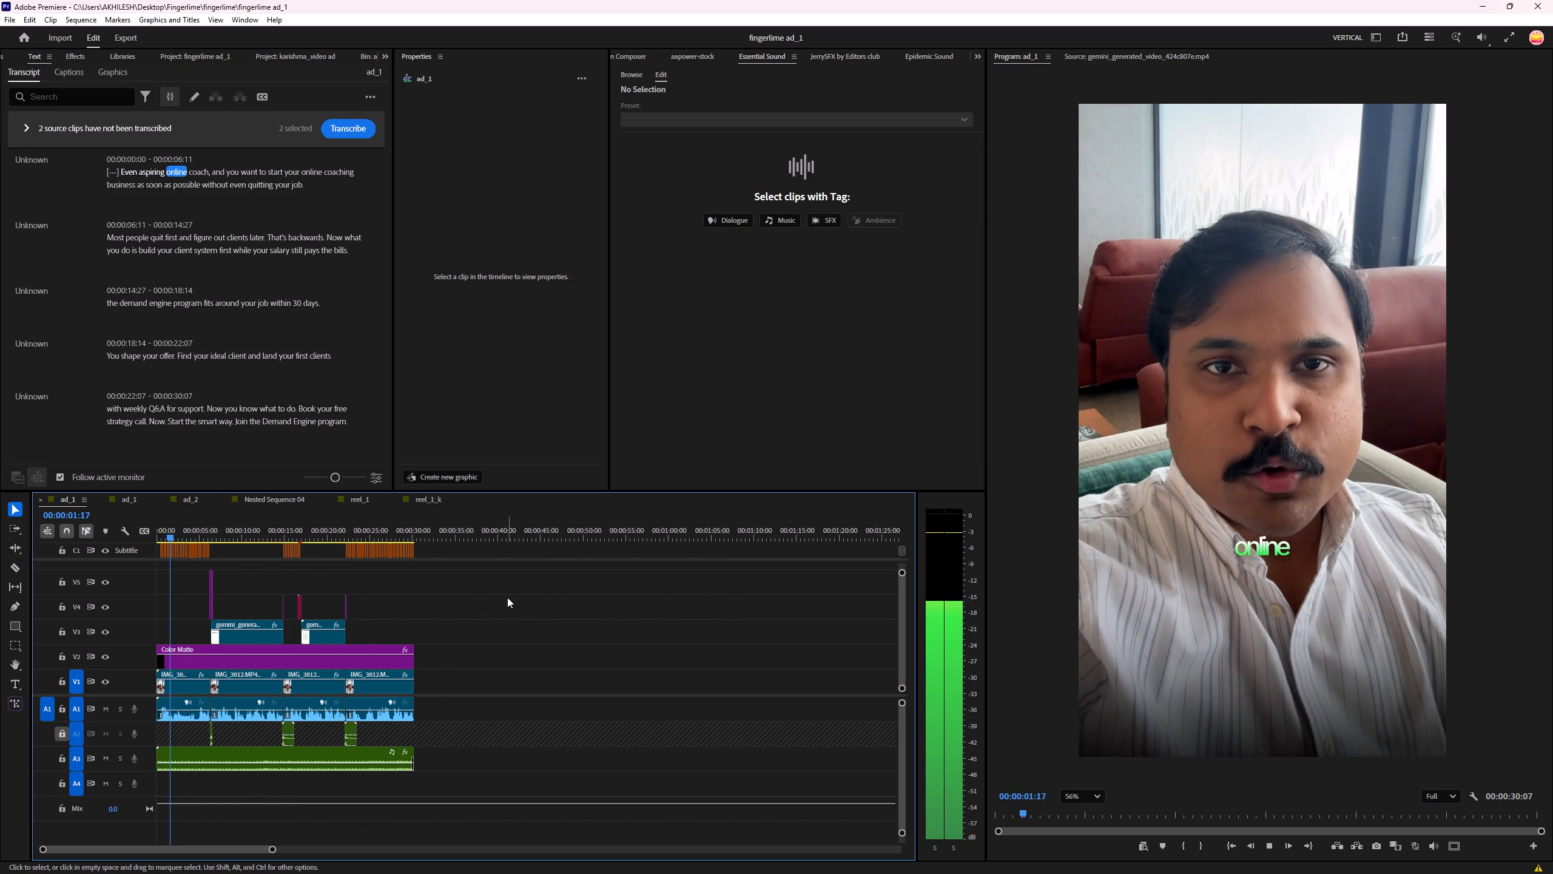
{"action": "left_click", "coordinate": [483, 599]}
{"action": "key", "text": "ctrl+s"}
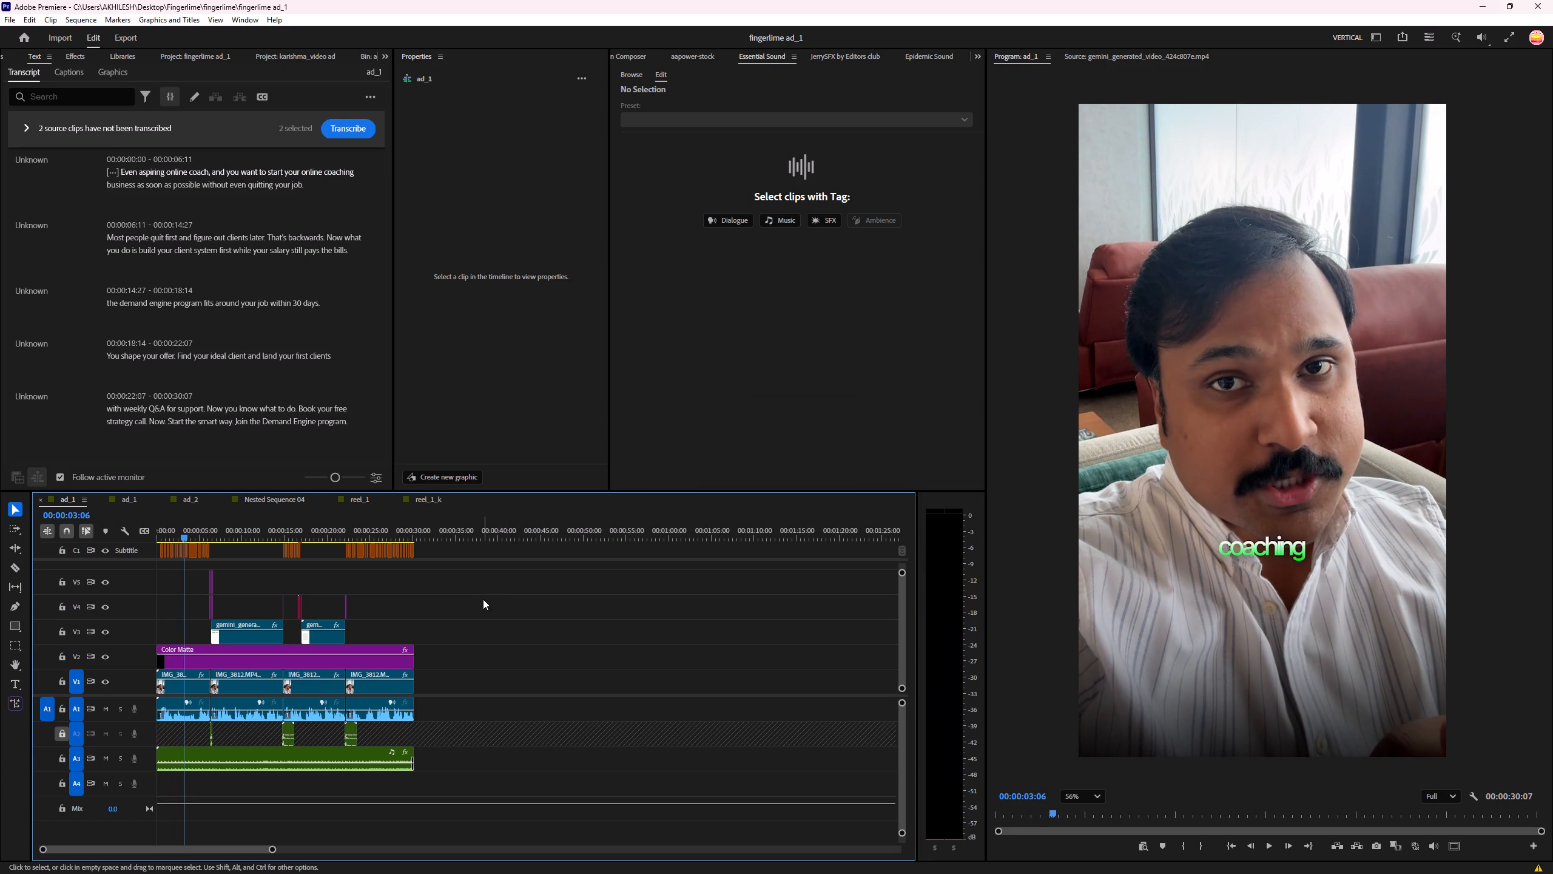
{"action": "left_click", "coordinate": [483, 599]}
{"action": "left_click", "coordinate": [480, 599], "text": "ctrl"}
{"action": "key", "text": "ctrl+s"}
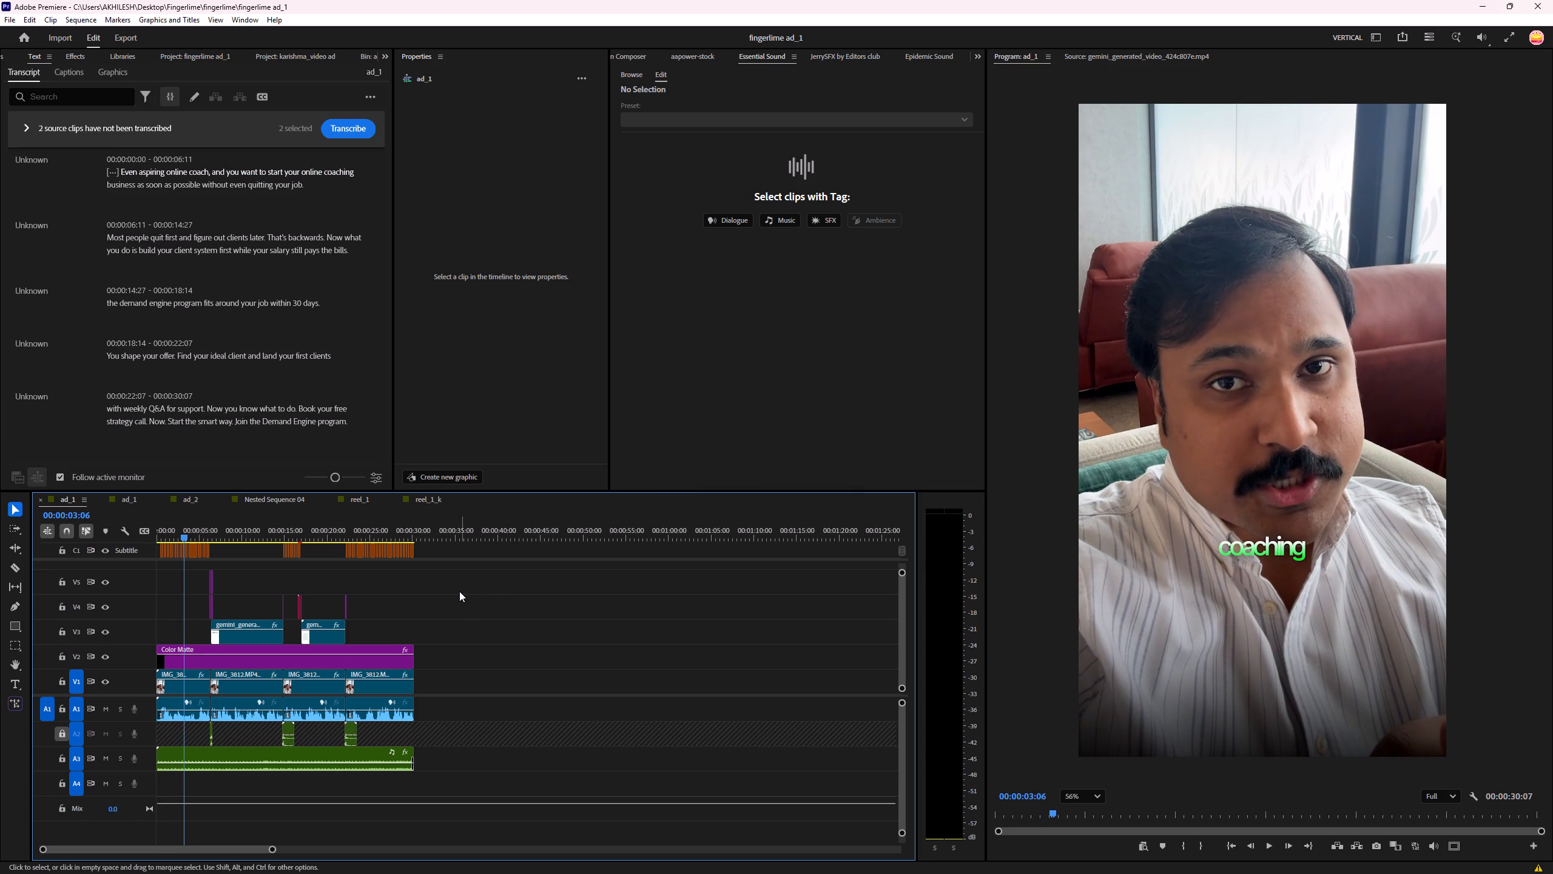
Continue playing ad_1 from 00:00:03:06 through the first animated graphic to judge the music level, and save the project.
{"action": "left_click", "coordinate": [458, 591]}
{"action": "key", "text": "ctrl+s"}
{"action": "left_click", "coordinate": [457, 590]}
{"action": "key", "text": "space"}
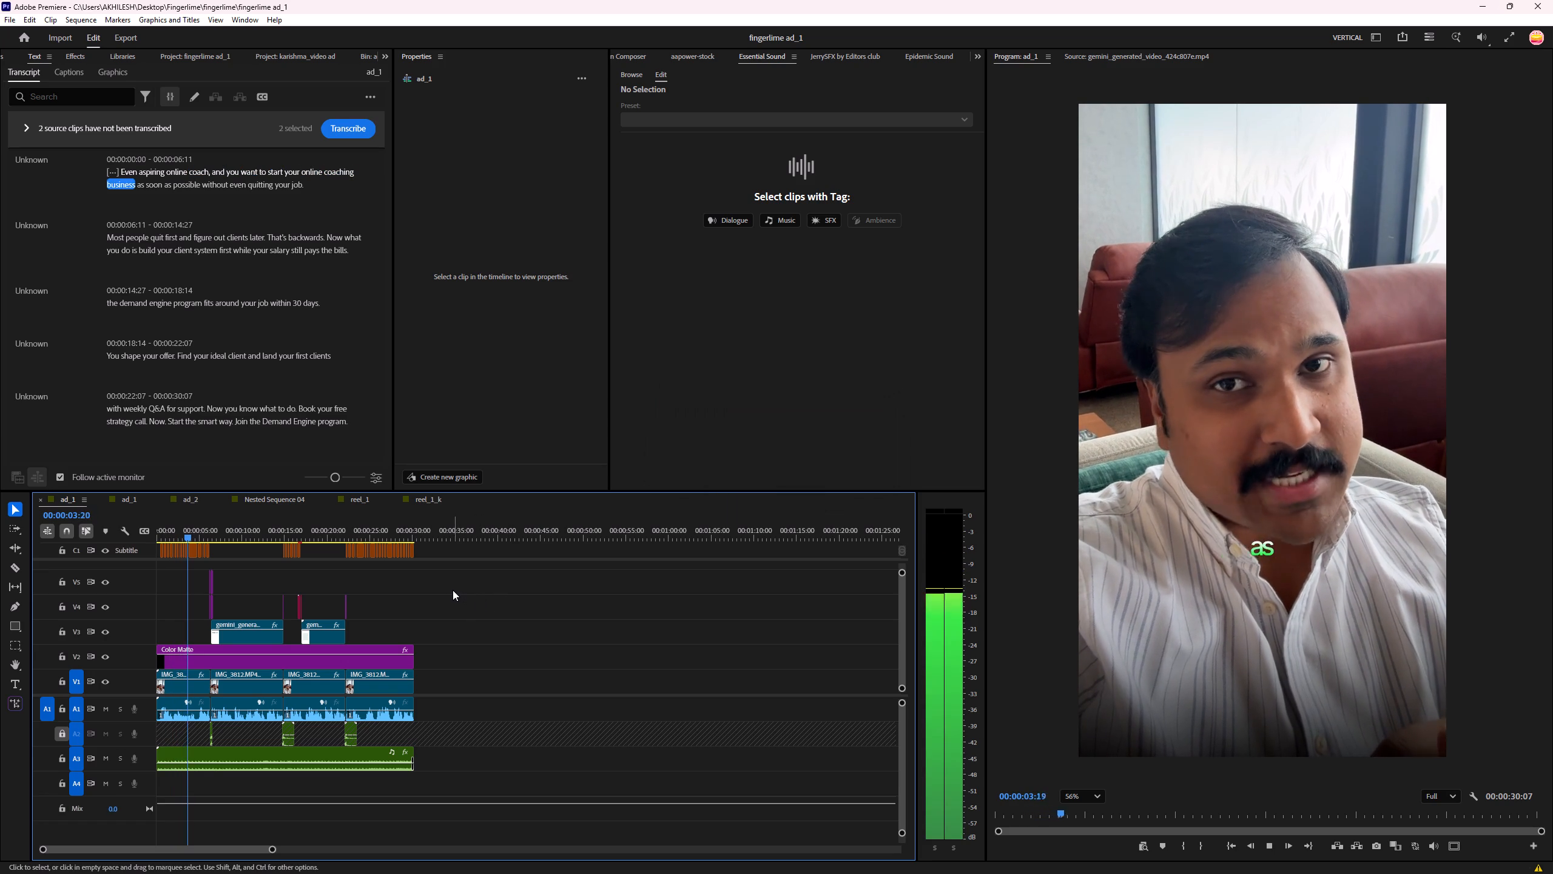
{"action": "left_click", "coordinate": [453, 590]}
{"action": "left_click", "coordinate": [451, 595]}
{"action": "key", "text": "ctrl+s"}
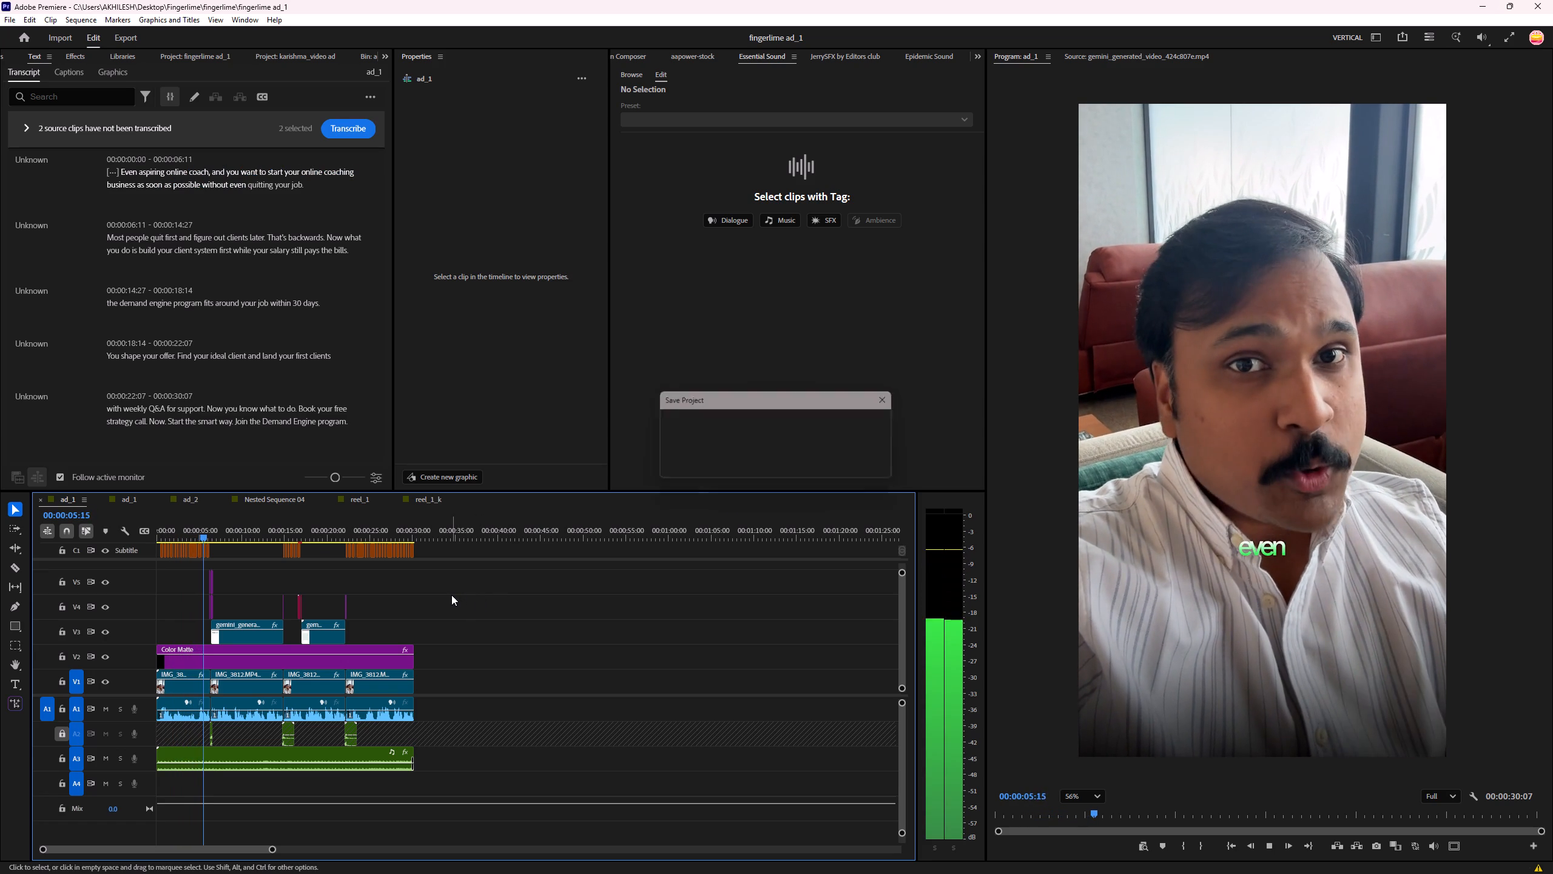
{"action": "key", "text": "space"}
{"action": "left_click", "coordinate": [451, 595]}
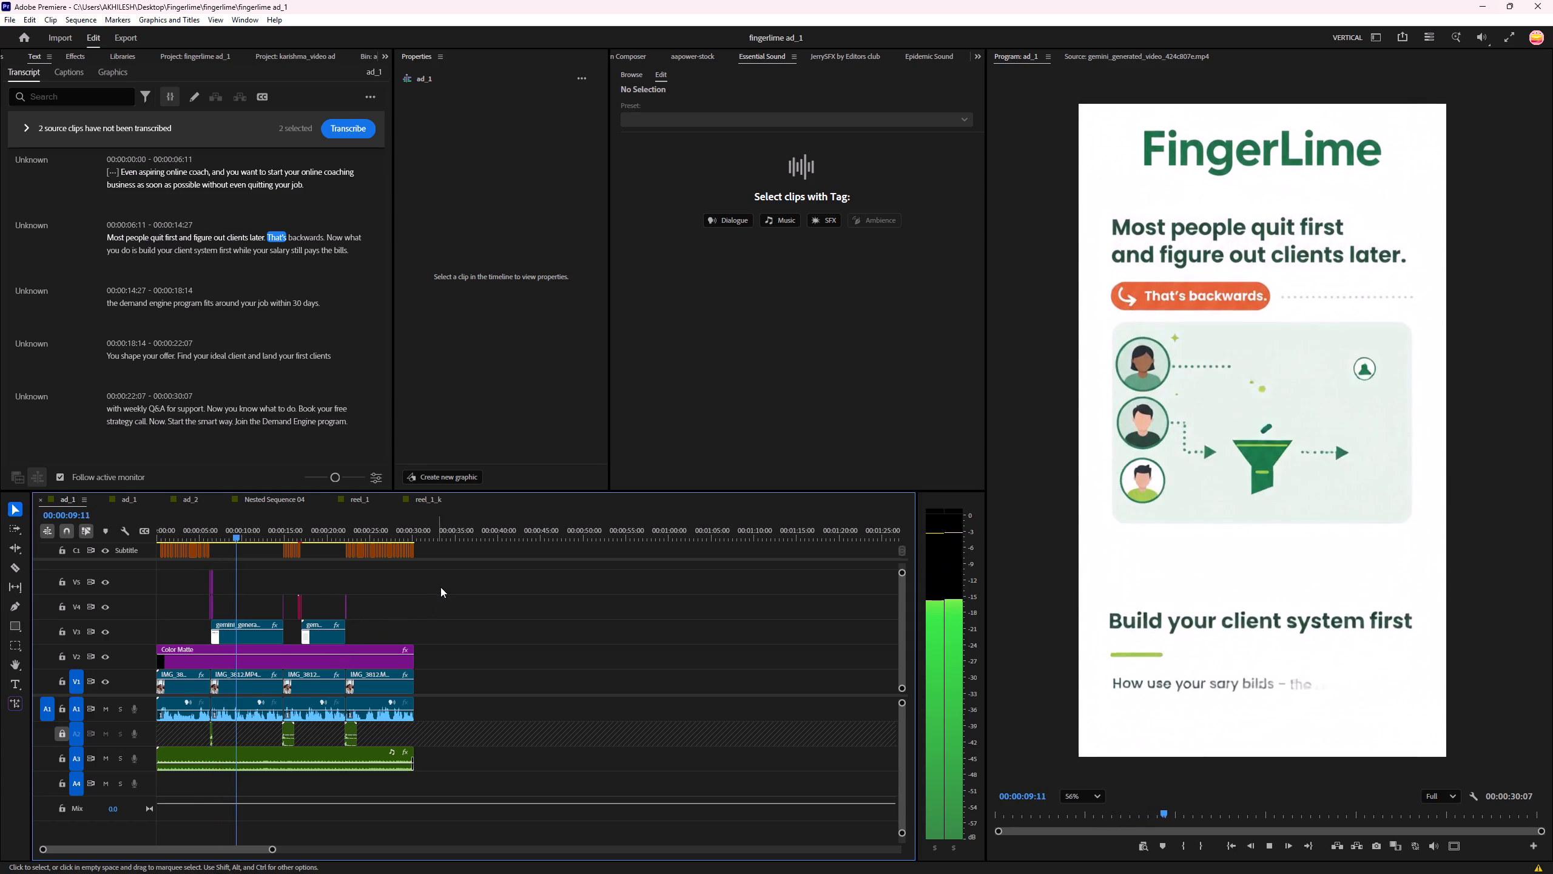
{"action": "left_click", "coordinate": [441, 586]}
{"action": "key", "text": "ctrl+s"}
{"action": "key", "text": "space"}
{"action": "left_click", "coordinate": [463, 586]}
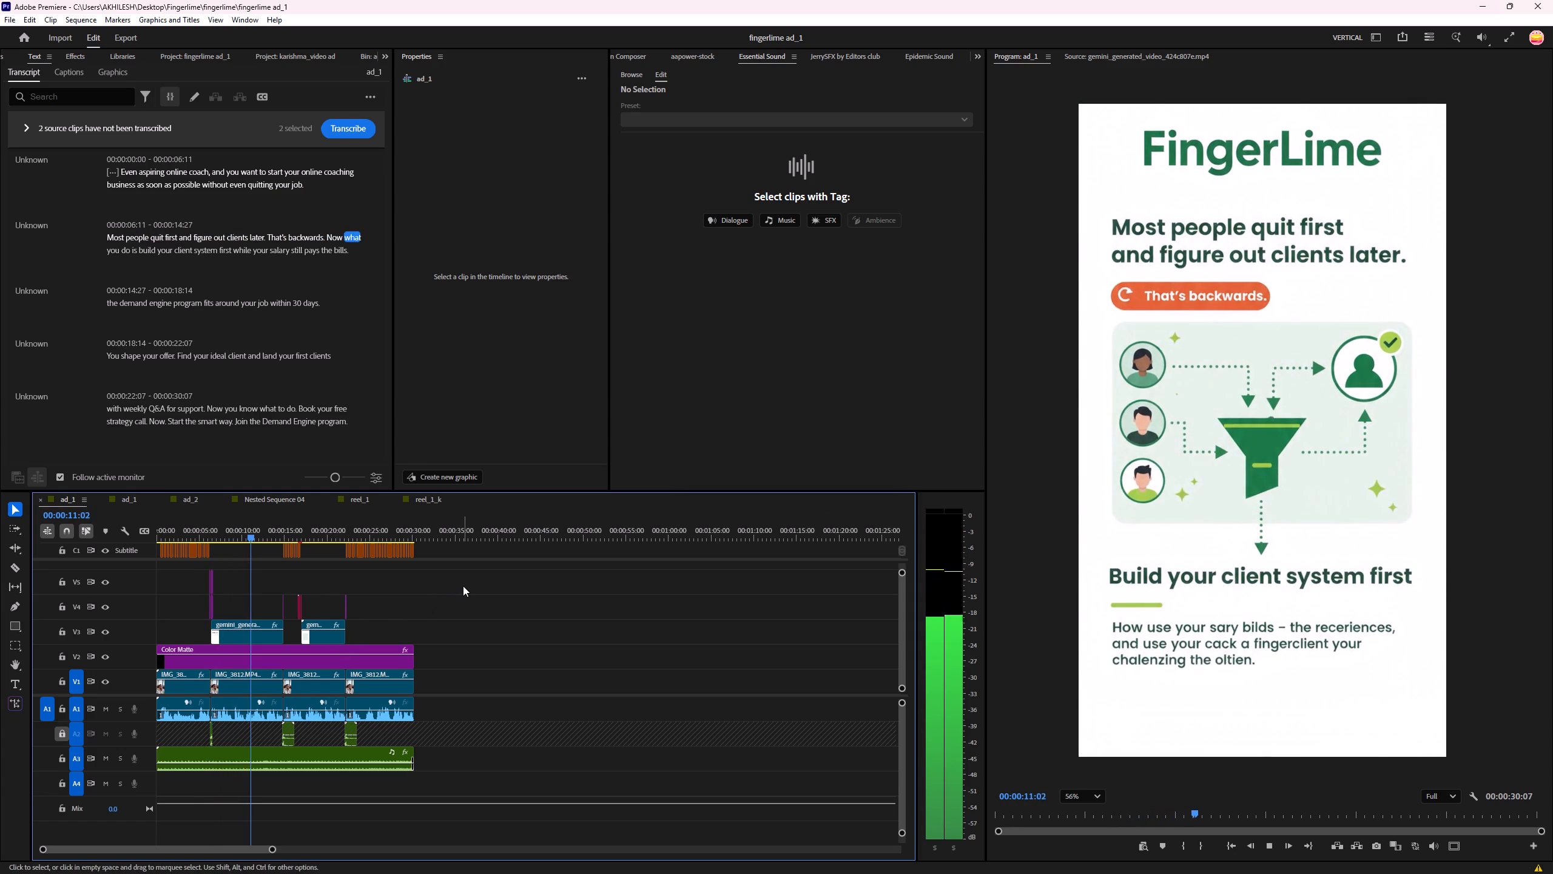
{"action": "left_click", "coordinate": [482, 589]}
{"action": "left_click", "coordinate": [483, 589]}
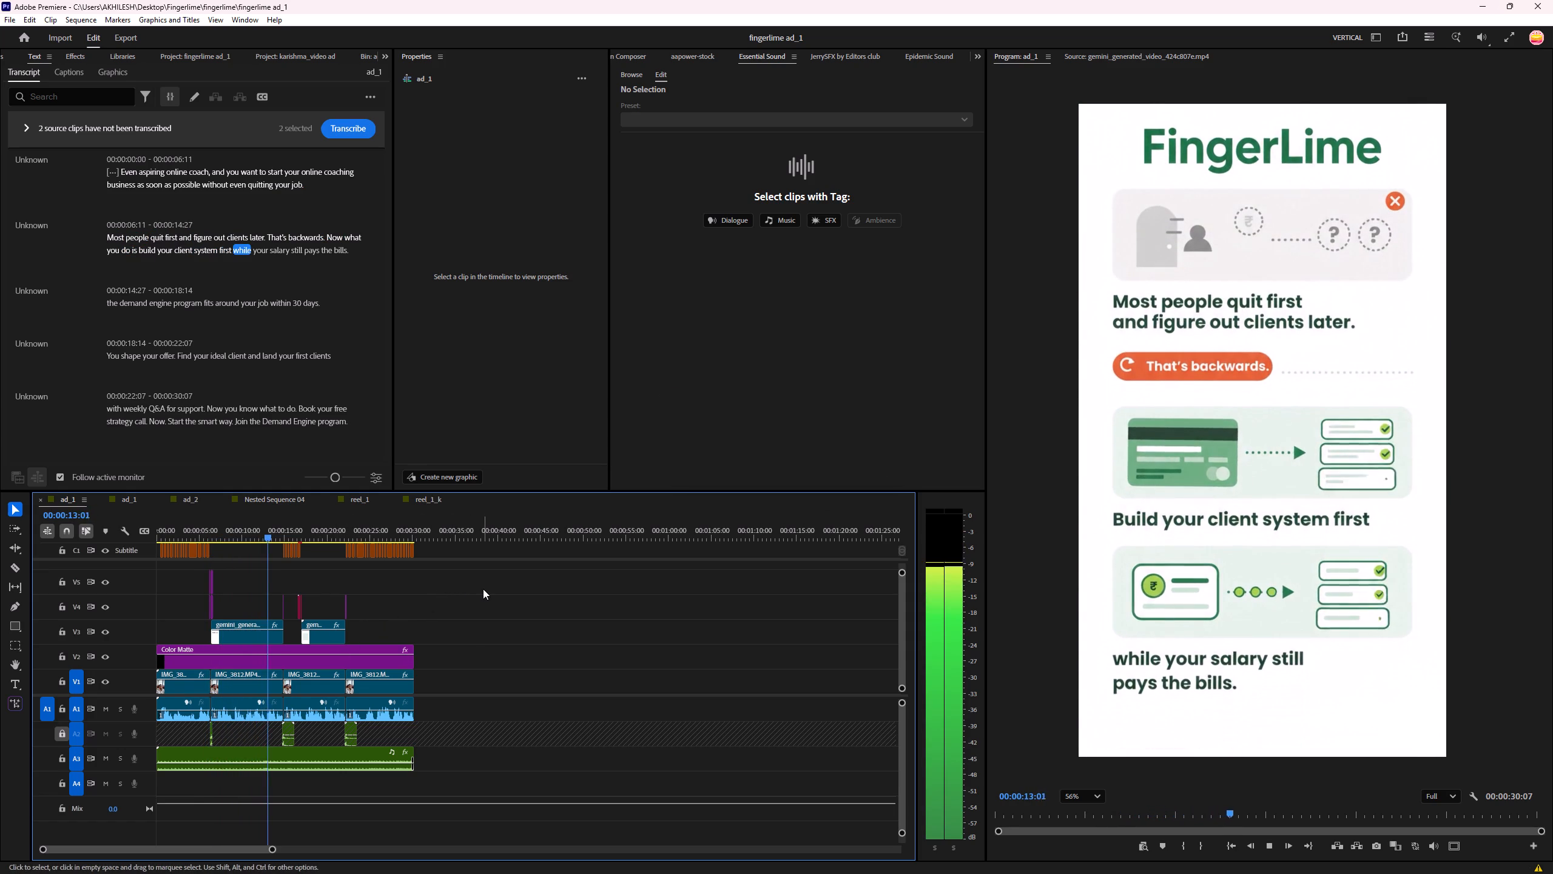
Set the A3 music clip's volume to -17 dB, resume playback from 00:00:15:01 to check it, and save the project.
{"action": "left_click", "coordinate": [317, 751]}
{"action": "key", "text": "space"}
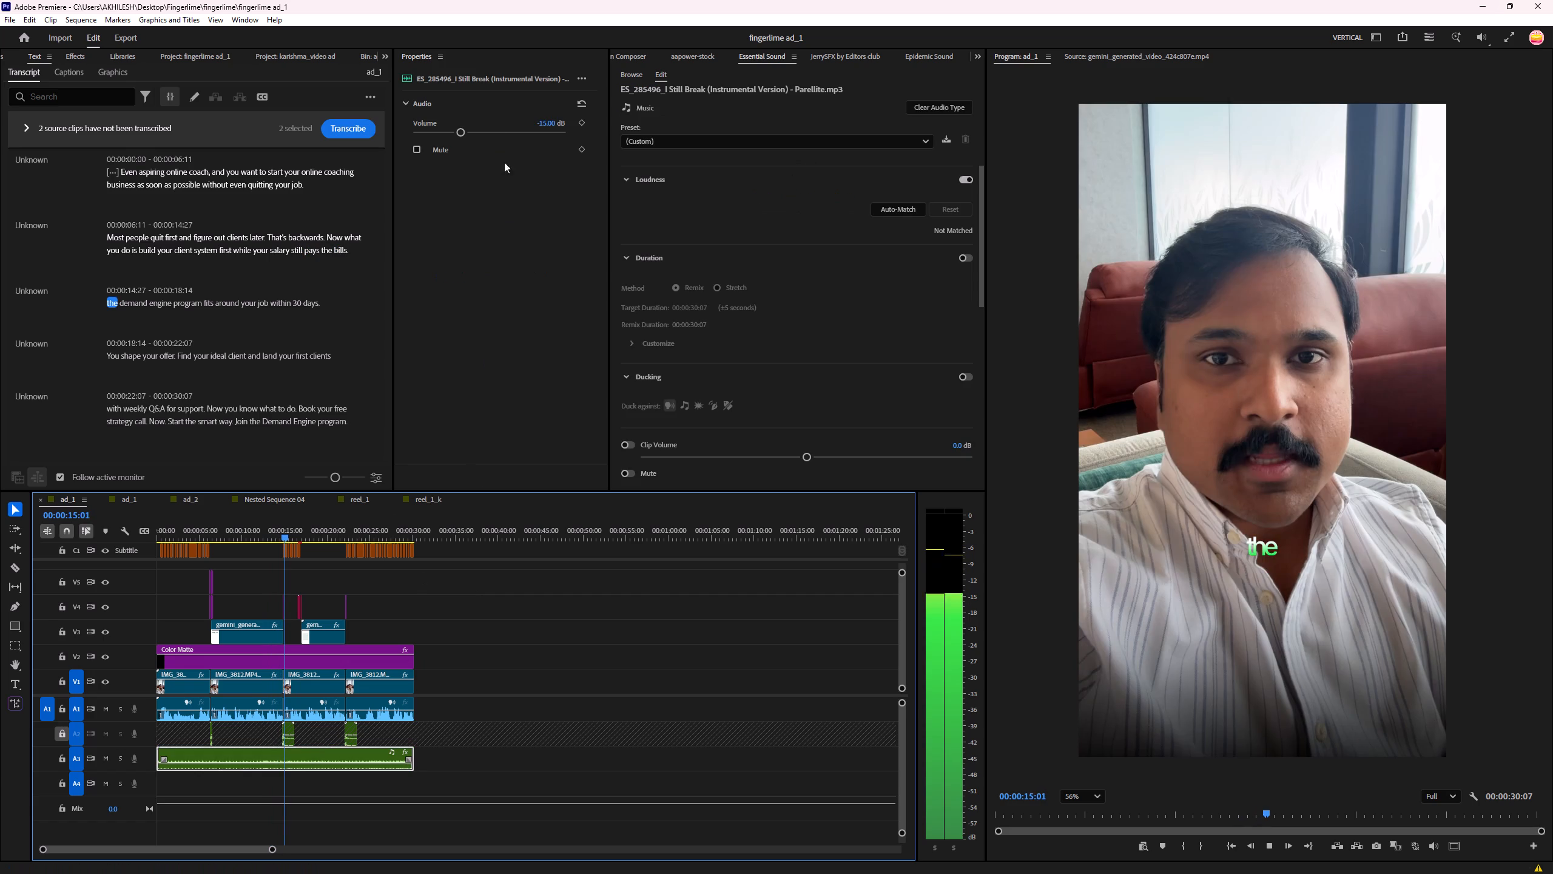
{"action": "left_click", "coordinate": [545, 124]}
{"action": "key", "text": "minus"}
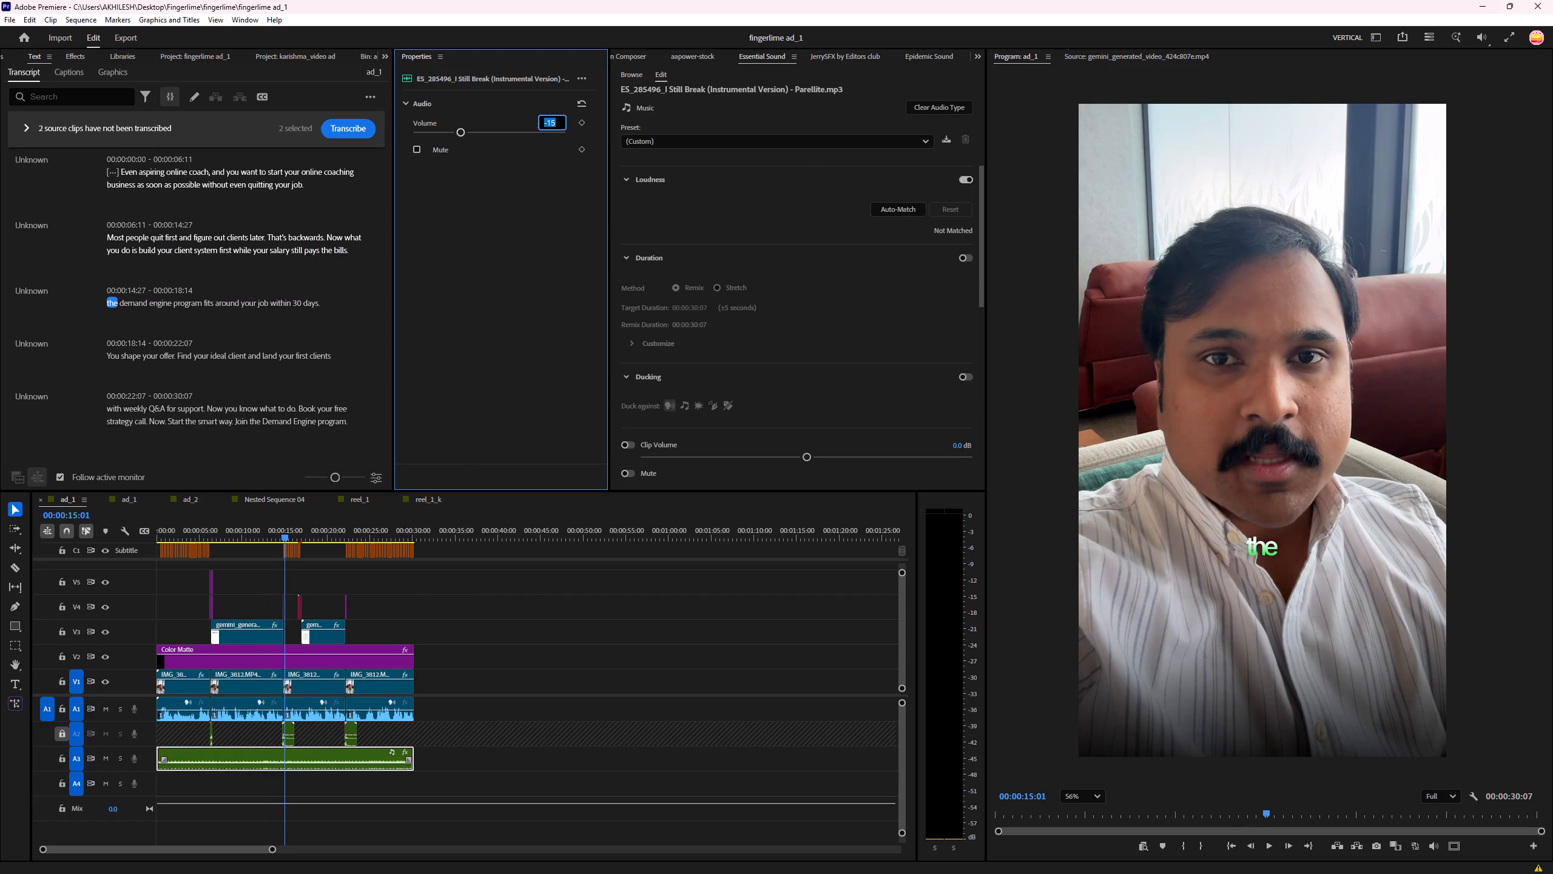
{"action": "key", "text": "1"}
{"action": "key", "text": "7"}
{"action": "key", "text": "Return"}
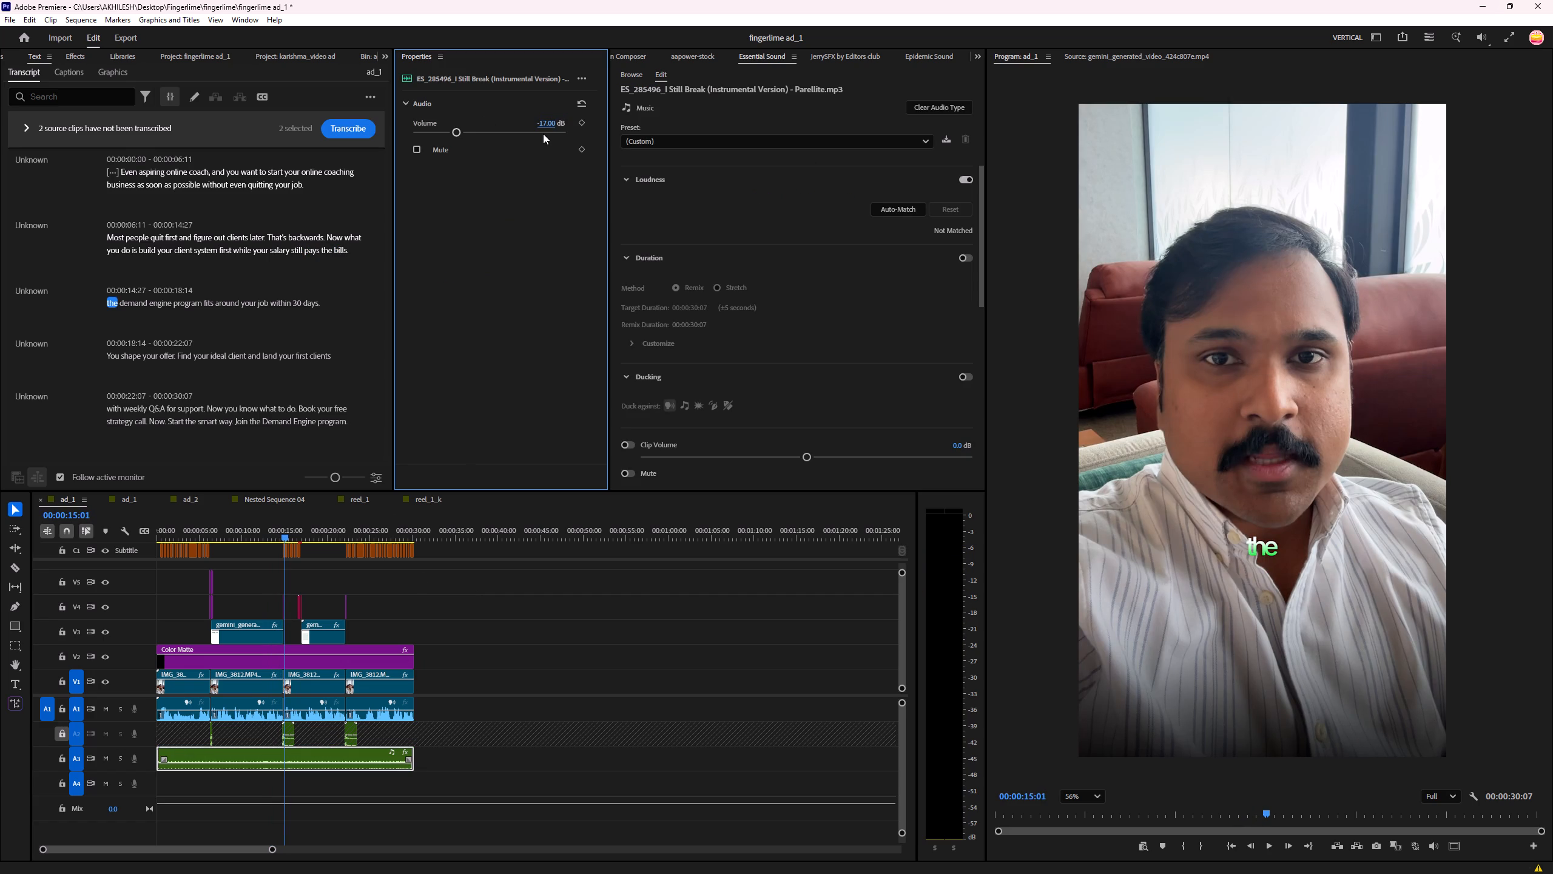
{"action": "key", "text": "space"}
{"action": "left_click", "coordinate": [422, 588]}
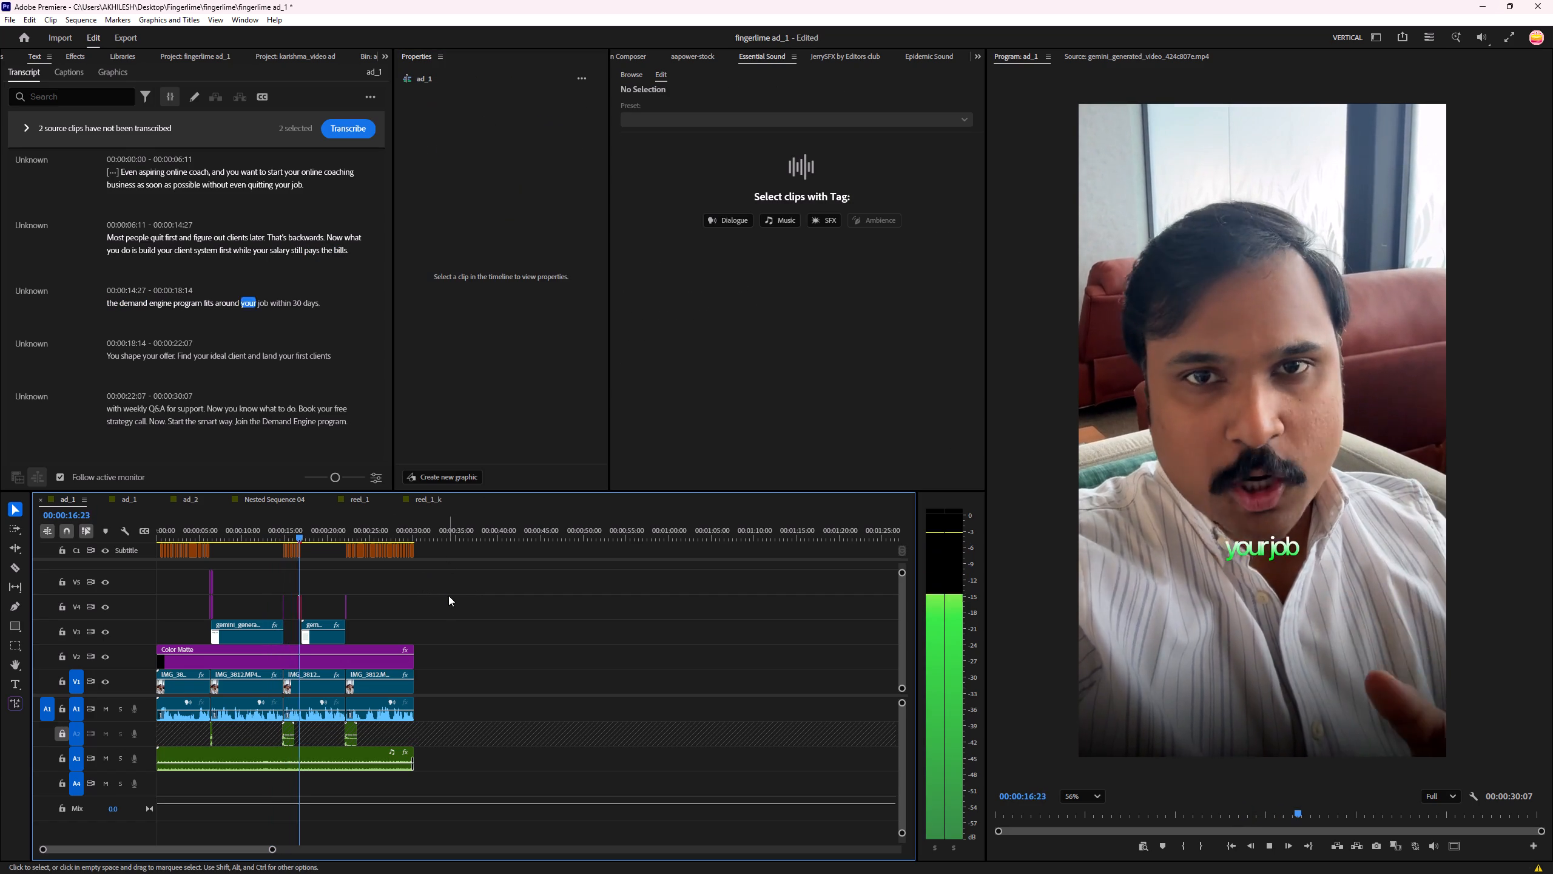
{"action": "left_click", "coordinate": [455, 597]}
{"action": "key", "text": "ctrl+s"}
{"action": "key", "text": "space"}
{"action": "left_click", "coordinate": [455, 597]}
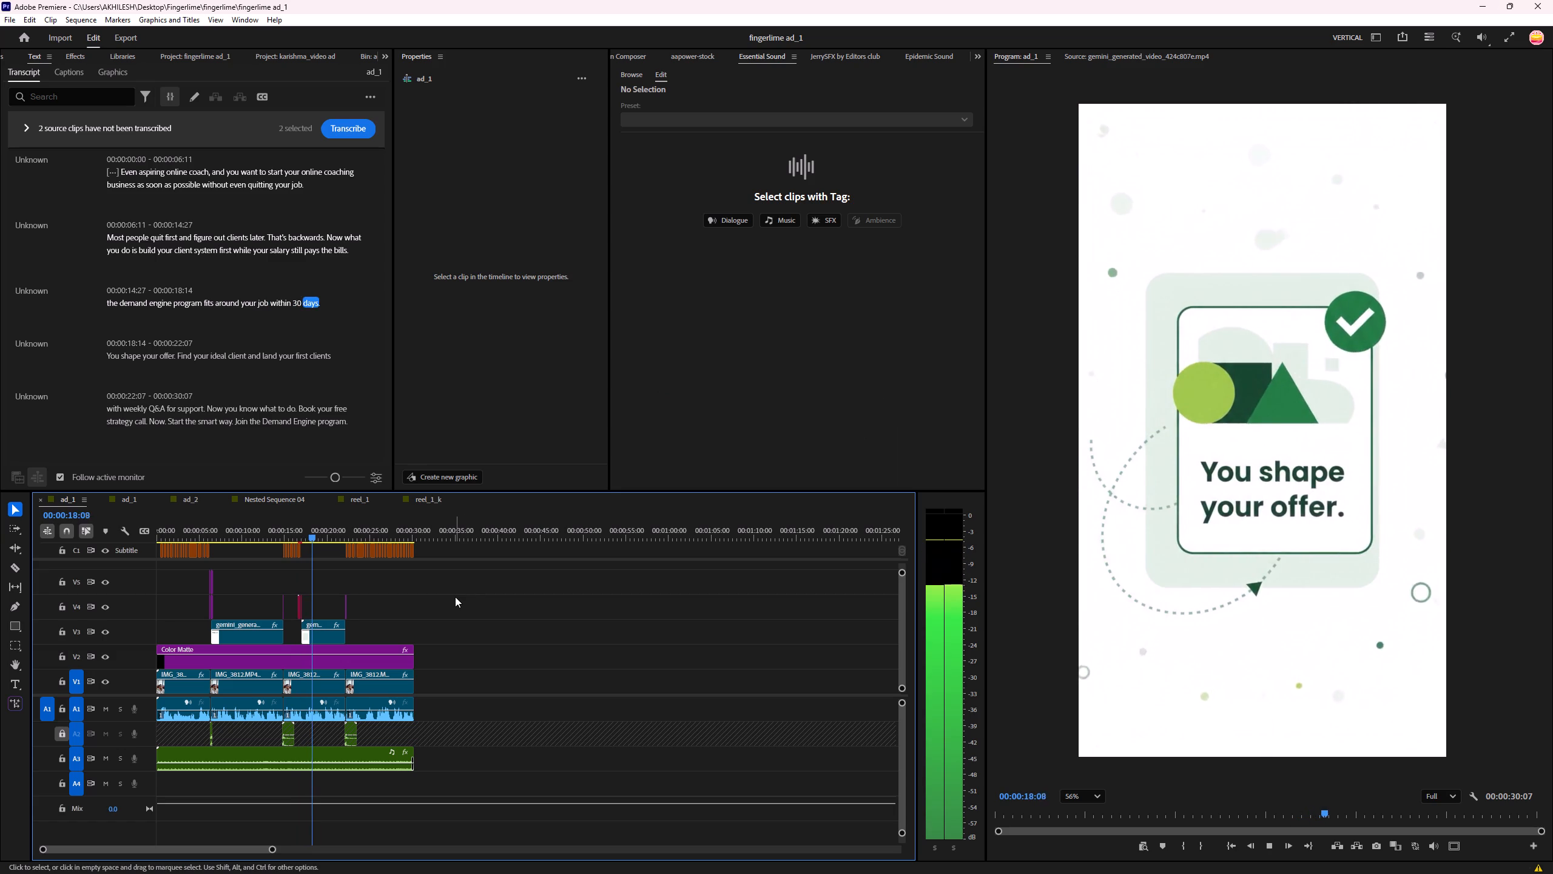
Set the A3 music clip's volume to -18 dB and save the project.
{"action": "left_click", "coordinate": [353, 752]}
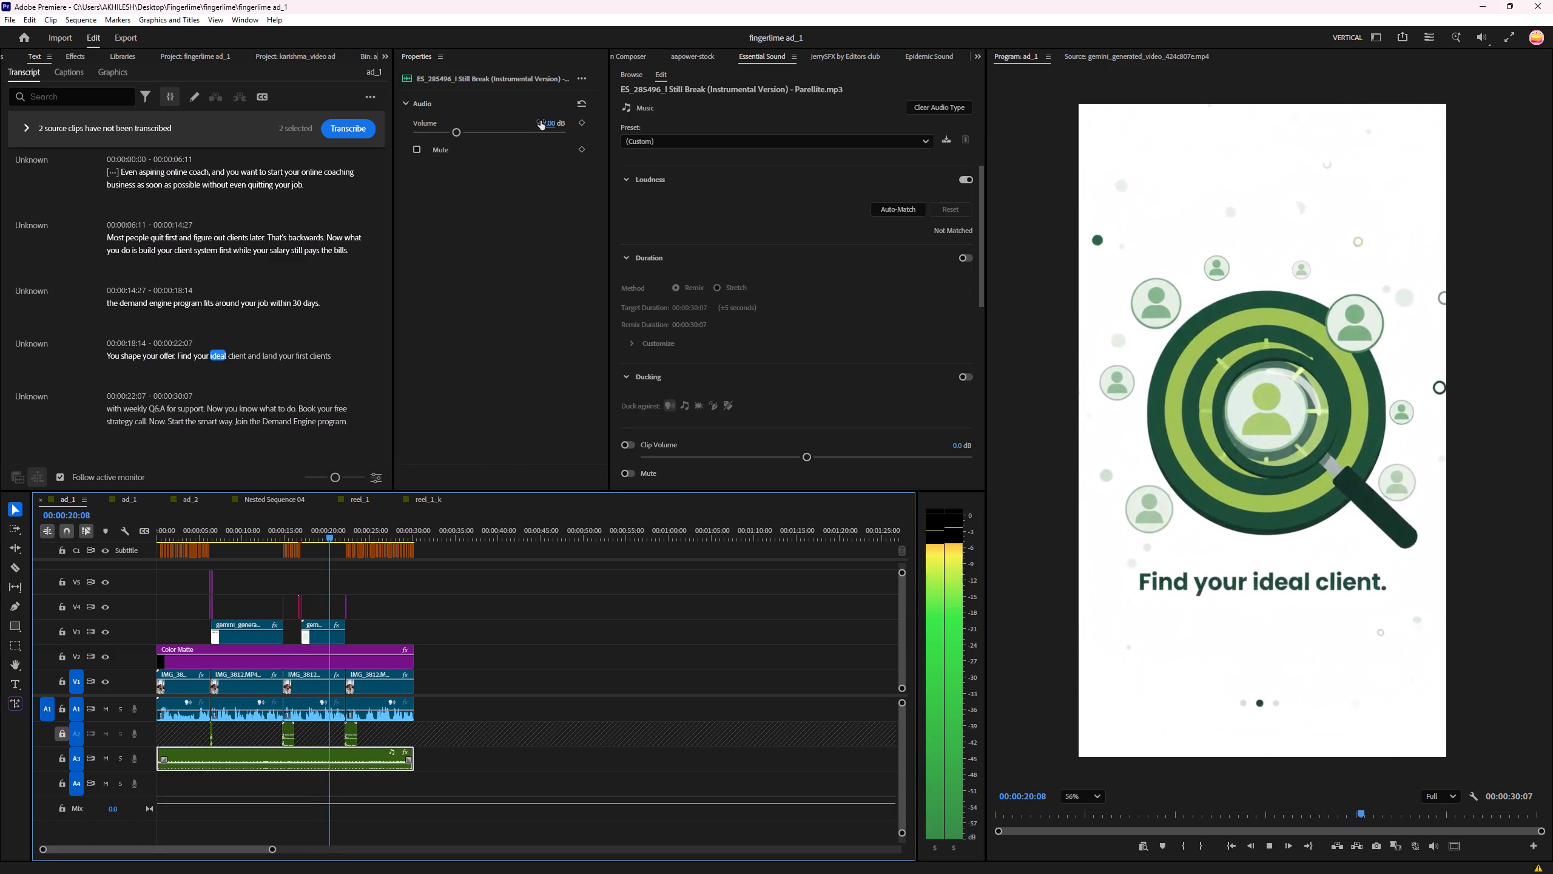
{"action": "left_click", "coordinate": [541, 121]}
{"action": "type", "text": "-18"}
{"action": "key", "text": "Return"}
{"action": "left_click", "coordinate": [476, 634], "text": "ctrl"}
{"action": "key", "text": "ctrl+s"}
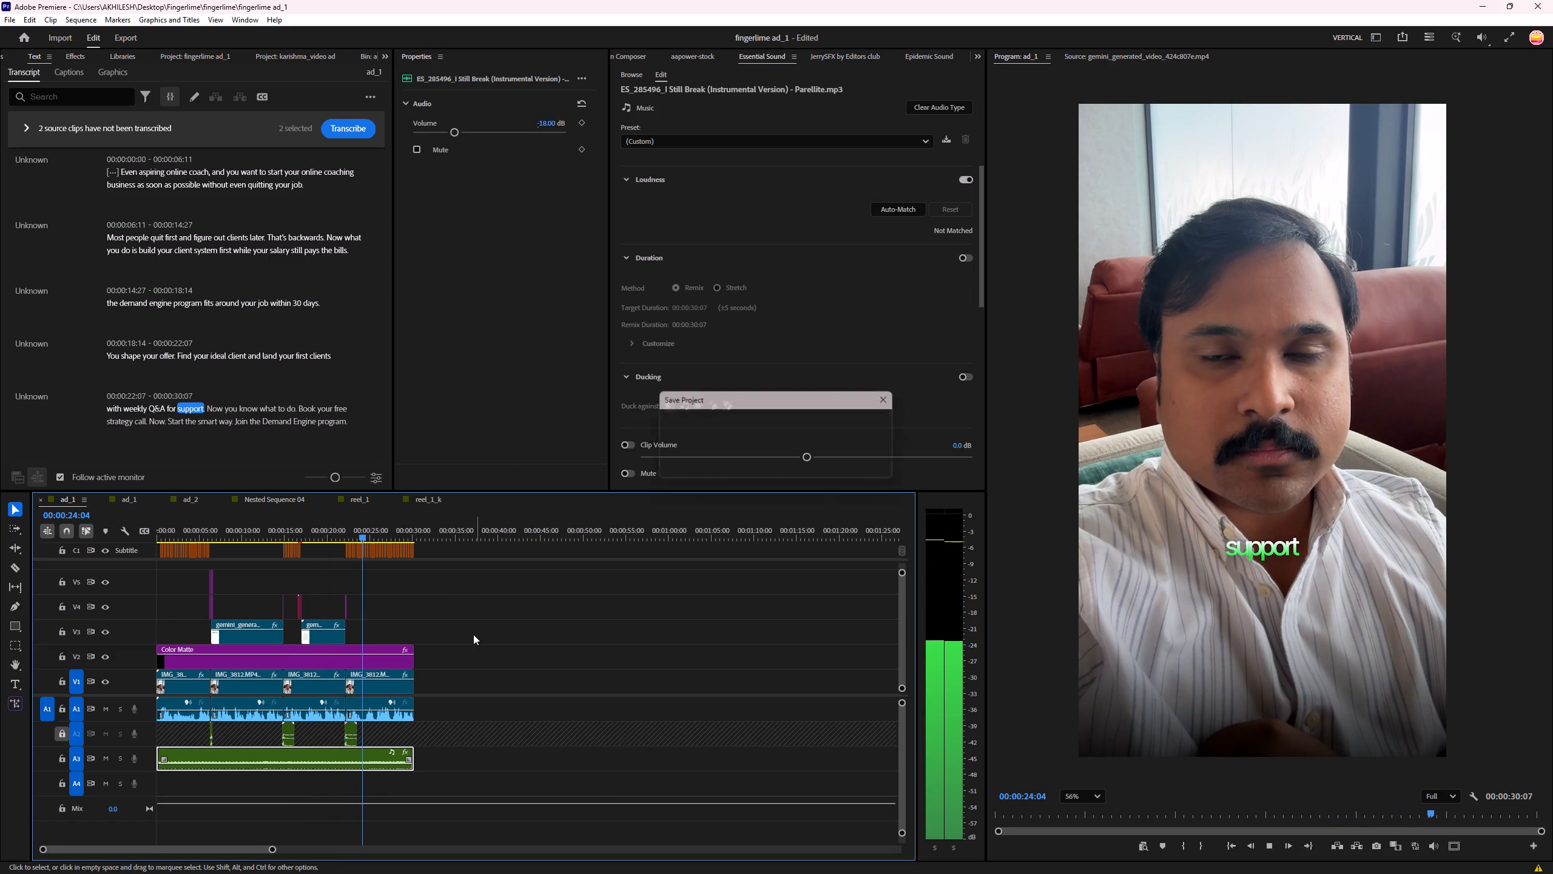
Play the last part of ad_1 to check the music level, and save the project.
{"action": "key", "text": "space"}
{"action": "left_click", "coordinate": [487, 613]}
{"action": "key", "text": "ctrl+s"}
{"action": "left_click", "coordinate": [487, 613]}
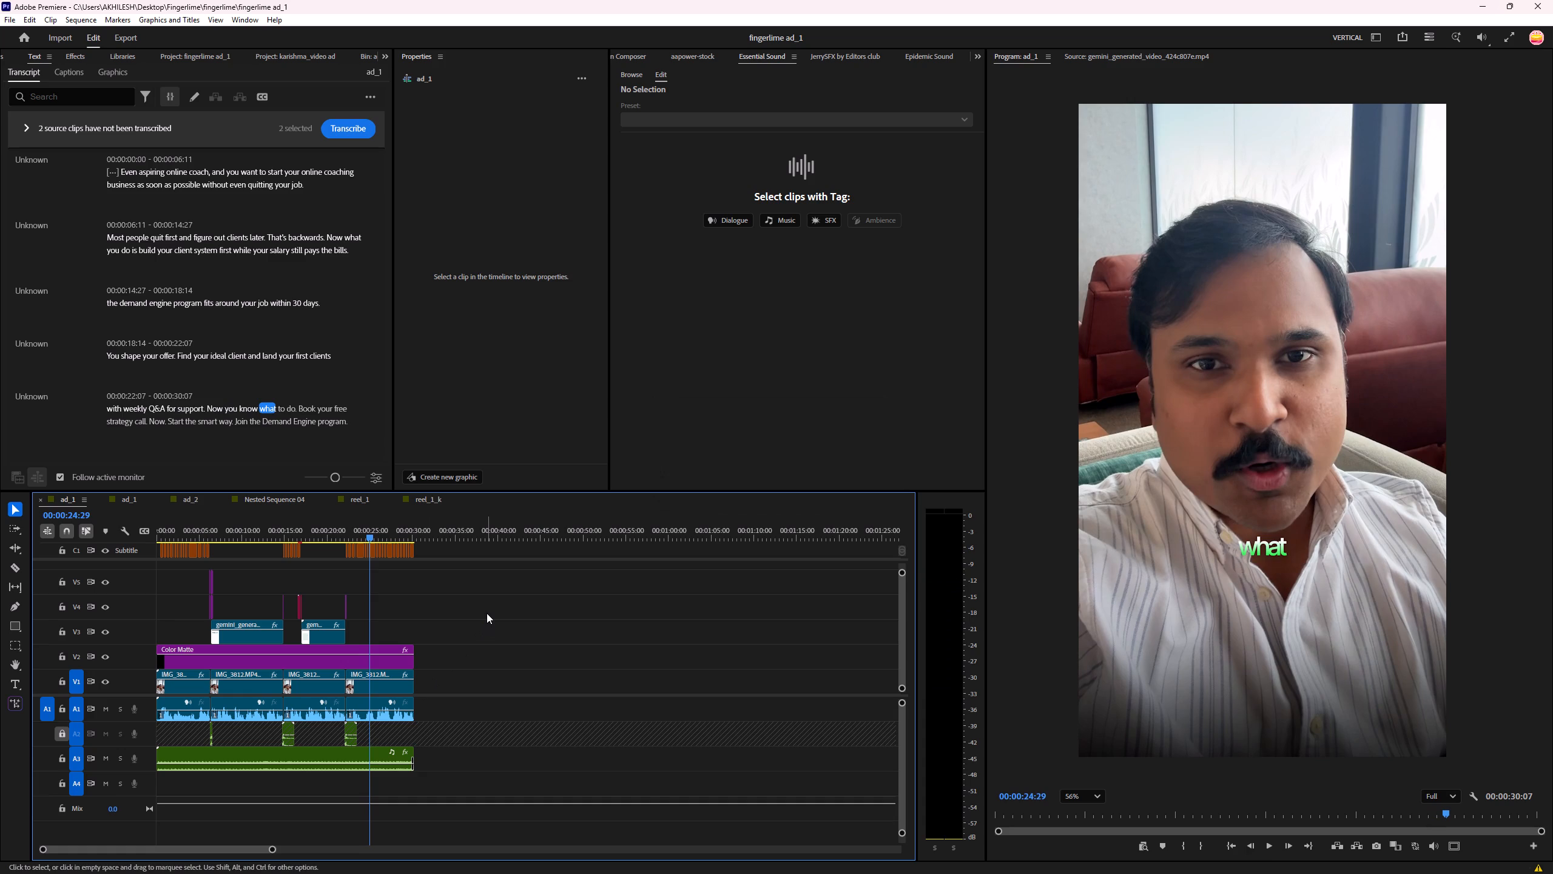
{"action": "key", "text": "space"}
Unlock A2 and duplicate the last V4 adjustment layer with its camera-flash sound at the end of the sequence.
{"action": "left_click", "coordinate": [419, 527]}
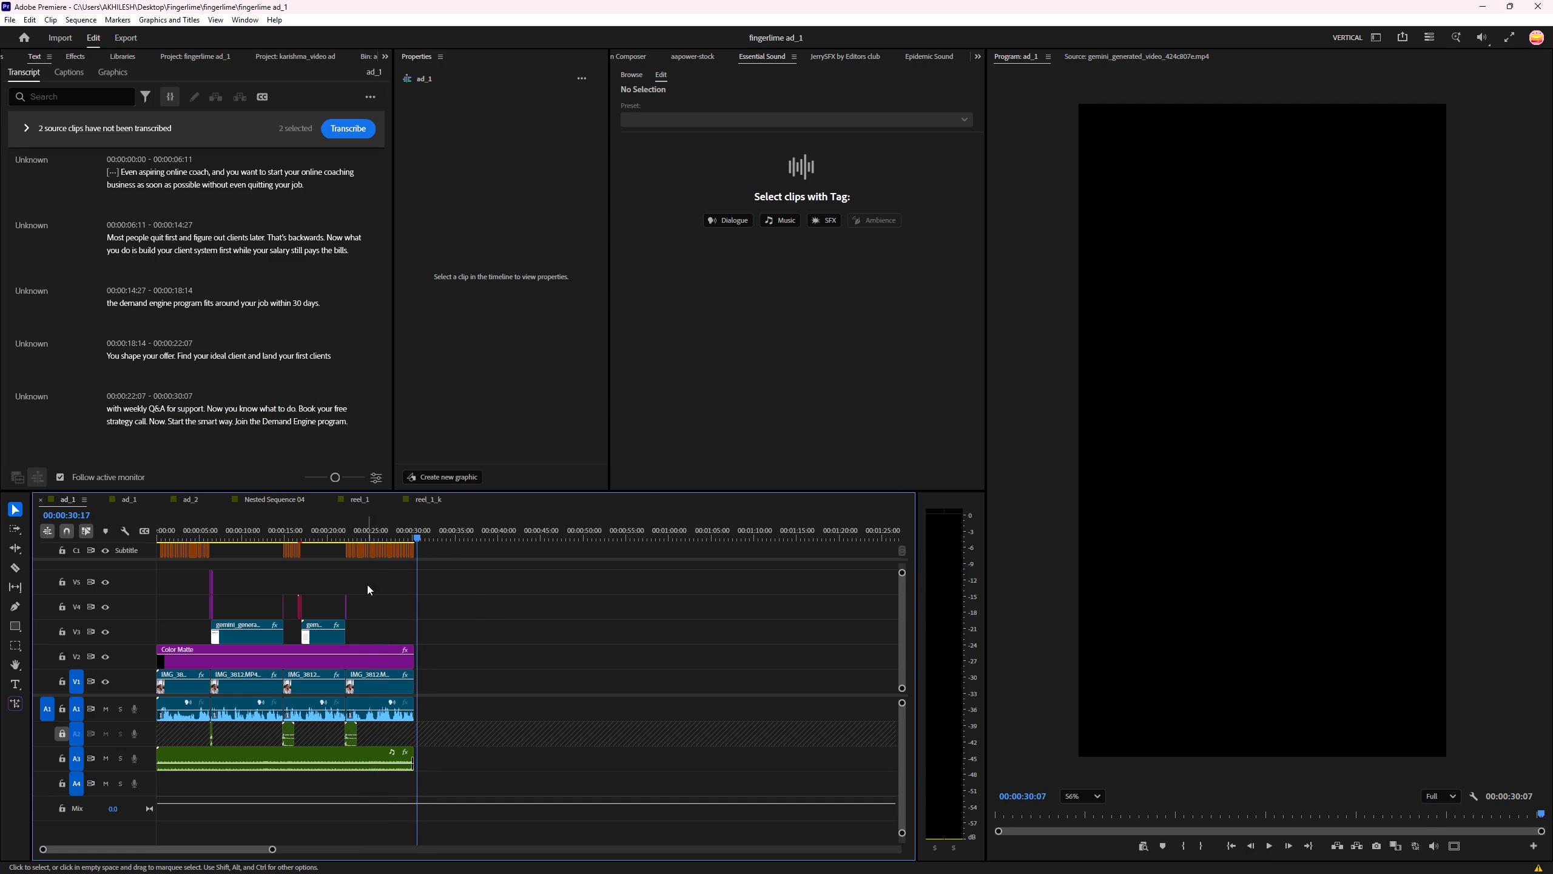
{"action": "left_click_drag", "start_coordinate": [377, 588], "coordinate": [332, 609]}
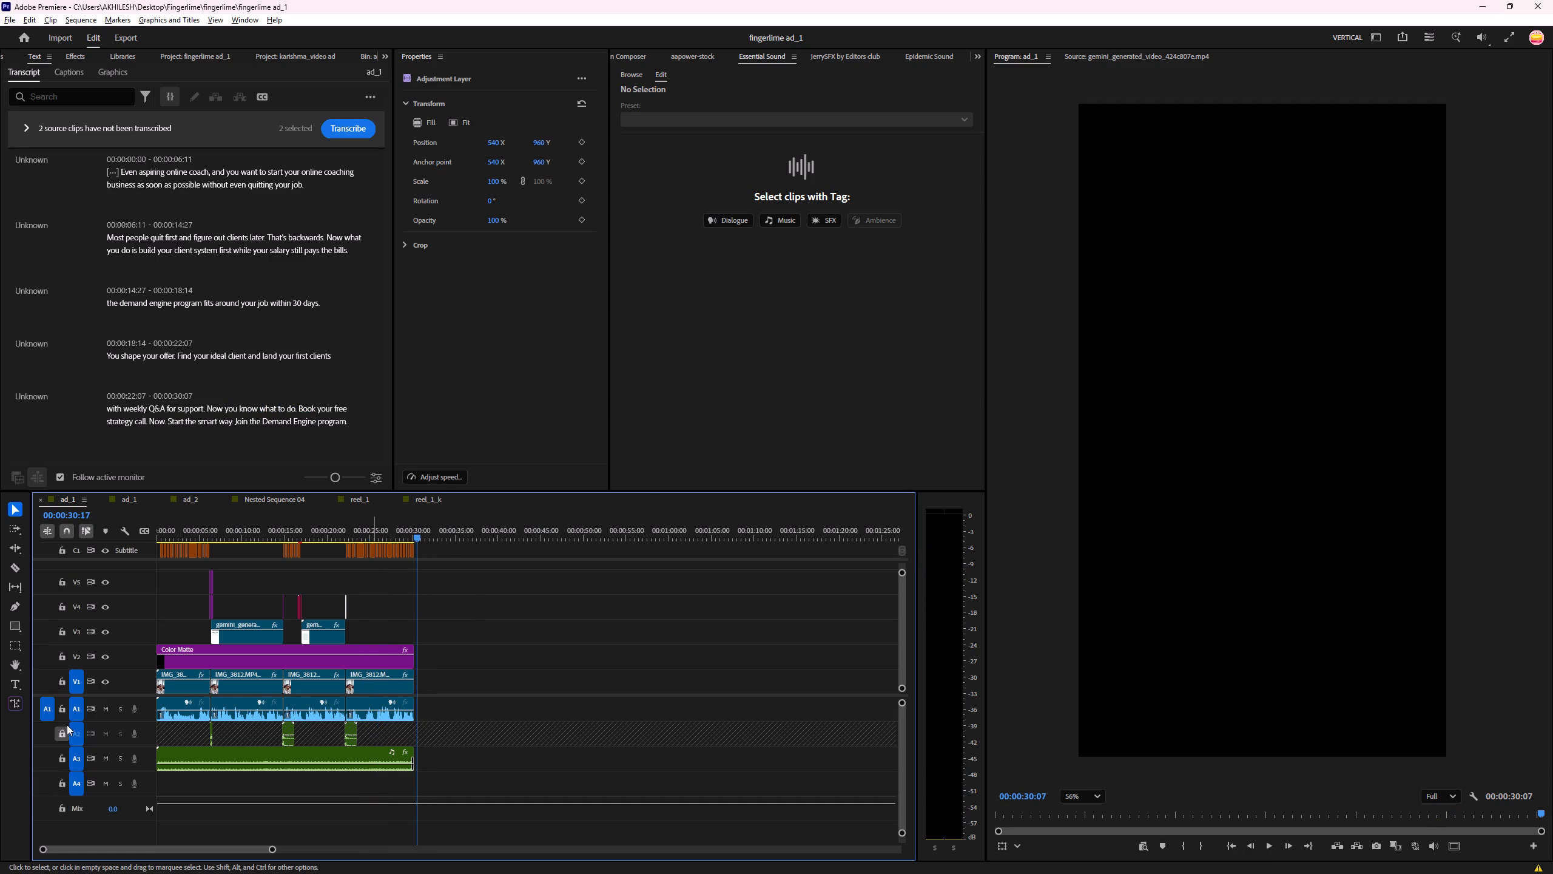
{"action": "left_click", "coordinate": [65, 730]}
{"action": "left_click_drag", "start_coordinate": [389, 734], "coordinate": [339, 750], "text": "shift"}
{"action": "left_click", "coordinate": [377, 732]}
{"action": "left_click_drag", "start_coordinate": [388, 730], "coordinate": [330, 735], "text": "shift"}
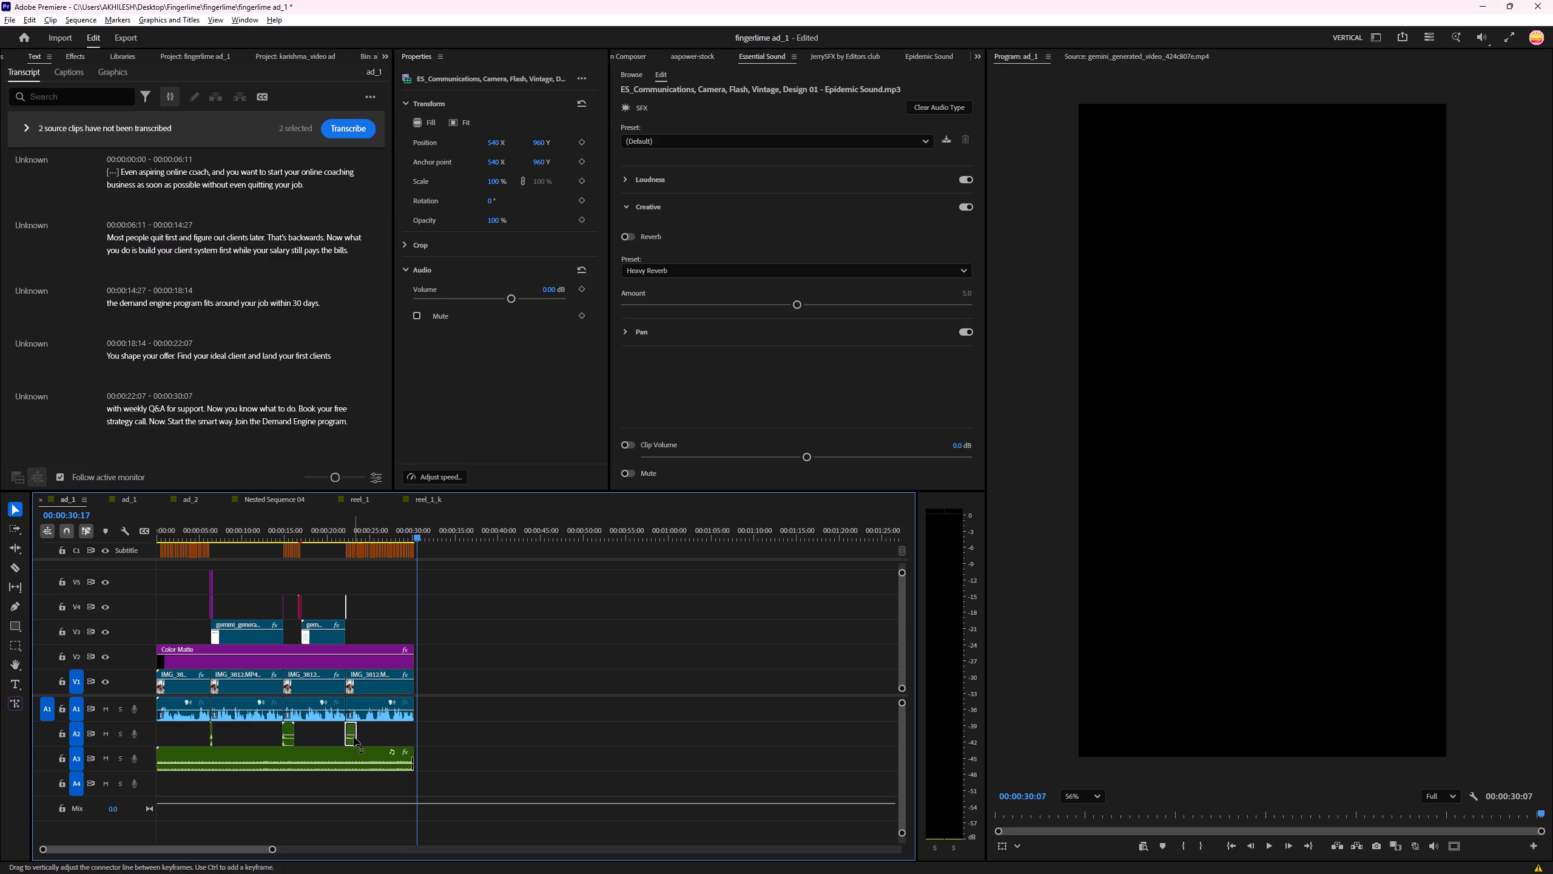
{"action": "left_click_drag", "start_coordinate": [349, 742], "coordinate": [418, 736], "text": "alt"}
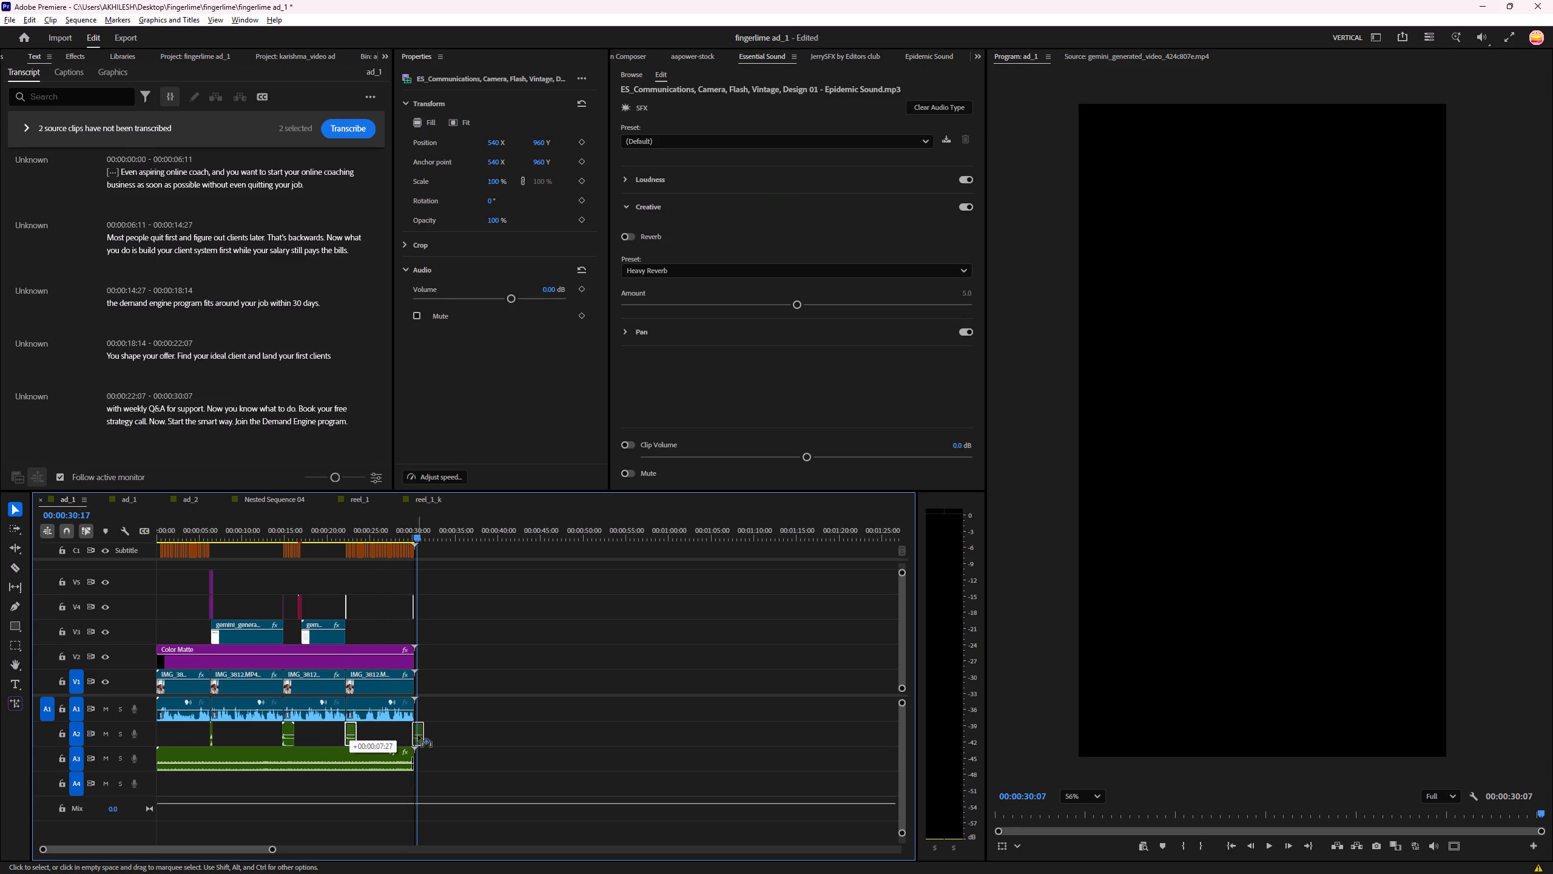
{"action": "left_click_drag", "start_coordinate": [418, 736], "coordinate": [417, 737], "text": "alt"}
{"action": "left_click", "coordinate": [466, 626]}
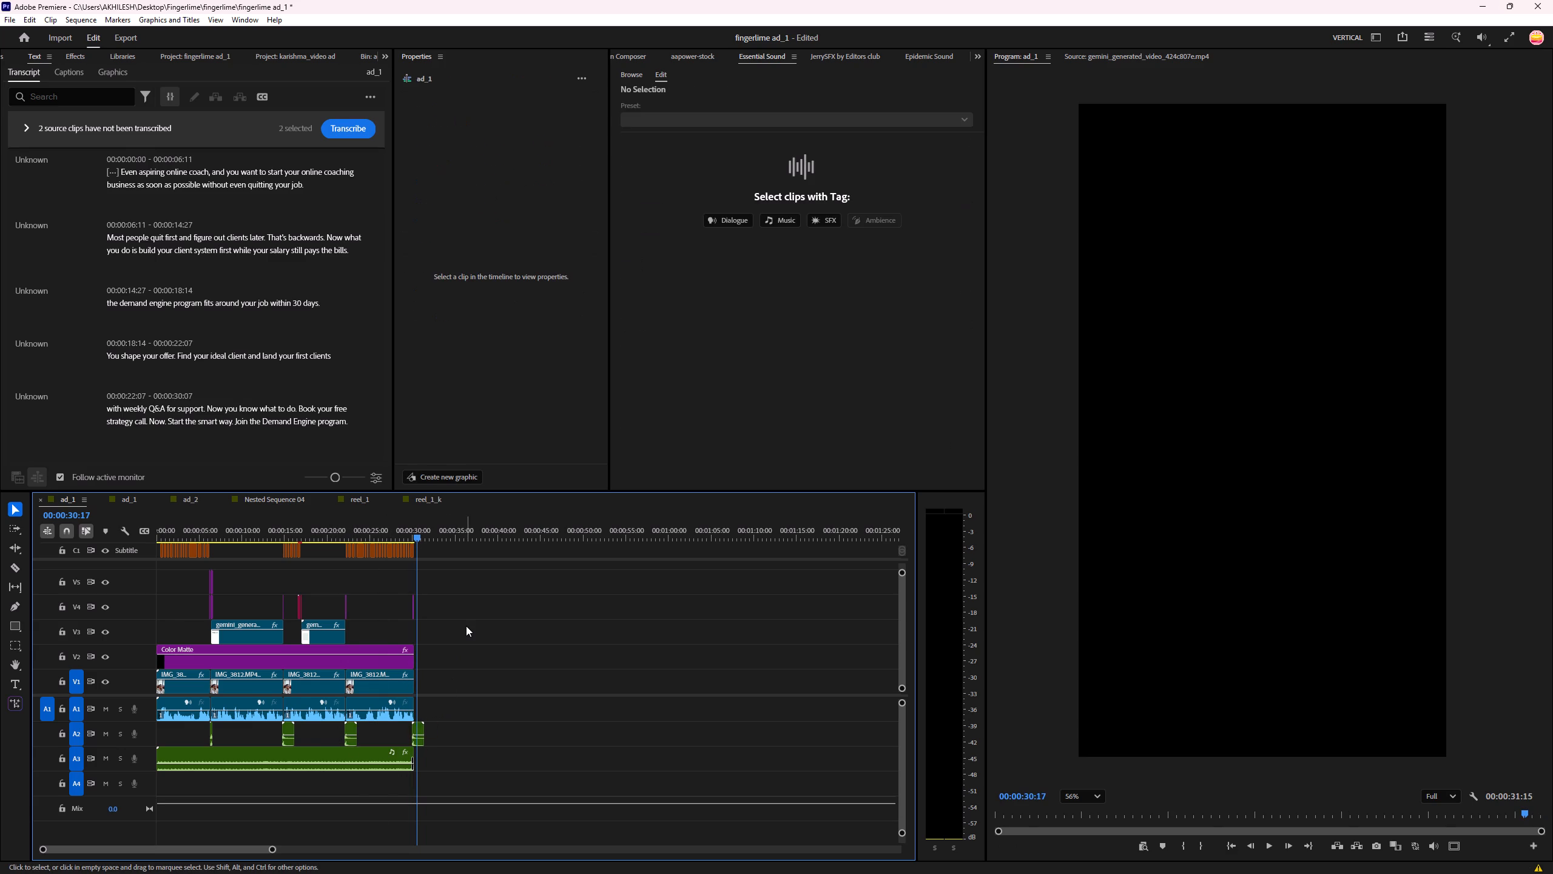
Move the copied adjustment layer to V3, starting at 00:00:30:04, along with its flash sound, and preview the ending.
{"action": "type", "text": "=="}
{"action": "key", "text": "equal"}
{"action": "key", "text": "equal"}
{"action": "key", "text": "equal"}
{"action": "key", "text": "equal"}
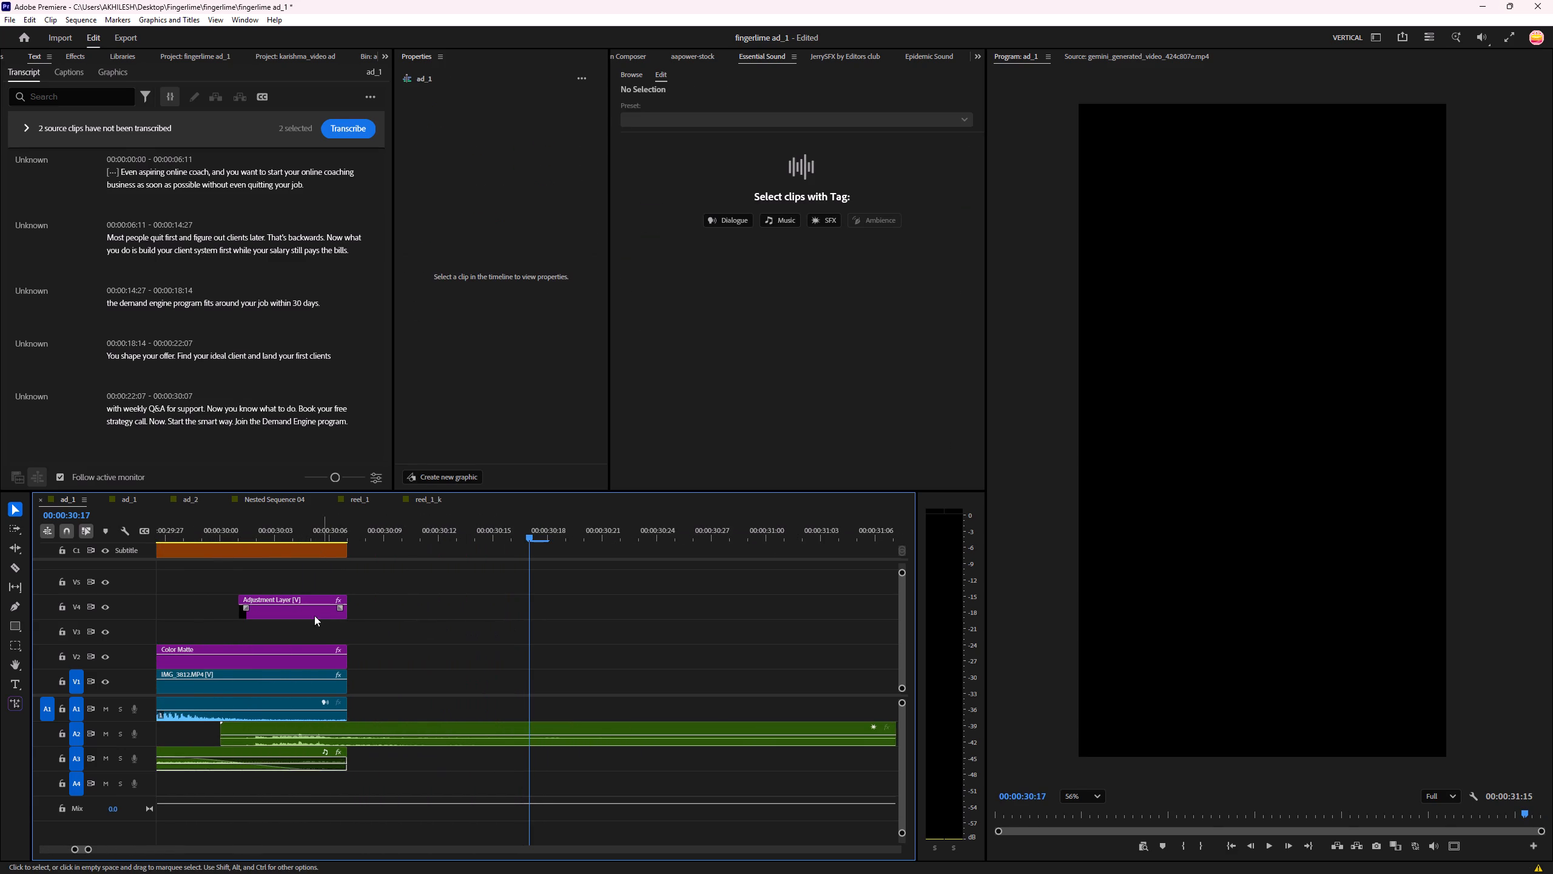
{"action": "left_click_drag", "start_coordinate": [283, 615], "coordinate": [338, 634]}
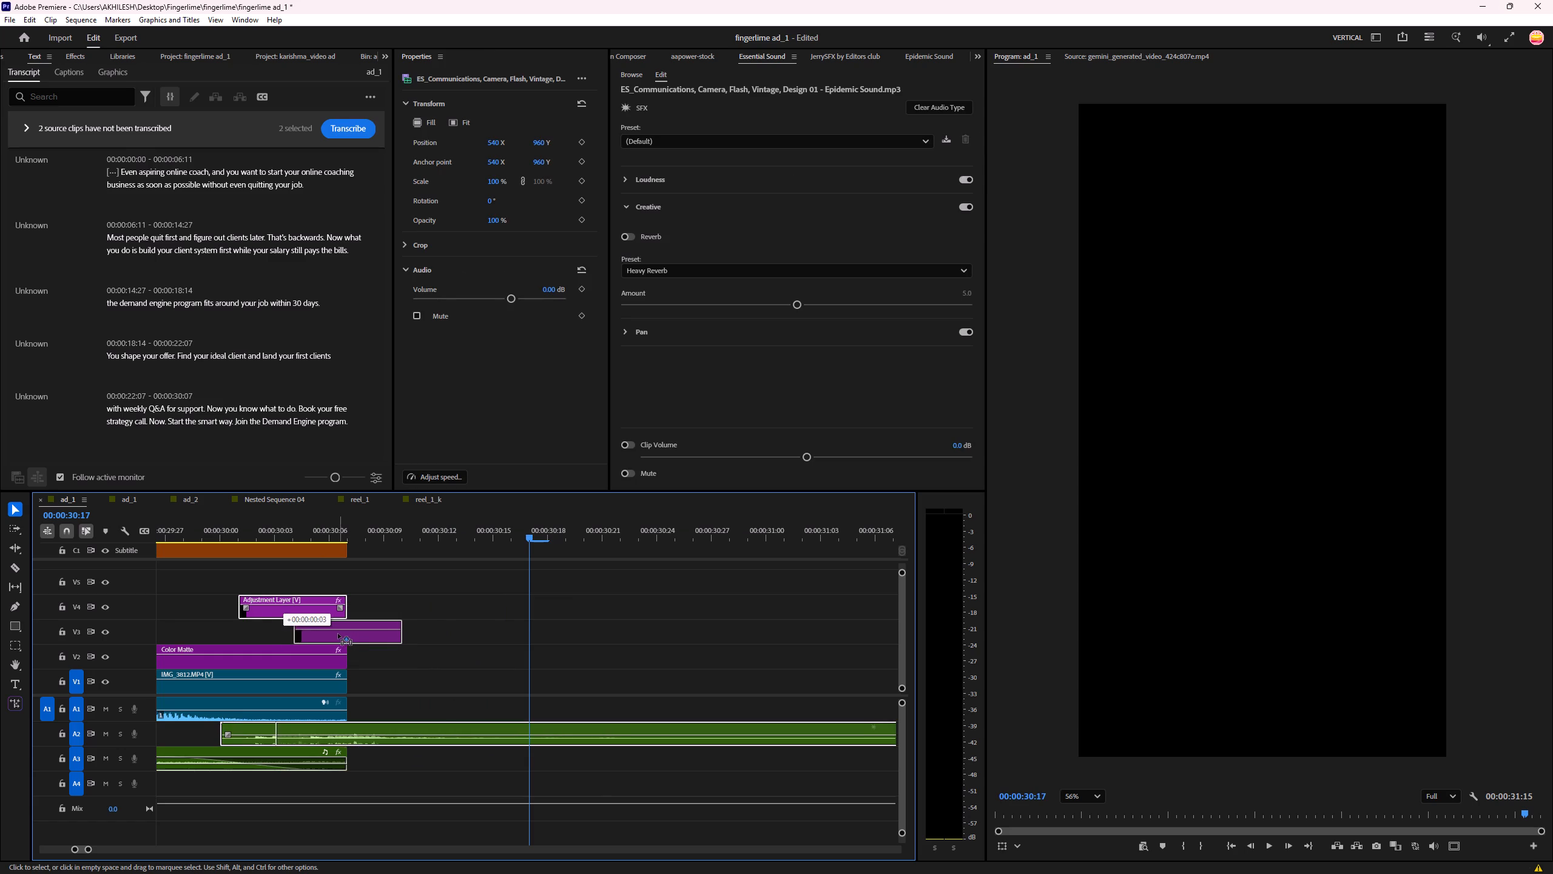
{"action": "left_click_drag", "start_coordinate": [338, 634], "coordinate": [330, 634]}
{"action": "left_click_drag", "start_coordinate": [308, 526], "coordinate": [305, 526]}
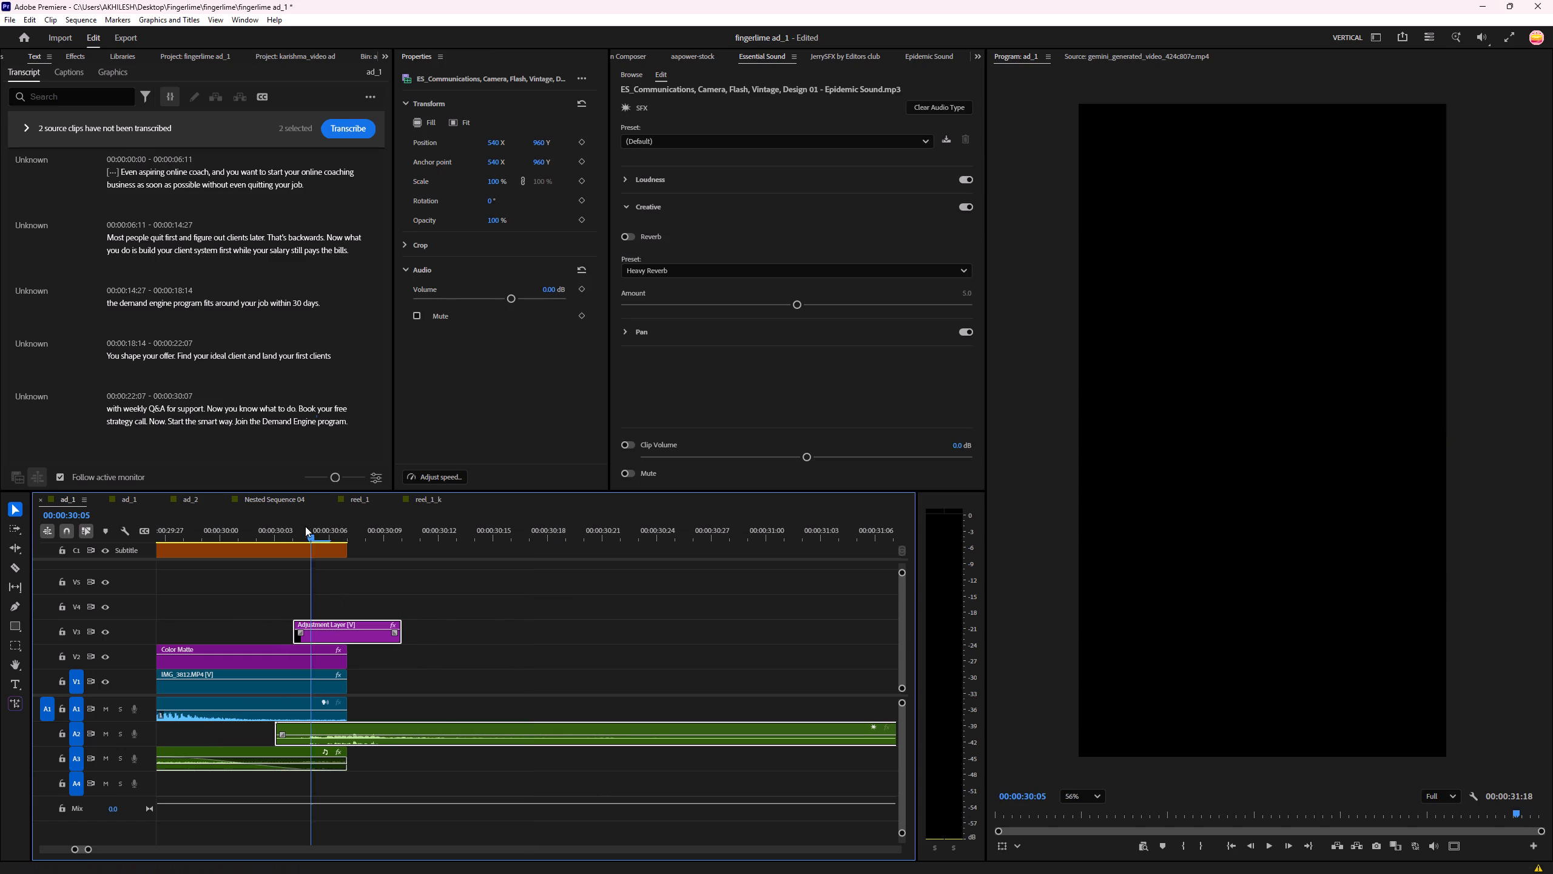
{"action": "left_click_drag", "start_coordinate": [305, 526], "coordinate": [253, 528]}
{"action": "key", "text": "space"}
{"action": "key", "text": "space"}
{"action": "left_click_drag", "start_coordinate": [279, 522], "coordinate": [302, 525]}
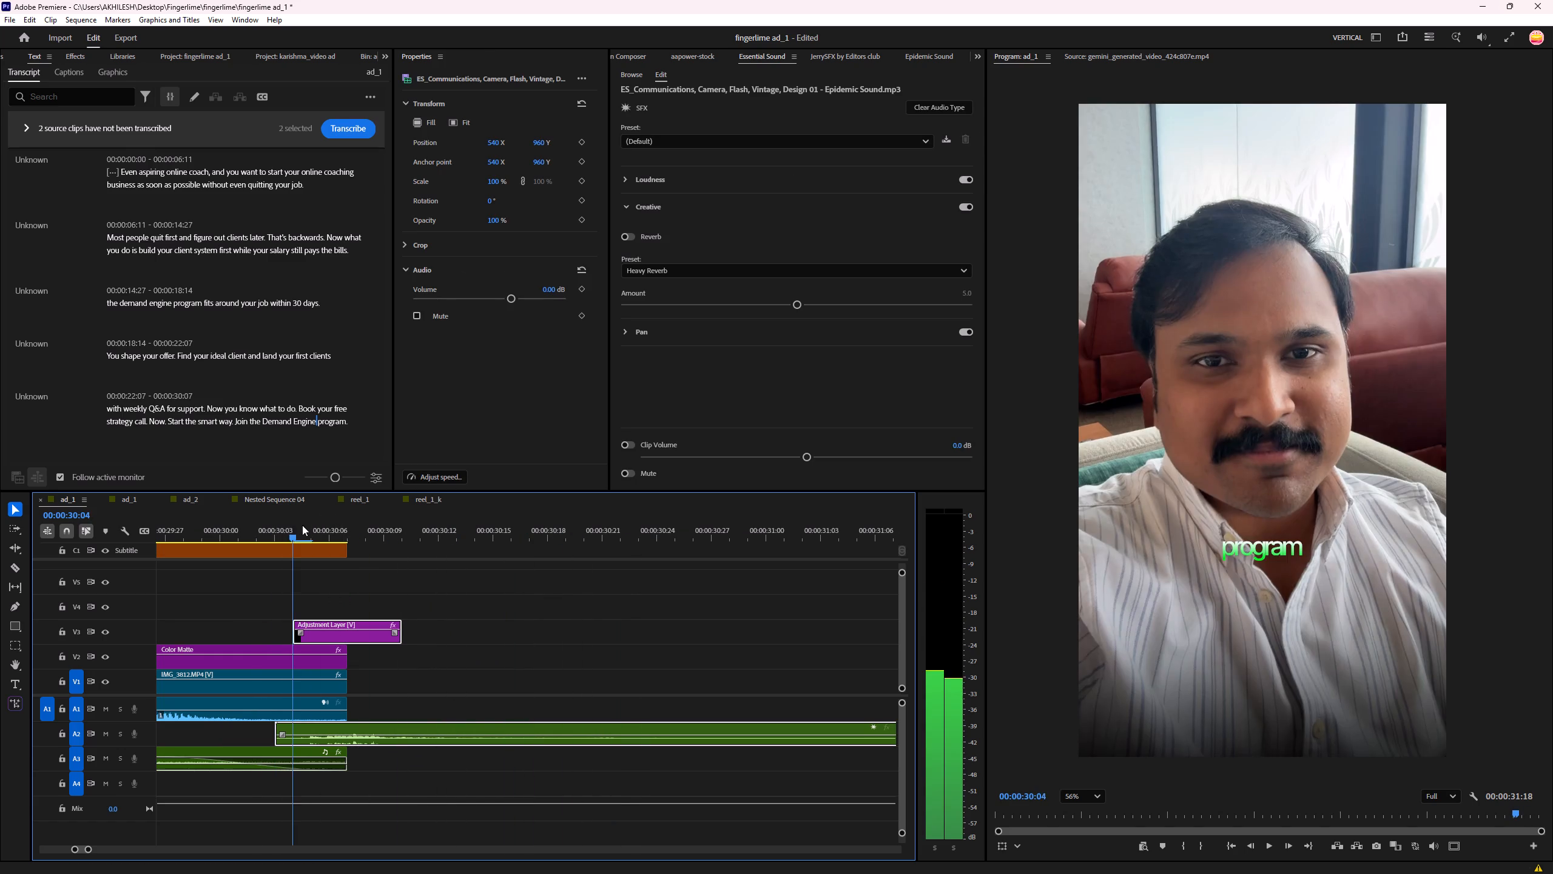
Cut the V3 adjustment layer and A2 flash sound at 00:00:30:07, delete the excess beyond the cut, and save the project.
{"action": "left_click_drag", "start_coordinate": [302, 525], "coordinate": [310, 527]}
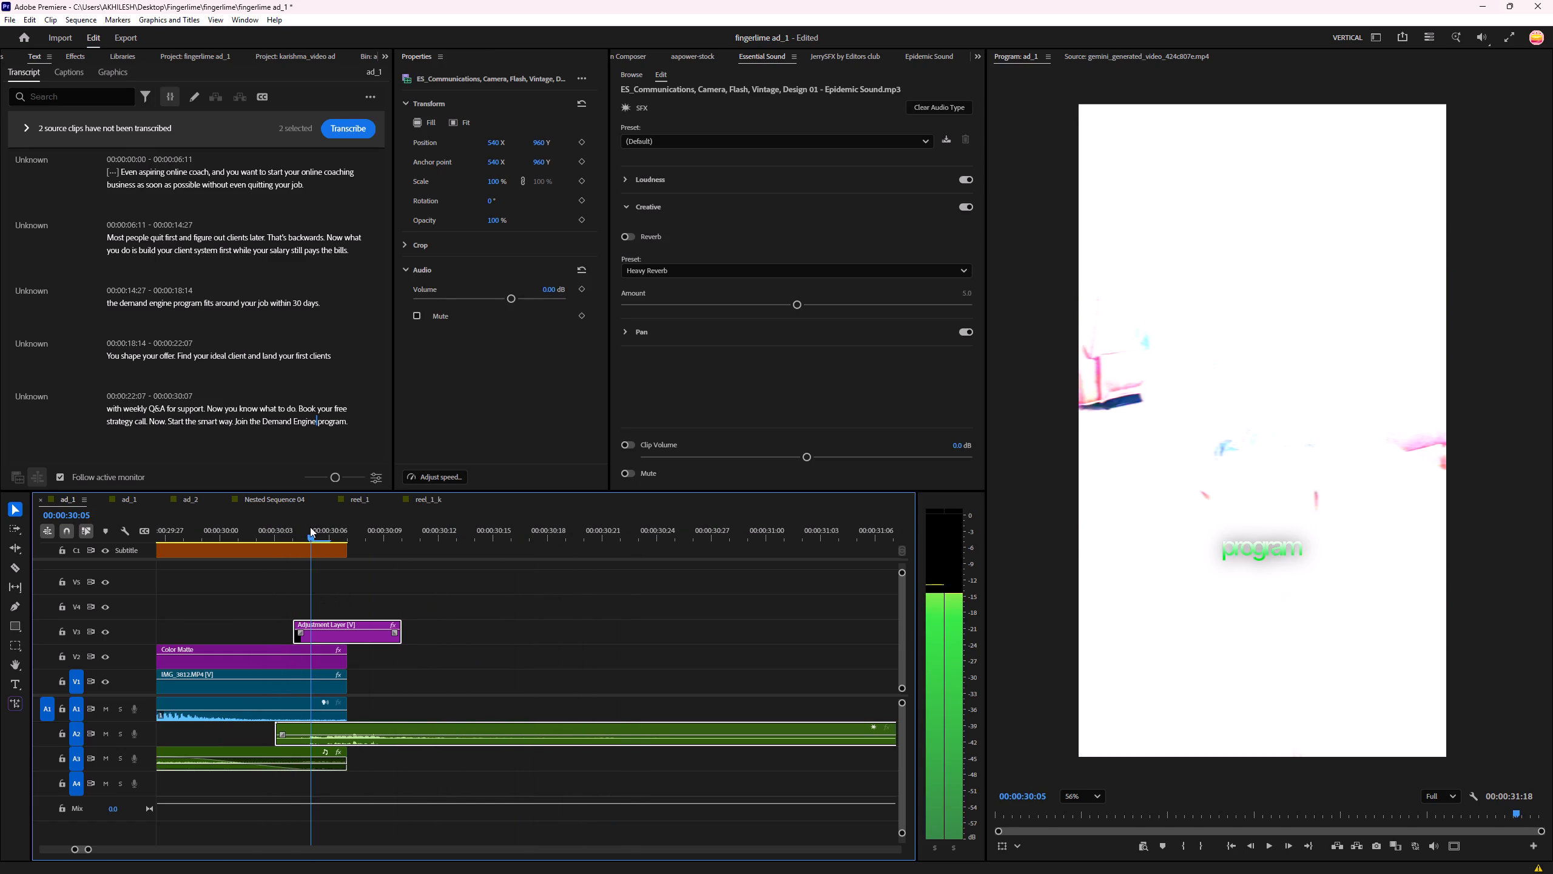
{"action": "left_click_drag", "start_coordinate": [310, 527], "coordinate": [348, 527]}
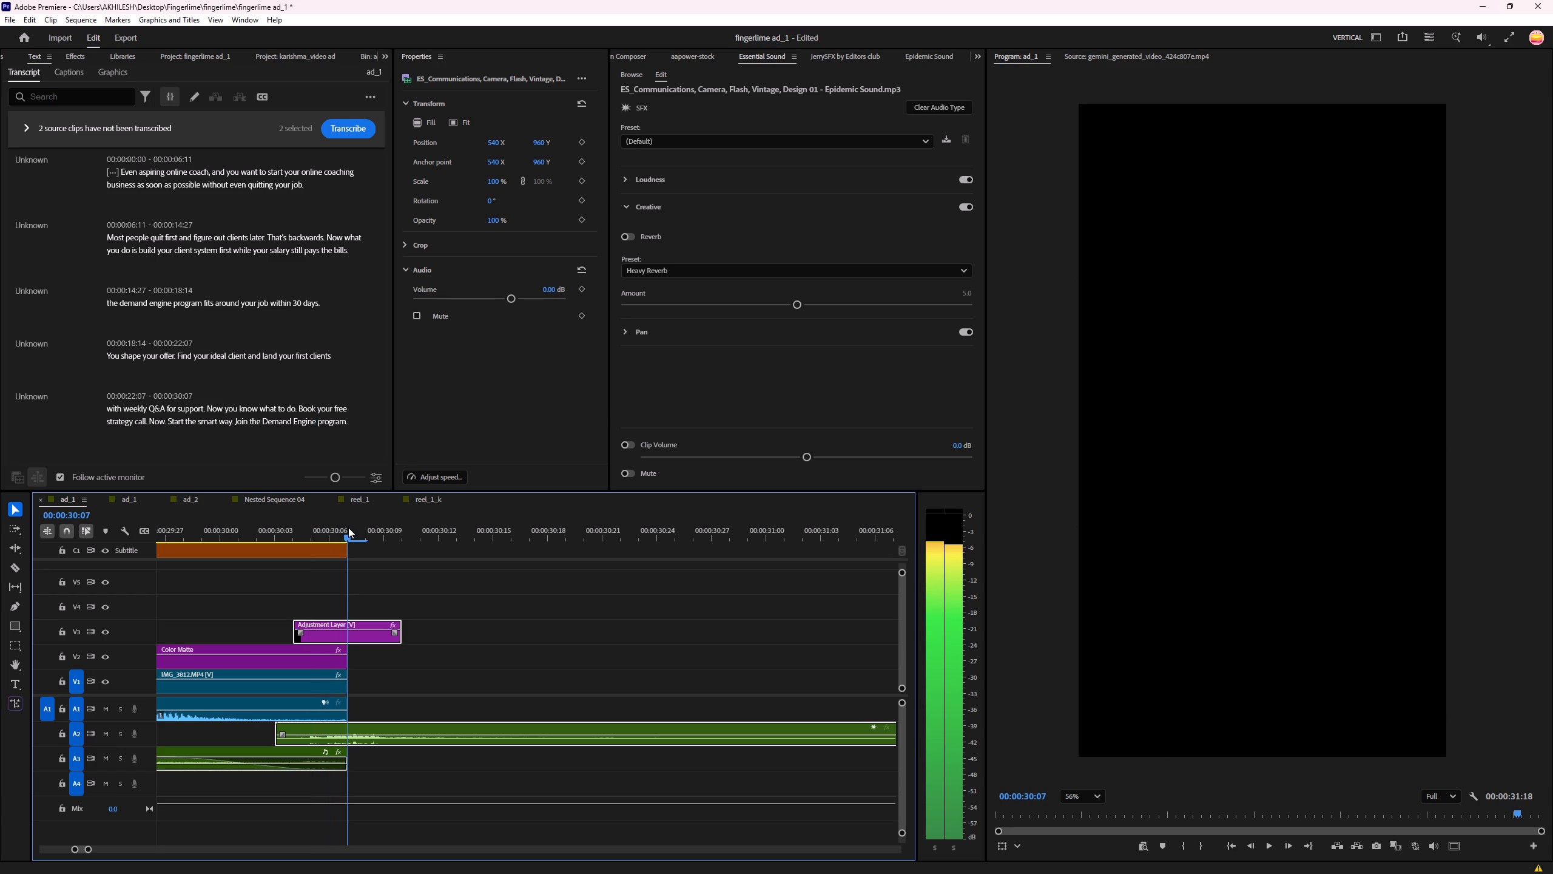
{"action": "left_click_drag", "start_coordinate": [348, 527], "coordinate": [339, 532]}
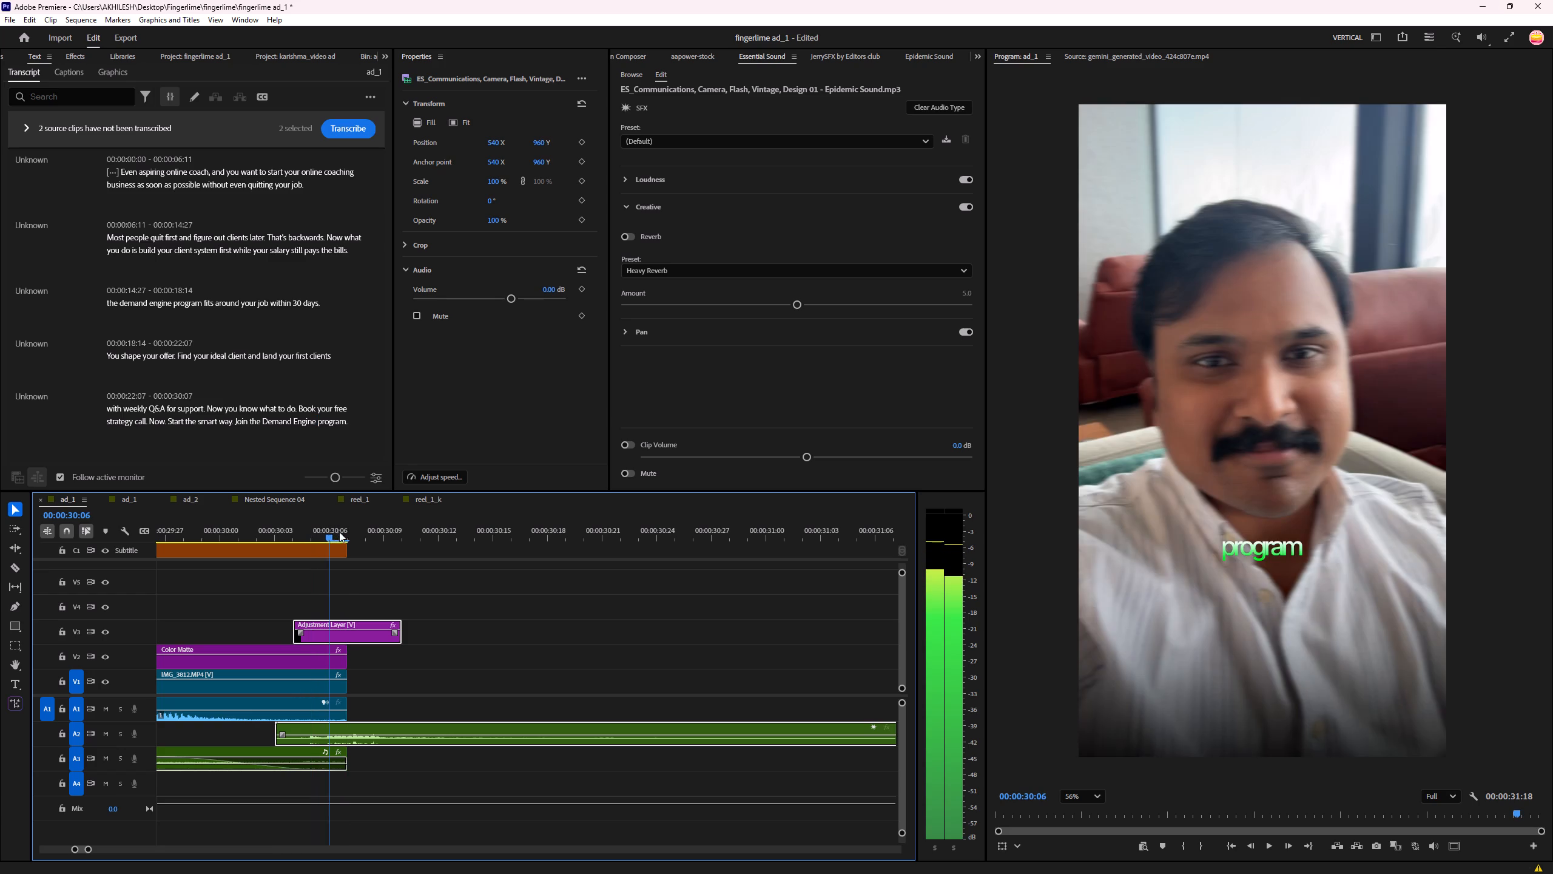
{"action": "left_click_drag", "start_coordinate": [339, 532], "coordinate": [354, 534]}
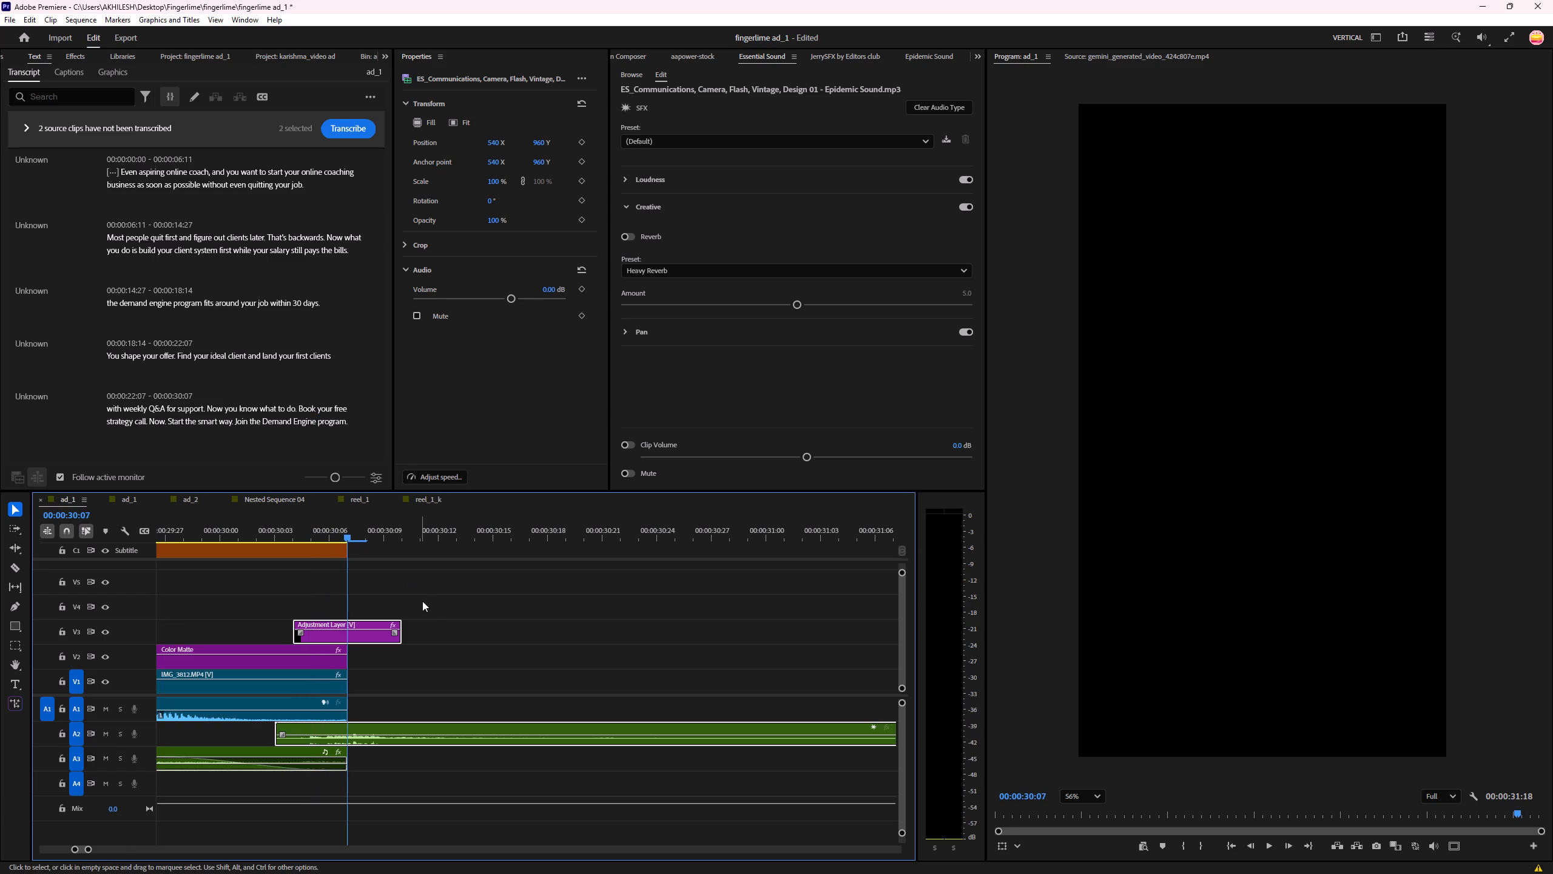
{"action": "key", "text": "ctrl+k"}
{"action": "left_click_drag", "start_coordinate": [459, 597], "coordinate": [389, 764]}
{"action": "key", "text": "BackSpace"}
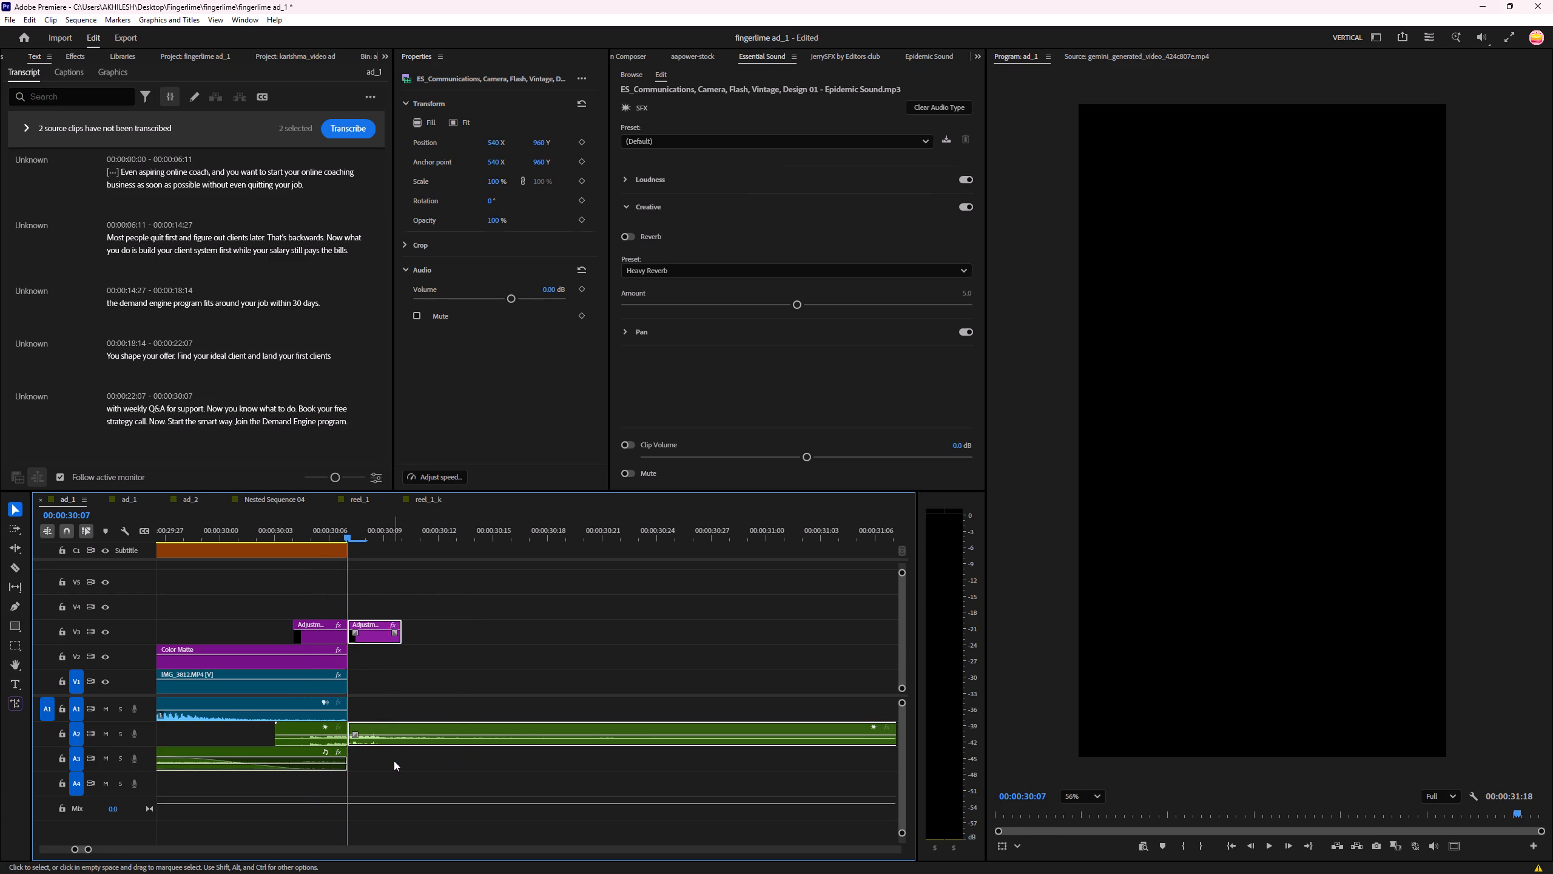
{"action": "key", "text": "minus"}
{"action": "key", "text": "minus"}
{"action": "left_click", "coordinate": [428, 534]}
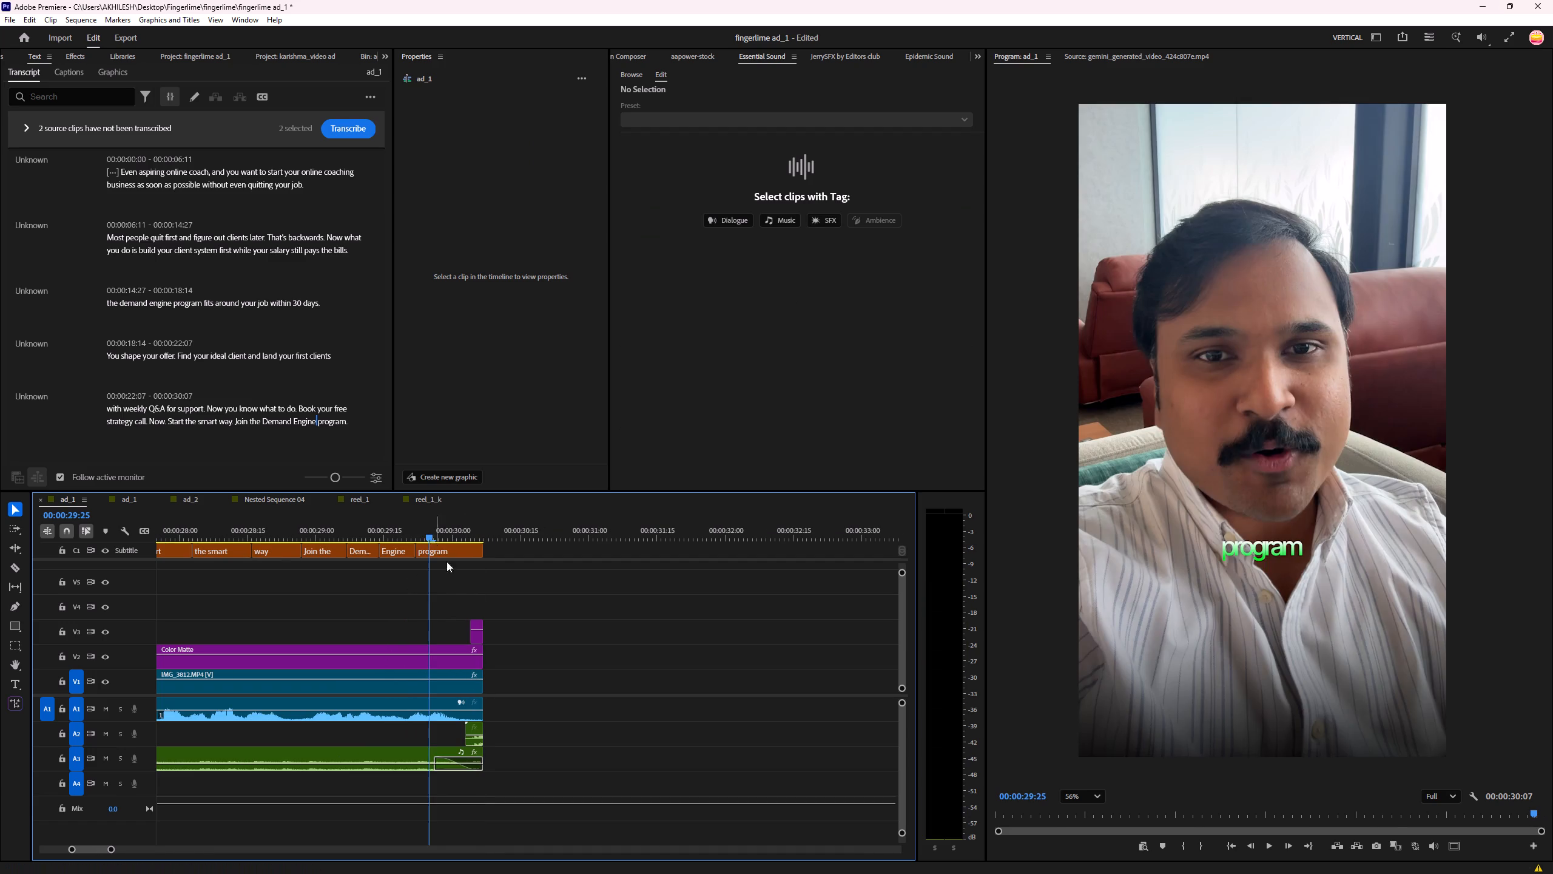
{"action": "key", "text": "space"}
{"action": "key", "text": "space"}
{"action": "left_click", "coordinate": [578, 618]}
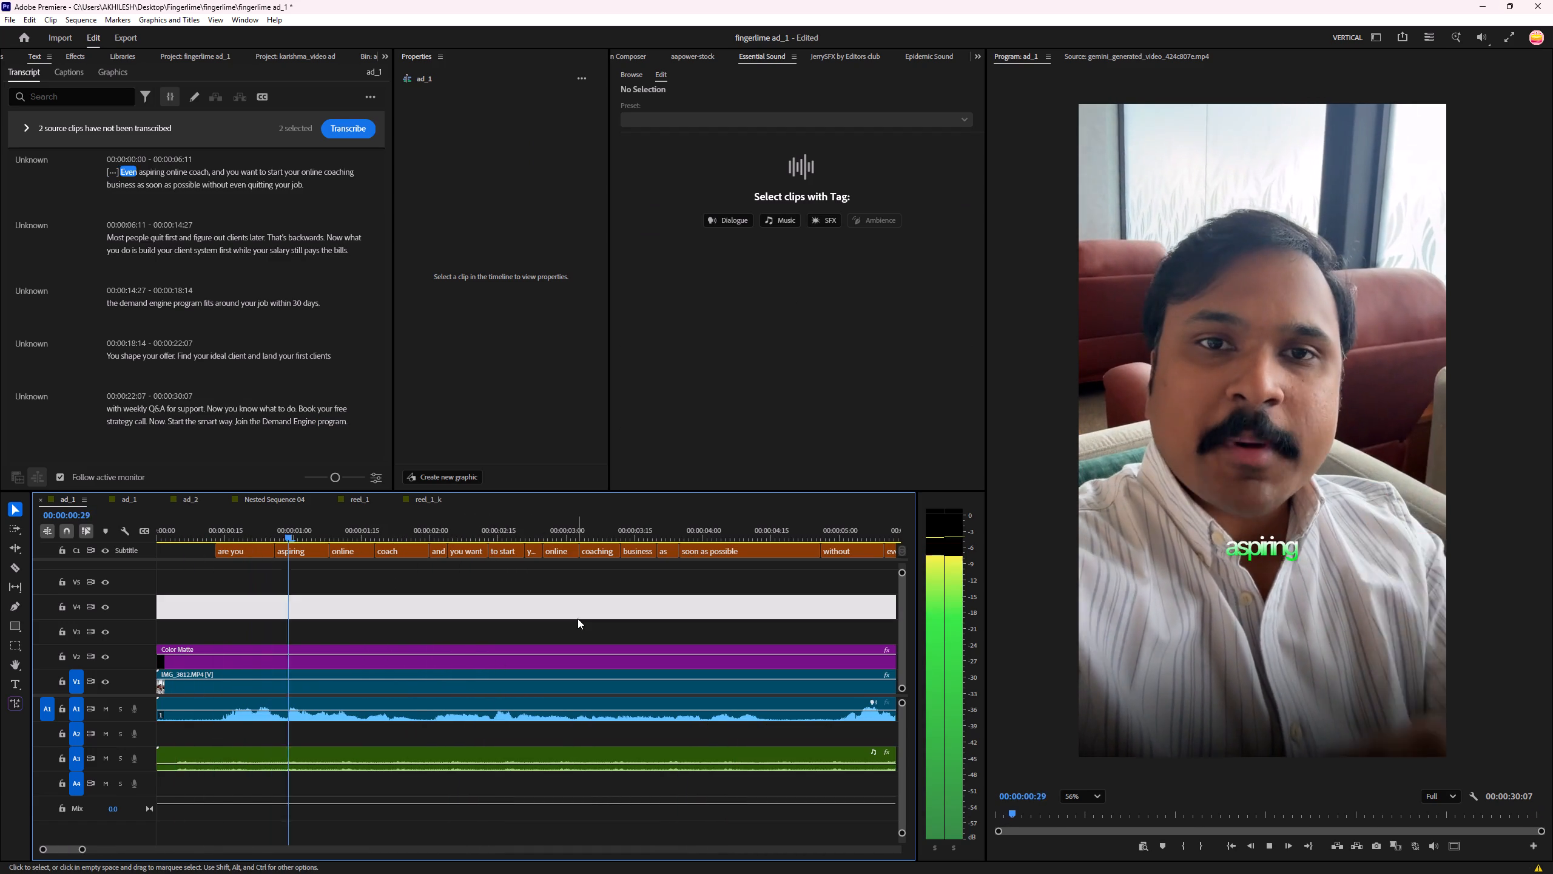
{"action": "key", "text": "ctrl+s"}
Play and scrub through the end of ad_1 to check the flash transition.
{"action": "key", "text": "space"}
{"action": "left_click", "coordinate": [588, 610]}
{"action": "key", "text": "minus"}
{"action": "key", "text": "minus"}
{"action": "key", "text": "minus"}
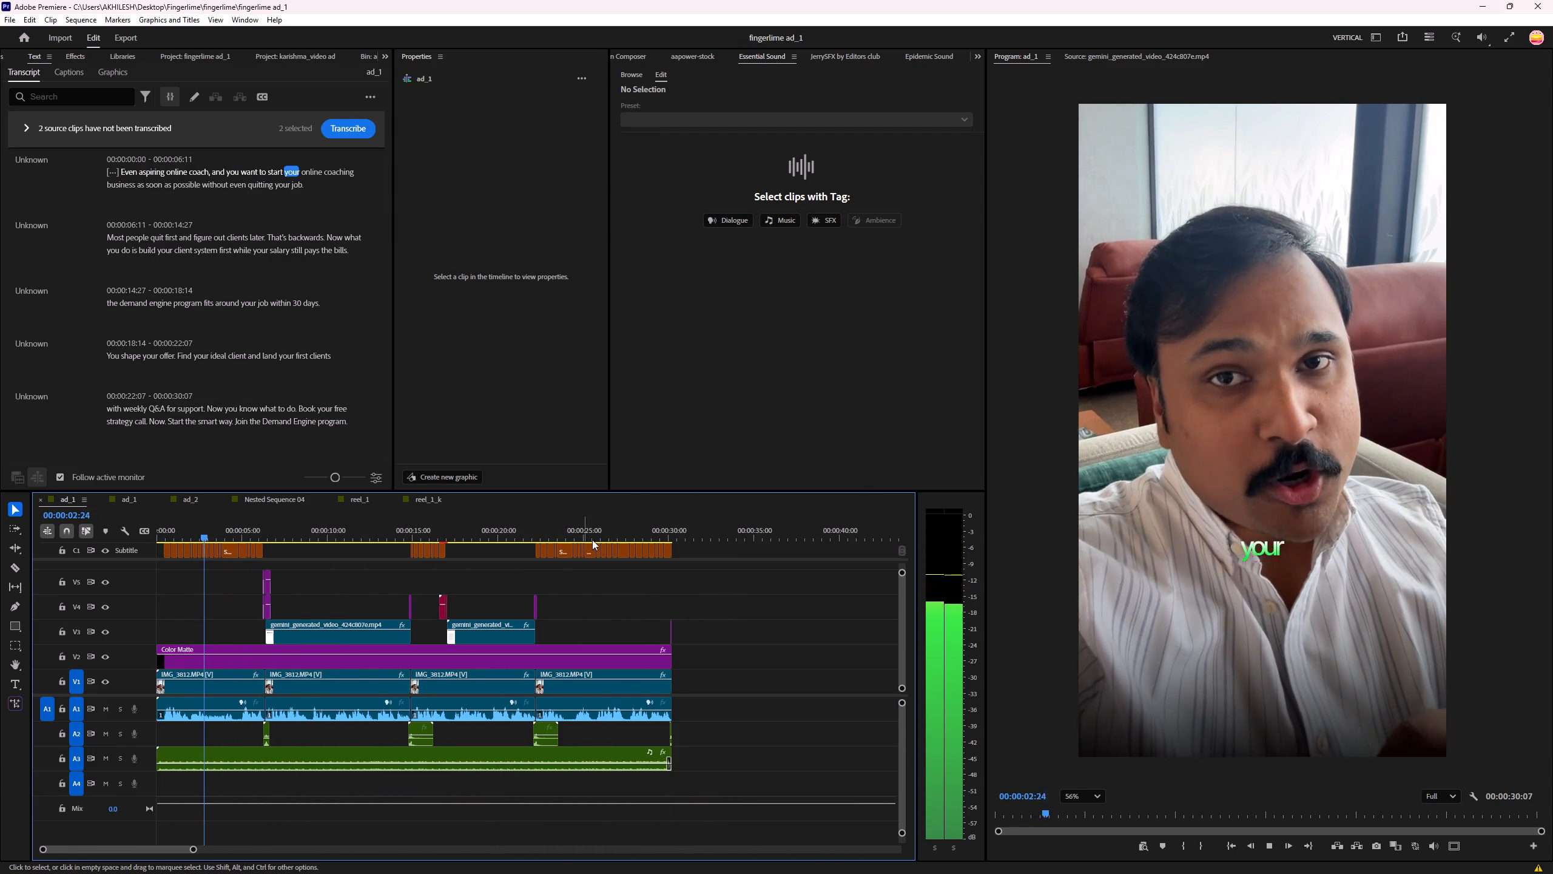
{"action": "left_click_drag", "start_coordinate": [653, 534], "coordinate": [676, 535]}
{"action": "left_click_drag", "start_coordinate": [670, 534], "coordinate": [649, 535]}
{"action": "key", "text": "space"}
{"action": "left_click", "coordinate": [721, 590]}
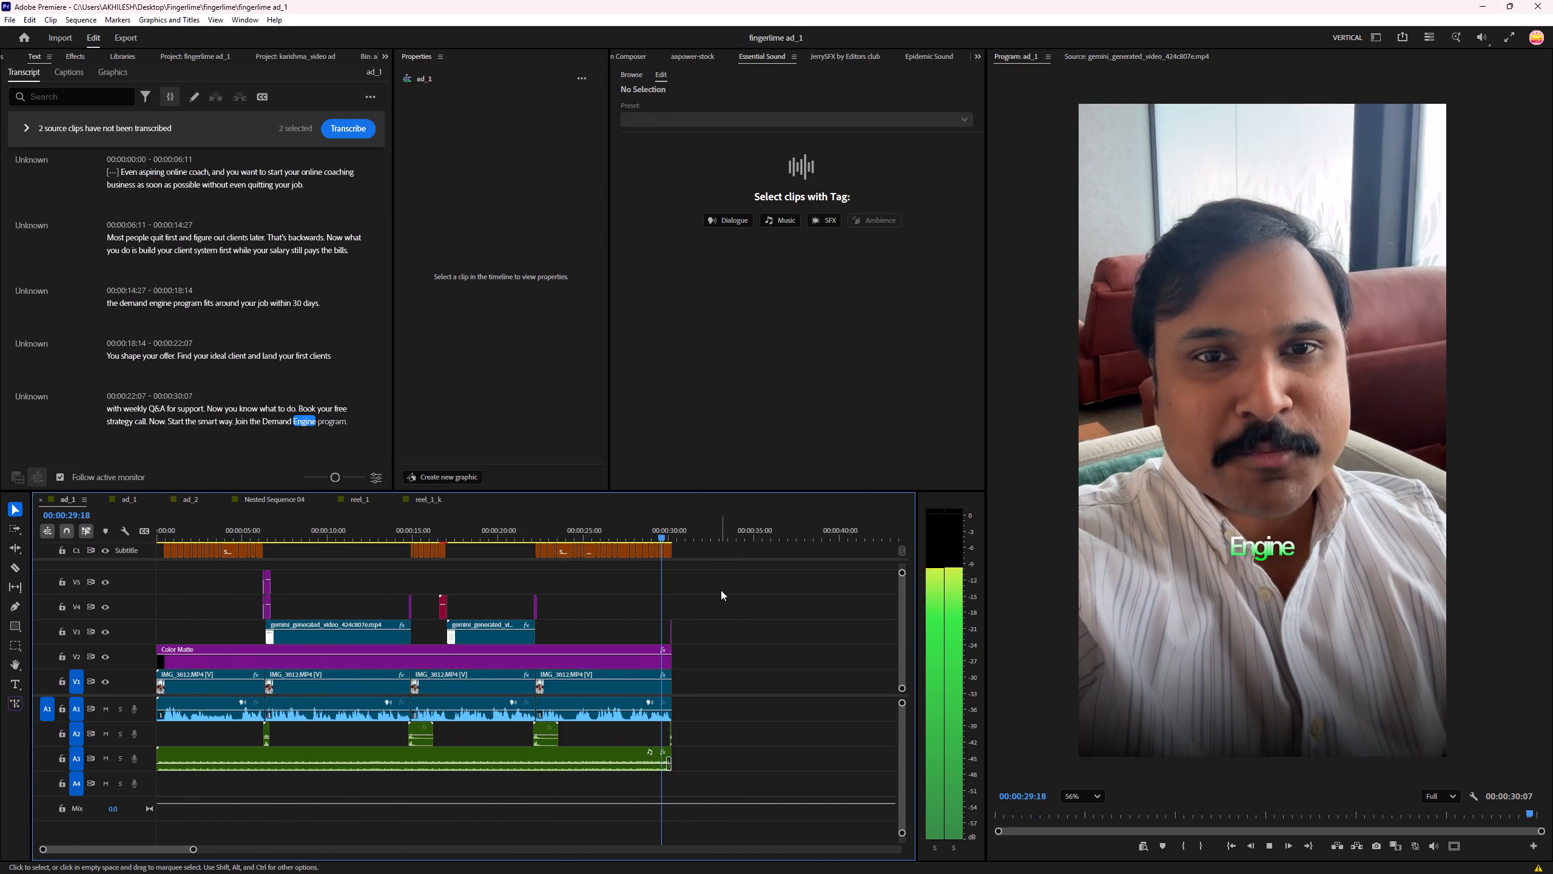
{"action": "left_click_drag", "start_coordinate": [675, 526], "coordinate": [665, 527]}
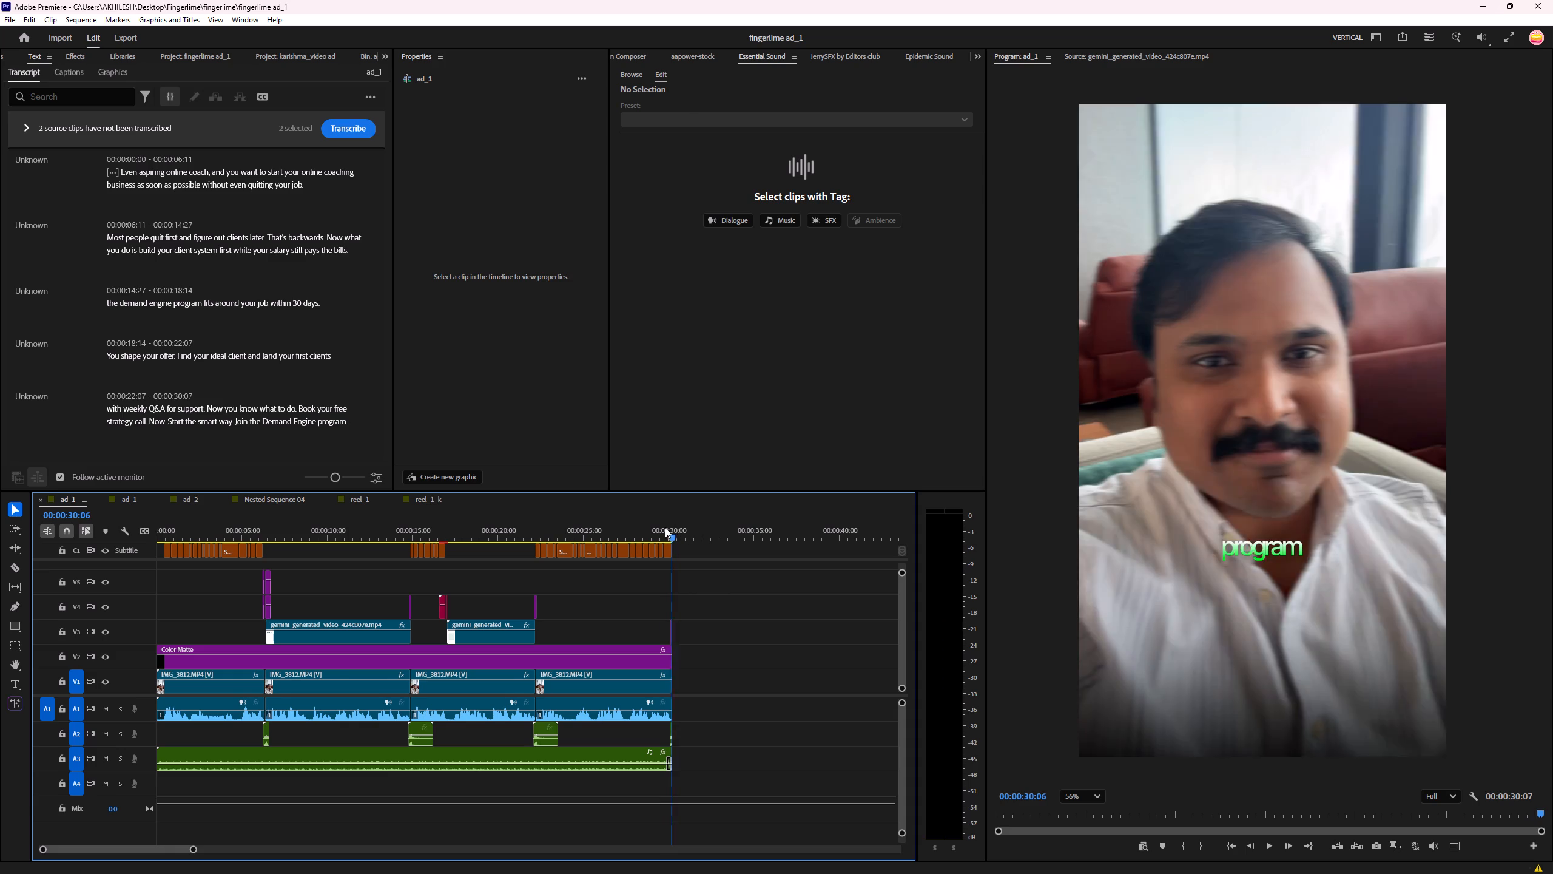
Move the last V3 adjustment layer and its flash sound four frames earlier, so the layer starts at 00:00:30:00.
{"action": "left_click_drag", "start_coordinate": [665, 527], "coordinate": [659, 528]}
{"action": "key", "text": "equal"}
{"action": "key", "text": "equal"}
{"action": "key", "text": "equal"}
{"action": "key", "text": "equal"}
{"action": "key", "text": "equal"}
{"action": "scroll", "coordinate": [673, 646], "scroll_direction": "down", "scroll_amount": 3}
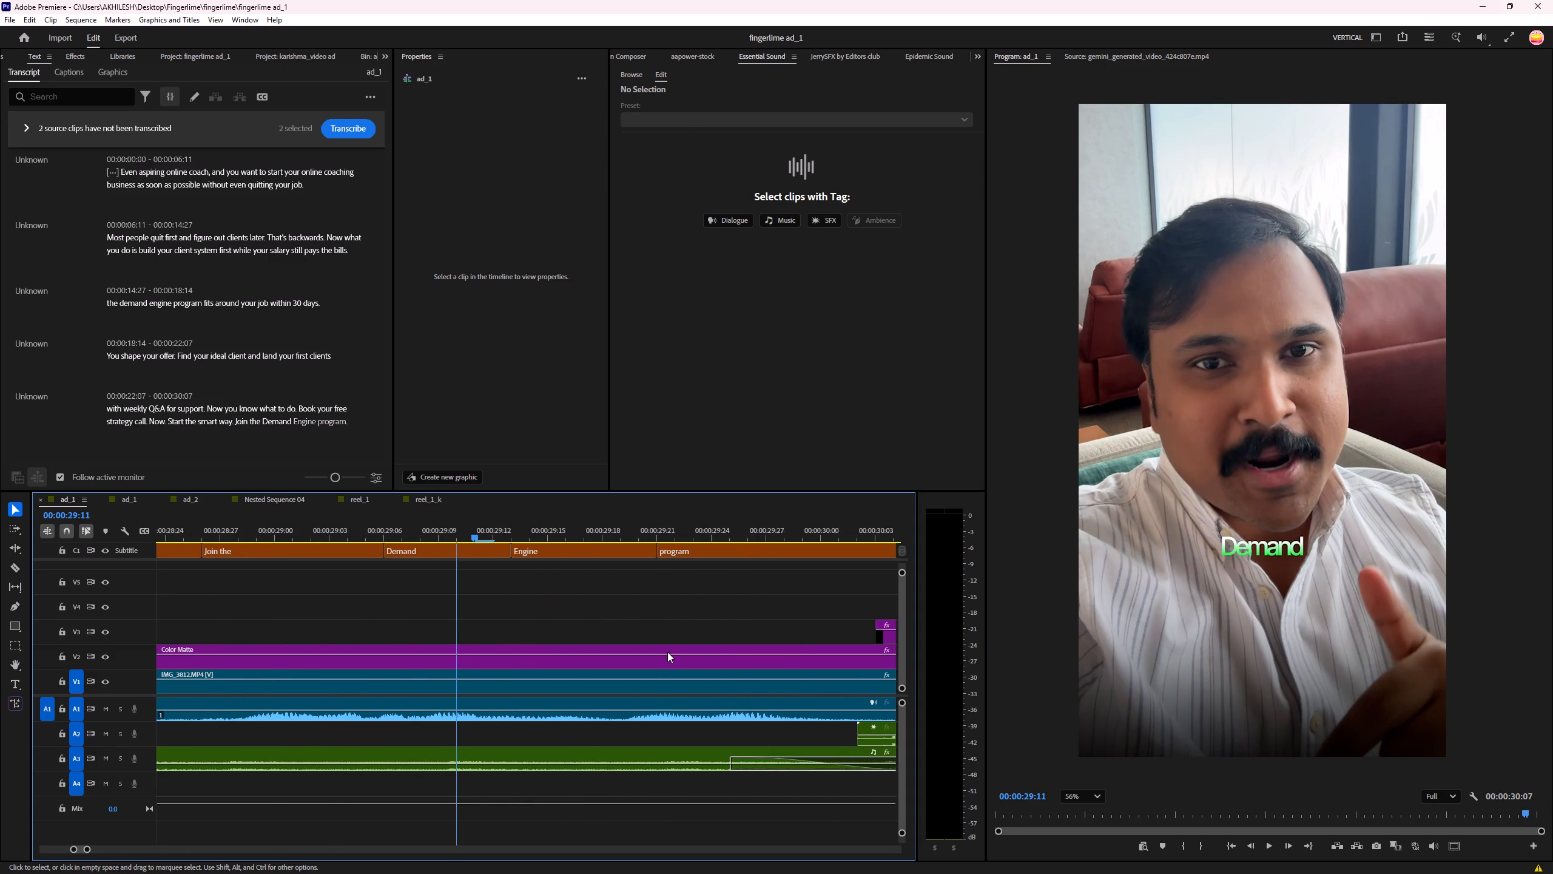
{"action": "scroll", "coordinate": [667, 652], "scroll_direction": "down", "scroll_amount": 8}
{"action": "left_click", "coordinate": [769, 638]}
{"action": "left_click_drag", "start_coordinate": [770, 638], "coordinate": [747, 639]}
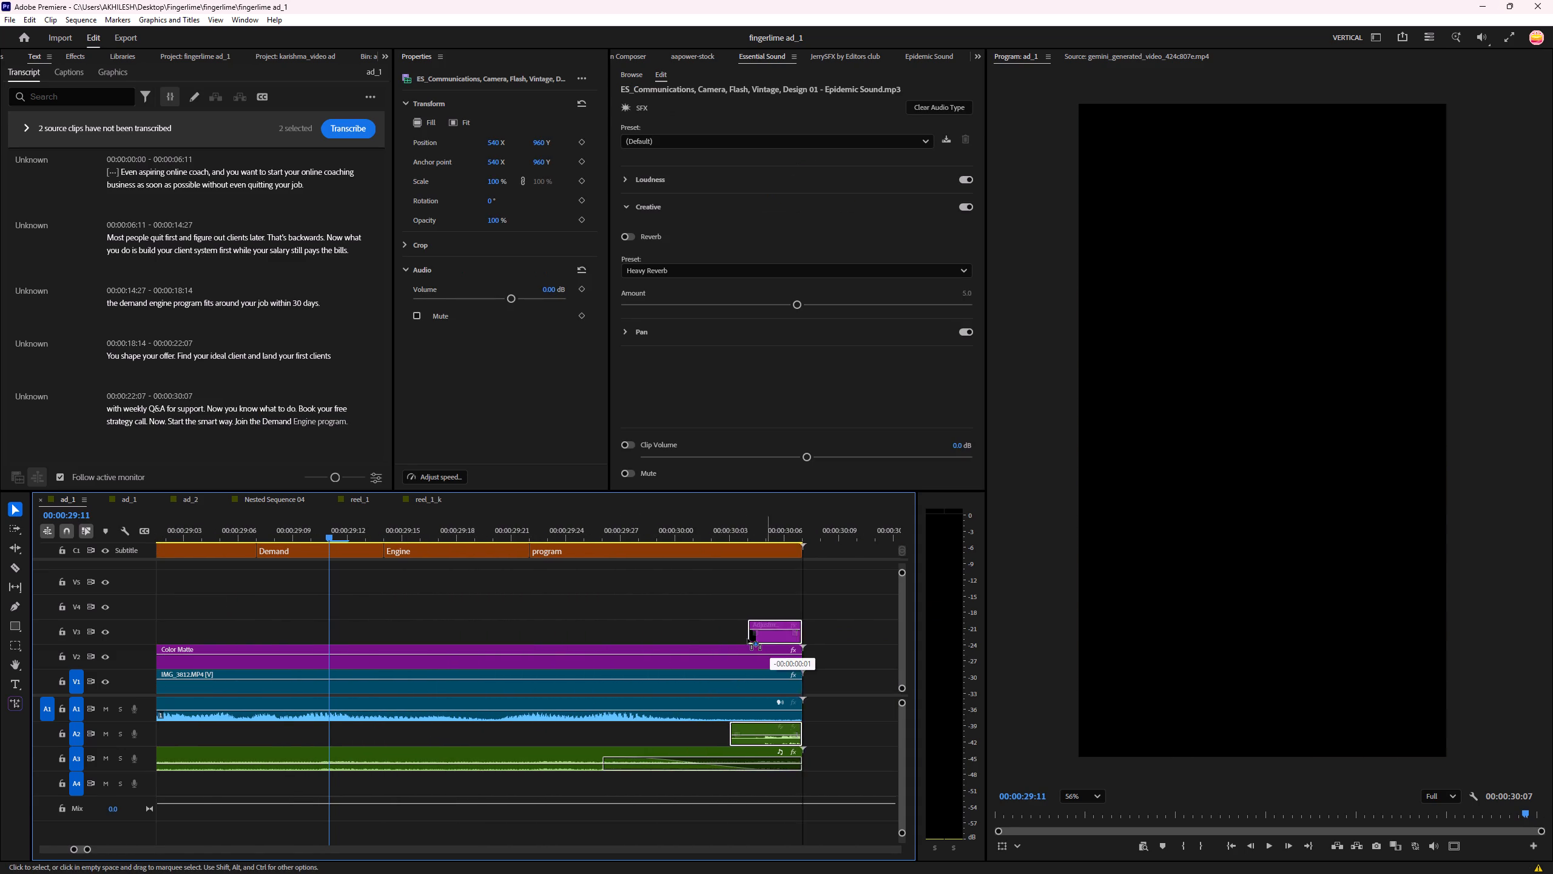
{"action": "left_click_drag", "start_coordinate": [747, 639], "coordinate": [704, 643]}
Extend the last V3 adjustment layer and its A2 flash sound to 00:00:30:07, preview the ending, and save the project.
{"action": "left_click_drag", "start_coordinate": [732, 741], "coordinate": [786, 739]}
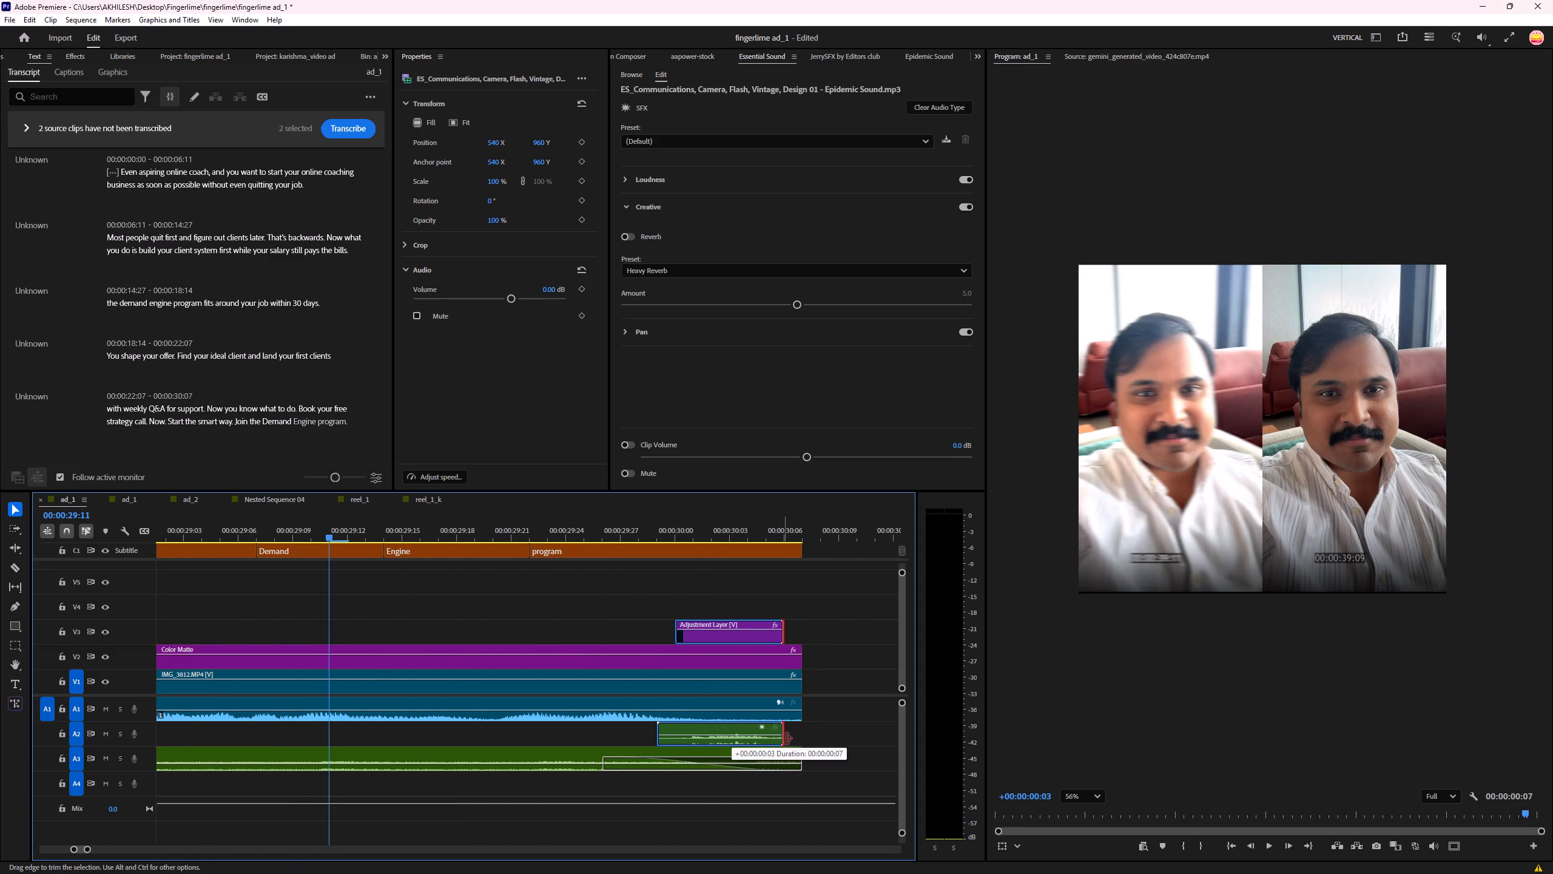
{"action": "left_click_drag", "start_coordinate": [786, 739], "coordinate": [800, 739]}
{"action": "left_click_drag", "start_coordinate": [641, 523], "coordinate": [635, 523]}
{"action": "key", "text": "space"}
{"action": "left_click_drag", "start_coordinate": [633, 520], "coordinate": [502, 533]}
{"action": "key", "text": "space"}
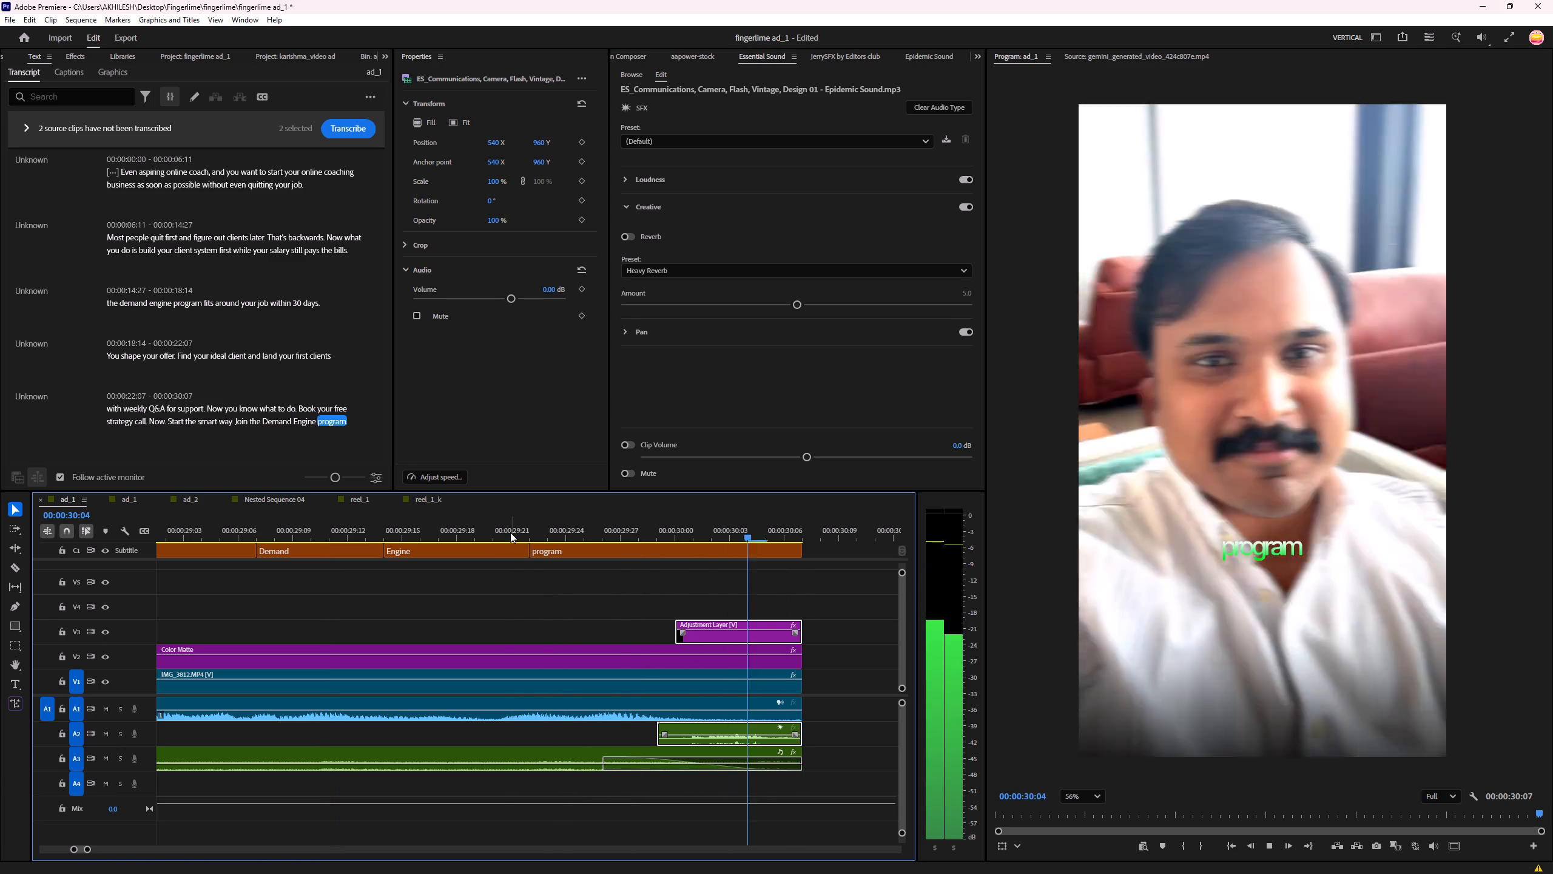
{"action": "key", "text": "ctrl+s"}
Replay the last seconds of ad_1 to check the flash timing and sound, and save the project.
{"action": "left_click", "coordinate": [869, 595]}
{"action": "key", "text": "minus"}
{"action": "key", "text": "minus"}
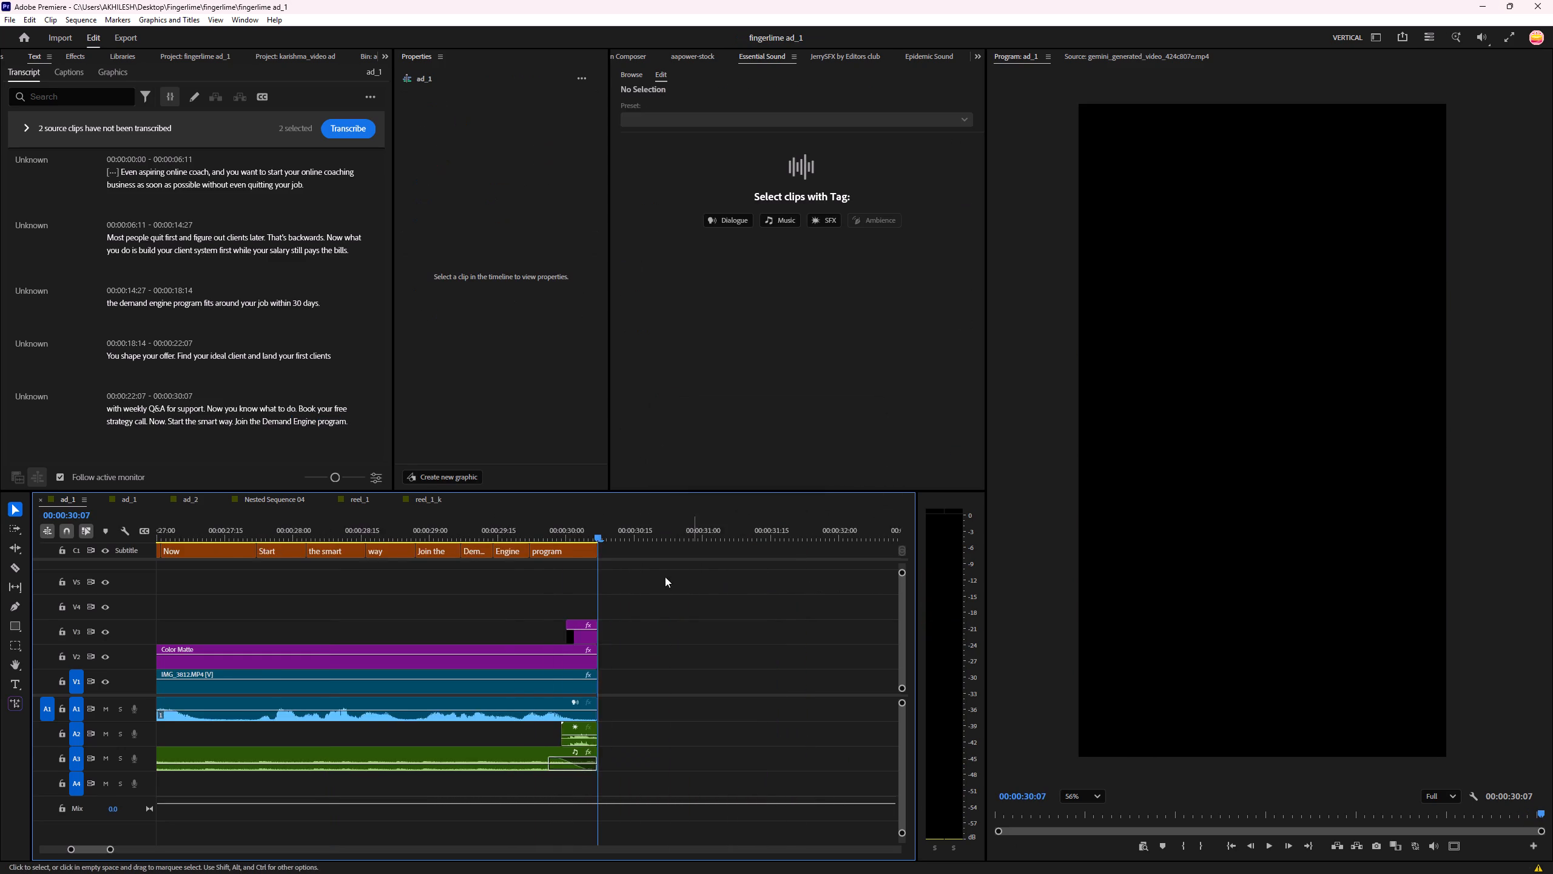
{"action": "key", "text": "minus"}
{"action": "left_click_drag", "start_coordinate": [541, 531], "coordinate": [528, 533]}
{"action": "key", "text": "ctrl+s"}
{"action": "key", "text": "space"}
{"action": "left_click", "coordinate": [622, 591]}
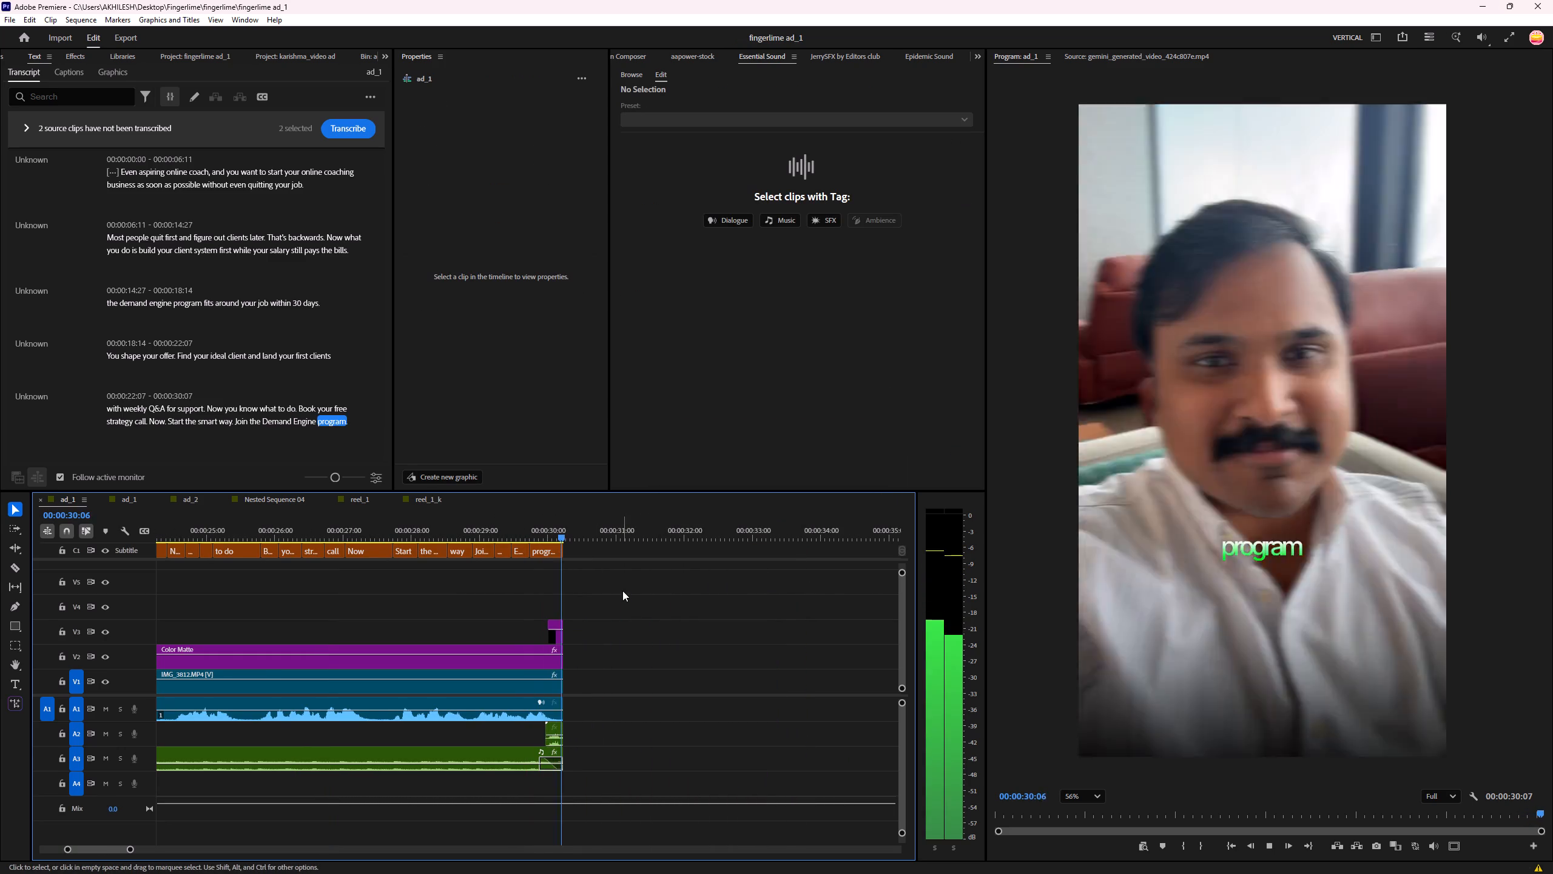
{"action": "key", "text": "space"}
{"action": "left_click_drag", "start_coordinate": [562, 529], "coordinate": [982, 539]}
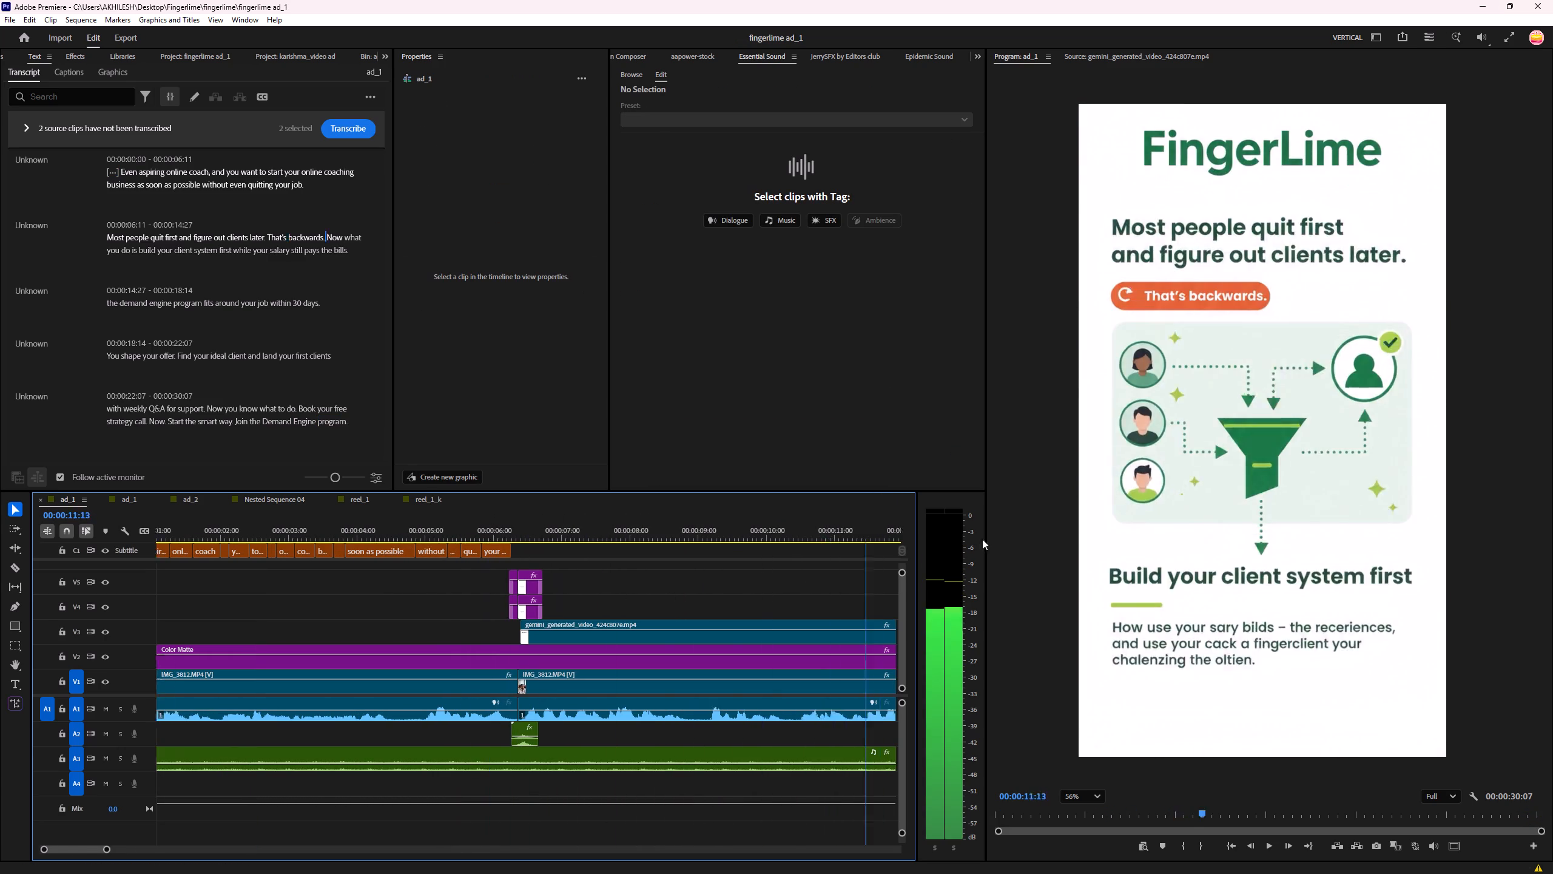
{"action": "left_click_drag", "start_coordinate": [982, 539], "coordinate": [613, 529]}
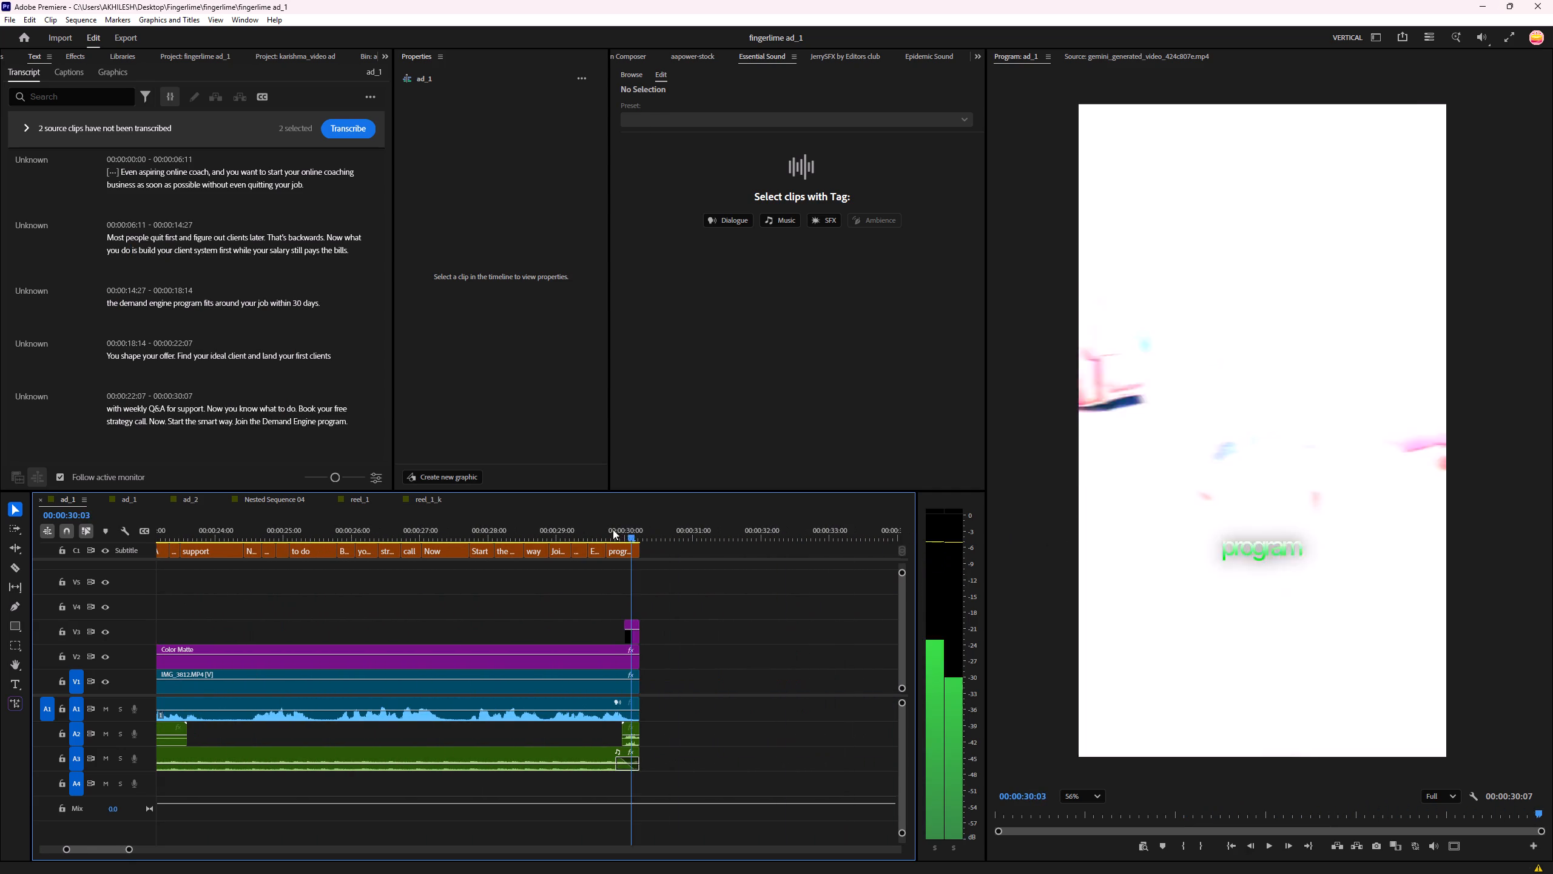
{"action": "left_click_drag", "start_coordinate": [613, 529], "coordinate": [434, 527]}
{"action": "key", "text": "space"}
{"action": "left_click", "coordinate": [696, 574]}
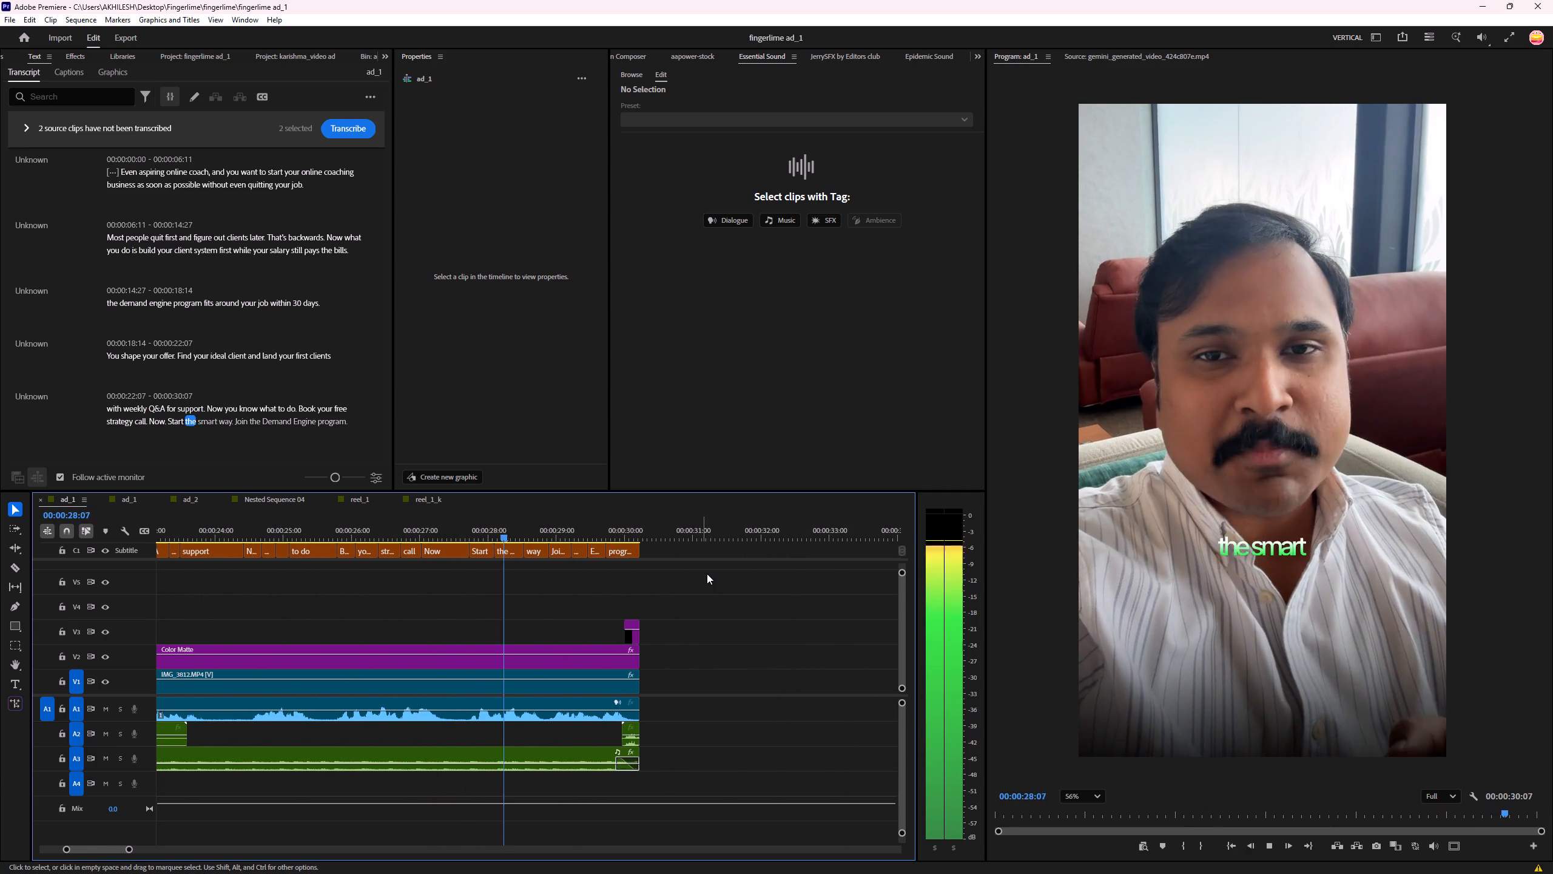
{"action": "left_click", "coordinate": [719, 583]}
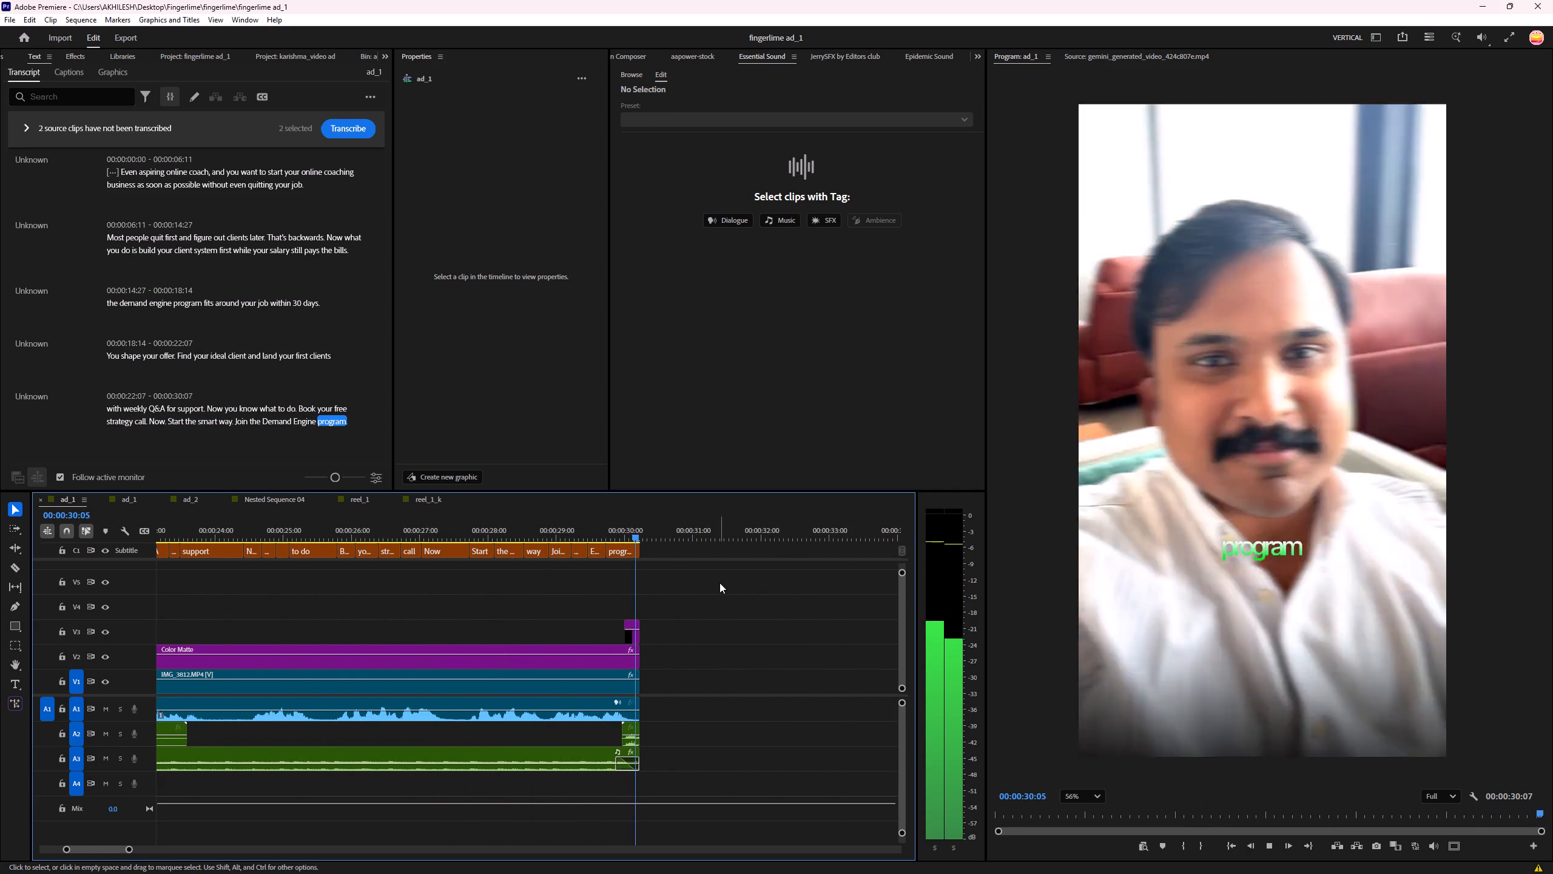
{"action": "left_click", "coordinate": [752, 589]}
{"action": "key", "text": "ctrl+s"}
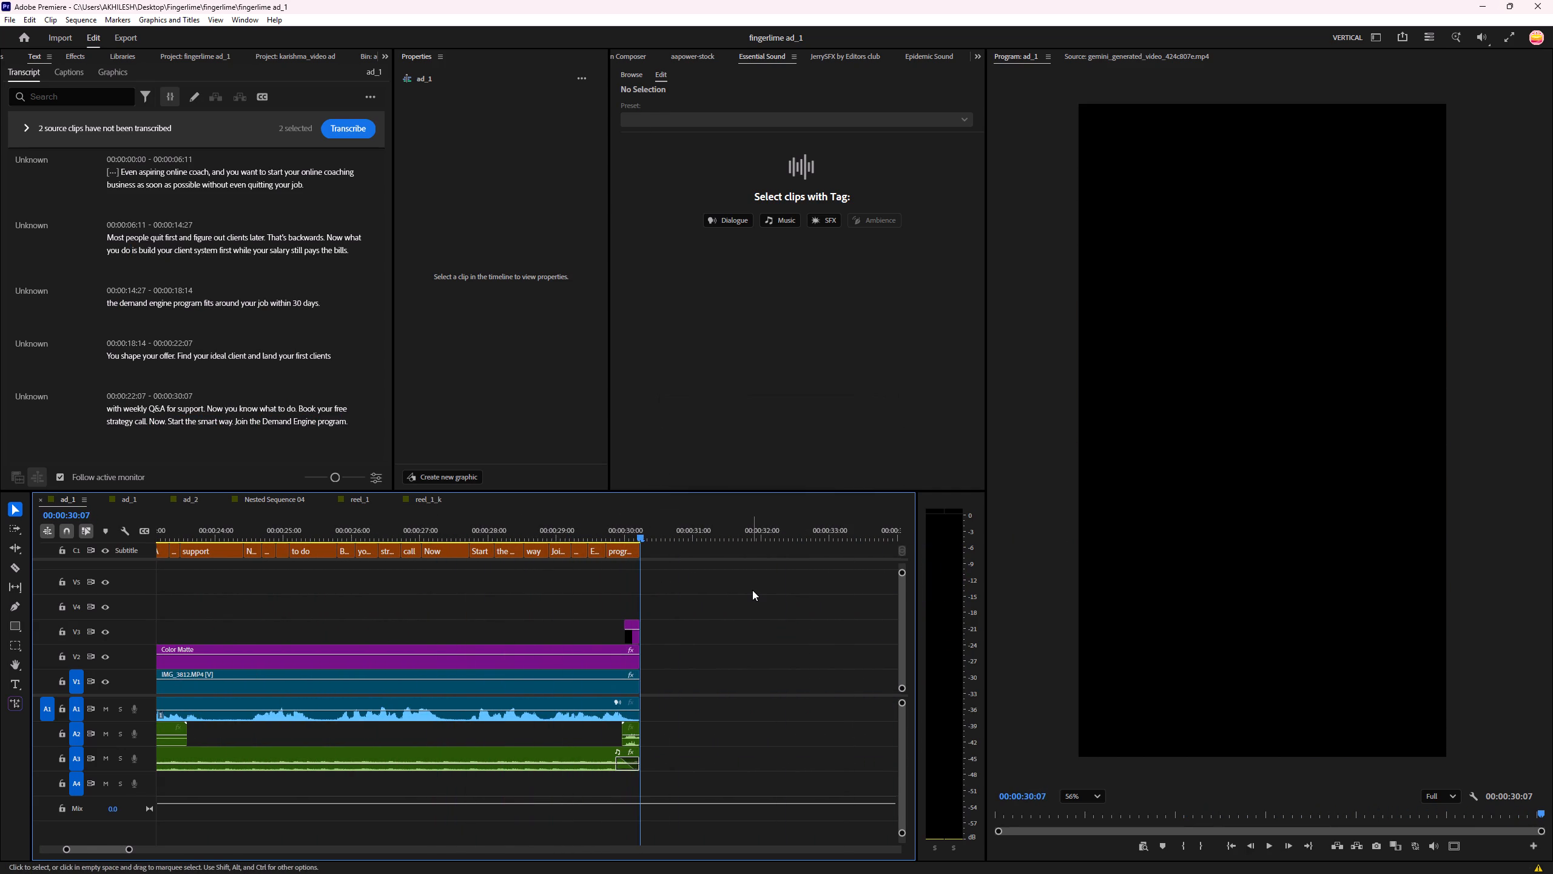
Open the export settings for ad_1 and set the output location to Desktop > Fingerlime > fingerlime > render, as ad_1.mp4.
{"action": "key", "text": "ctrl+m"}
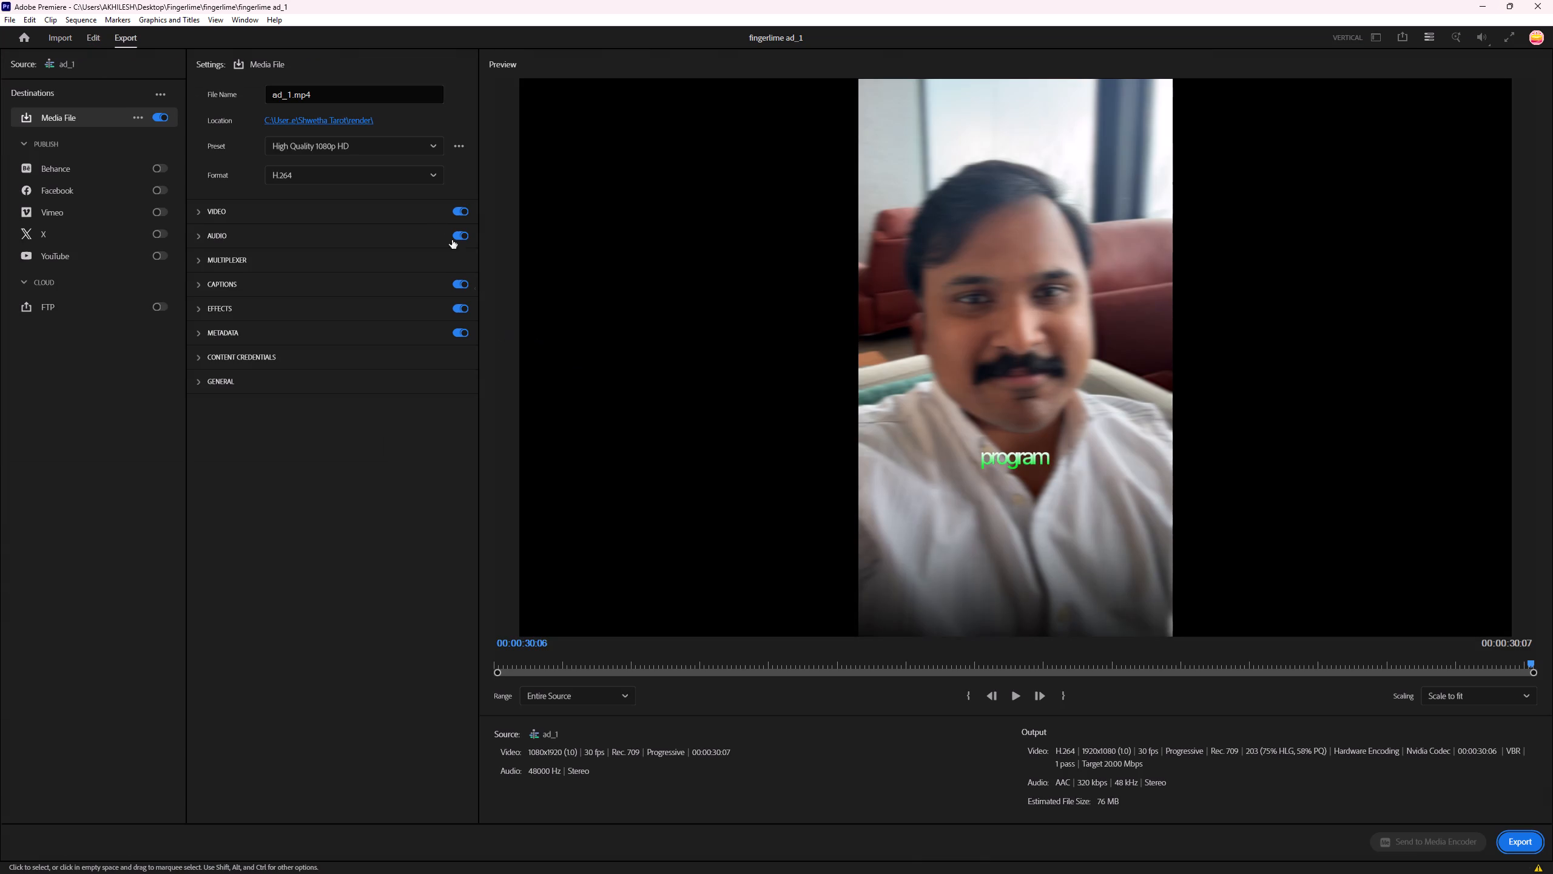
{"action": "left_click", "coordinate": [347, 123]}
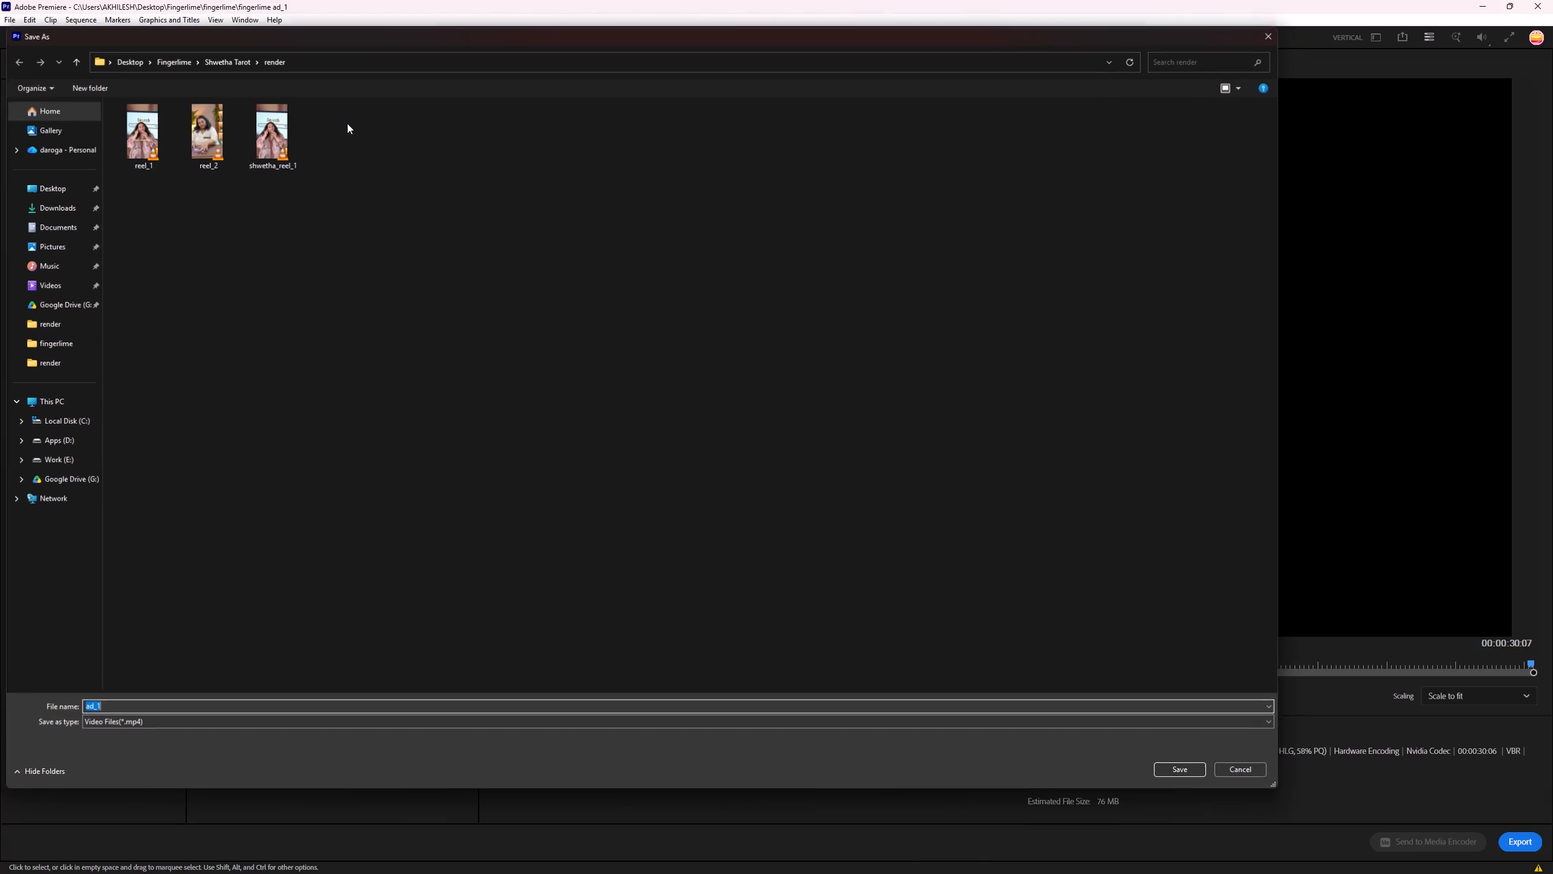
{"action": "left_click", "coordinate": [53, 186]}
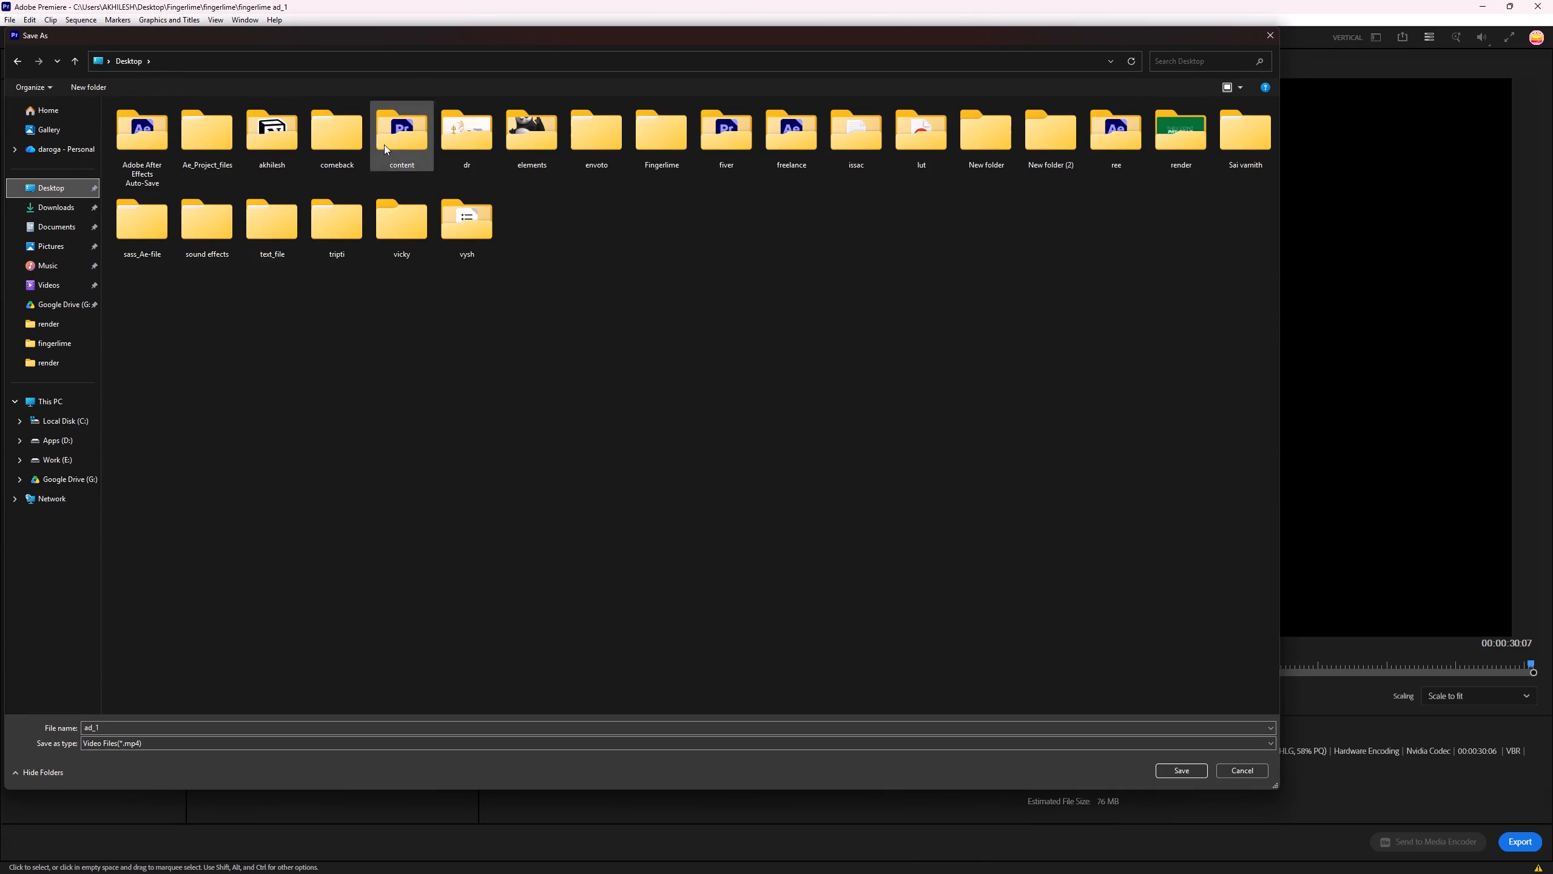
{"action": "double_click", "coordinate": [679, 136]}
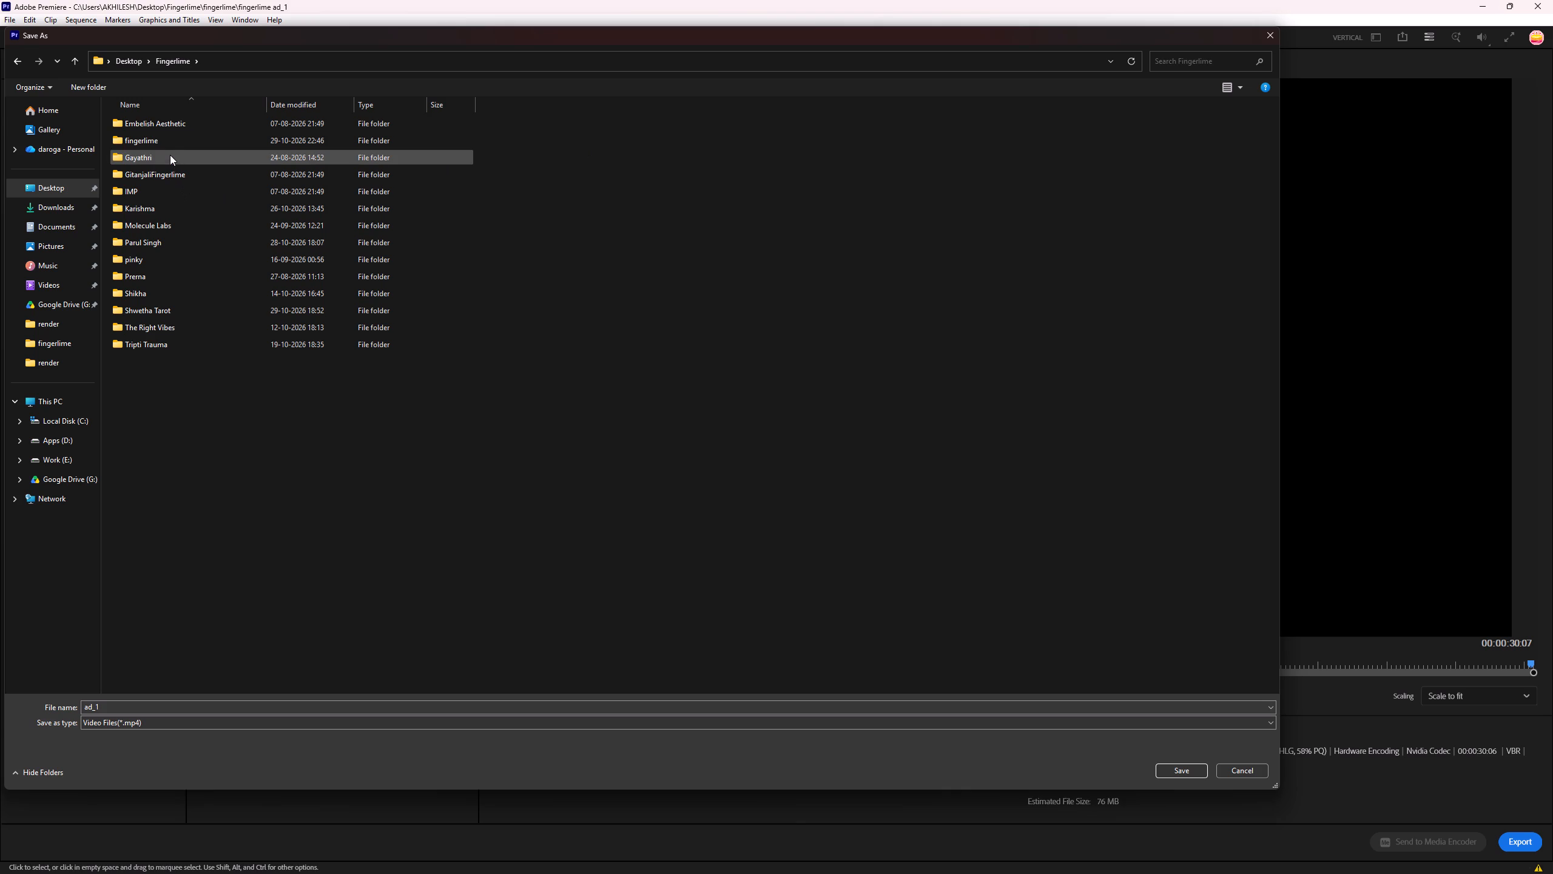
{"action": "double_click", "coordinate": [175, 146]}
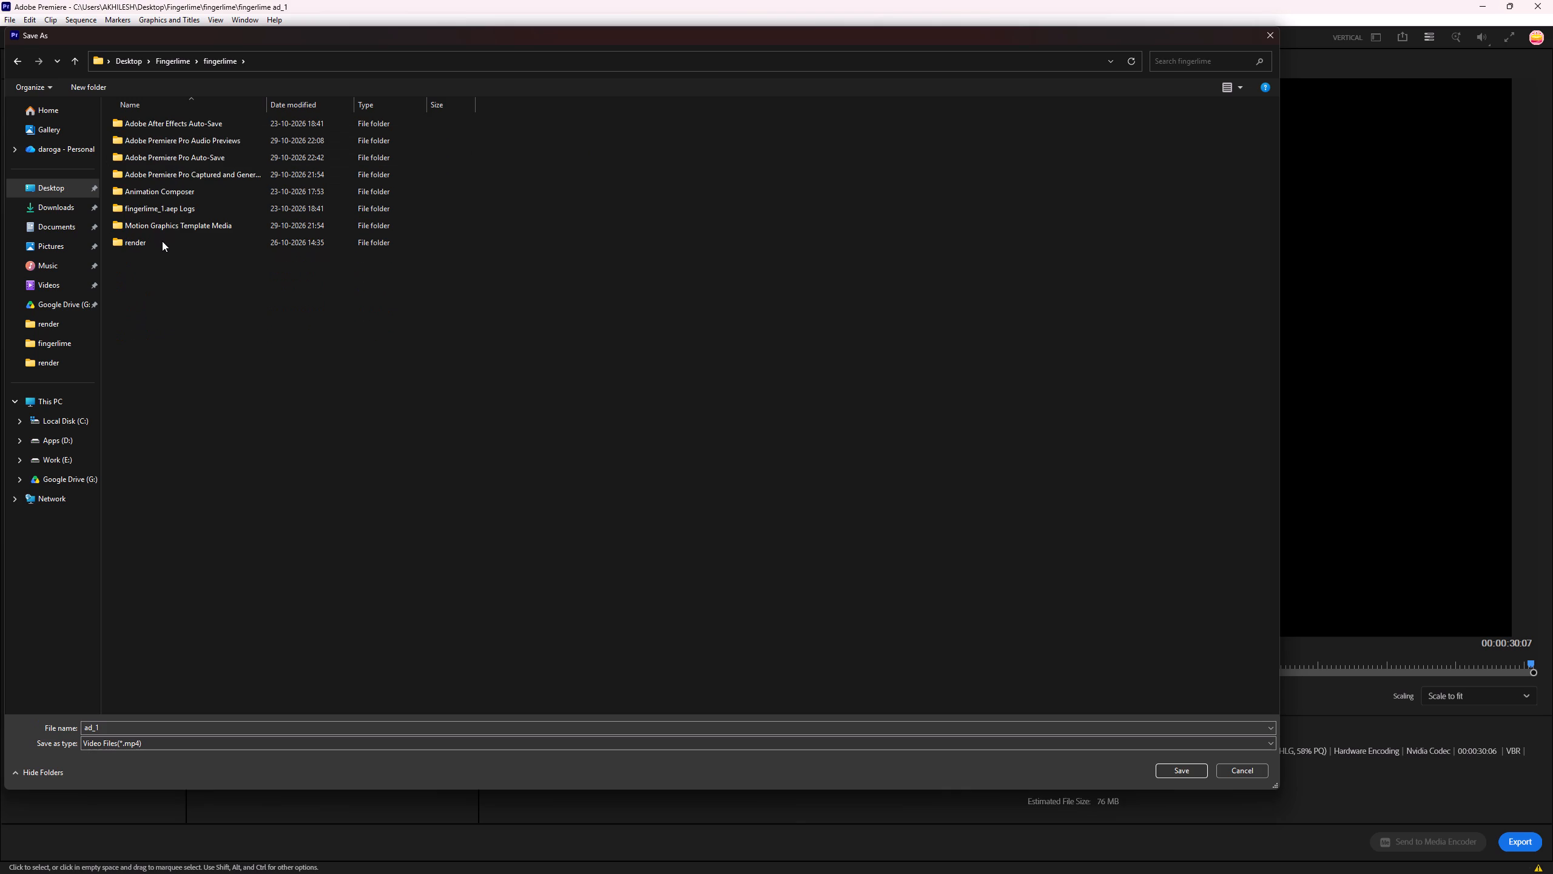
{"action": "left_click", "coordinate": [162, 241]}
{"action": "double_click", "coordinate": [162, 241]}
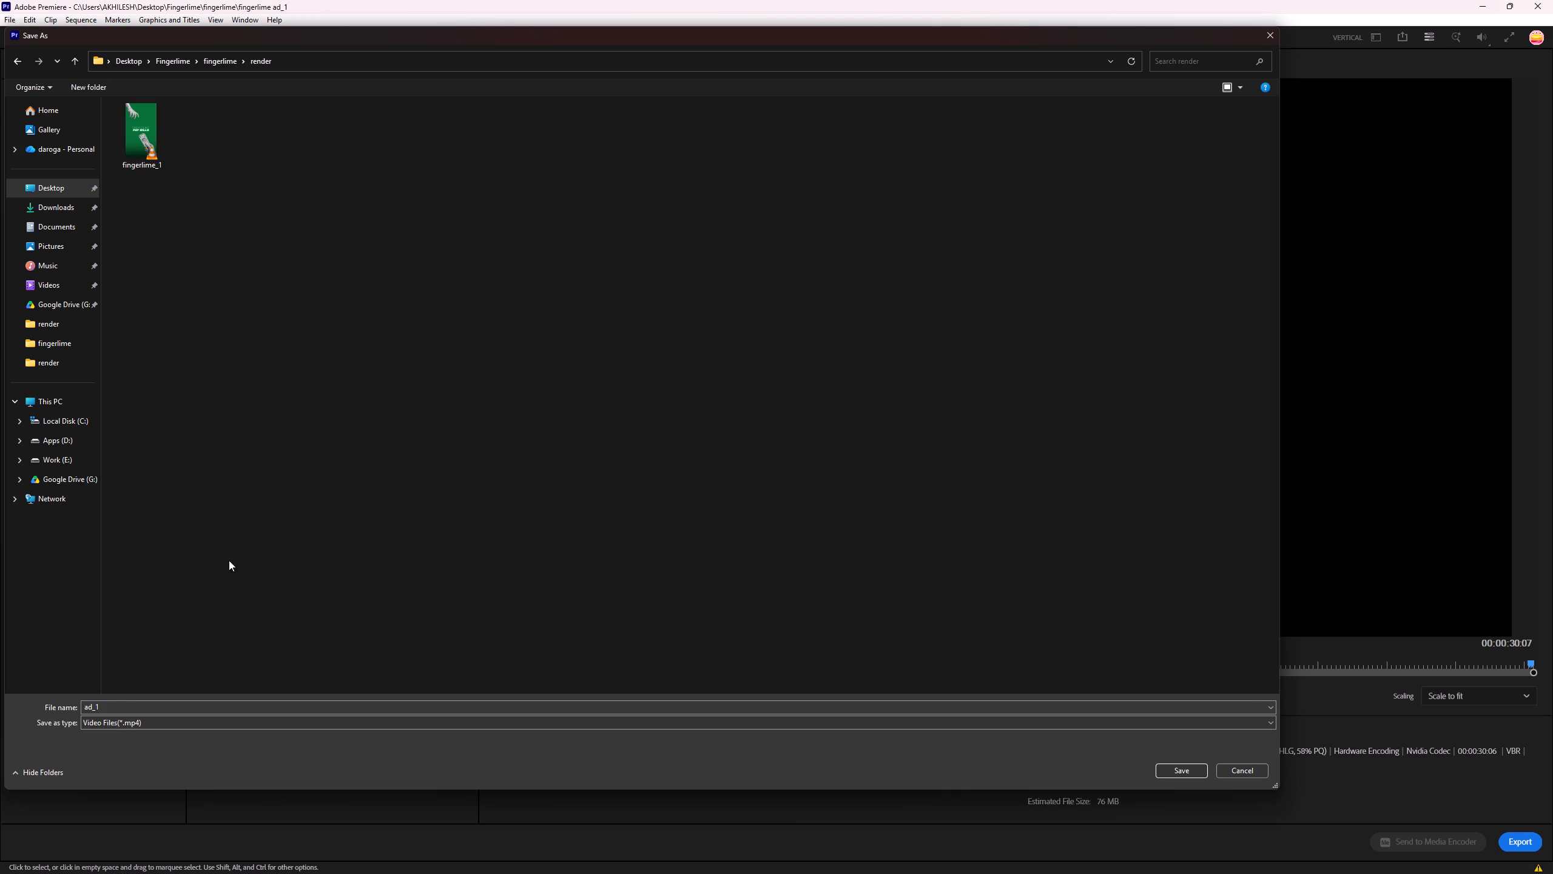
{"action": "left_click", "coordinate": [1181, 772]}
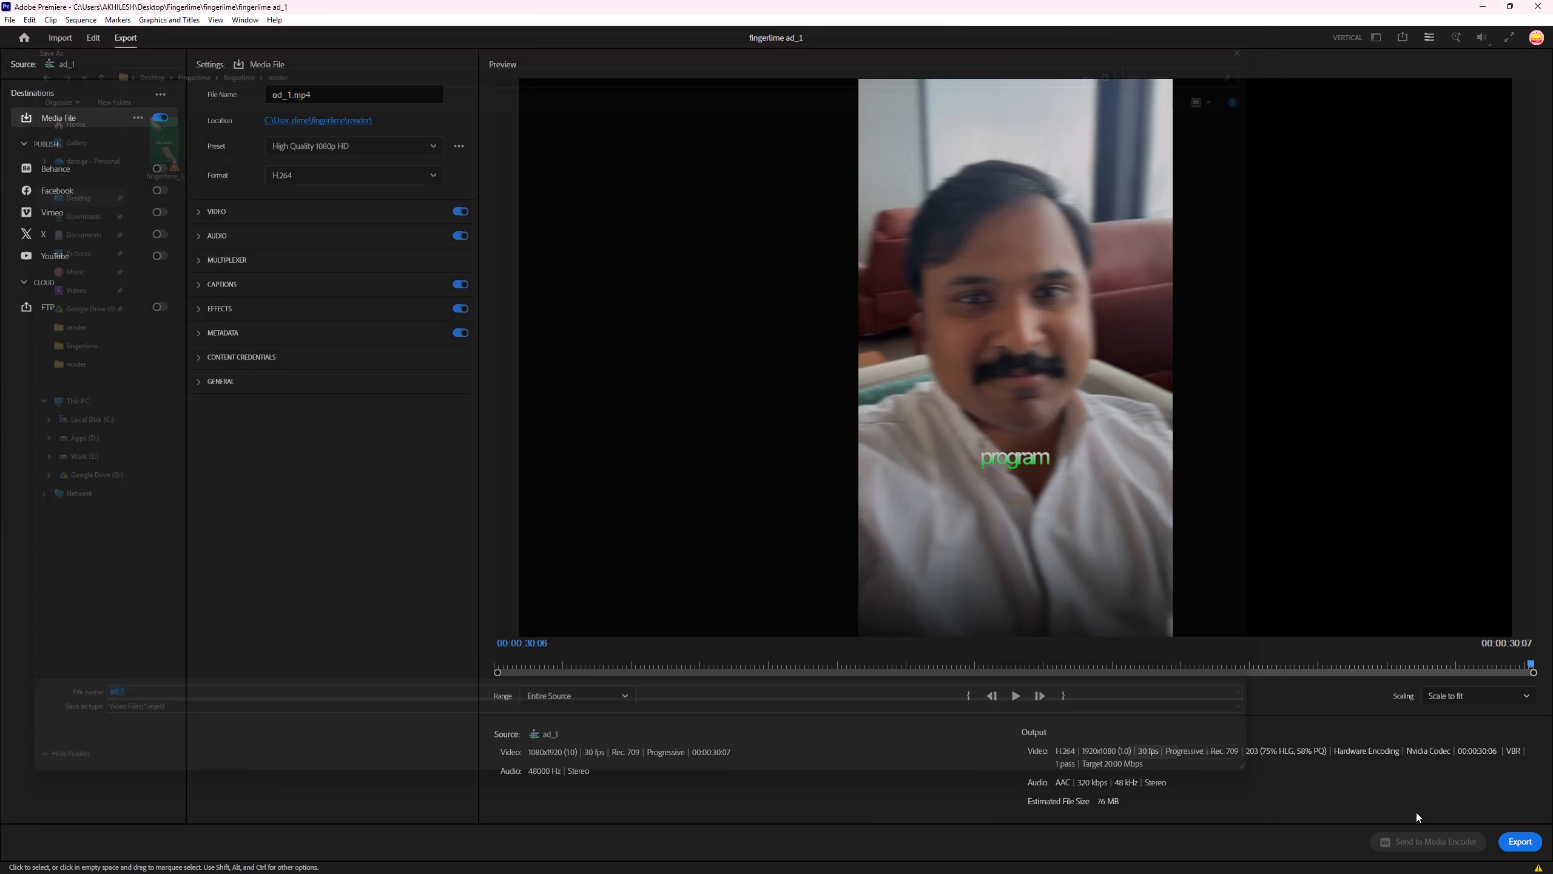
Apply the Match Source - Adaptive Low Bitrate preset and export ad_1.mp4.
{"action": "left_click", "coordinate": [399, 147]}
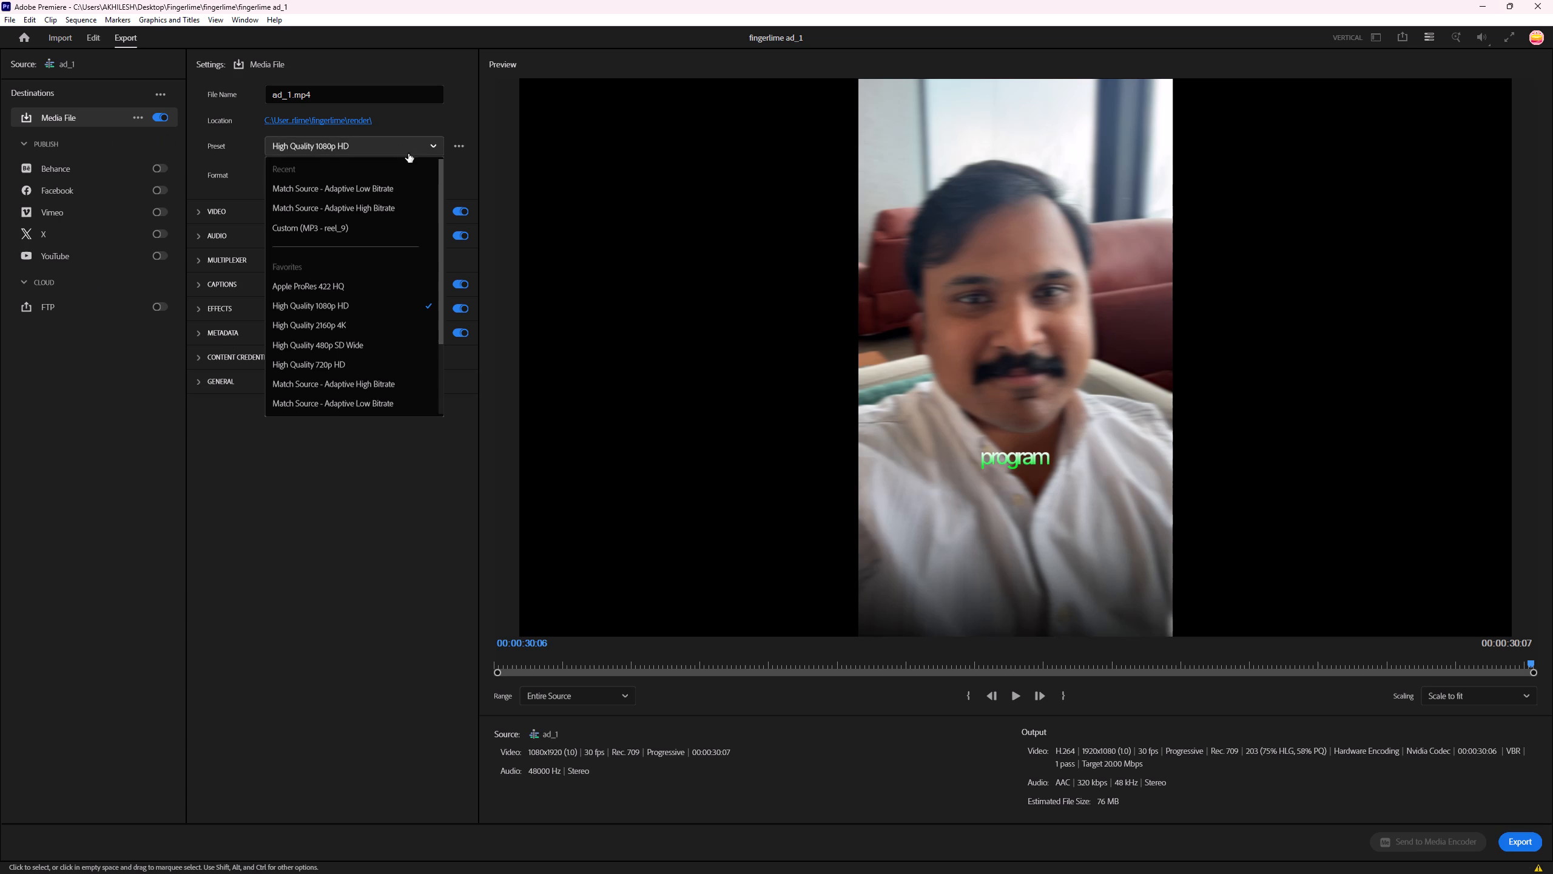
{"action": "left_click", "coordinate": [409, 191]}
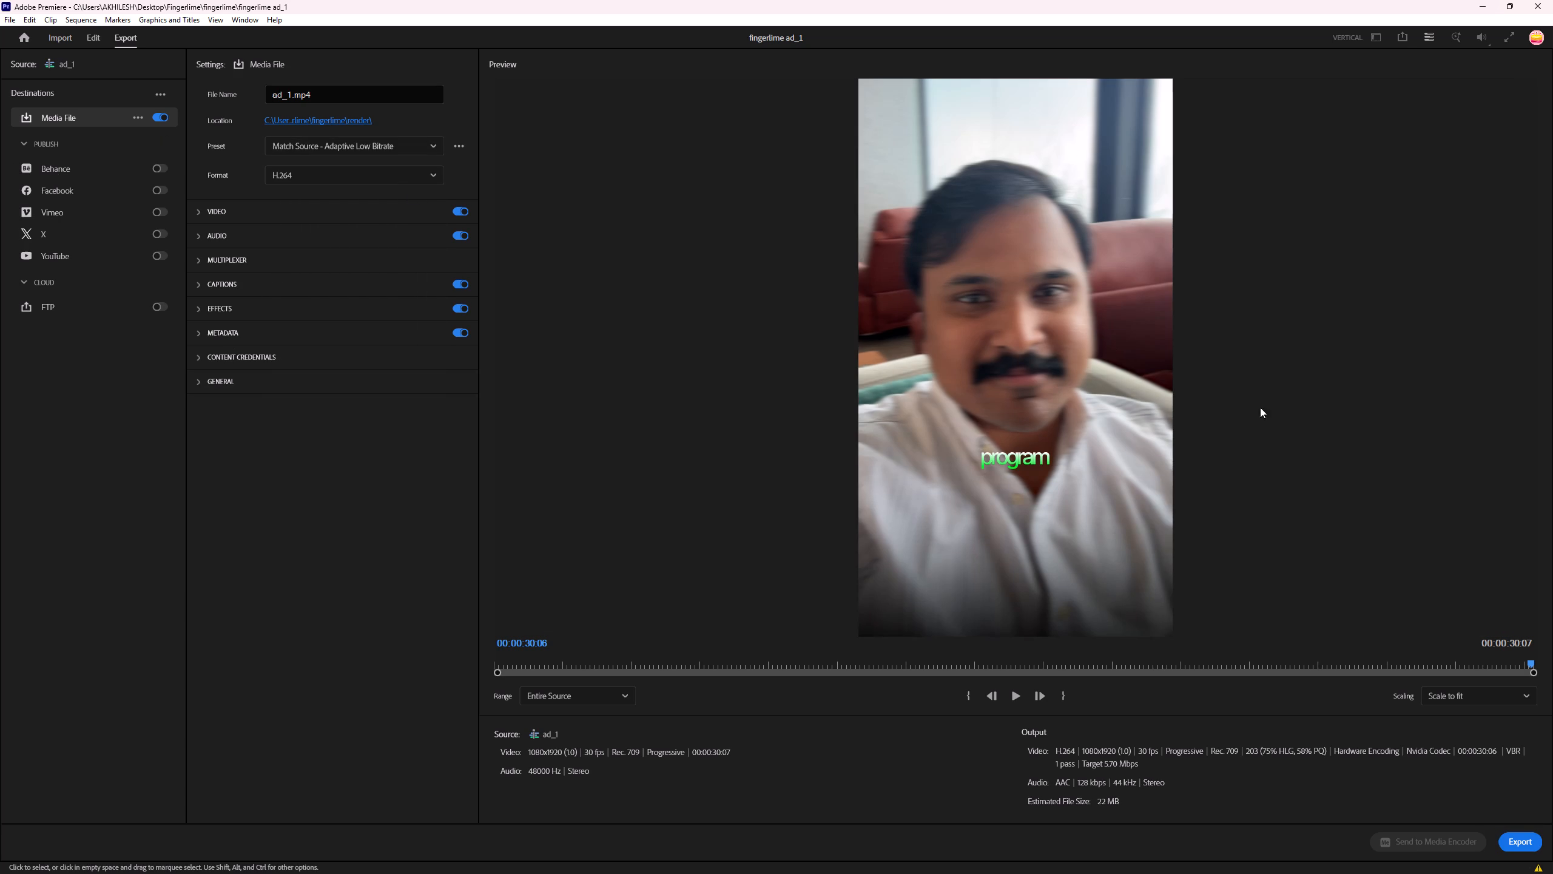
{"action": "left_click", "coordinate": [1512, 846]}
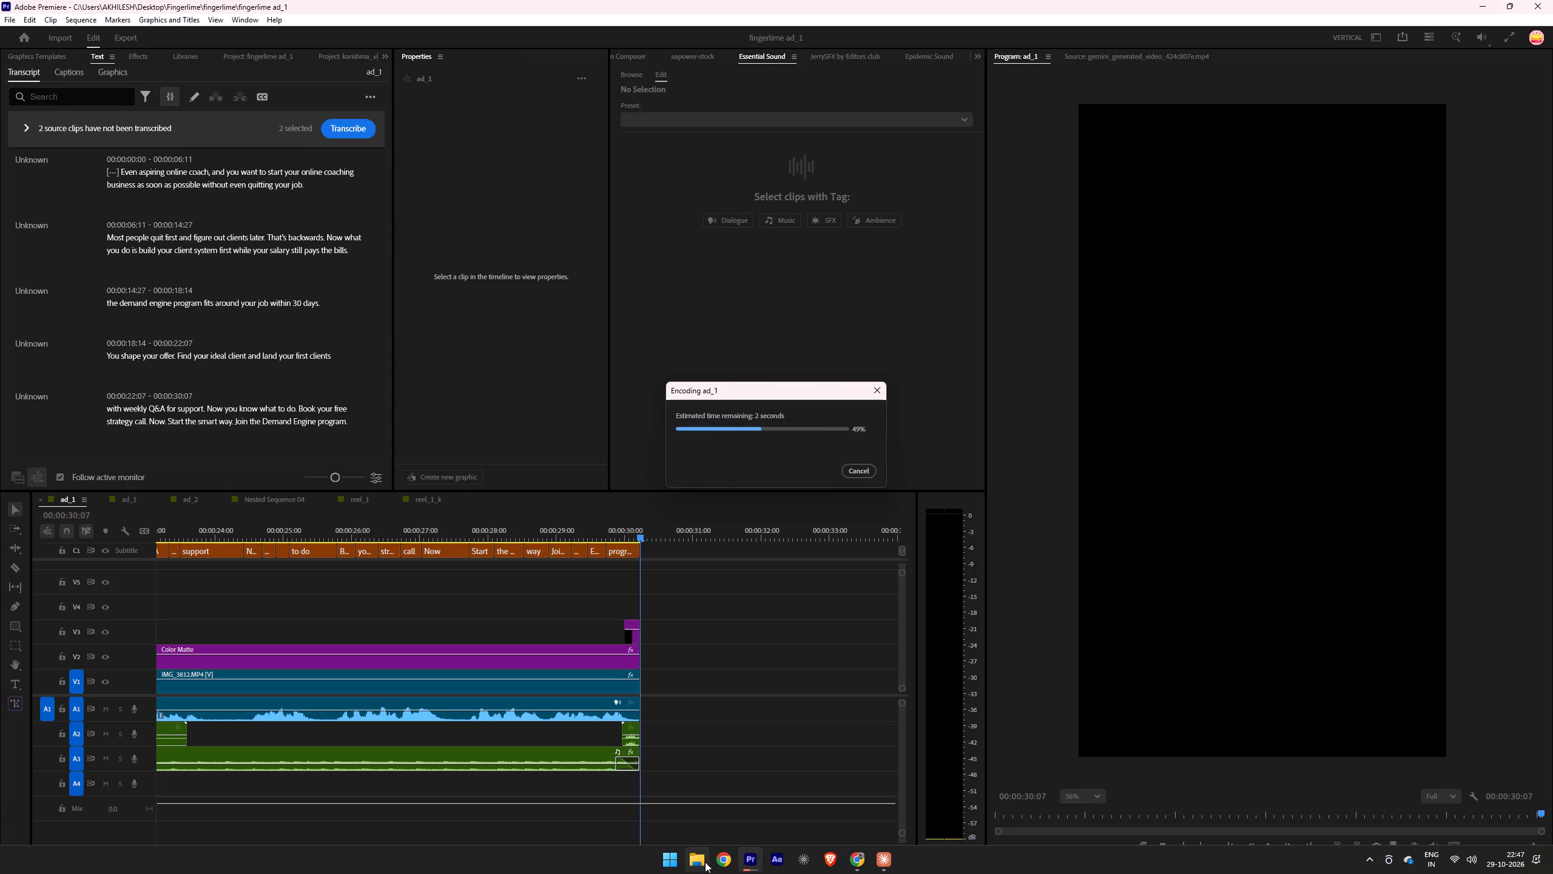
Switch to File Explorer and open the Desktop > Fingerlime > fingerlime > render folder.
{"action": "left_click", "coordinate": [704, 860]}
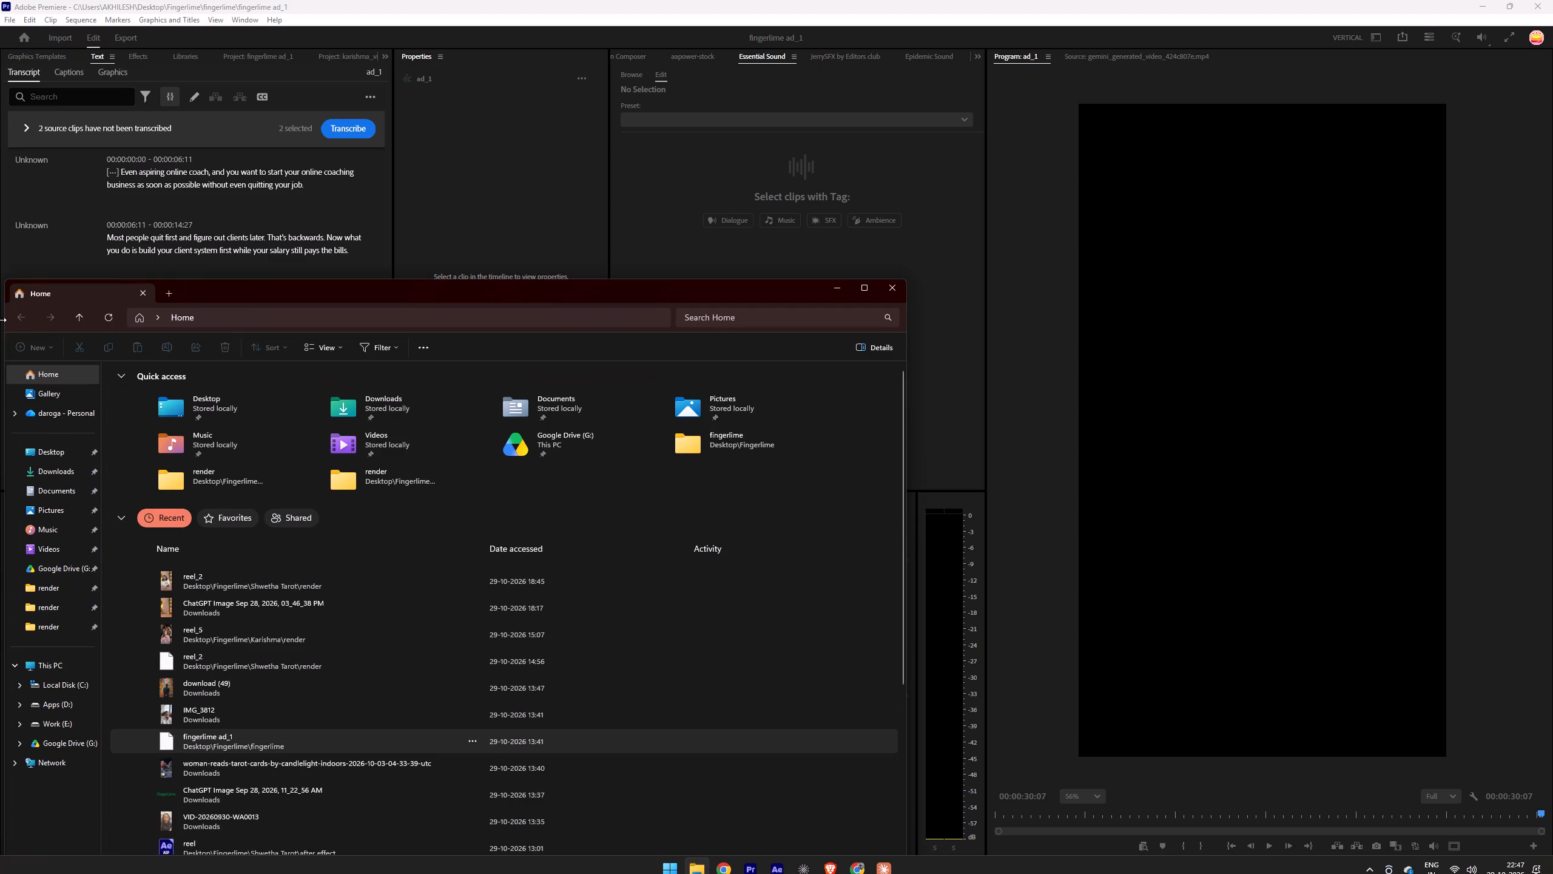
{"action": "left_click", "coordinate": [53, 450]}
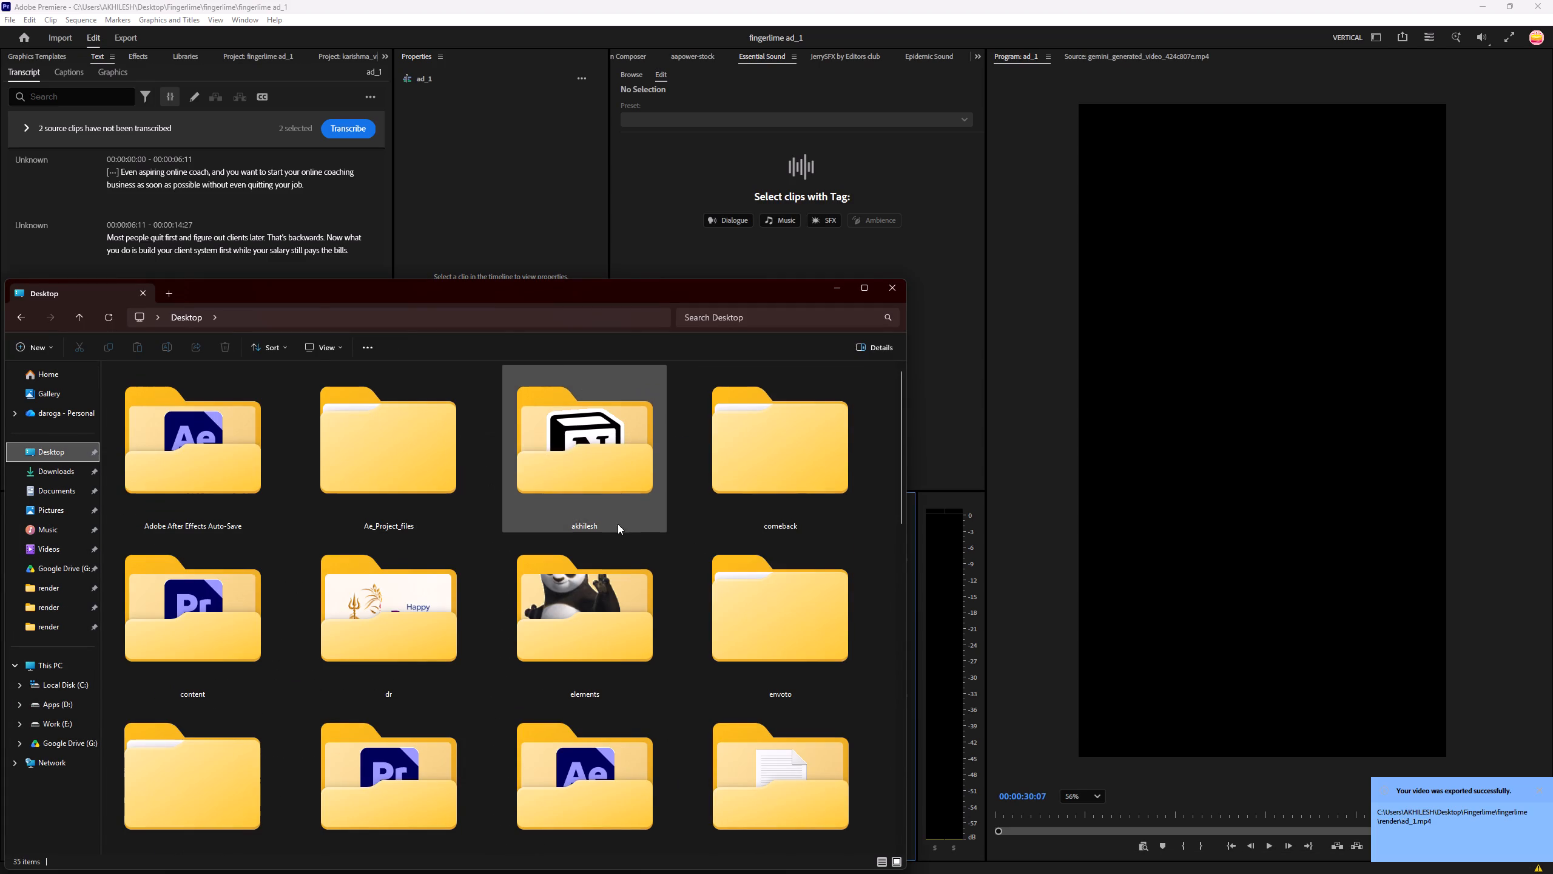
{"action": "scroll", "coordinate": [513, 595], "scroll_direction": "down", "scroll_amount": 1}
{"action": "double_click", "coordinate": [188, 770]}
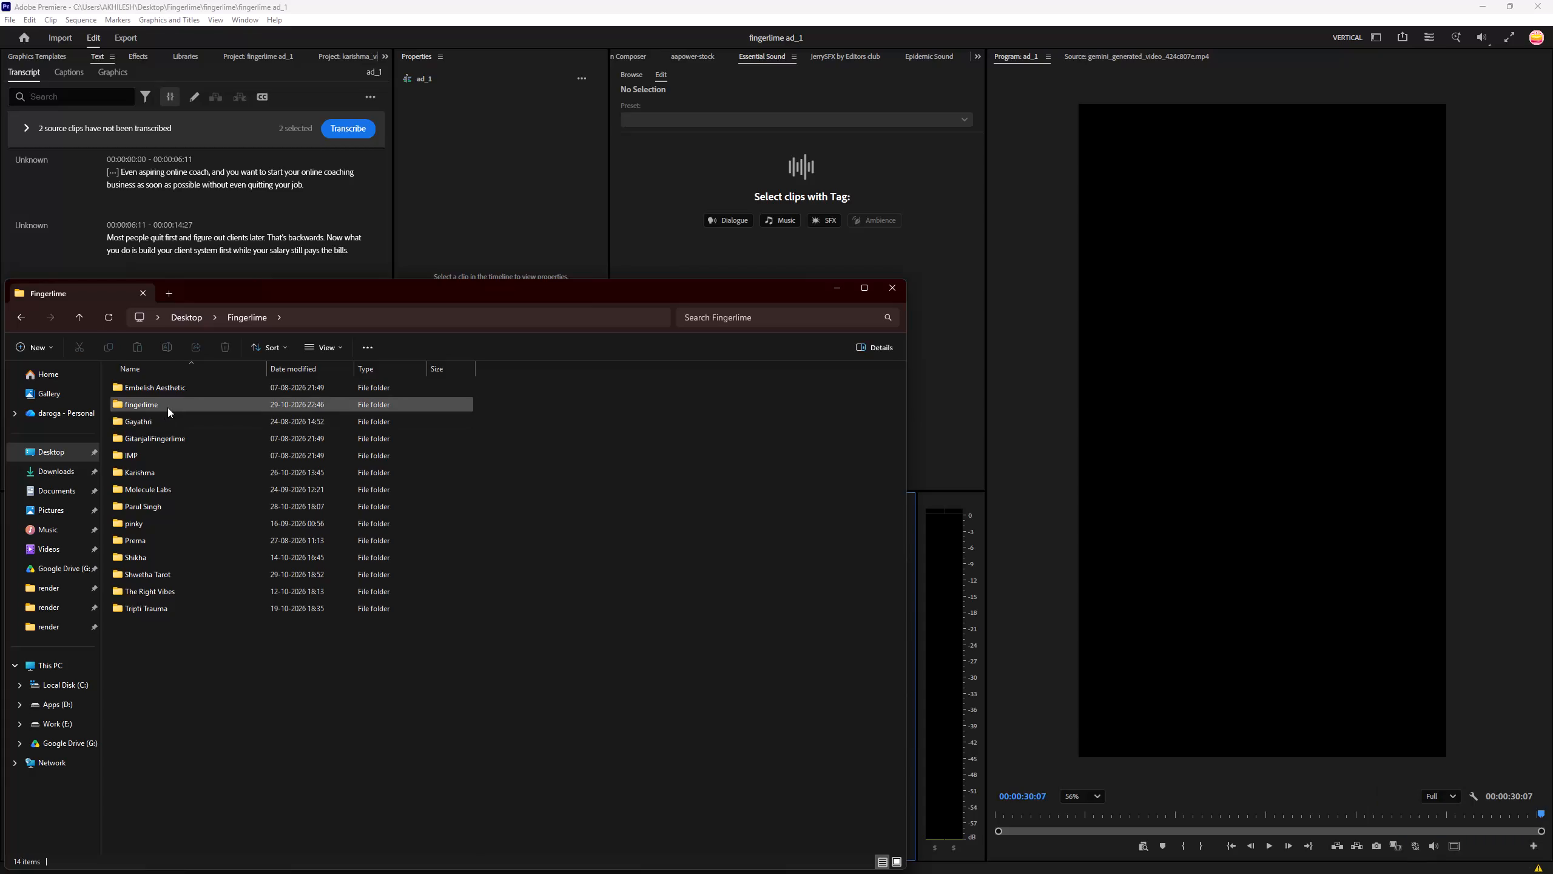
{"action": "double_click", "coordinate": [167, 407]}
{"action": "double_click", "coordinate": [172, 513]}
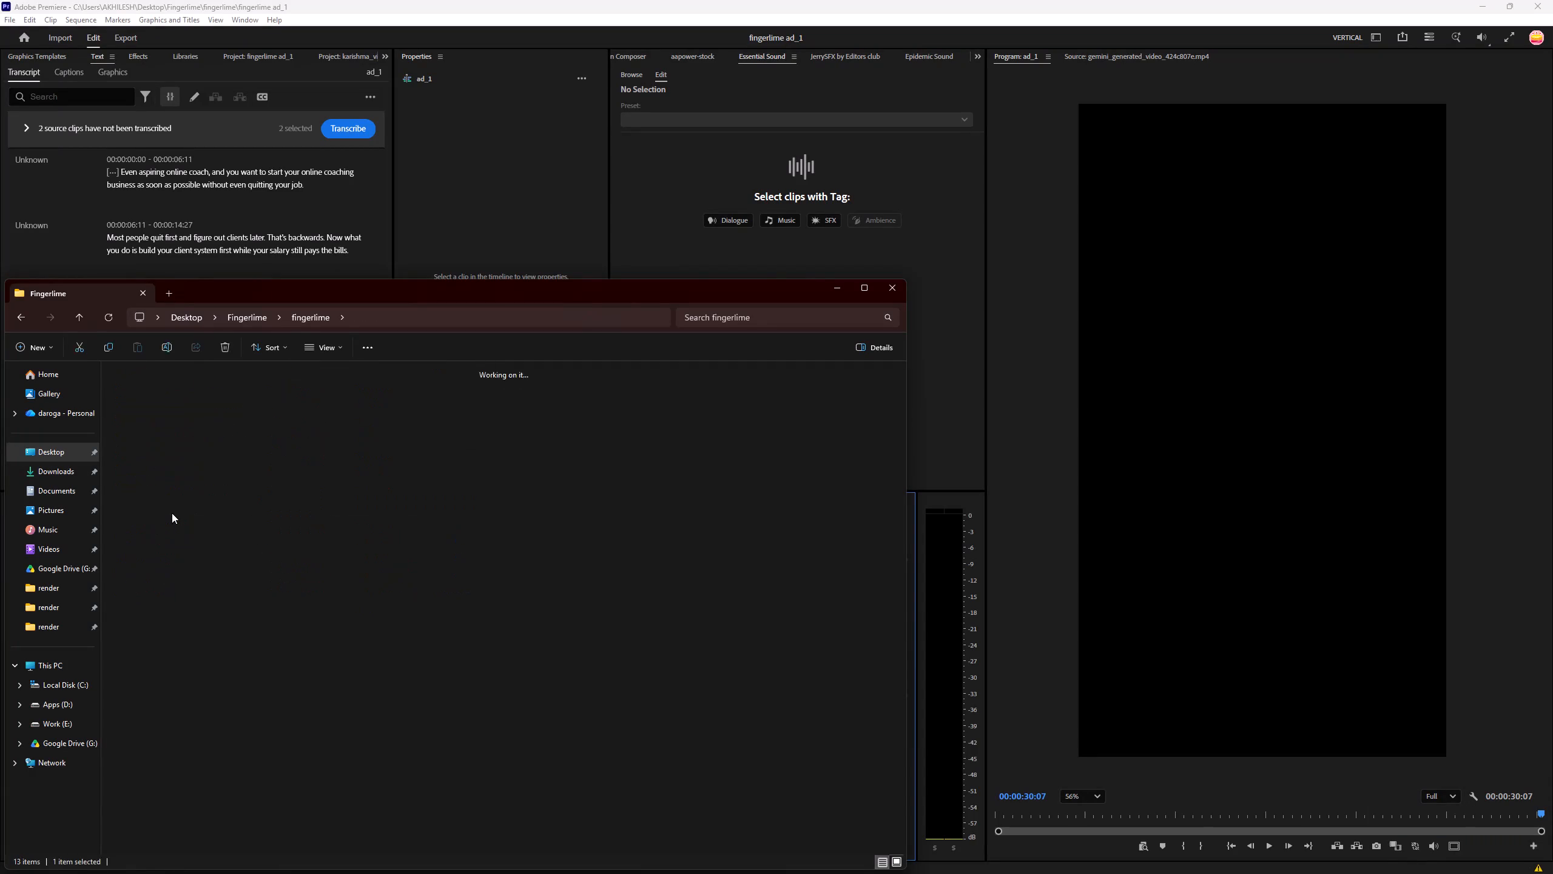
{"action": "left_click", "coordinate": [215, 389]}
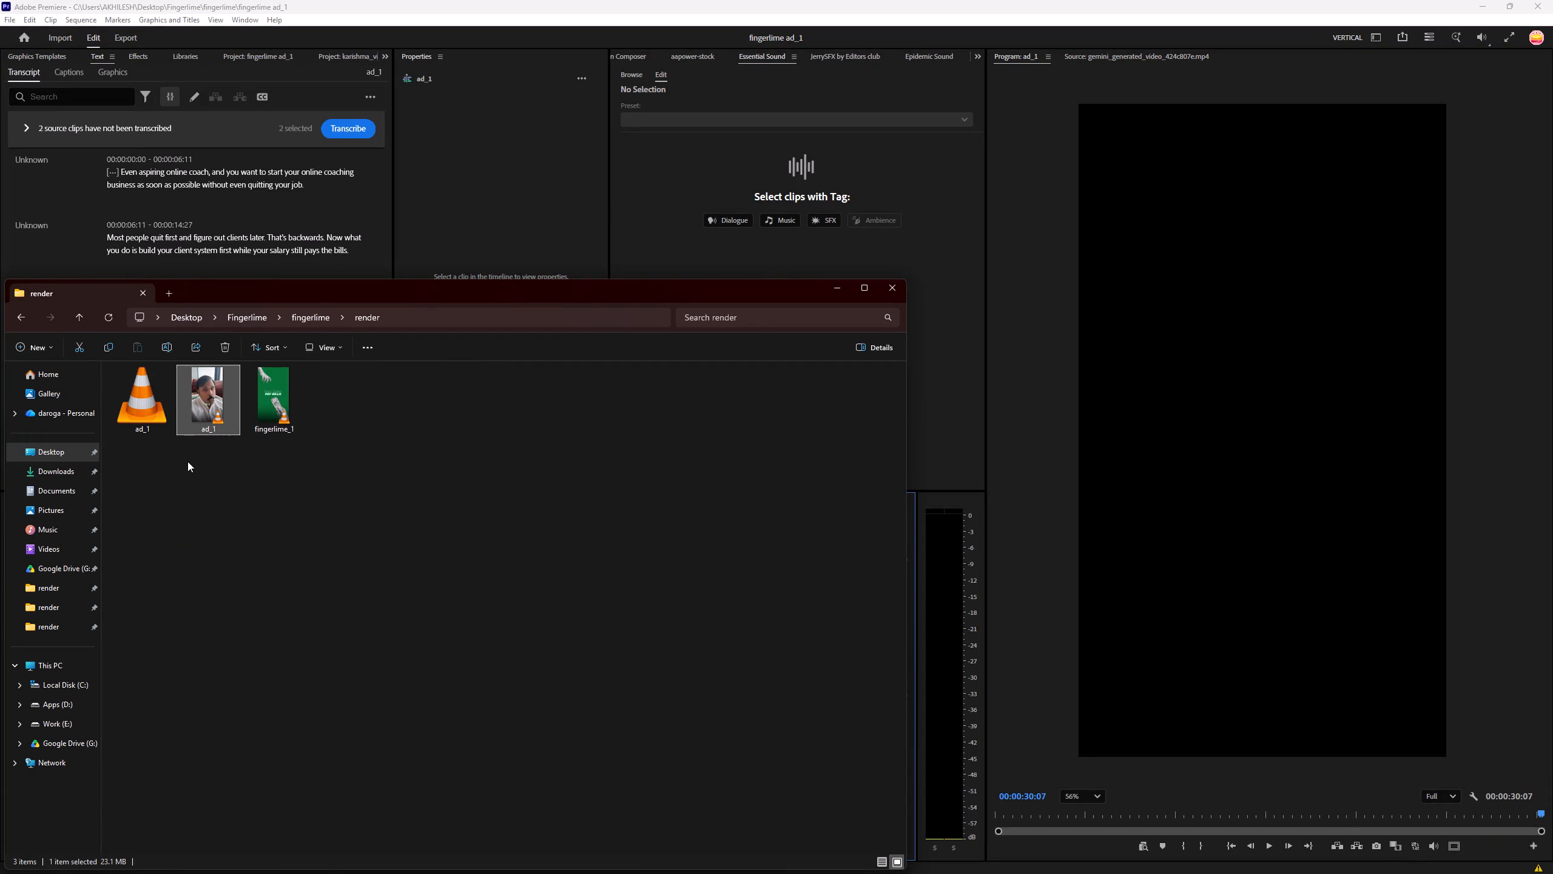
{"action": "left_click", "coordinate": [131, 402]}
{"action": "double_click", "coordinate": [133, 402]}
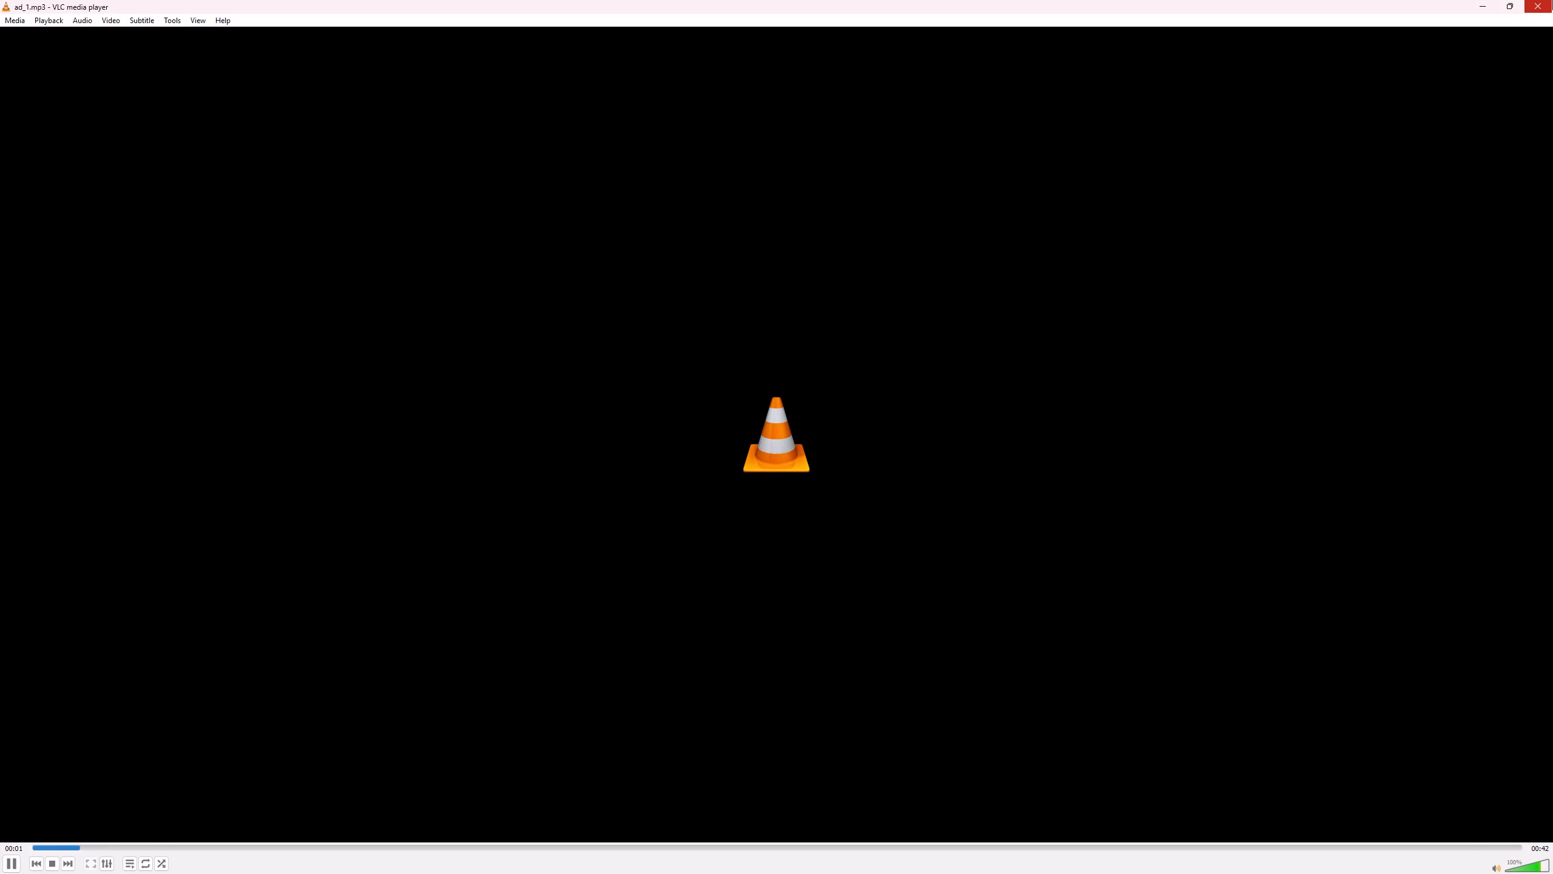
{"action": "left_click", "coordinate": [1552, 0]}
Play the exported ad_1.mp4 video full screen in VLC to review it.
{"action": "double_click", "coordinate": [208, 419]}
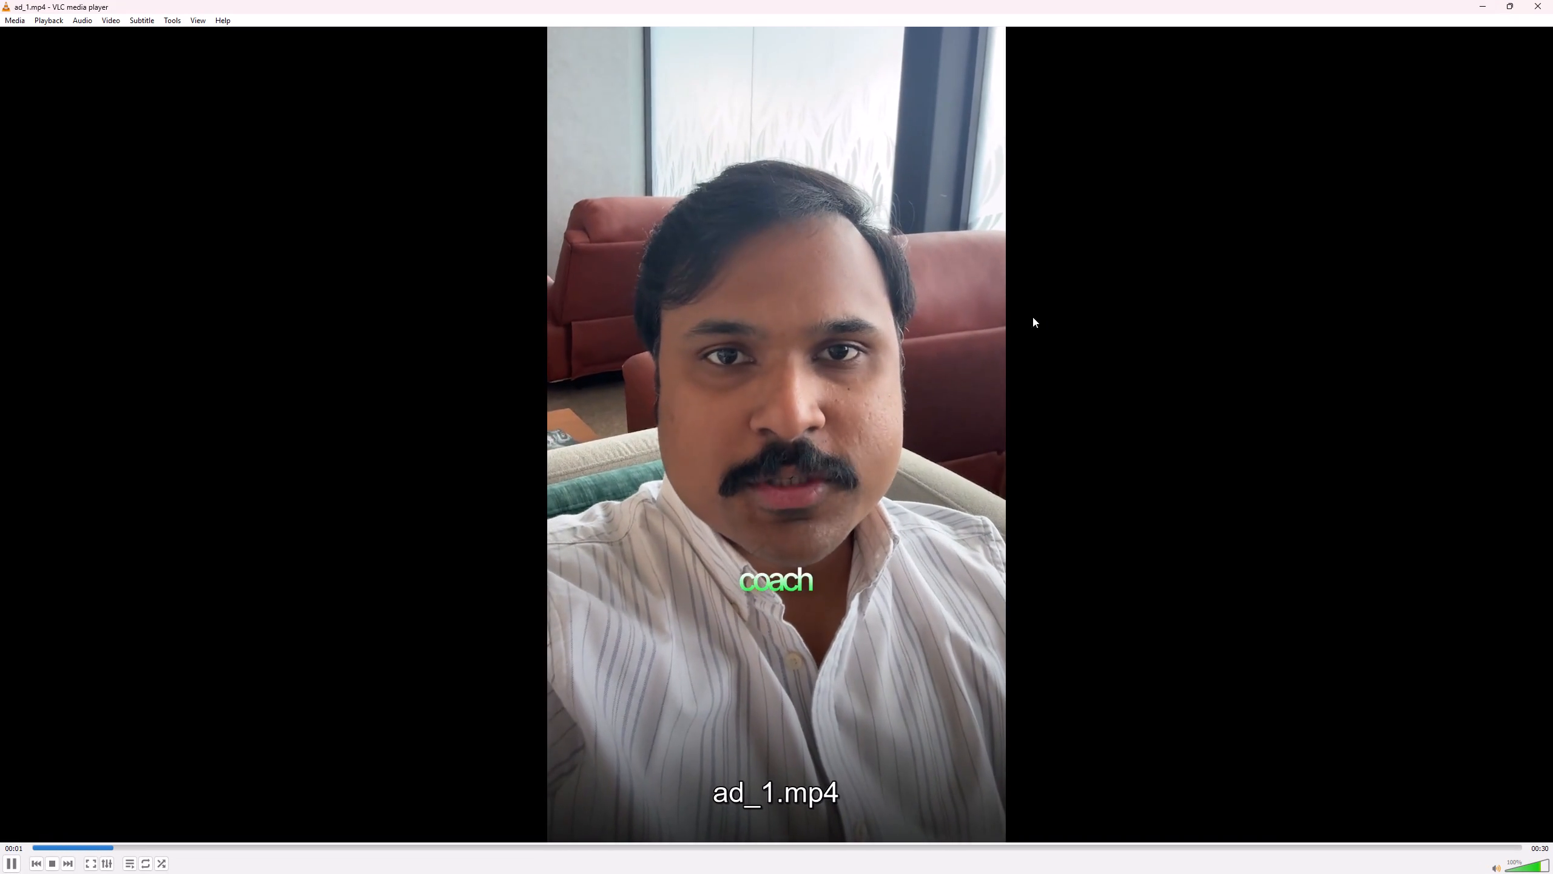
{"action": "key", "text": "f"}
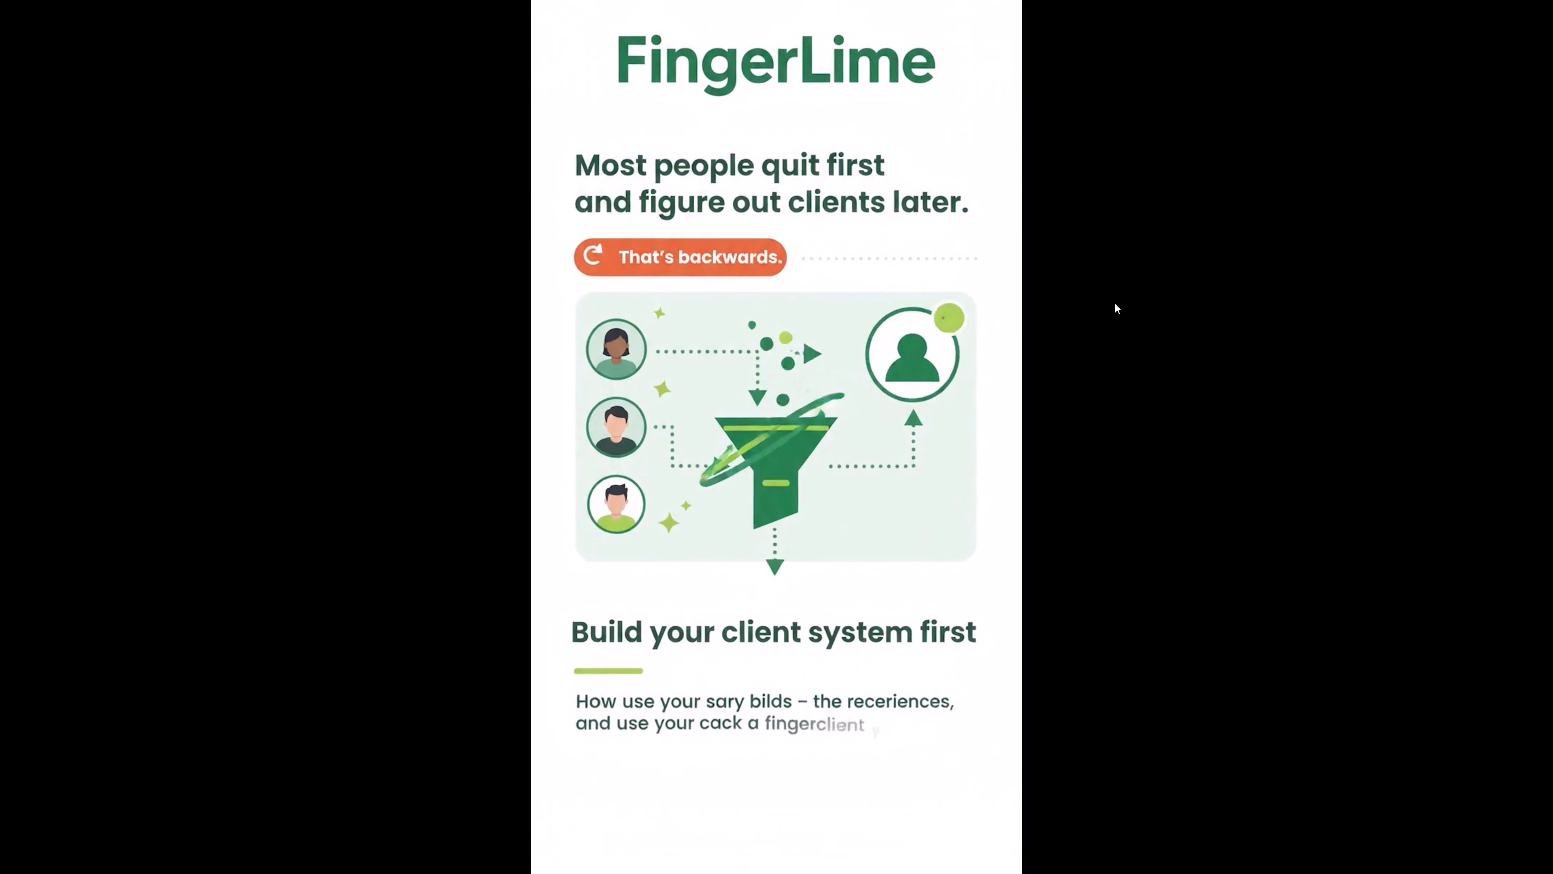
Exit full-screen playback of the ad_1.mp4 video.
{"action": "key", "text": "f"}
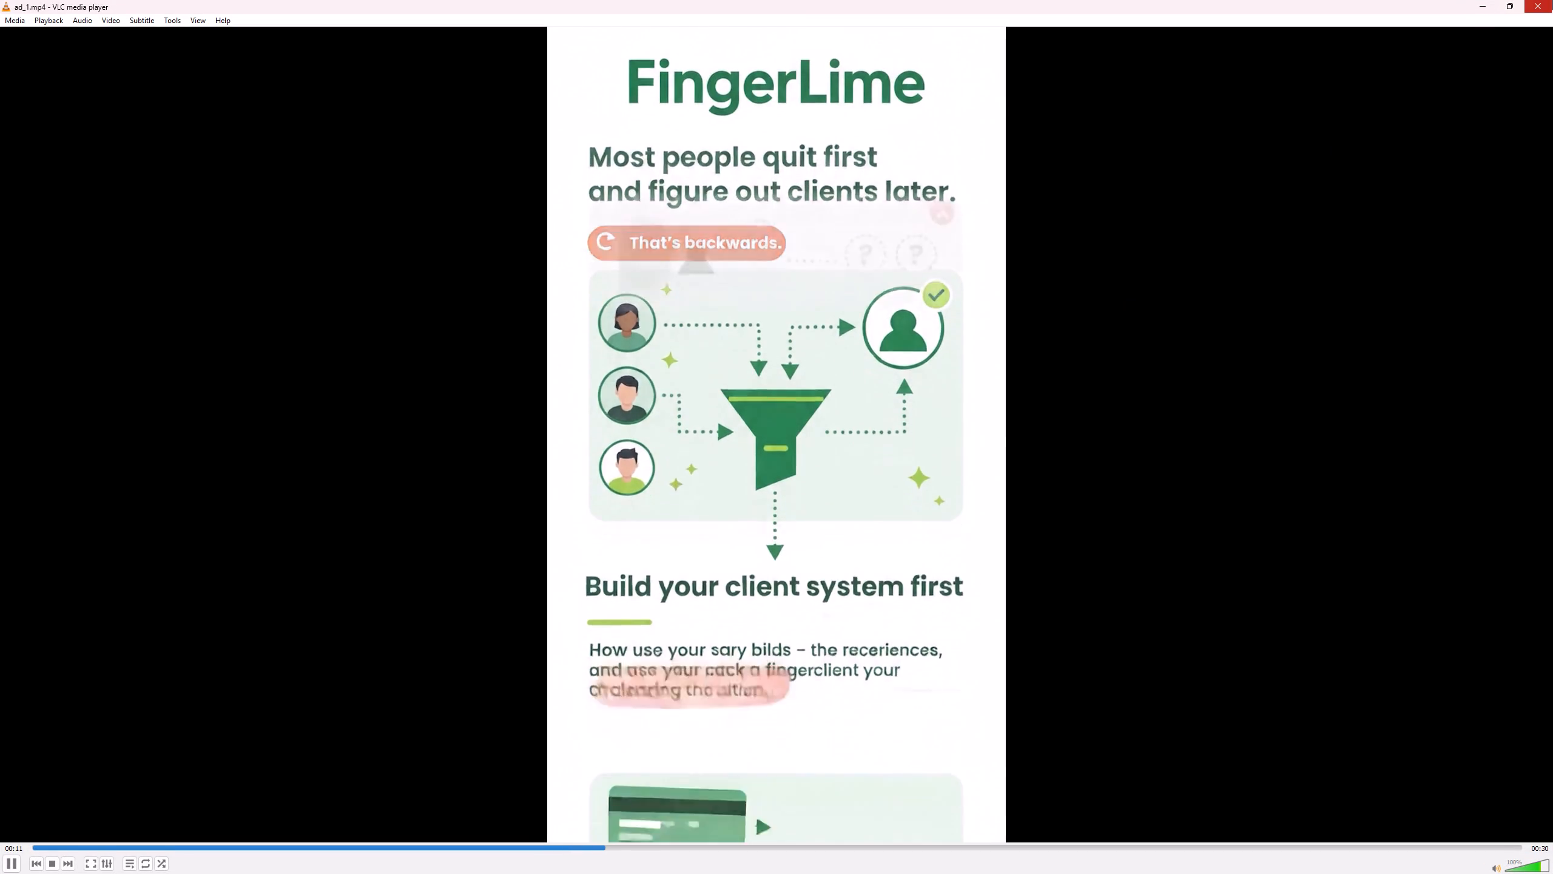
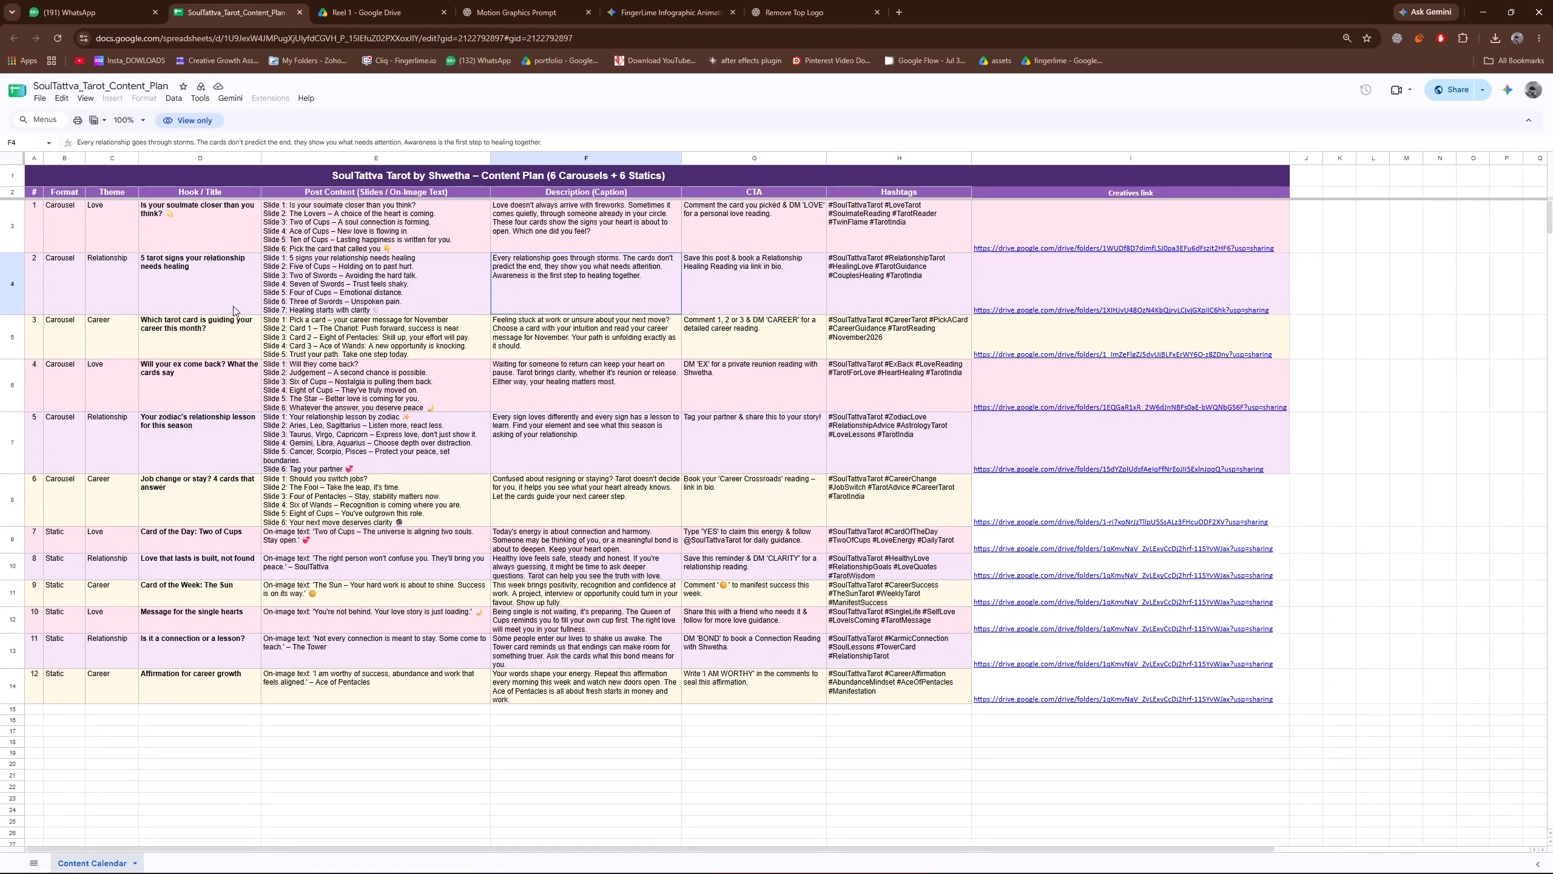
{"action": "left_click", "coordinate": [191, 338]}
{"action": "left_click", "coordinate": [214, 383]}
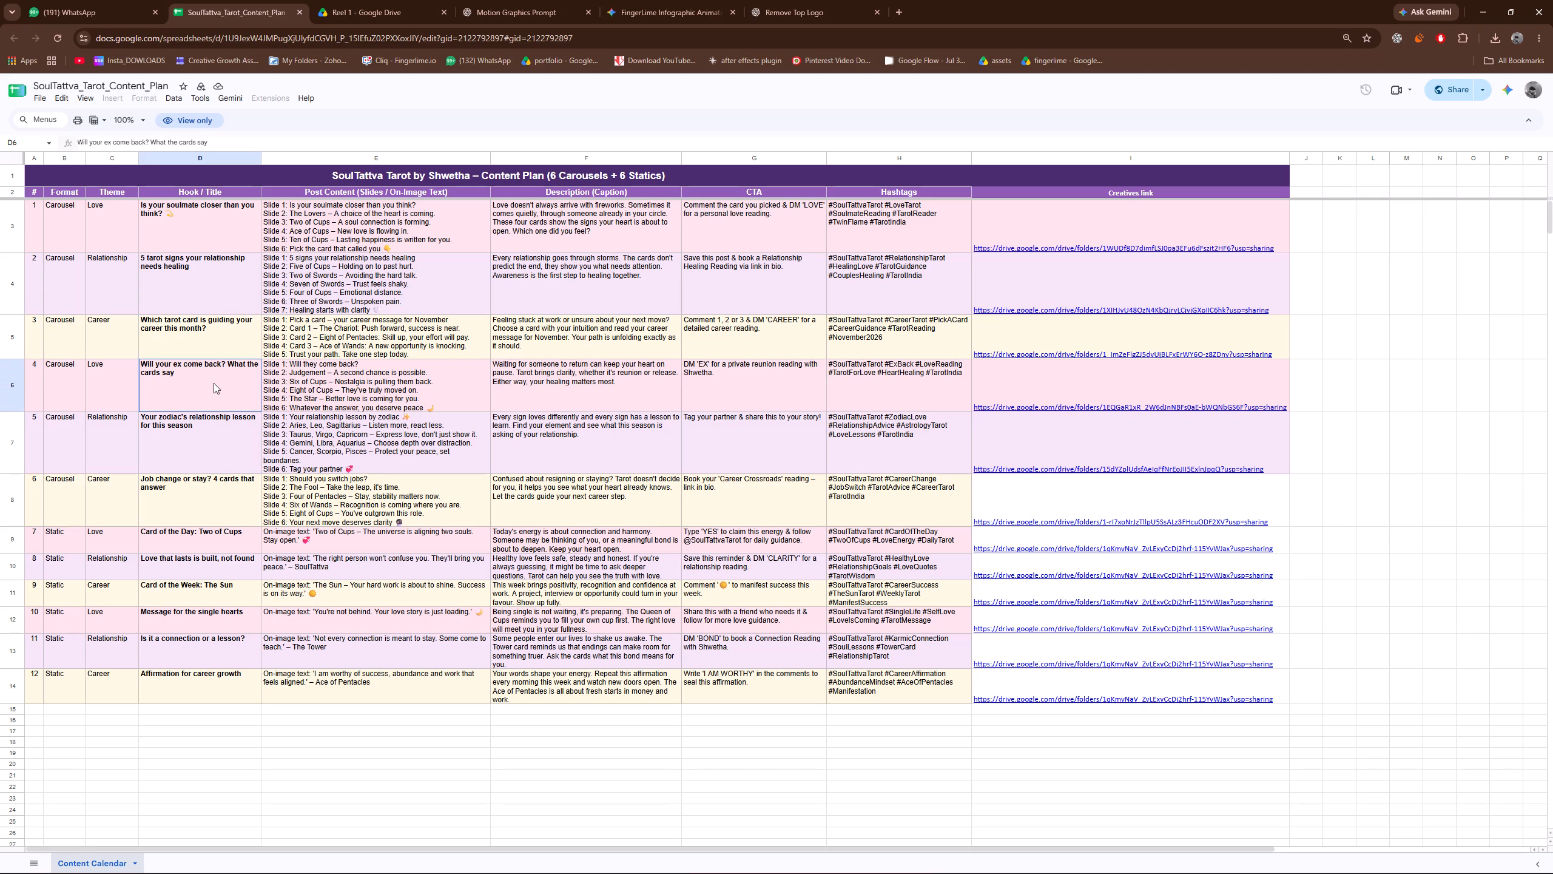
In the SoulTattva_Tarot_Content_Plan sheet, open the creatives folder linked for carousel 1, "Is your soulmate closer than you think?".
{"action": "left_click", "coordinate": [216, 435]}
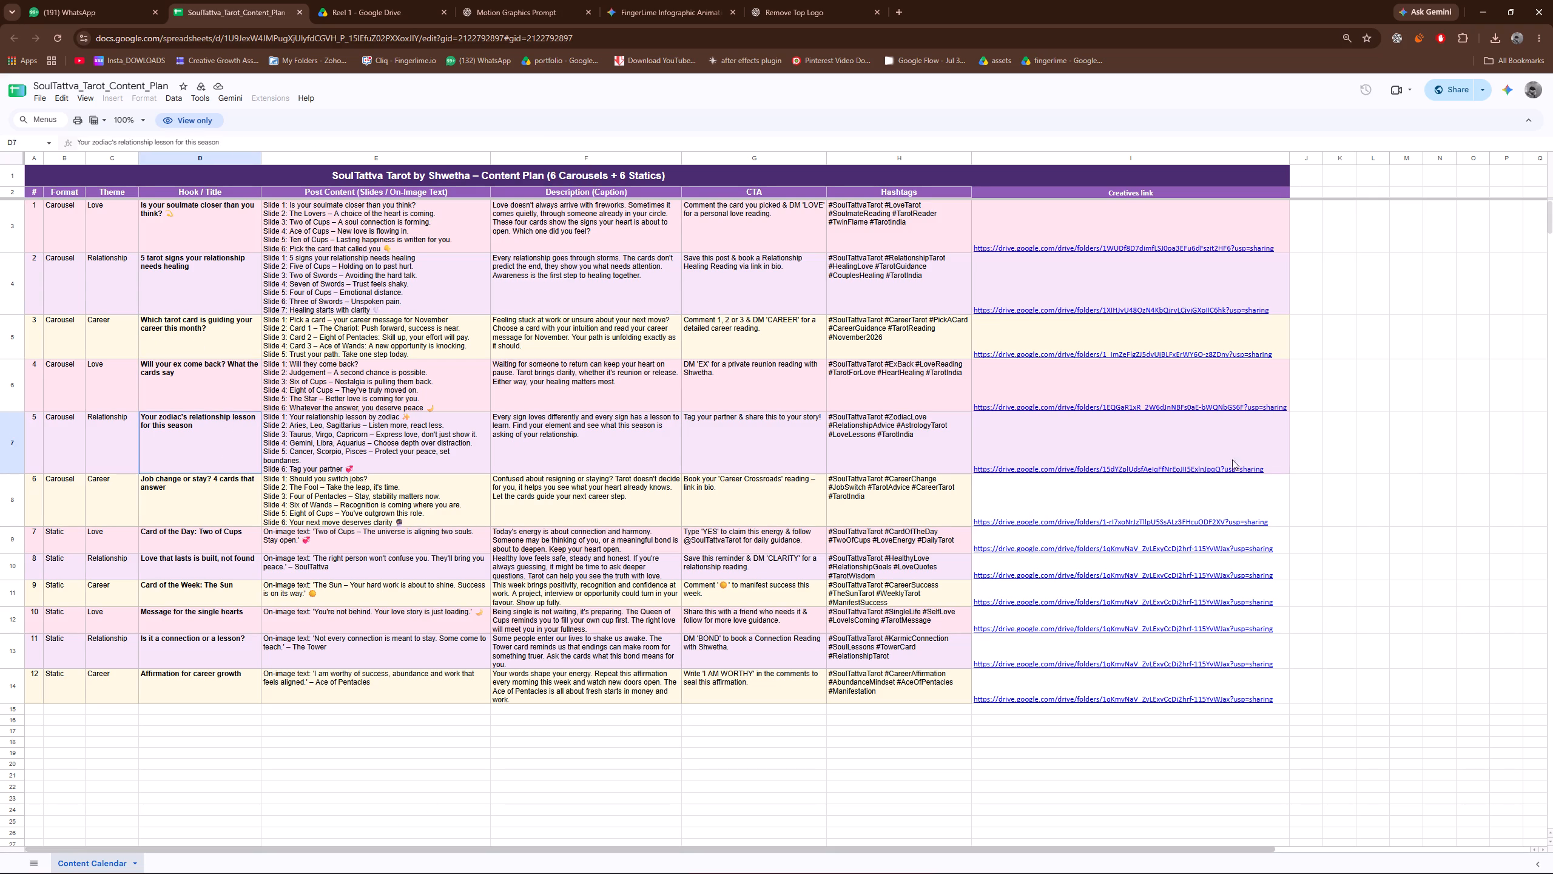
{"action": "left_click", "coordinate": [1073, 248]}
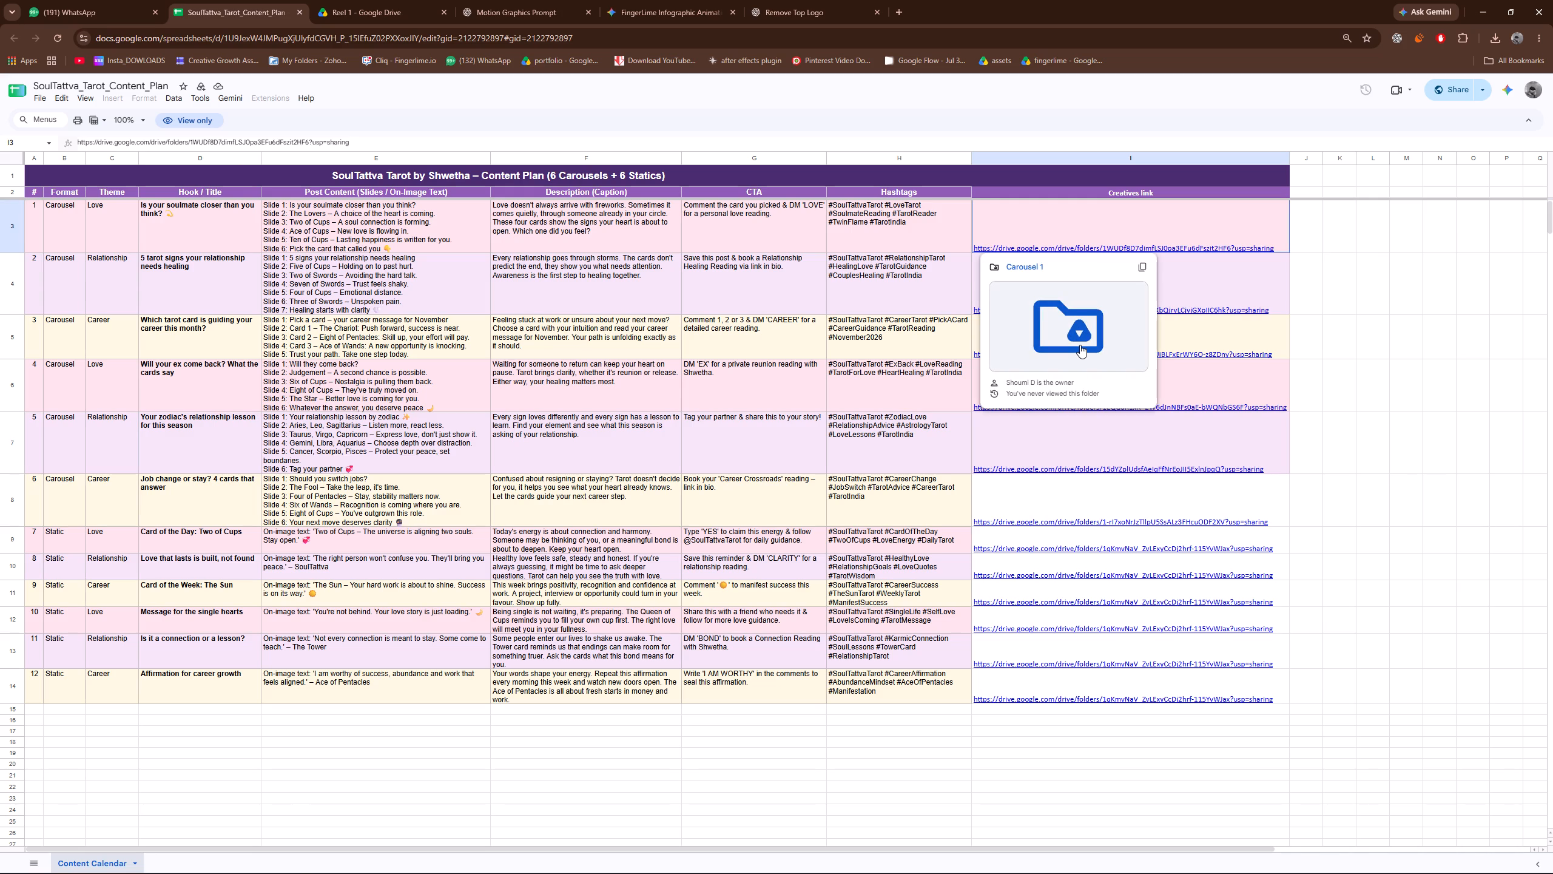
{"action": "left_click", "coordinate": [1080, 345]}
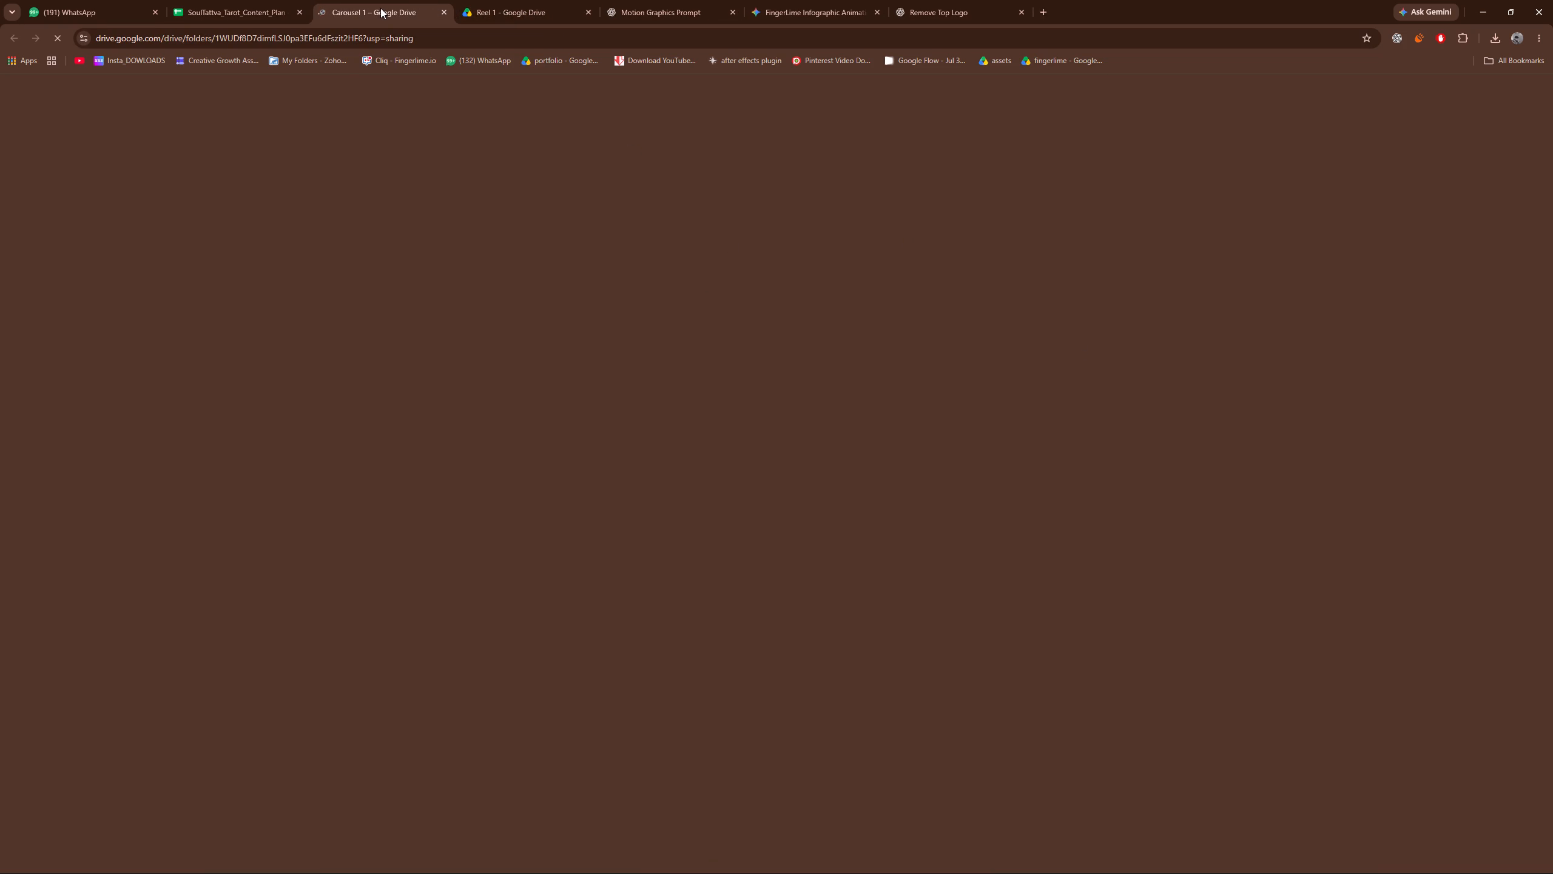
{"action": "left_click", "coordinate": [453, 417]}
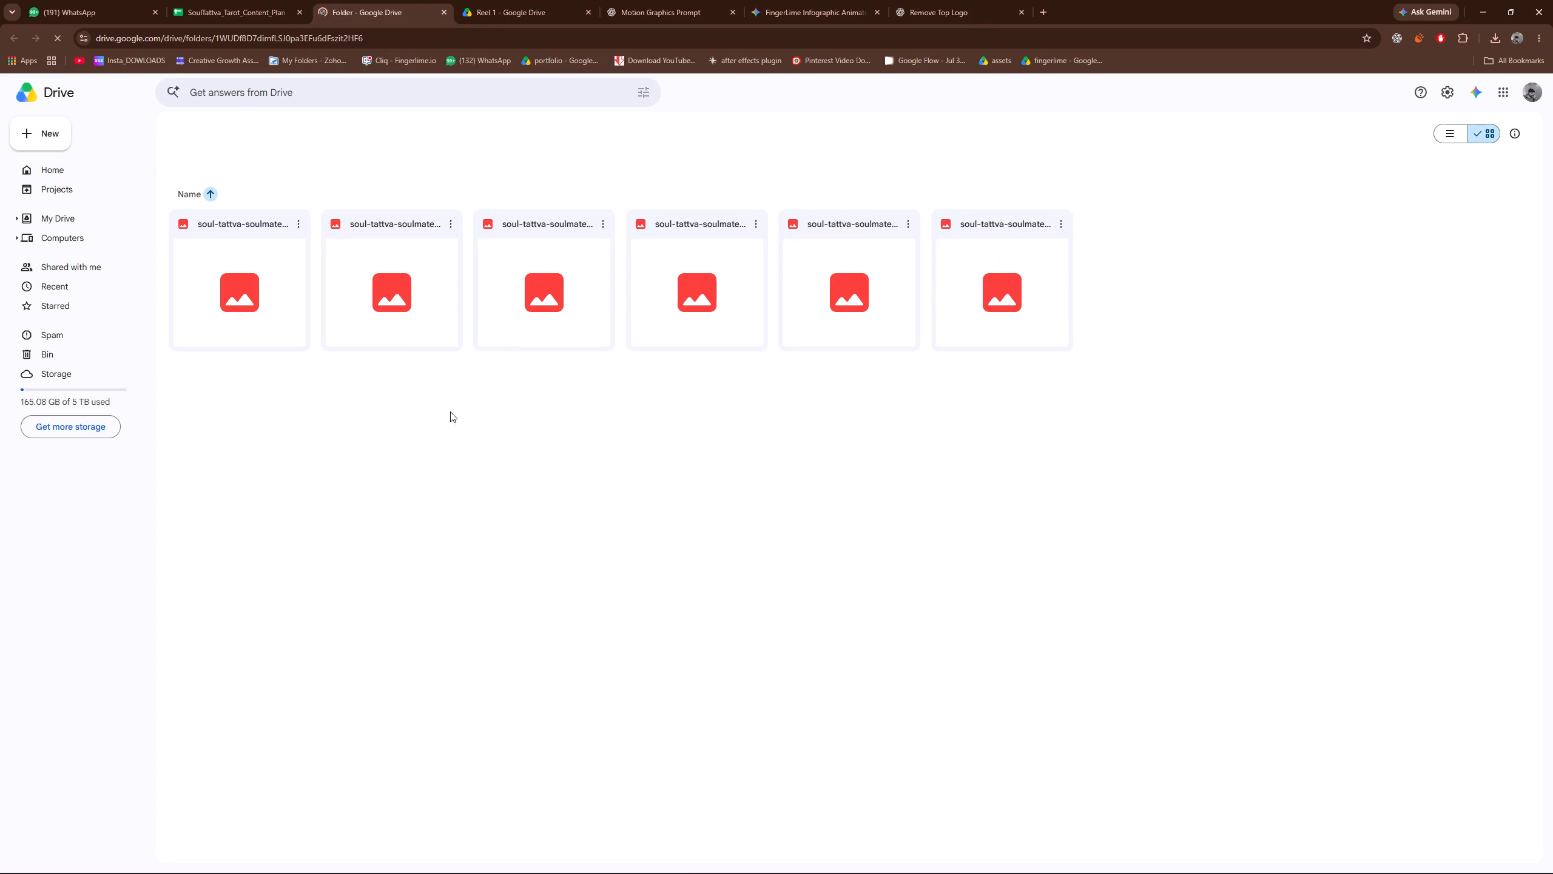
Page through the Carousel 1 slide images from the soulmate hook to the pick-a-card slide, examining each design.
{"action": "left_click", "coordinate": [249, 307]}
{"action": "double_click", "coordinate": [249, 307]}
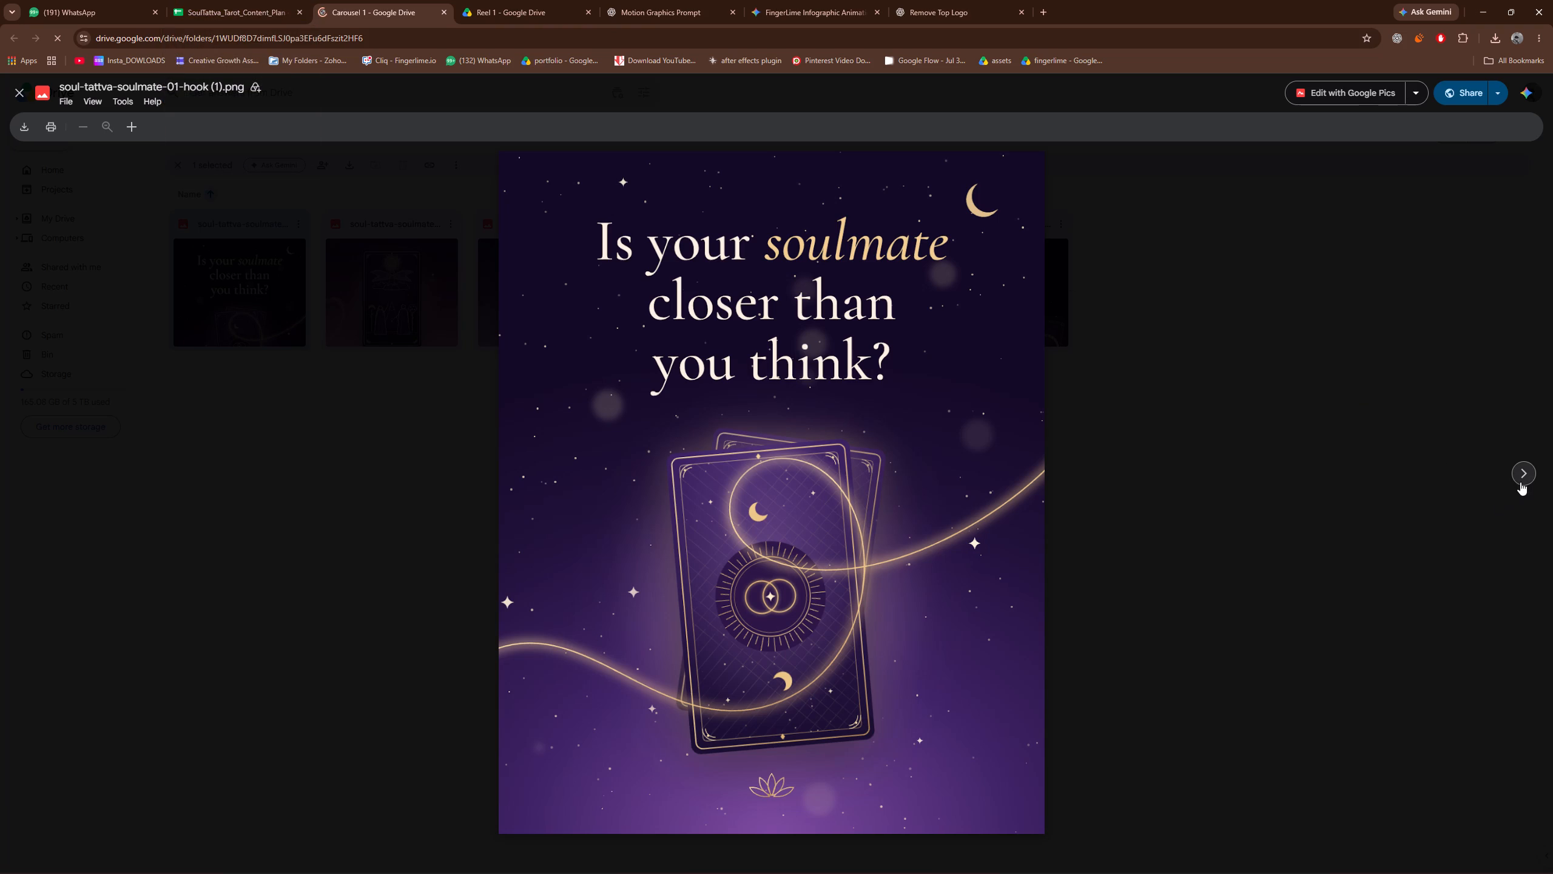
{"action": "left_click", "coordinate": [1521, 479]}
{"action": "left_click", "coordinate": [1521, 479]}
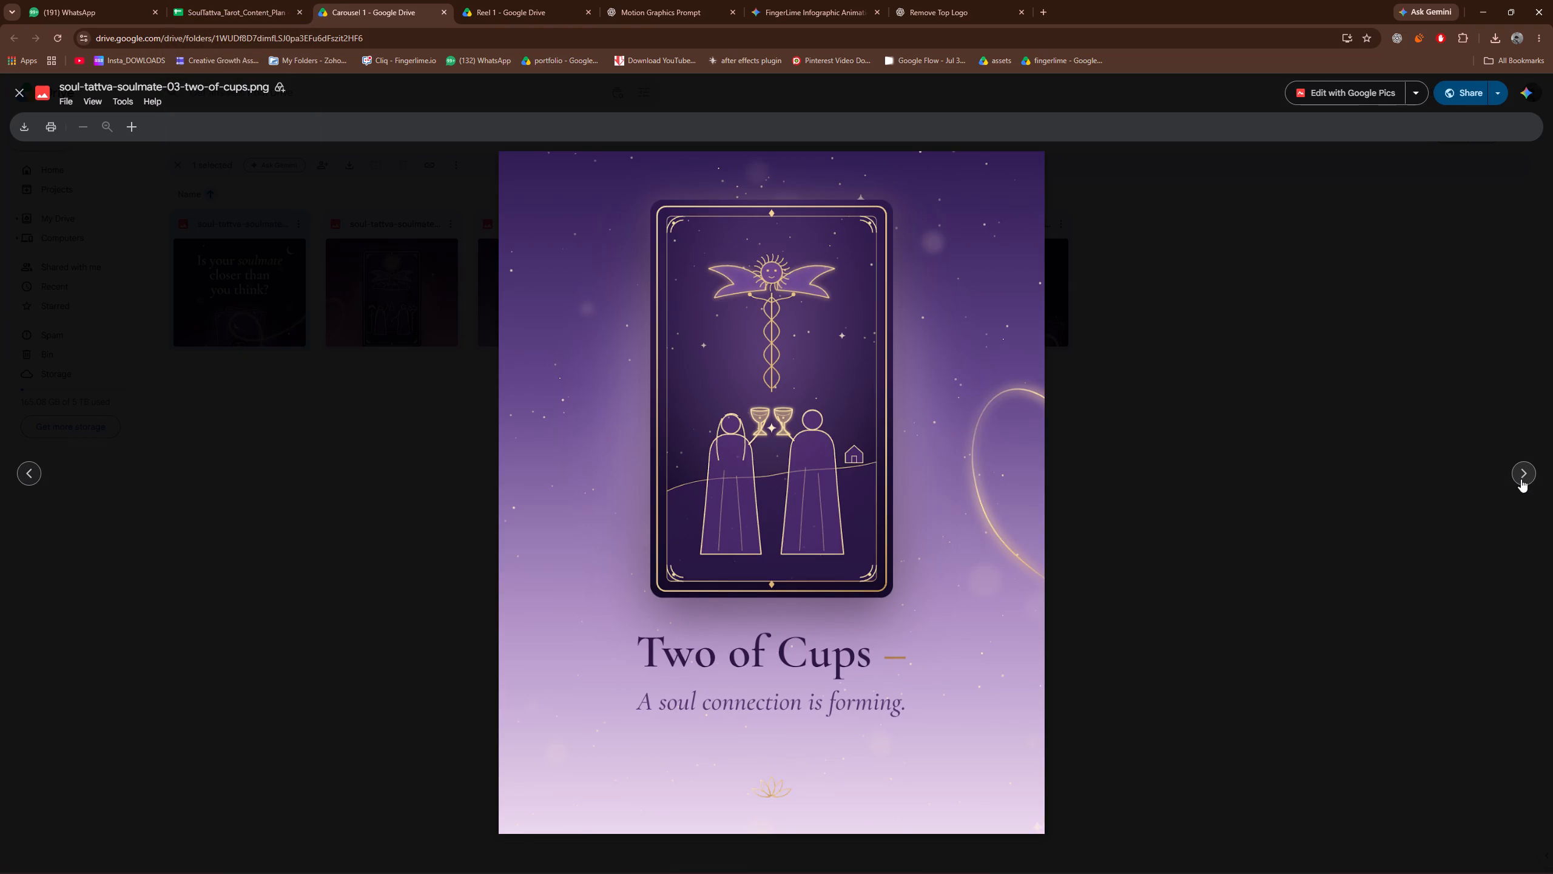
{"action": "left_click", "coordinate": [1521, 479]}
{"action": "left_click", "coordinate": [1521, 479]}
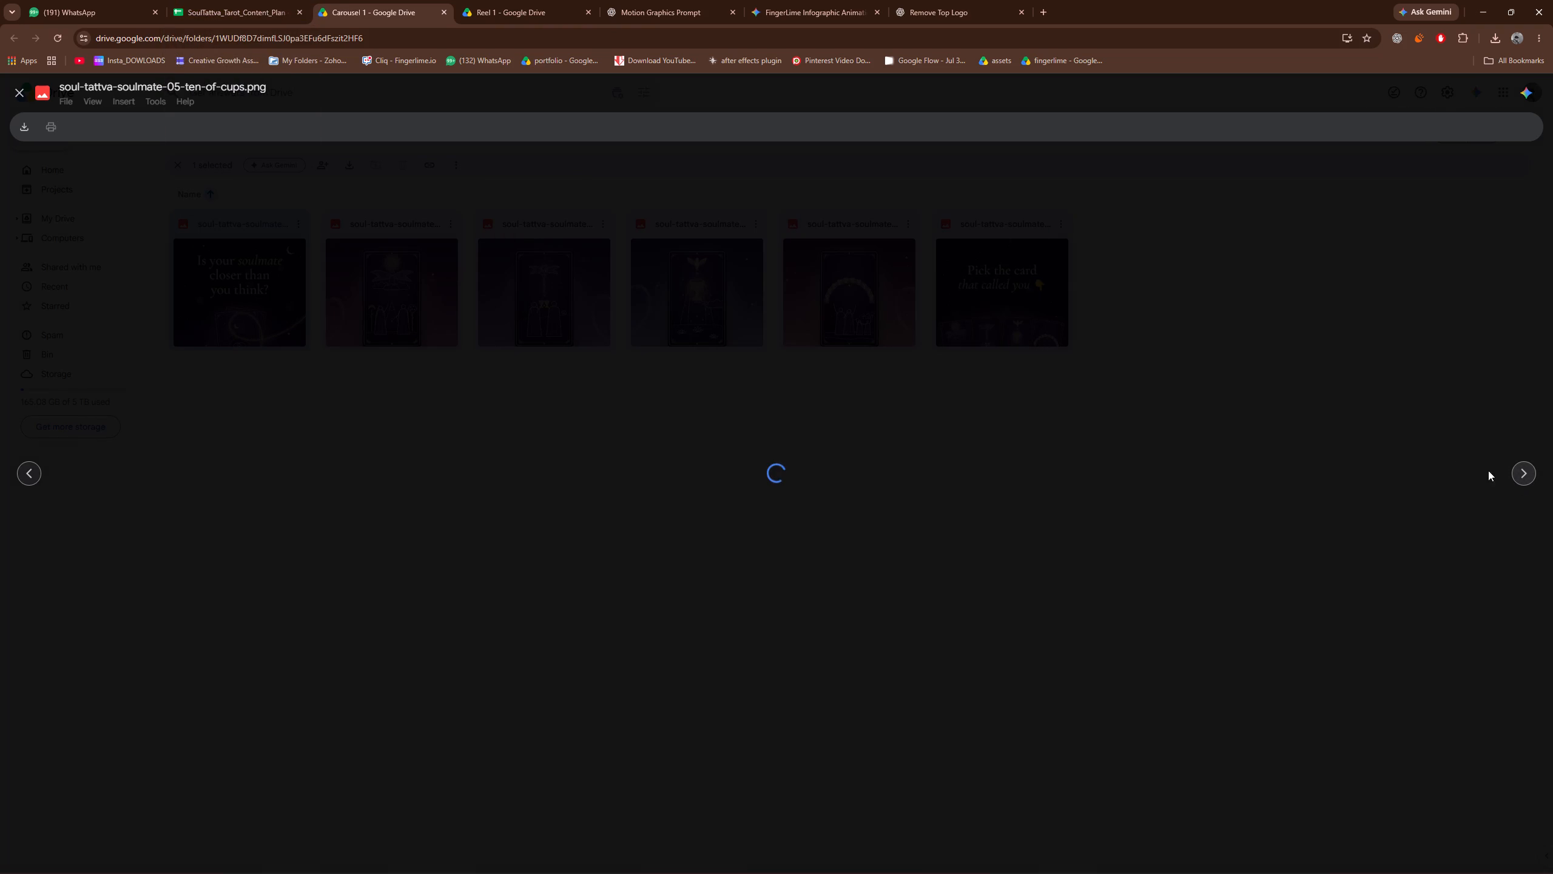
{"action": "left_click", "coordinate": [1338, 431]}
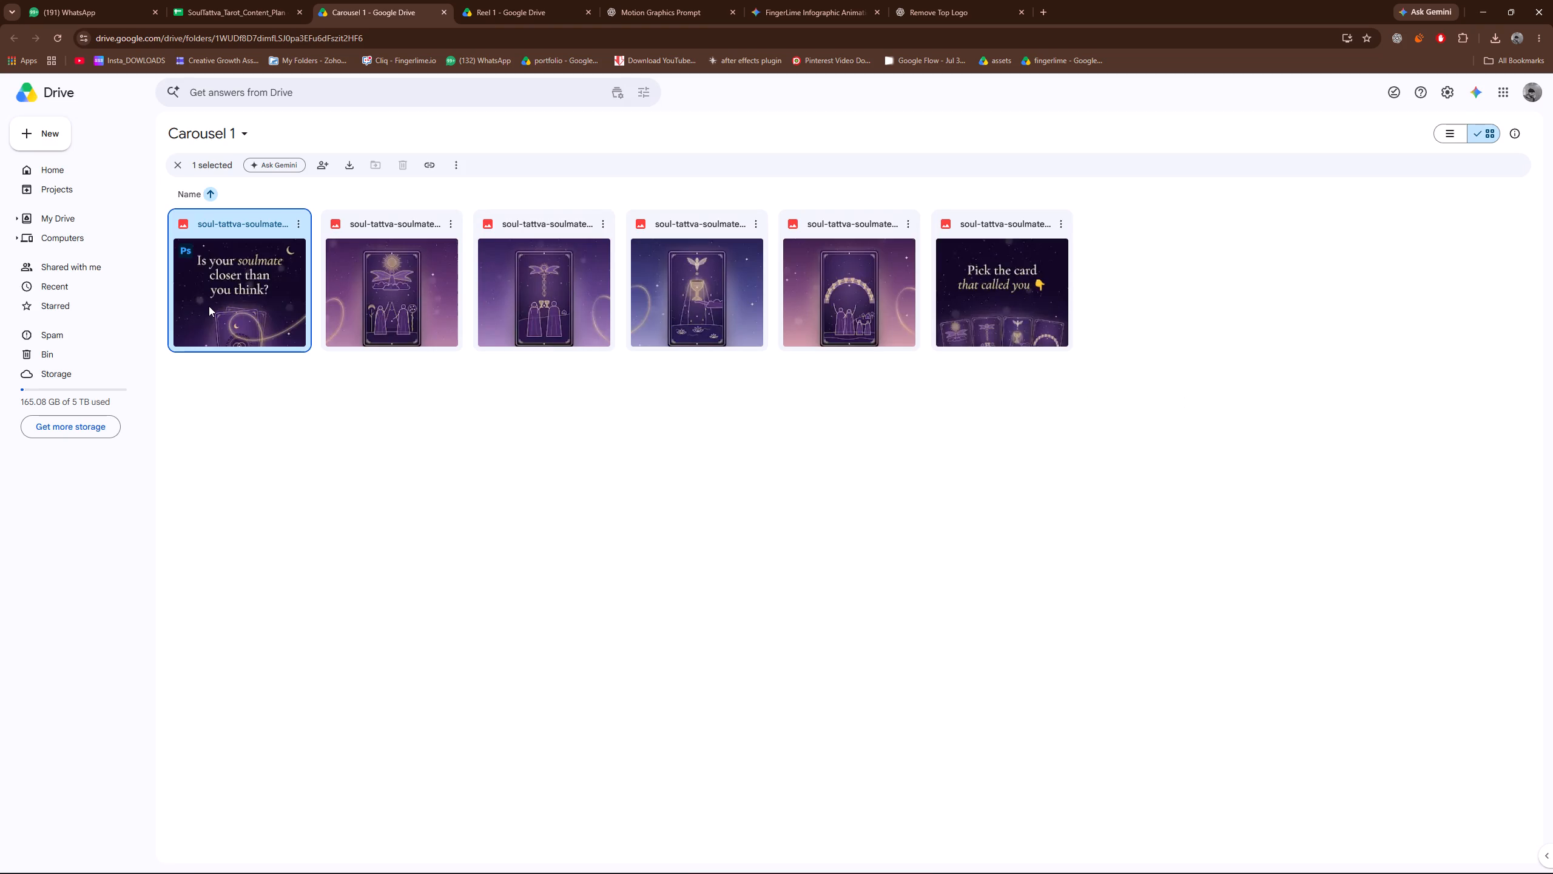
{"action": "double_click", "coordinate": [209, 306]}
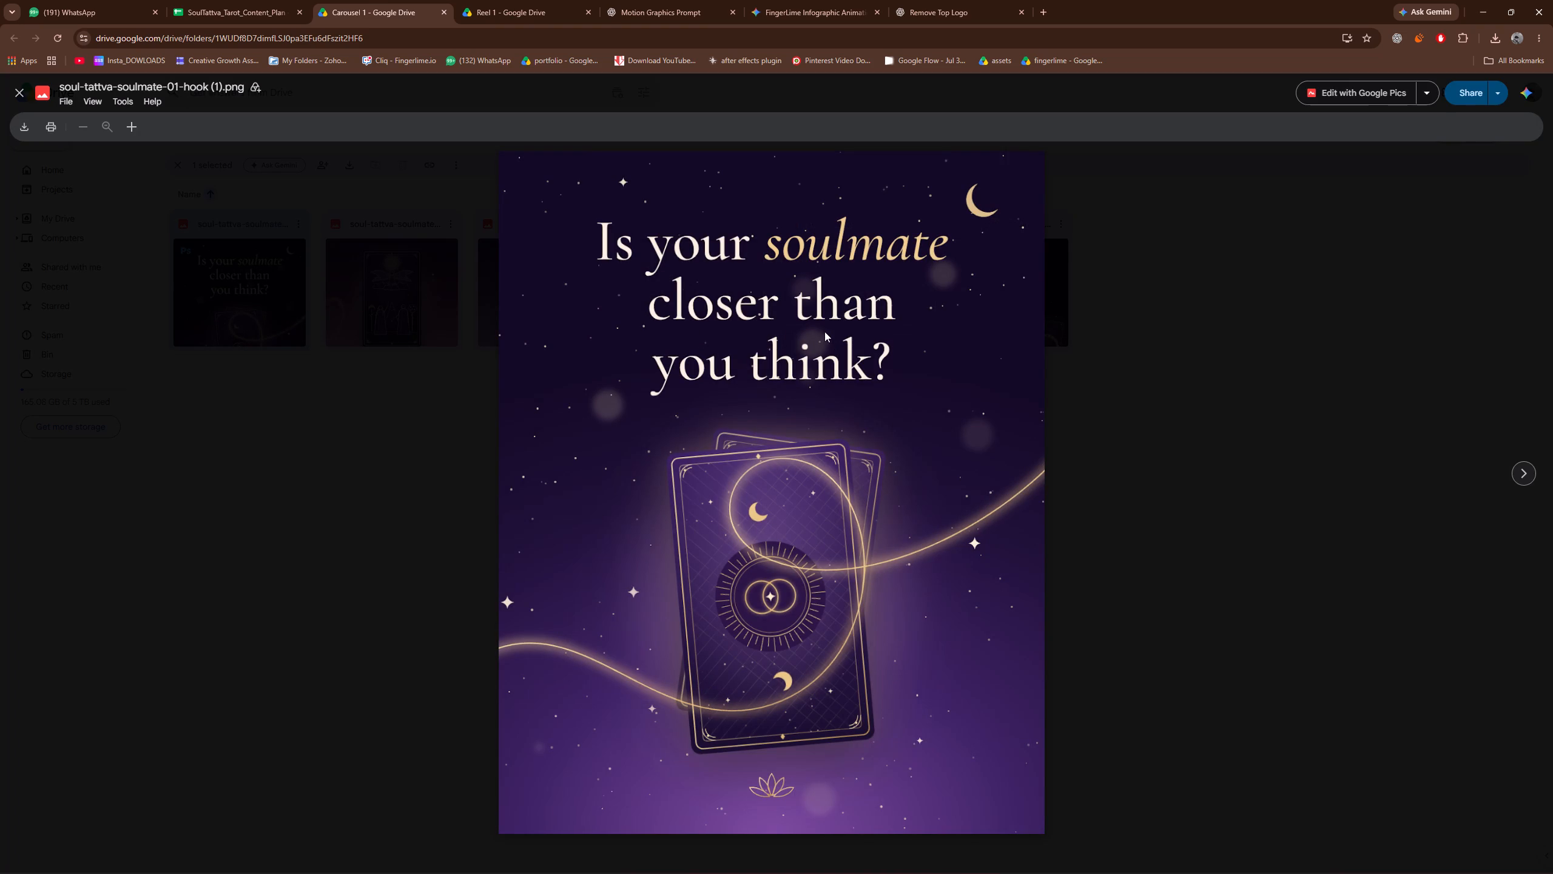
{"action": "left_click", "coordinate": [1536, 475]}
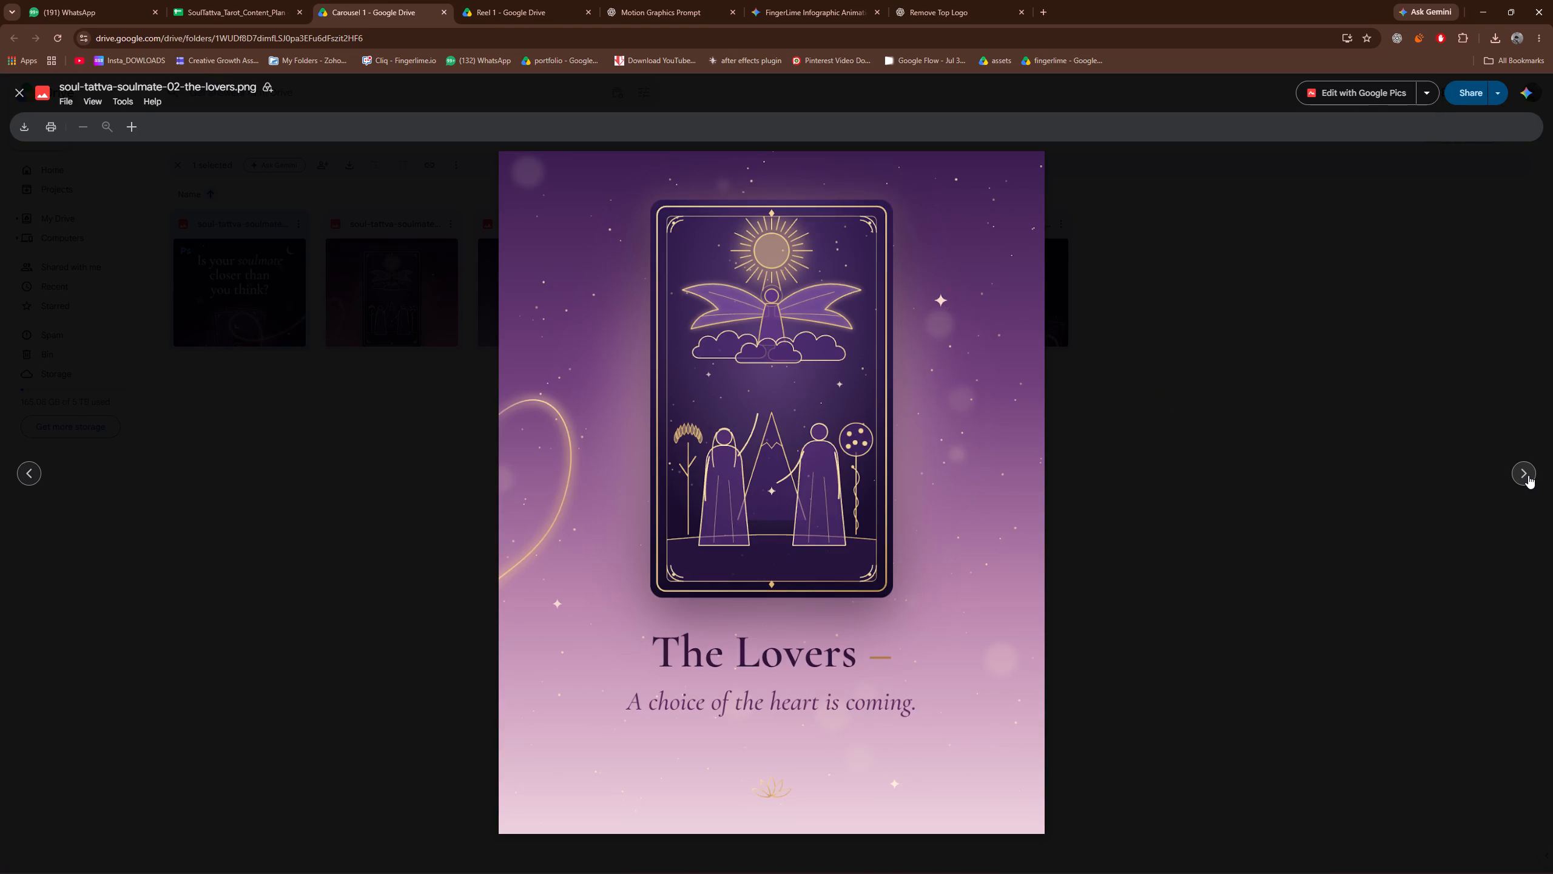
{"action": "left_click", "coordinate": [1528, 475]}
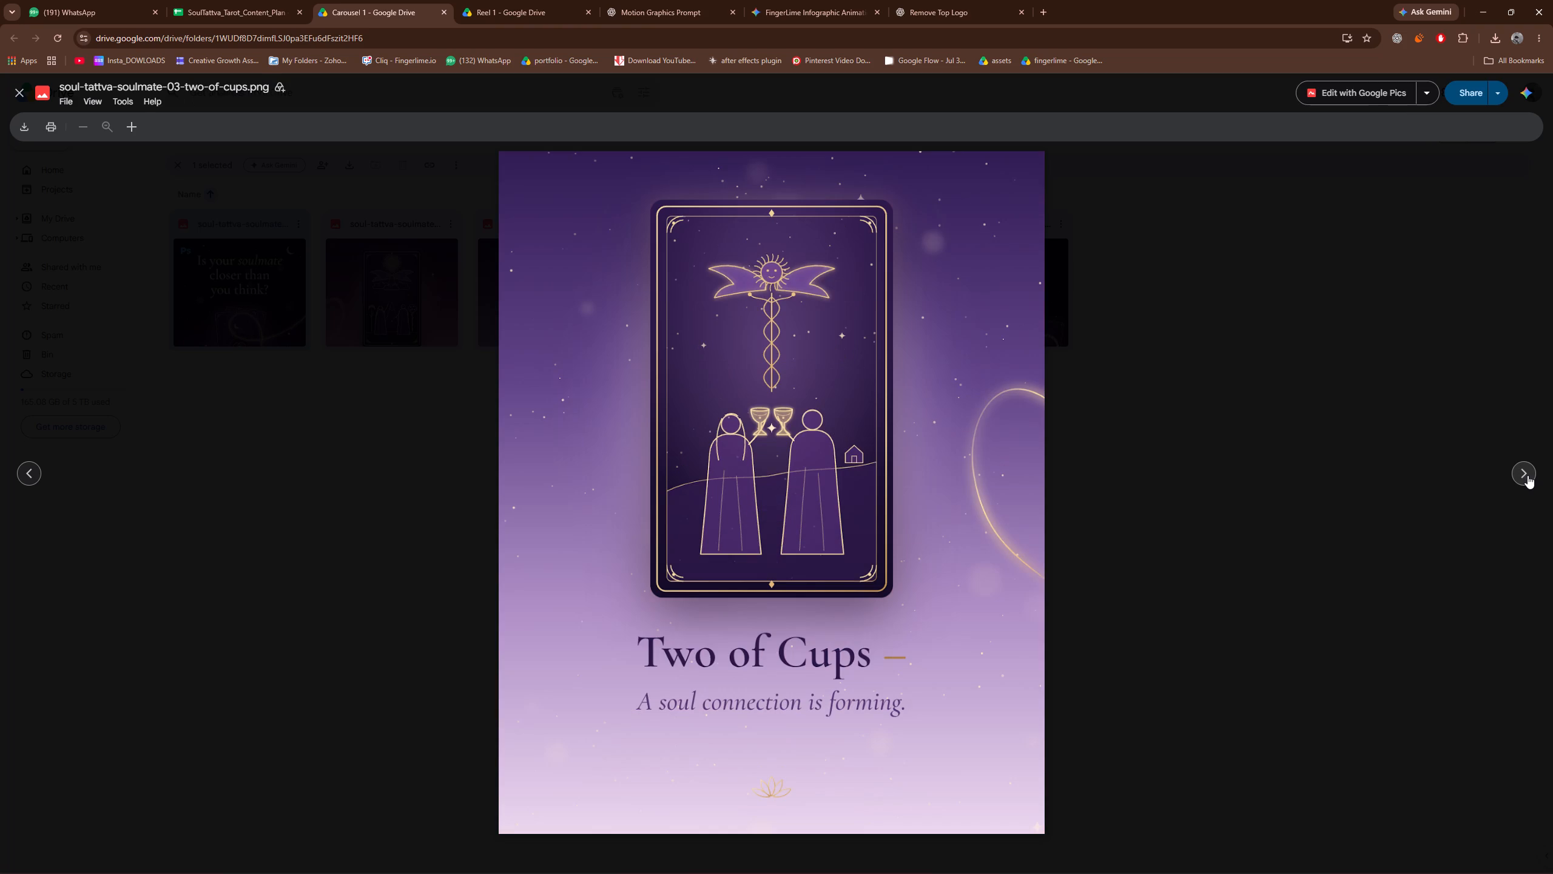
{"action": "left_click", "coordinate": [1528, 475]}
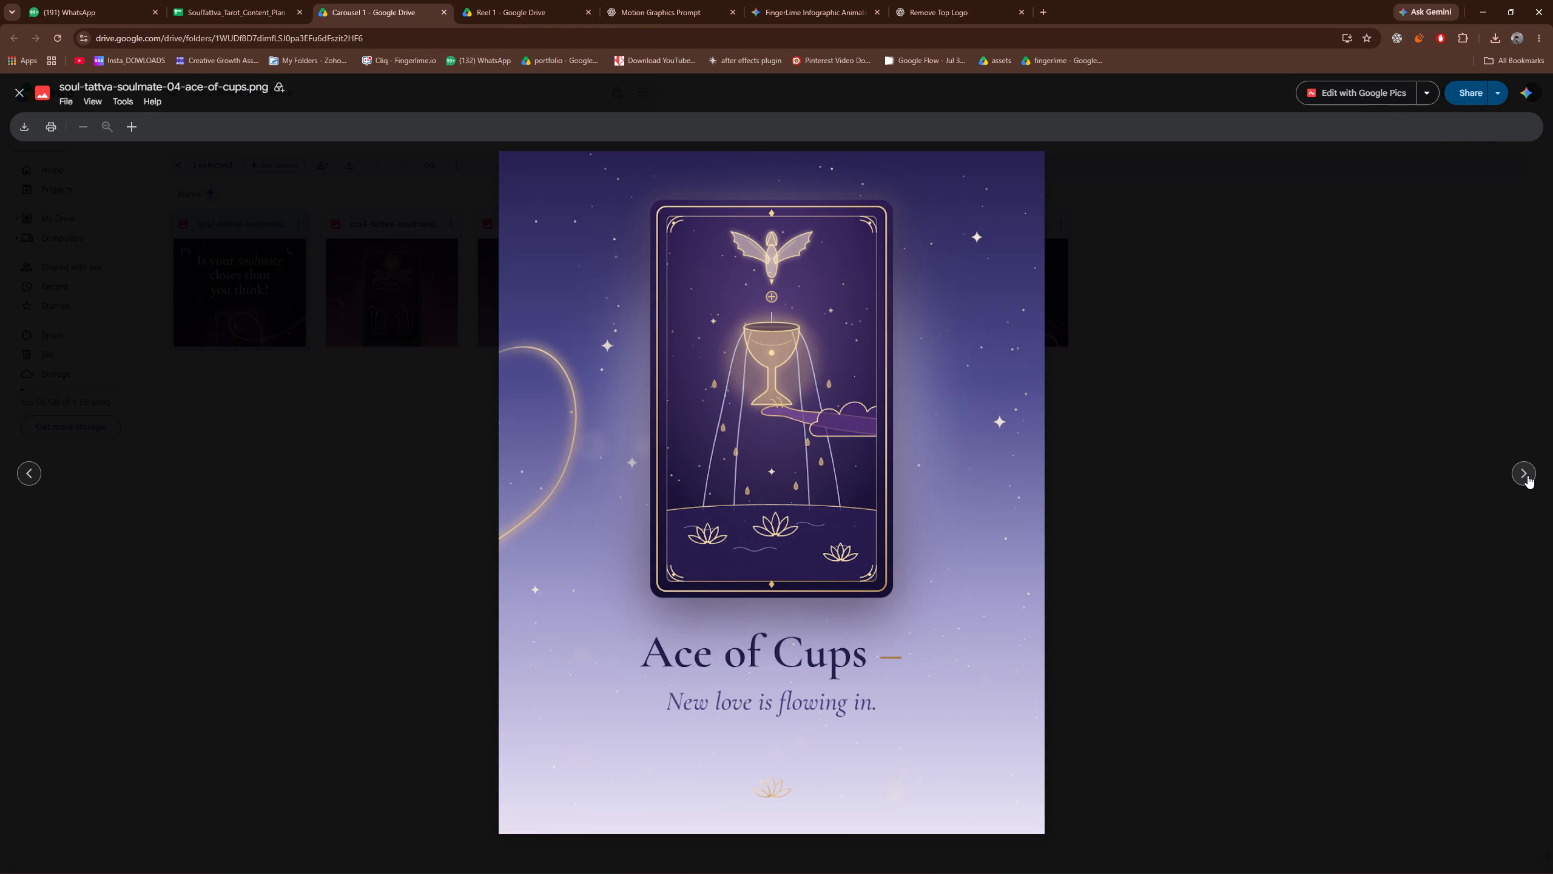
{"action": "left_click", "coordinate": [1528, 475]}
{"action": "left_click", "coordinate": [1528, 475]}
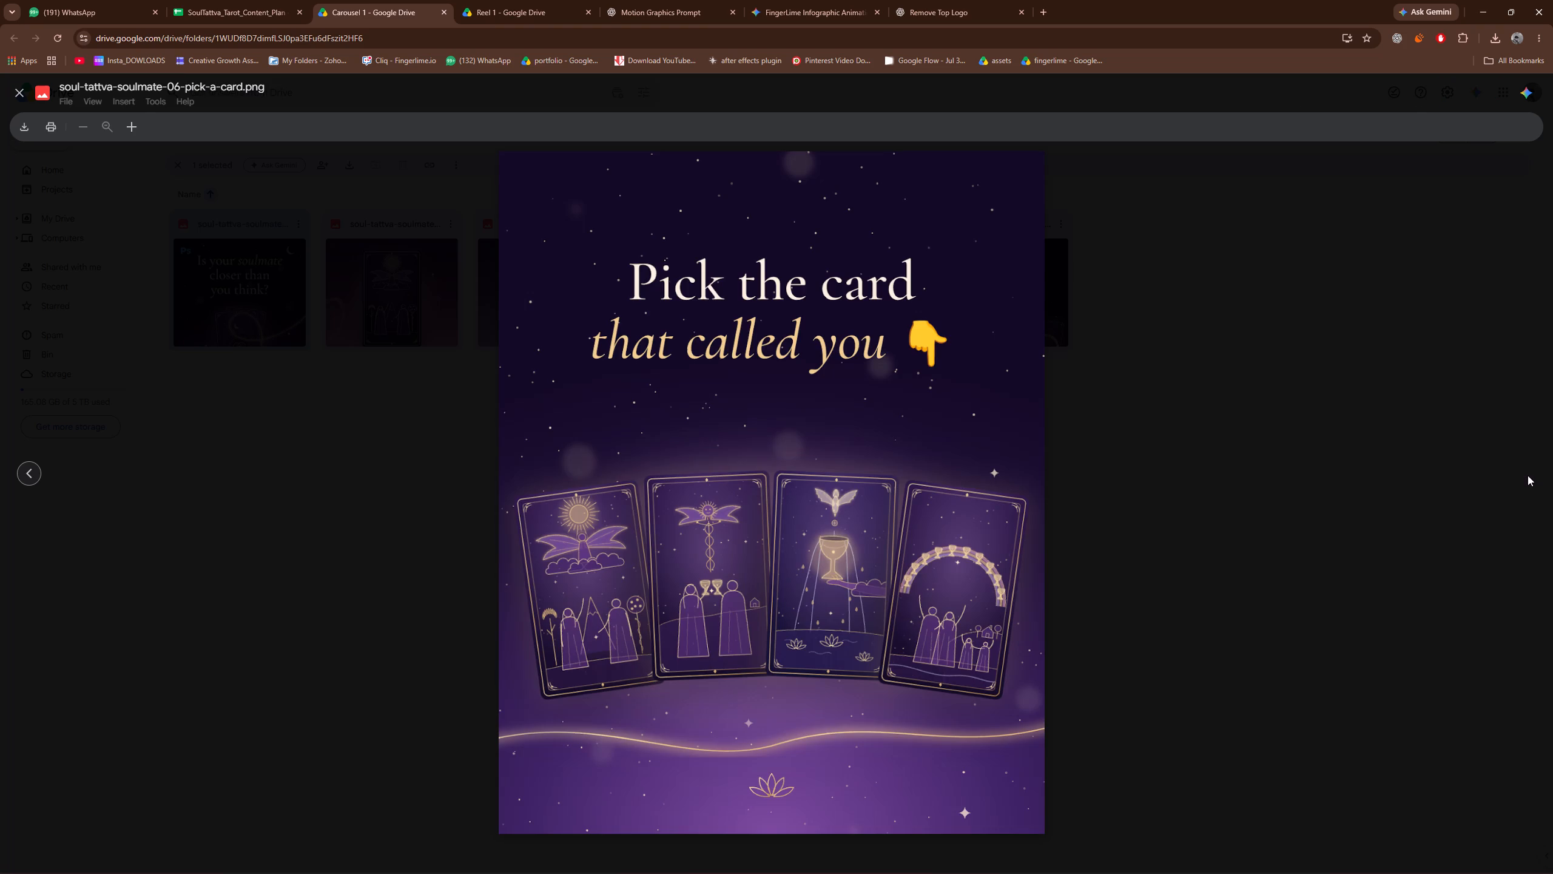
{"action": "left_click", "coordinate": [1142, 424]}
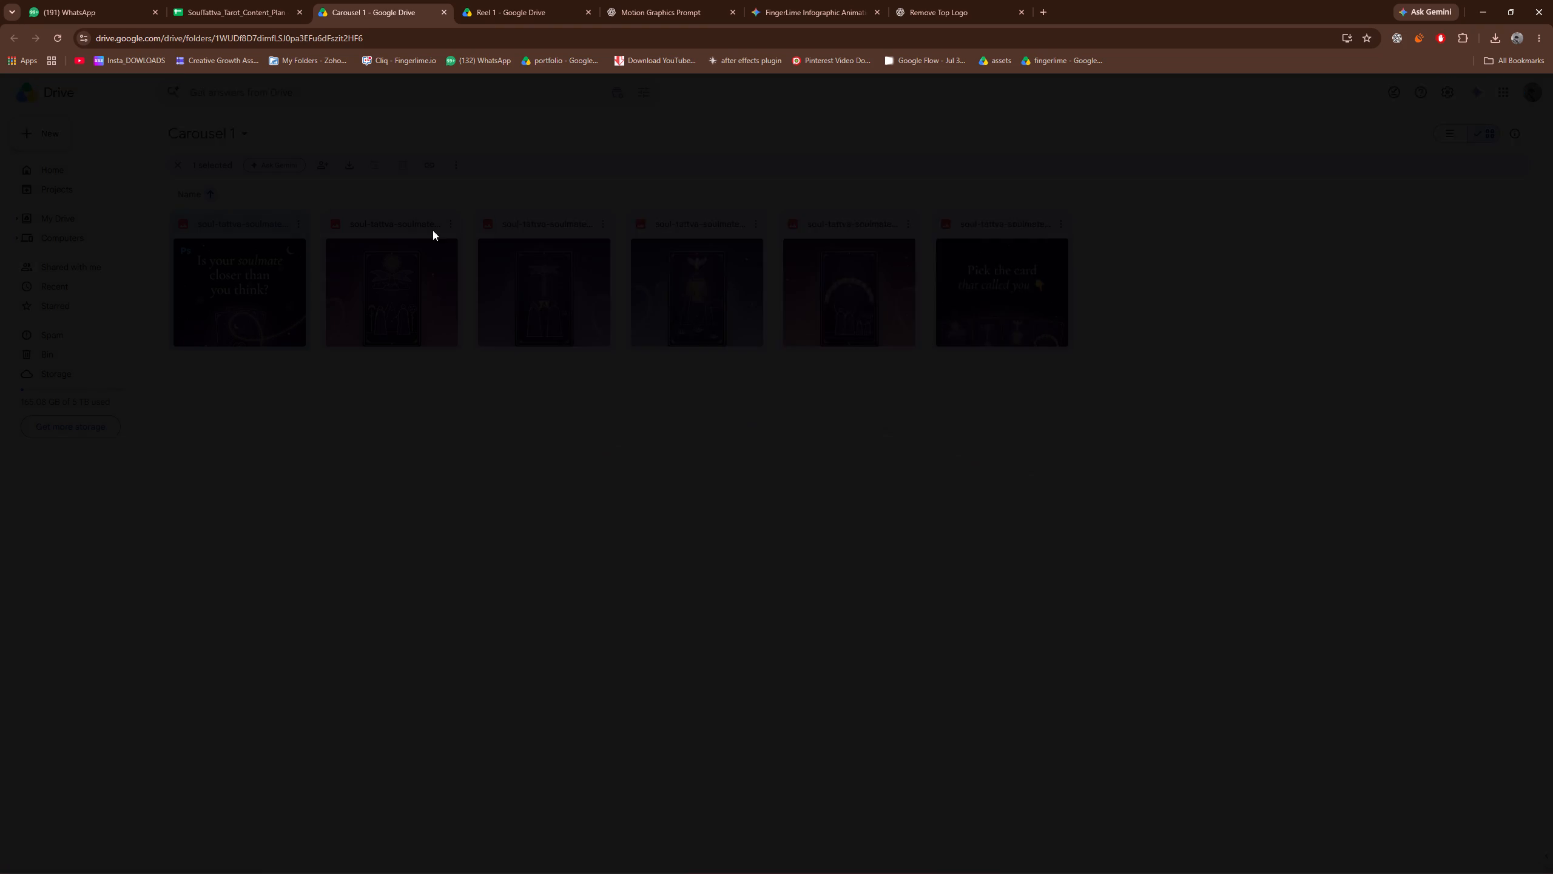
Return to the content plan, open the Carousel 2 creatives folder and preview its first slide, soul-tattva-healing-01-hook.png.
{"action": "left_click", "coordinate": [206, 7]}
{"action": "left_click", "coordinate": [1034, 312]}
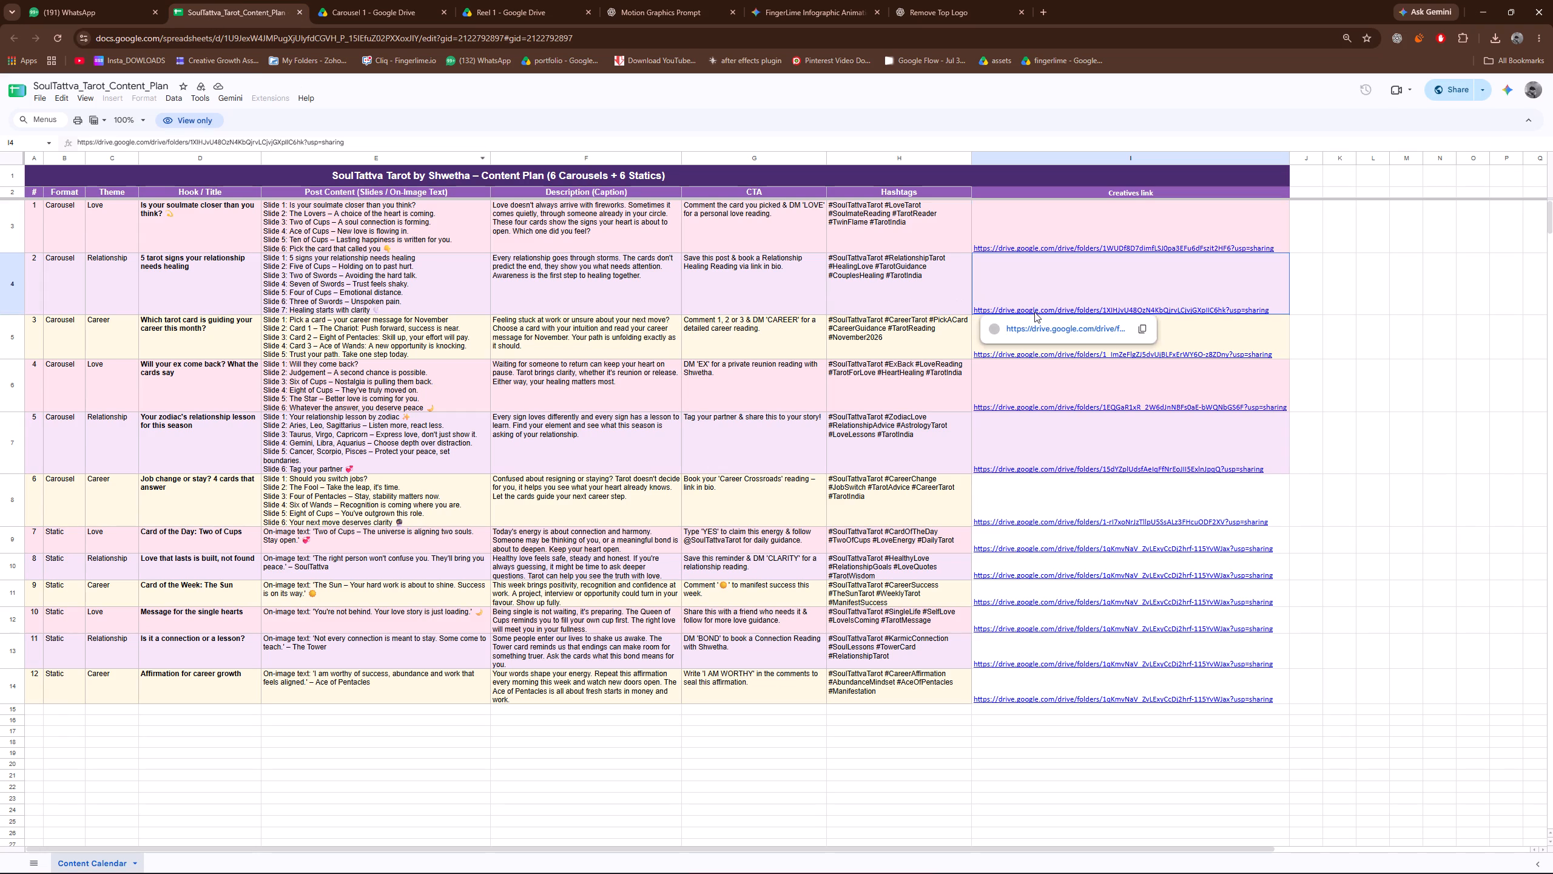
{"action": "left_click", "coordinate": [1035, 330]}
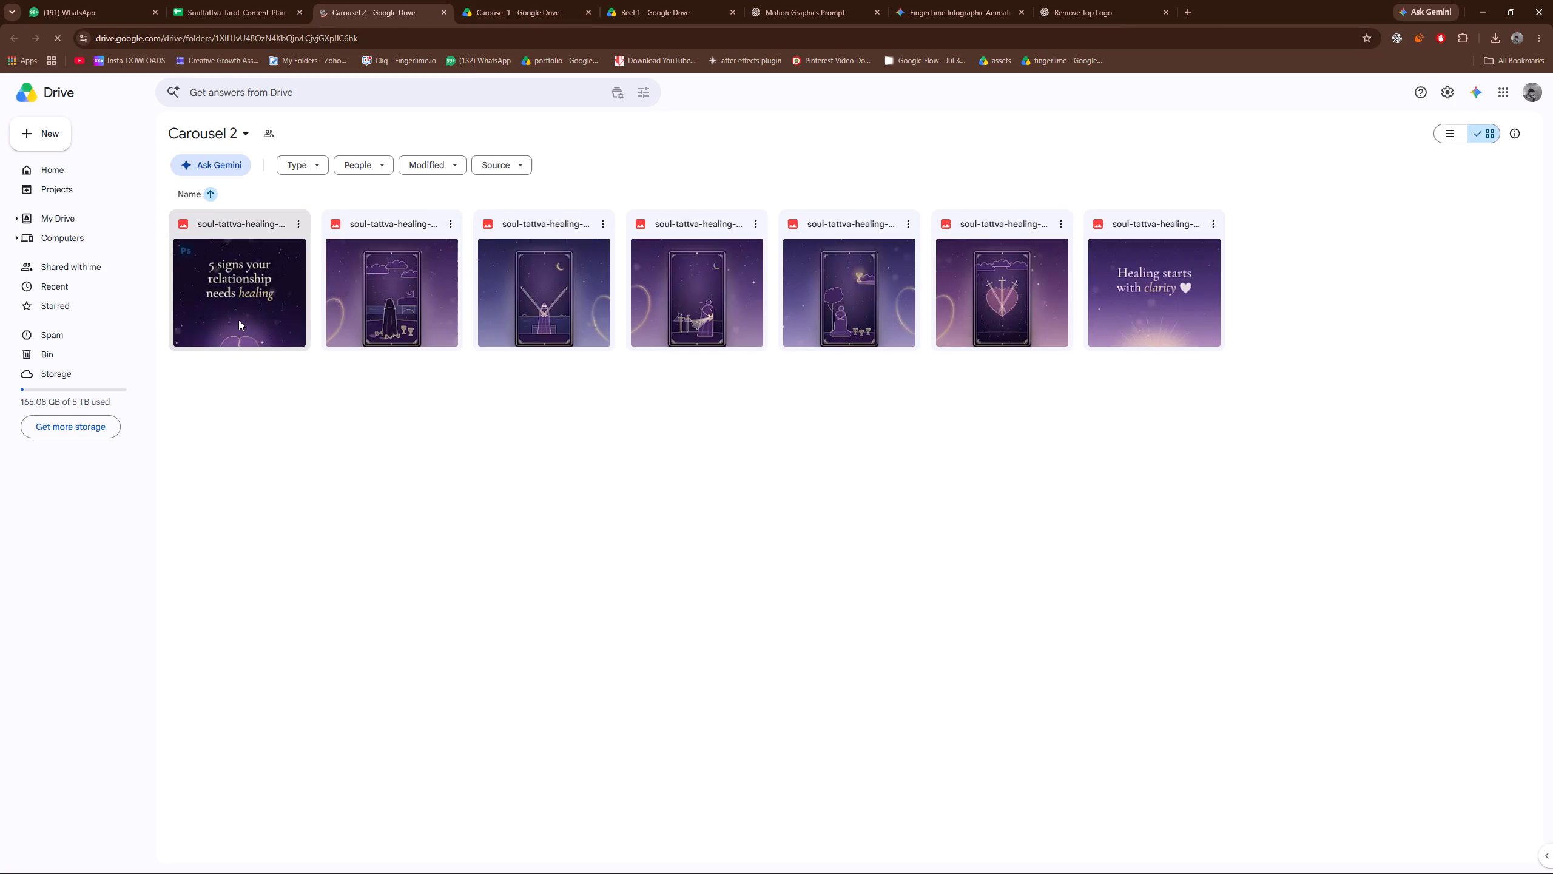
{"action": "double_click", "coordinate": [238, 319]}
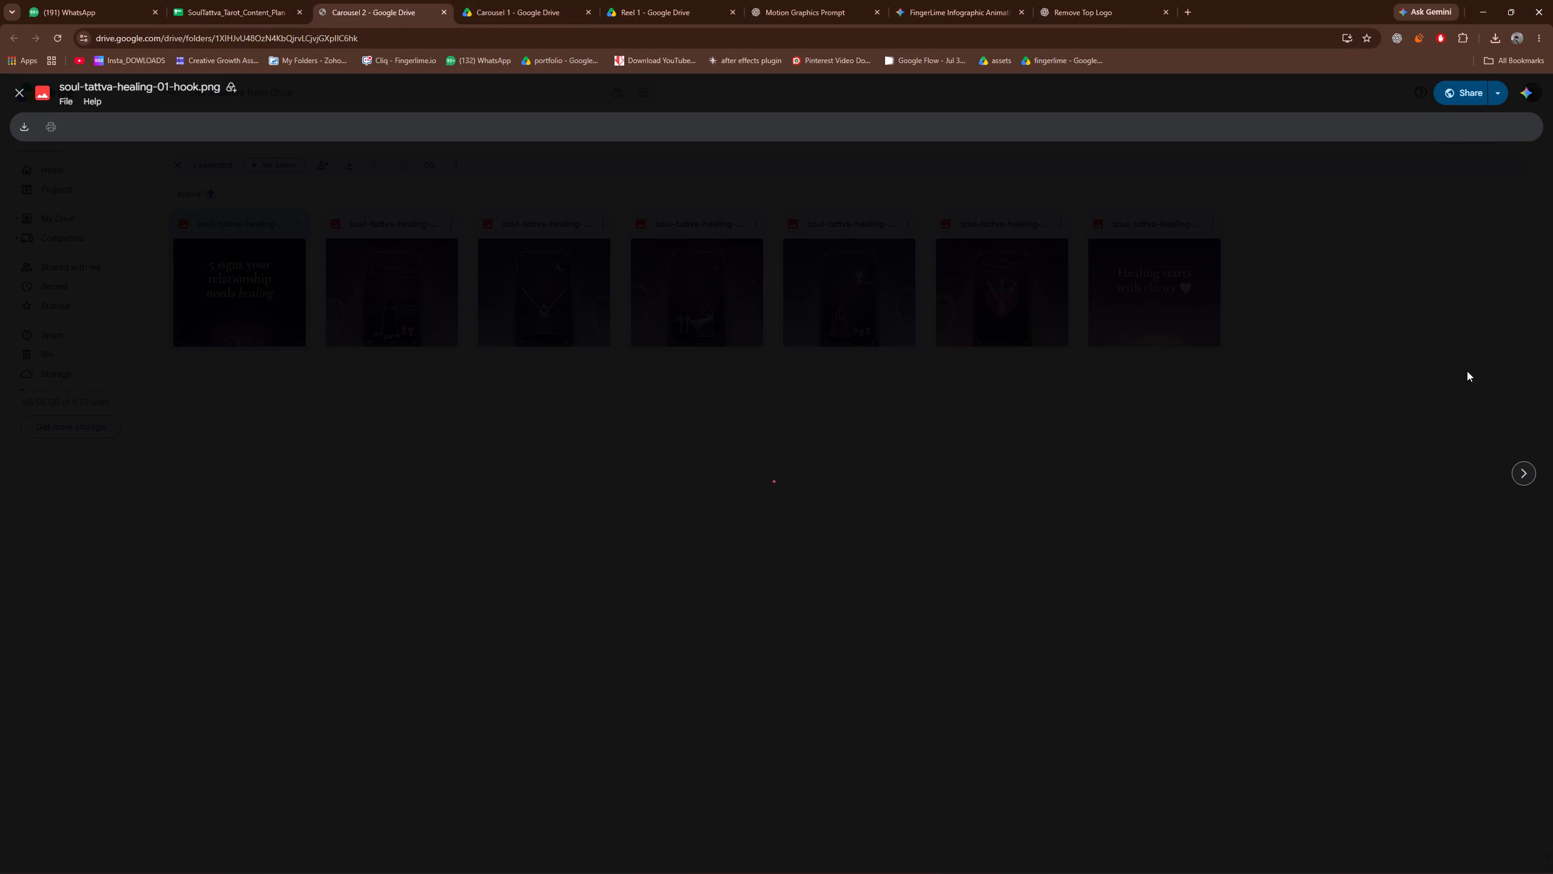
{"action": "left_click_drag", "start_coordinate": [1302, 425], "coordinate": [1265, 404]}
Return to the content plan and open the Statics creatives folder linked for post 7, "Card of the Day: Two of Cups".
{"action": "left_click", "coordinate": [215, 1]}
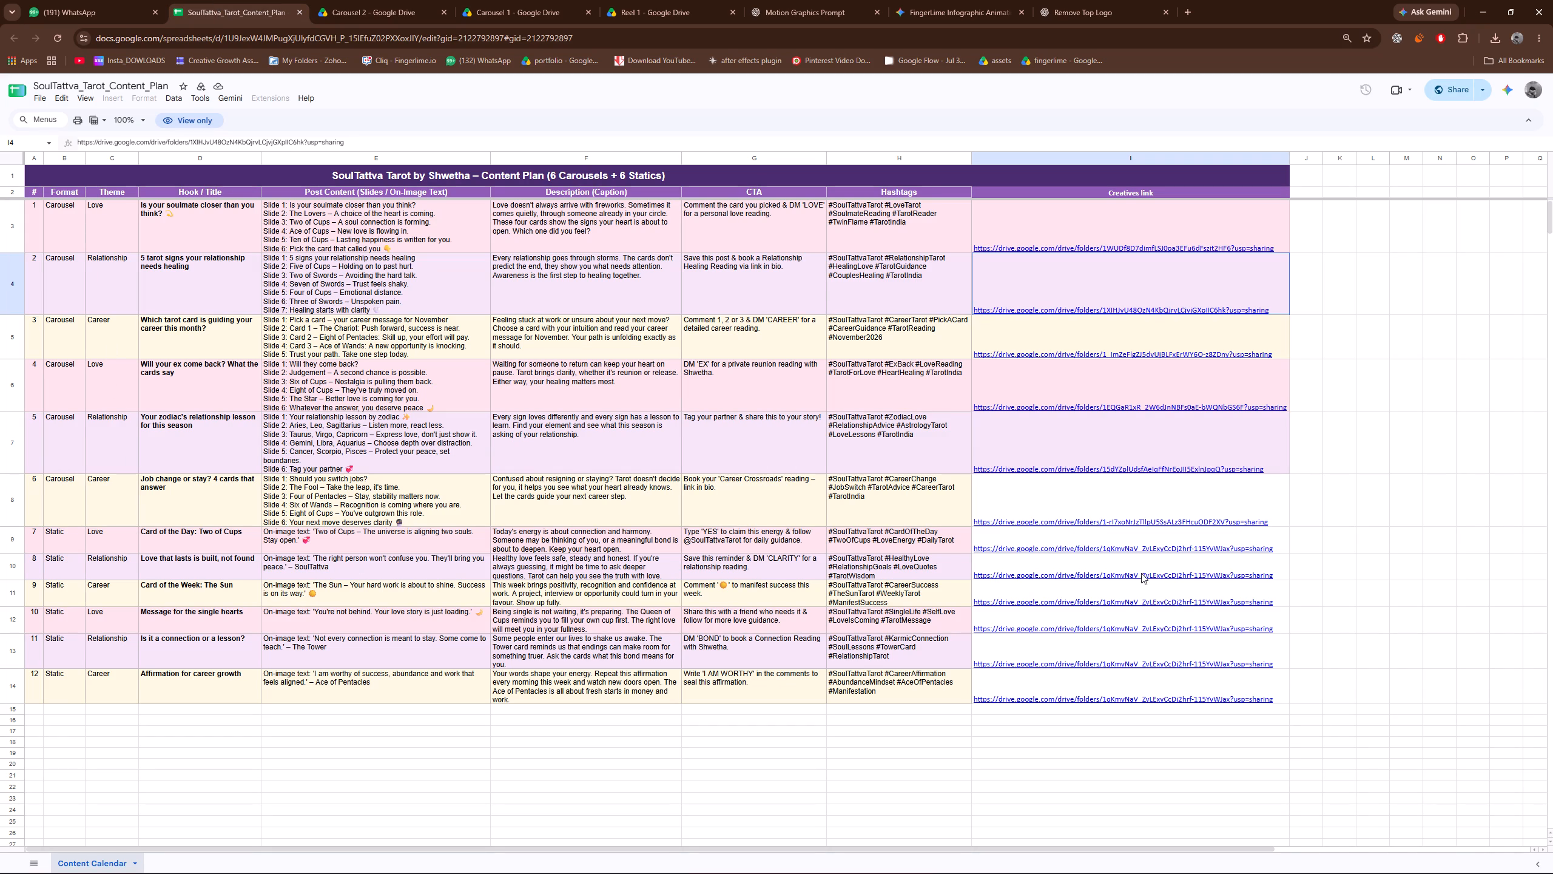
{"action": "left_click", "coordinate": [1060, 547]}
{"action": "left_click", "coordinate": [1060, 566]}
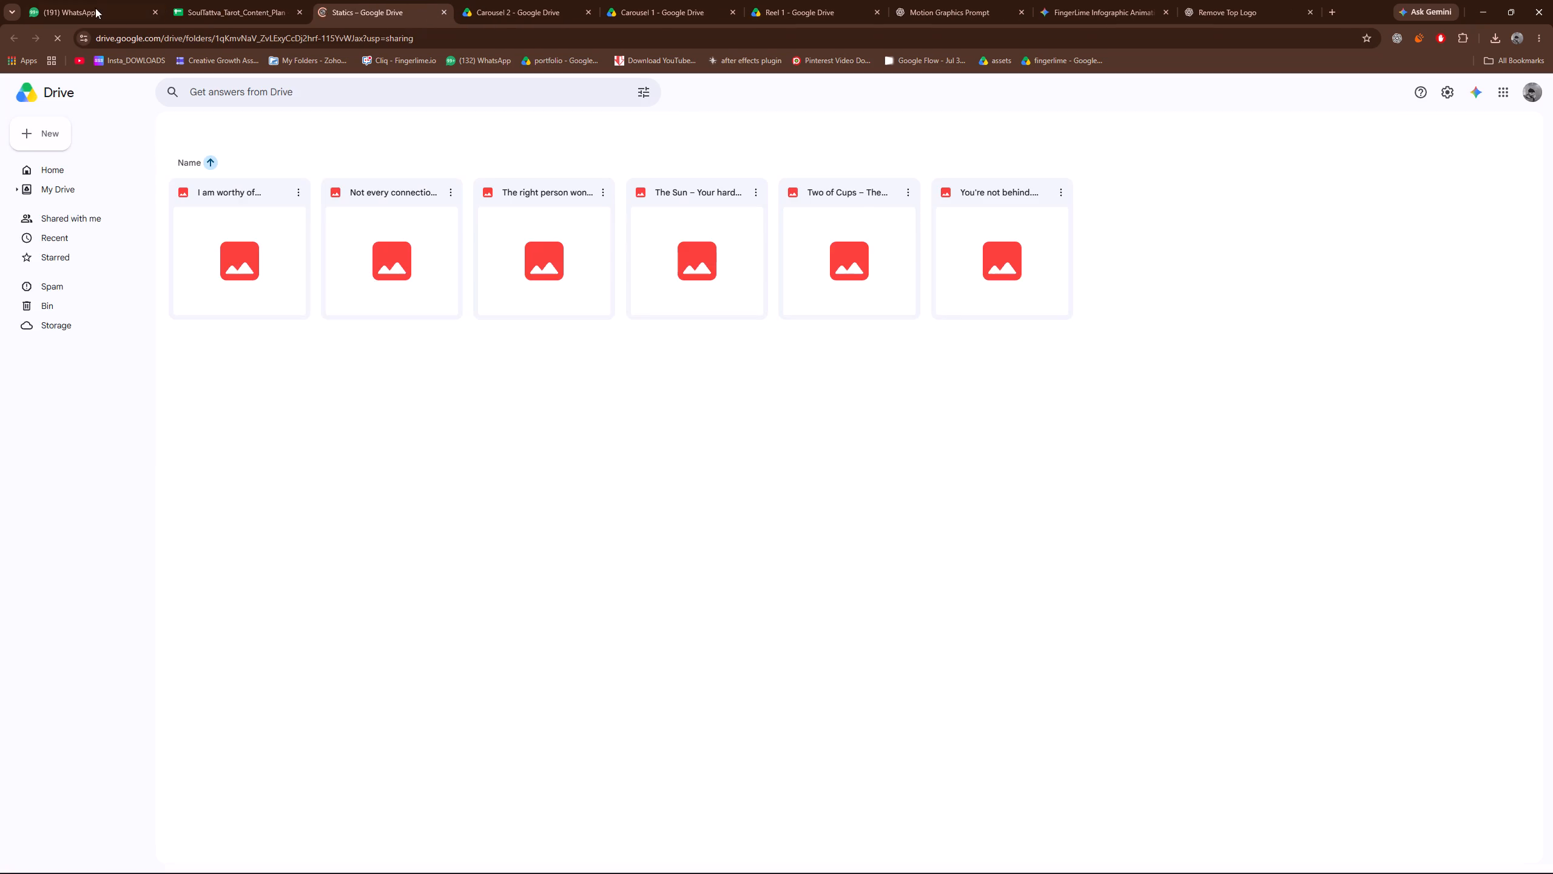
{"action": "left_click", "coordinate": [334, 407]}
Page through the static post images in the Statics folder, examining each design, including the Two of Cups image.
{"action": "double_click", "coordinate": [214, 284]}
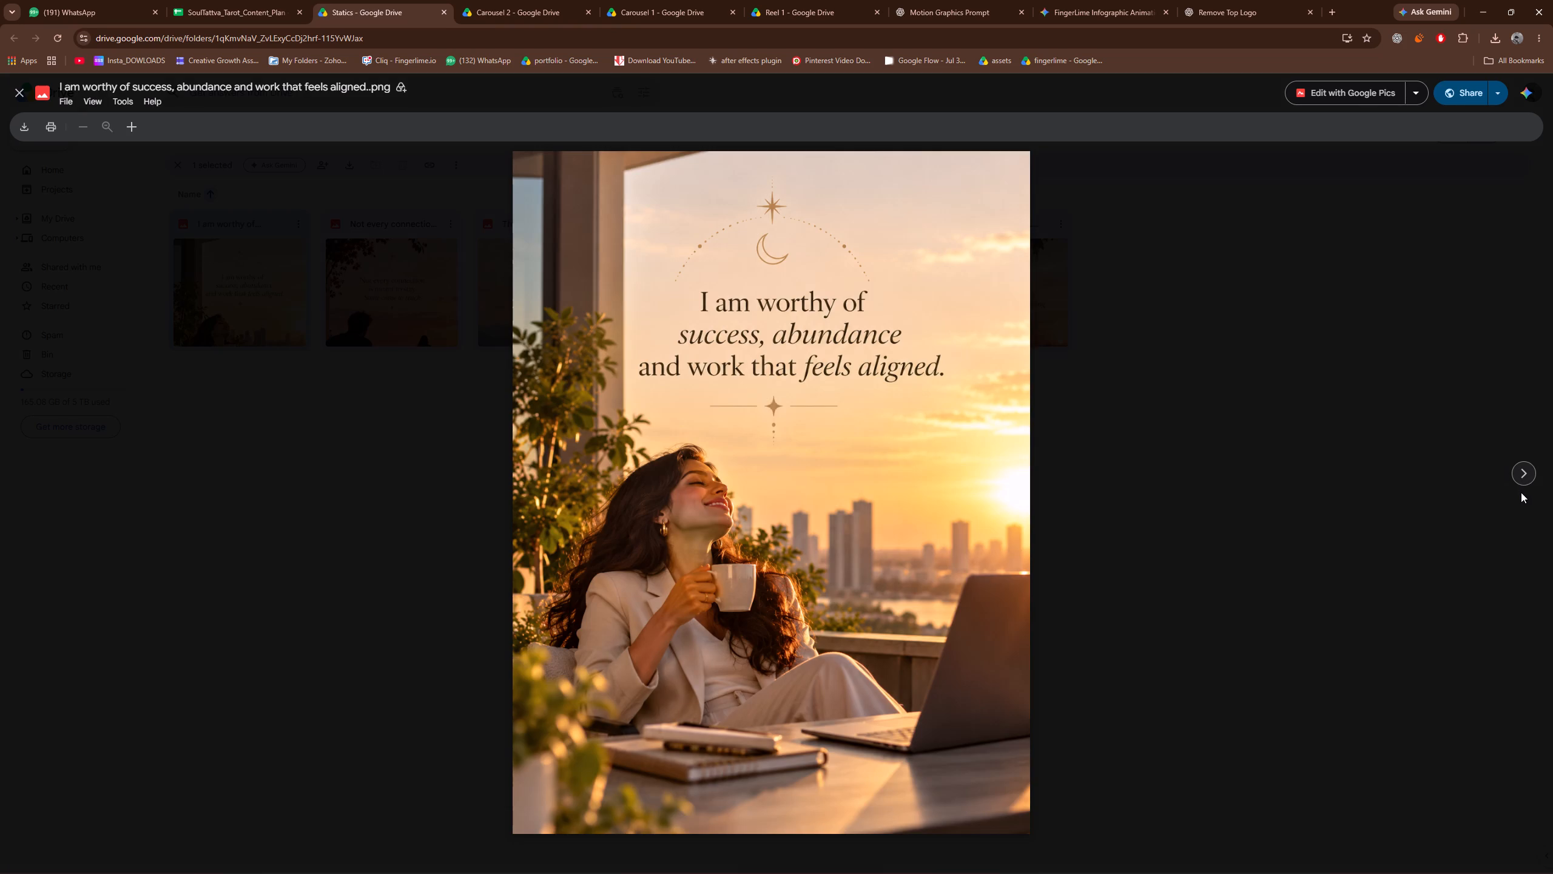
{"action": "left_click", "coordinate": [1521, 483]}
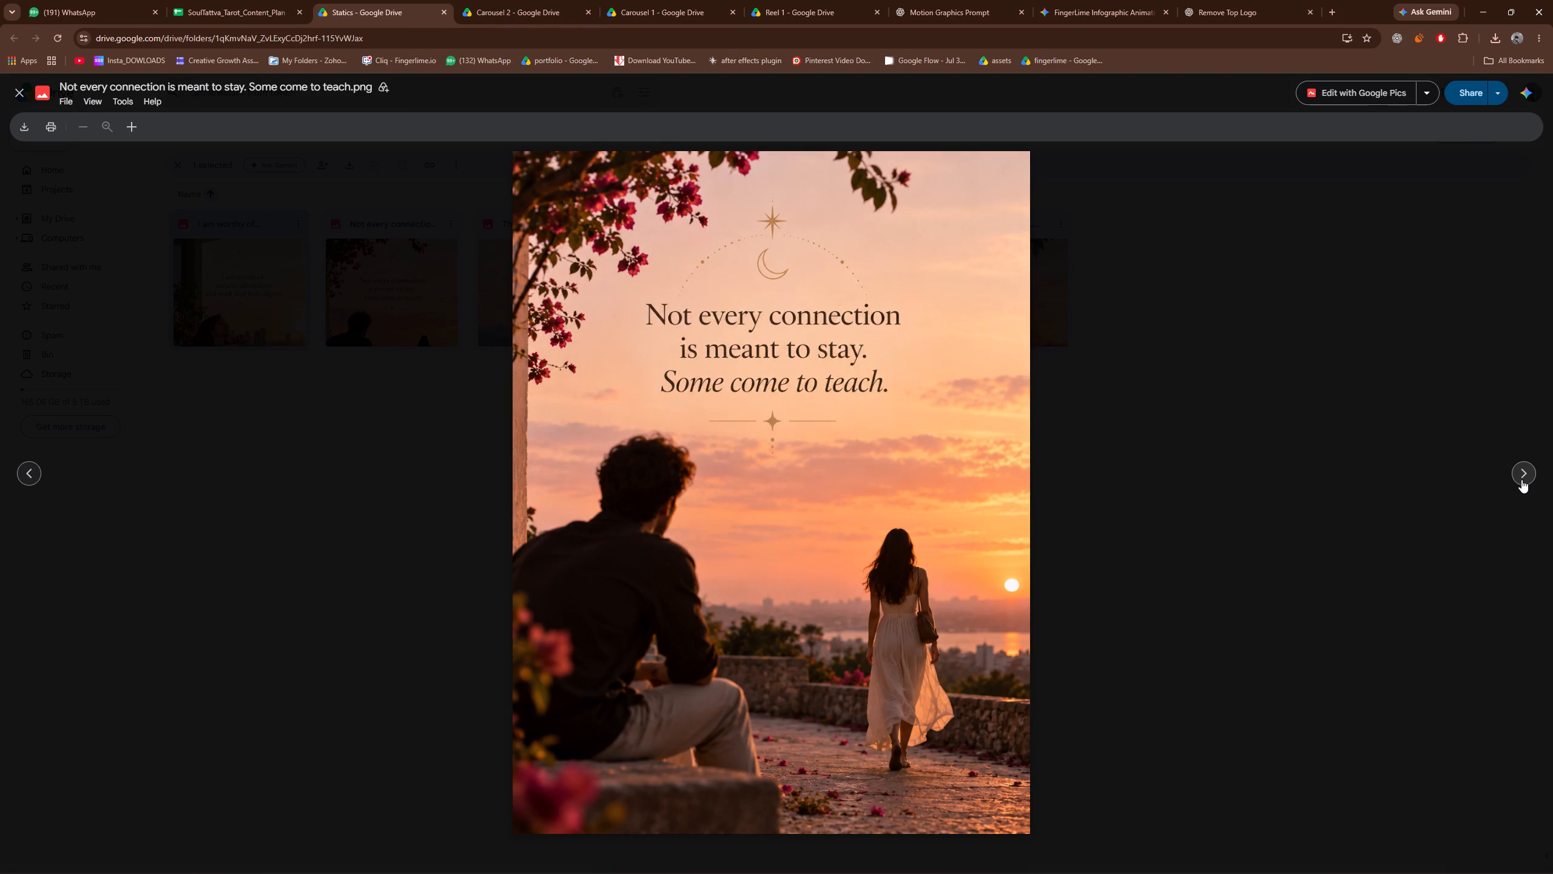
{"action": "left_click", "coordinate": [1521, 479]}
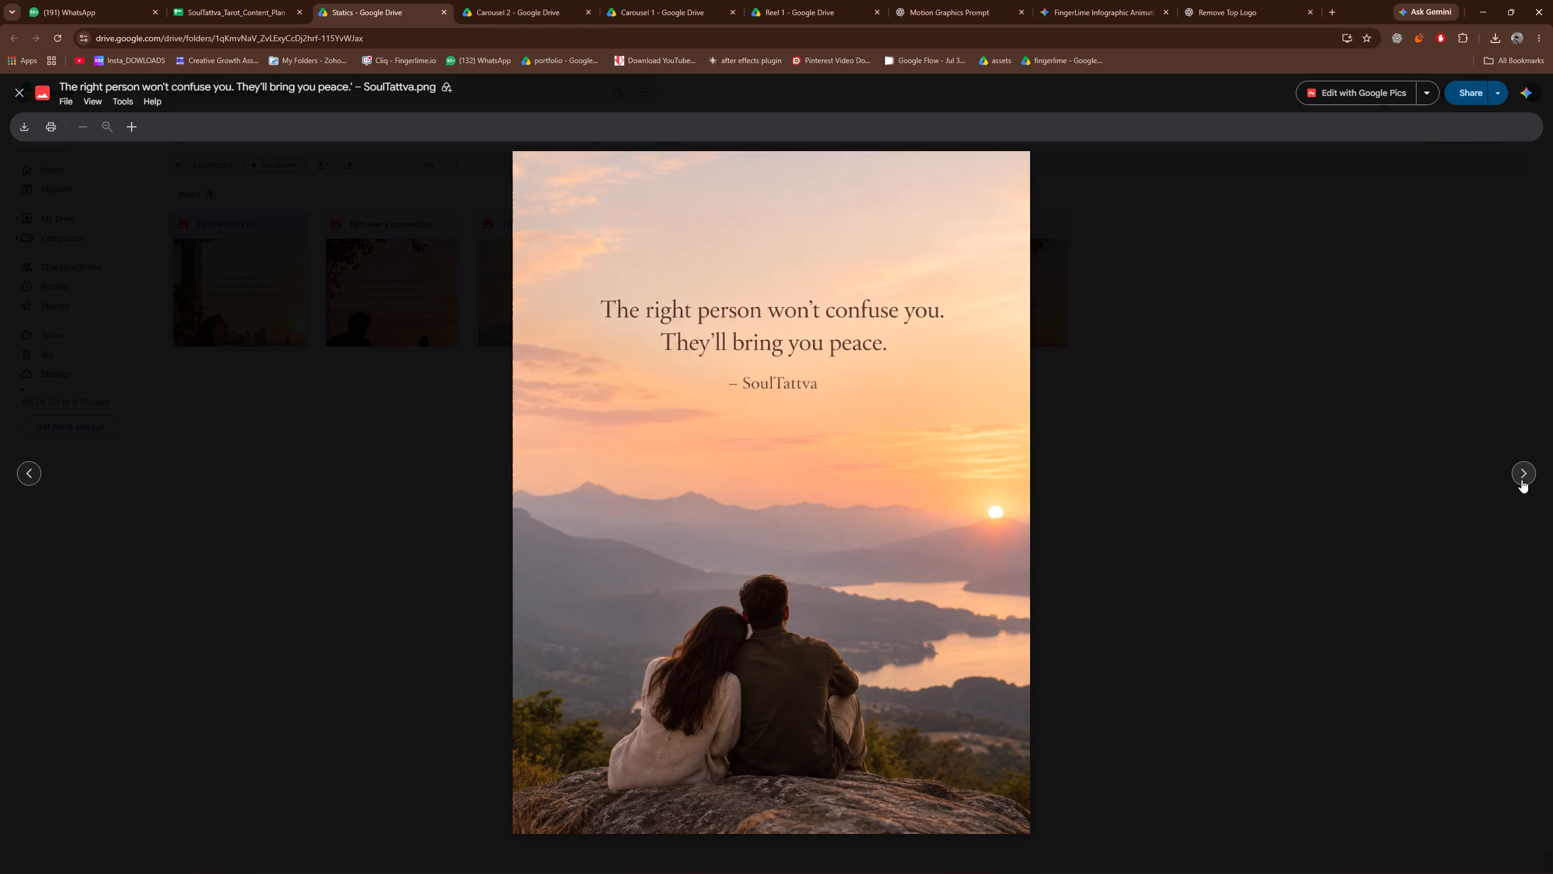
{"action": "left_click", "coordinate": [1521, 479]}
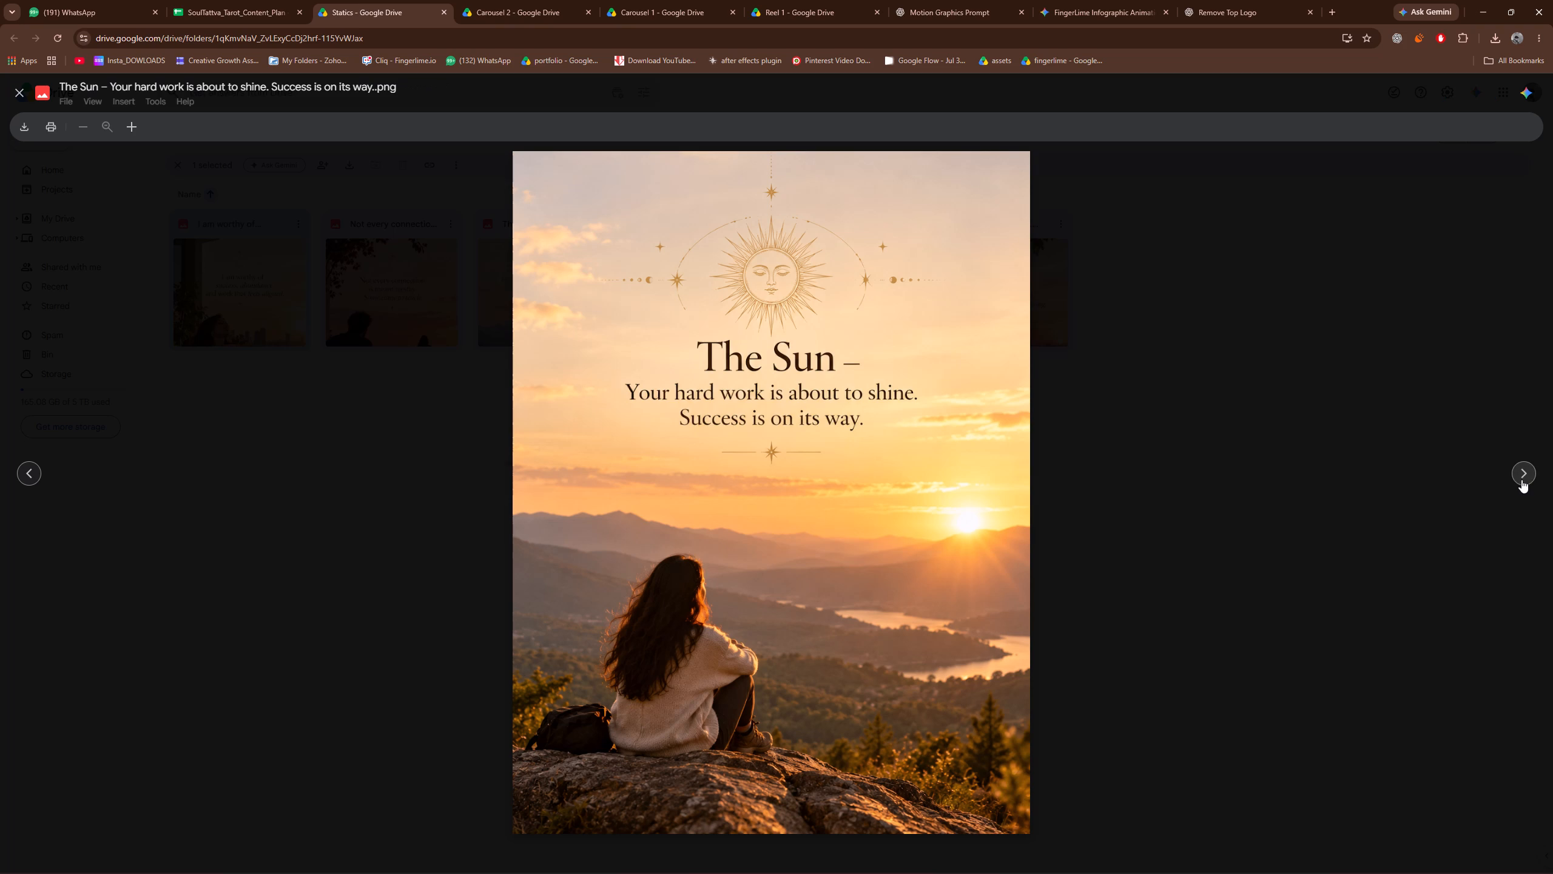
{"action": "left_click", "coordinate": [1521, 479]}
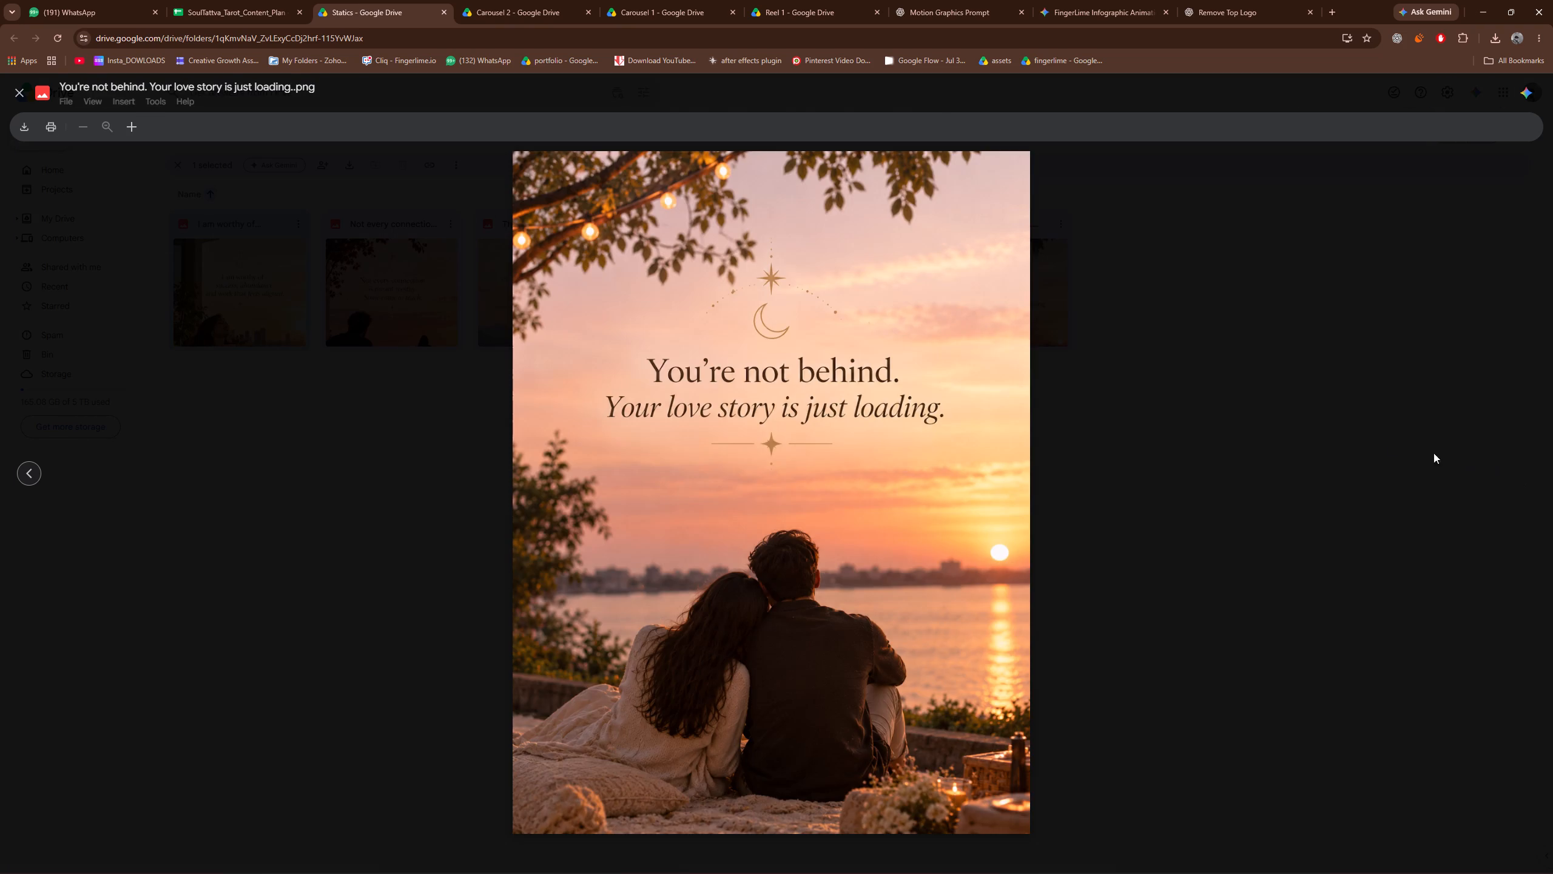
{"action": "left_click", "coordinate": [1387, 442]}
{"action": "double_click", "coordinate": [827, 304]}
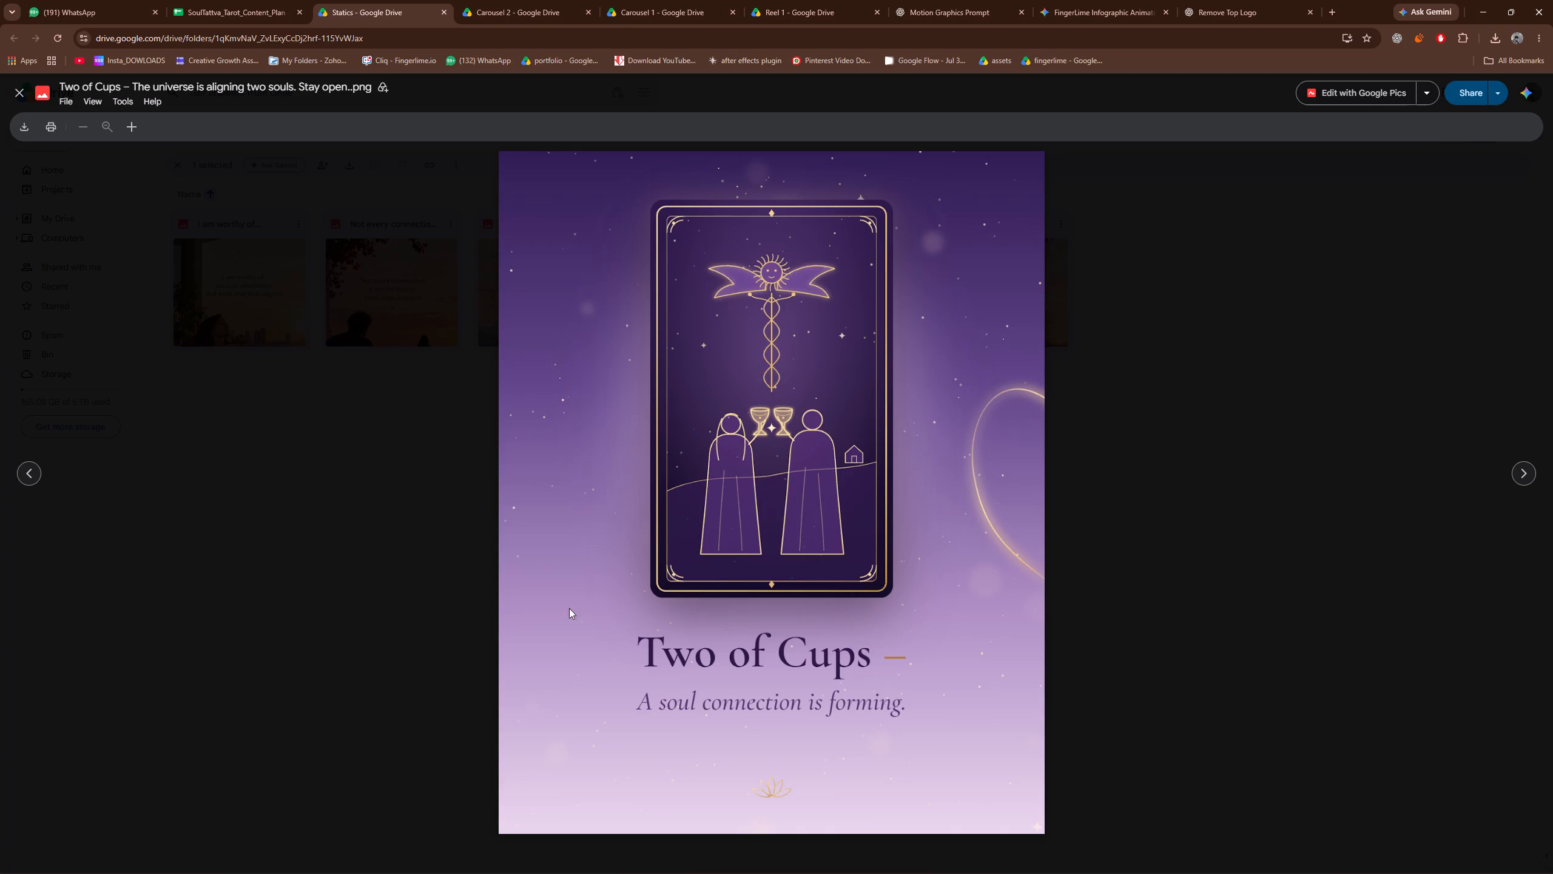
{"action": "left_click", "coordinate": [329, 598]}
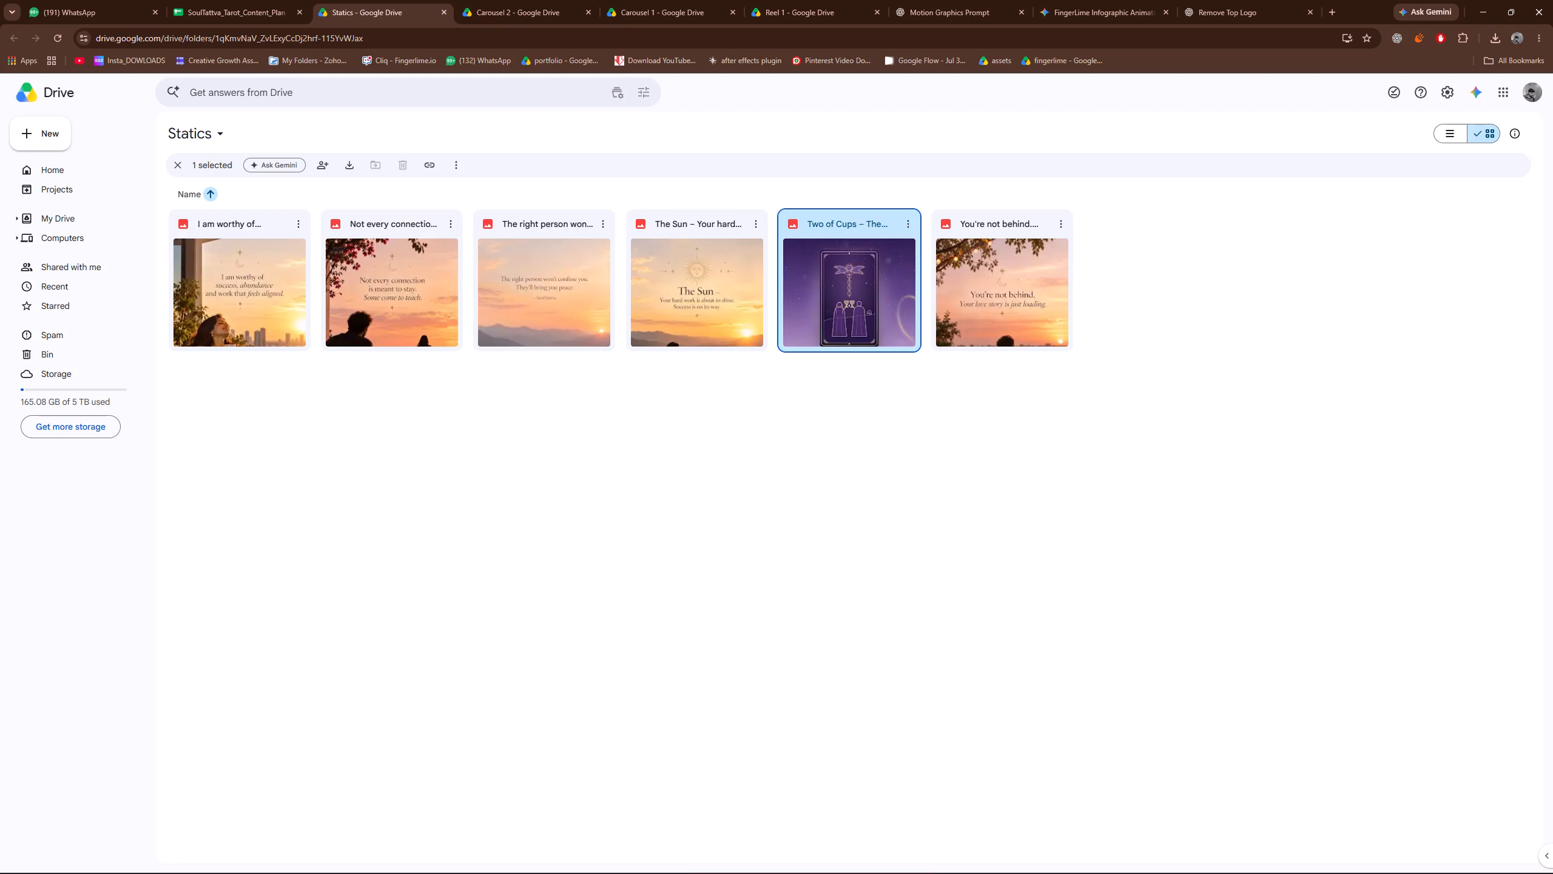
Return to the content plan and bring up the creatives link for post 8, "Love that lasts is built, not found".
{"action": "left_click", "coordinate": [227, 0]}
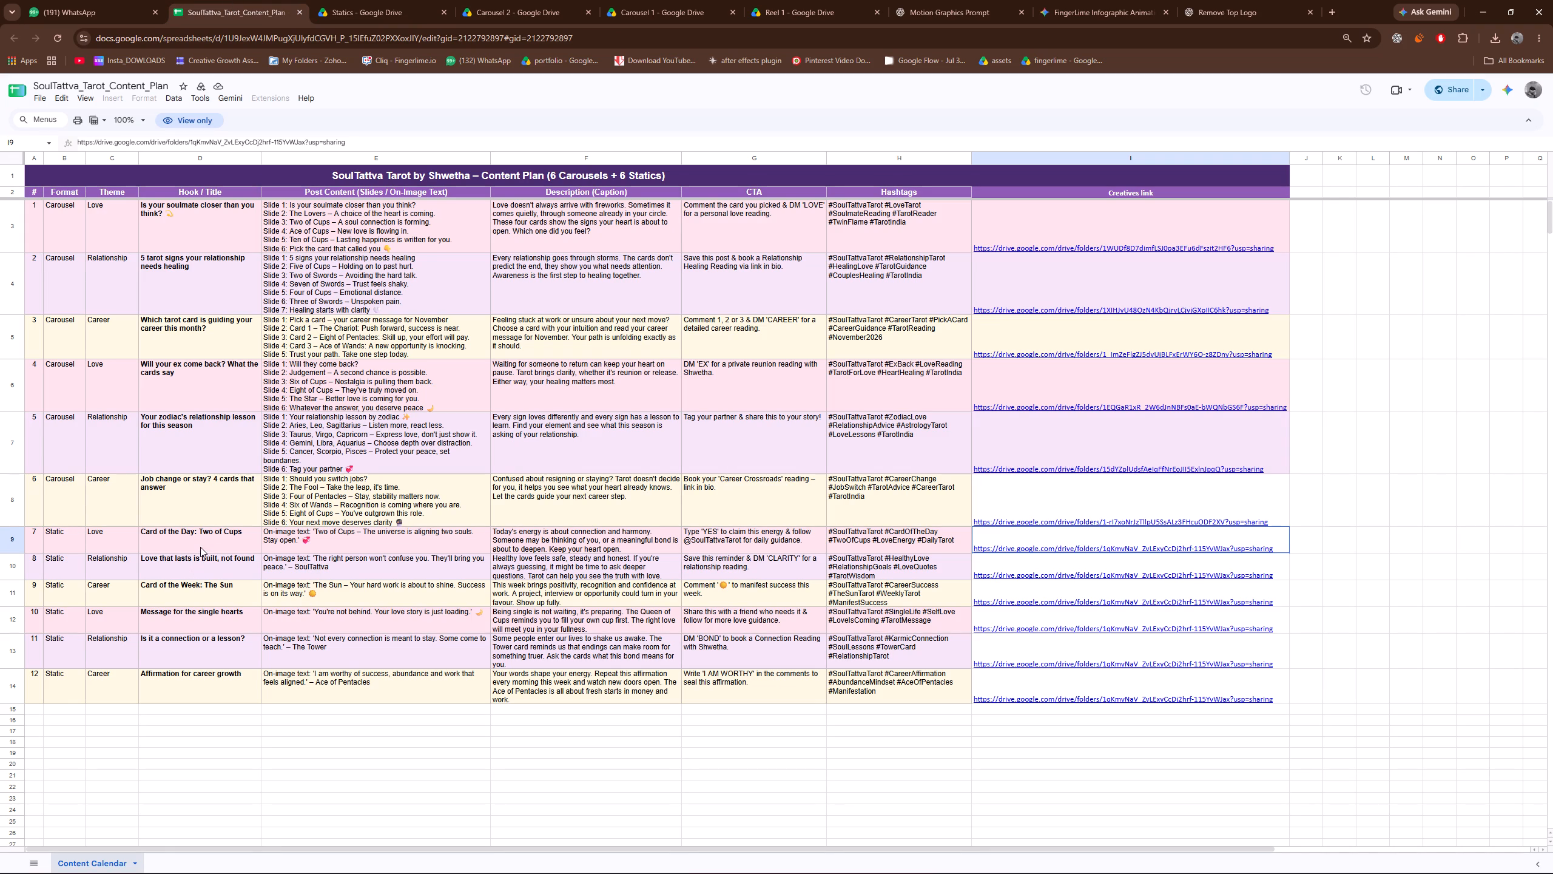
{"action": "left_click", "coordinate": [1008, 575]}
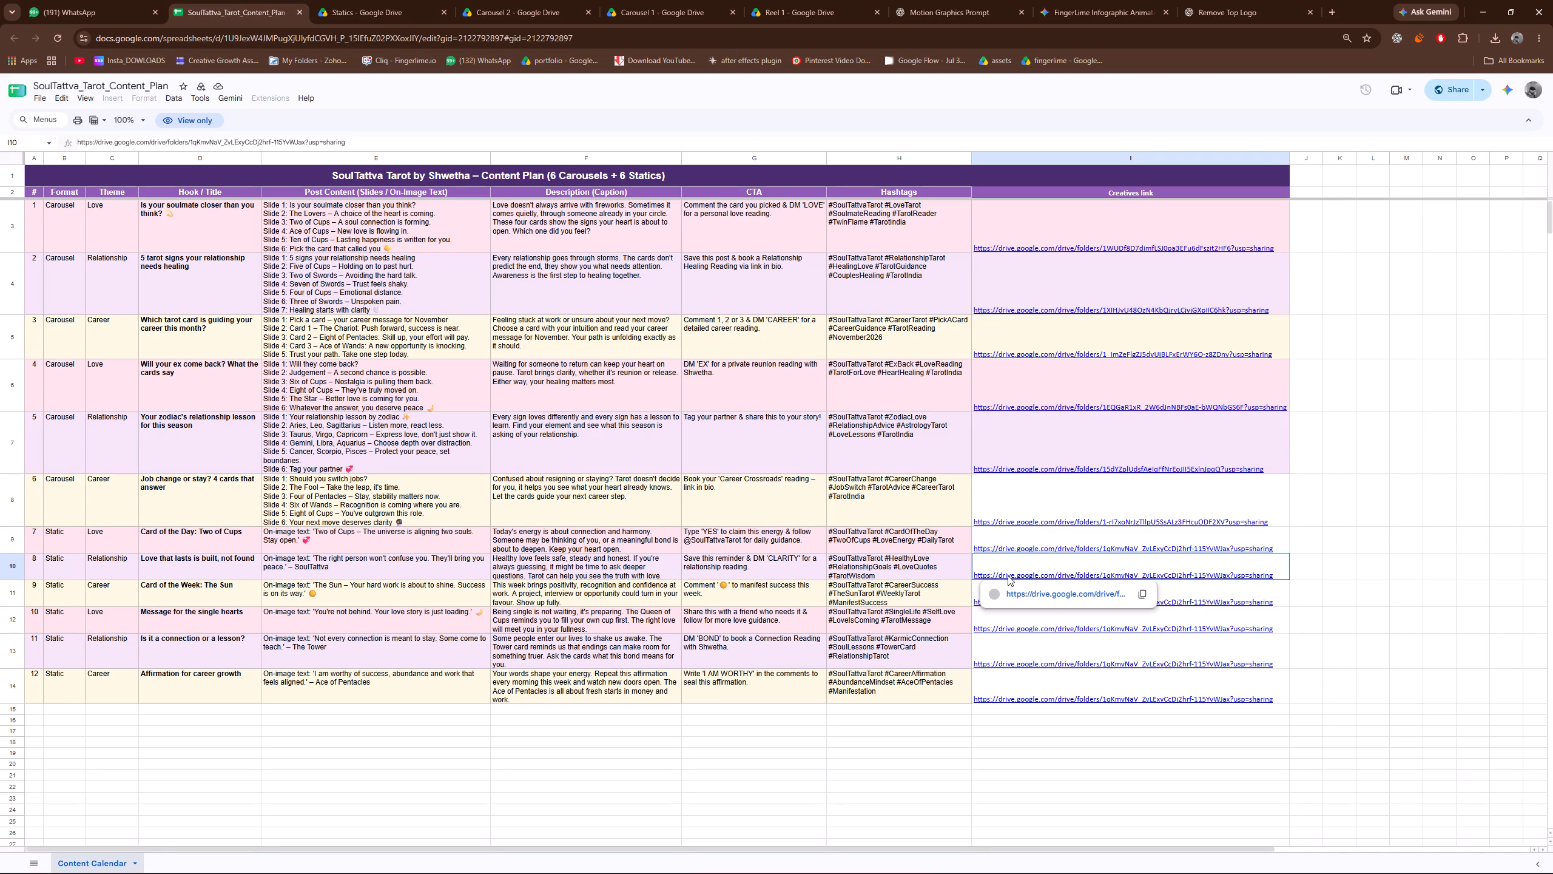
Open the Statics folder linked for post 8, preview the Two of Cups image, and close the folder.
{"action": "left_click", "coordinate": [1011, 589]}
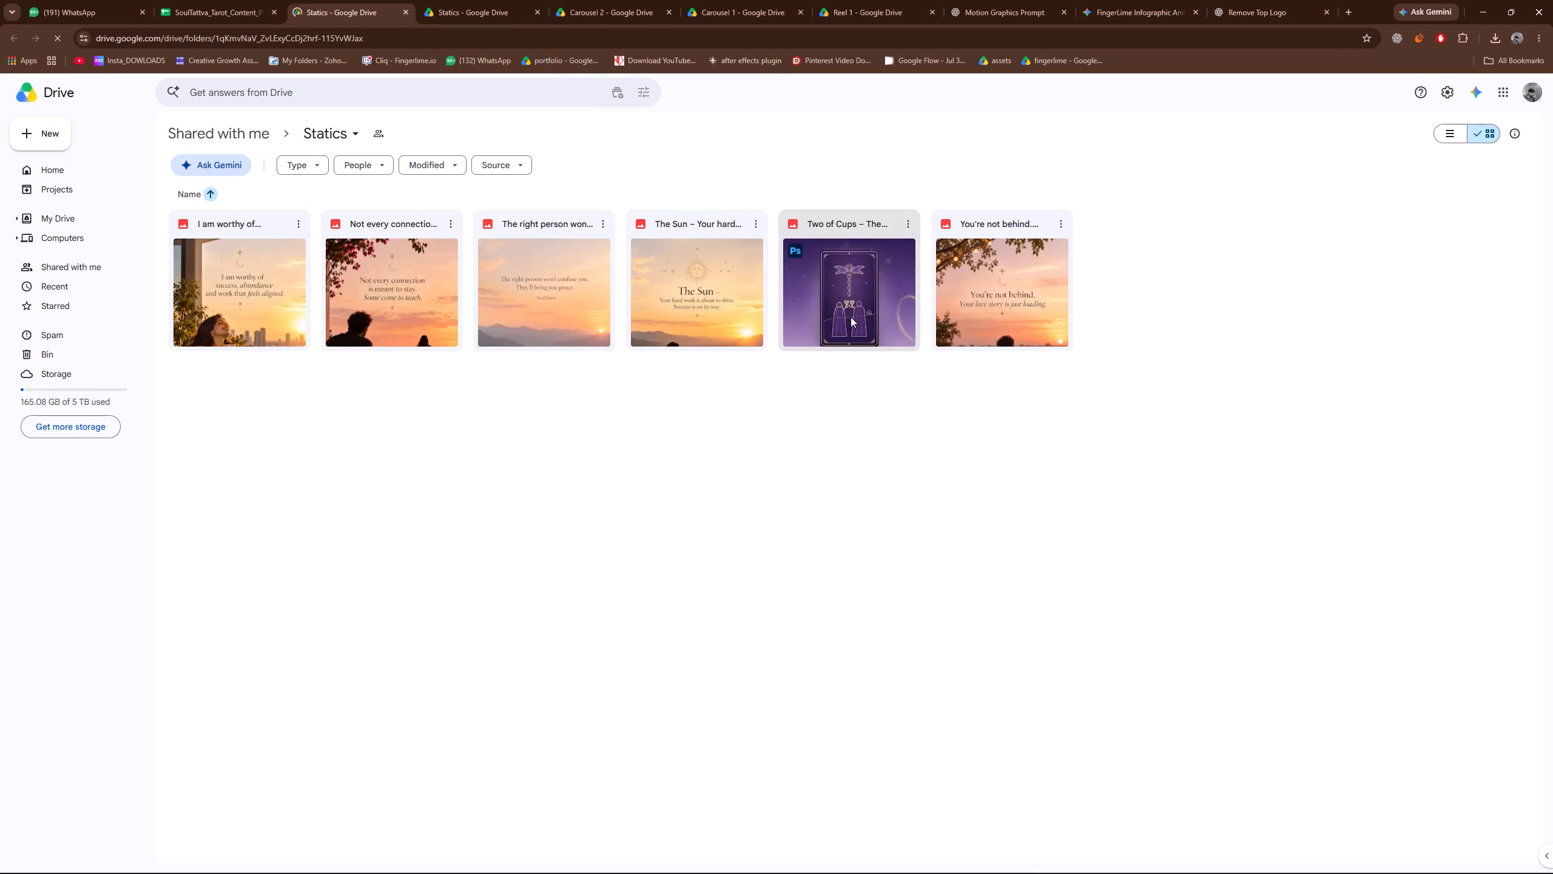
{"action": "double_click", "coordinate": [851, 317]}
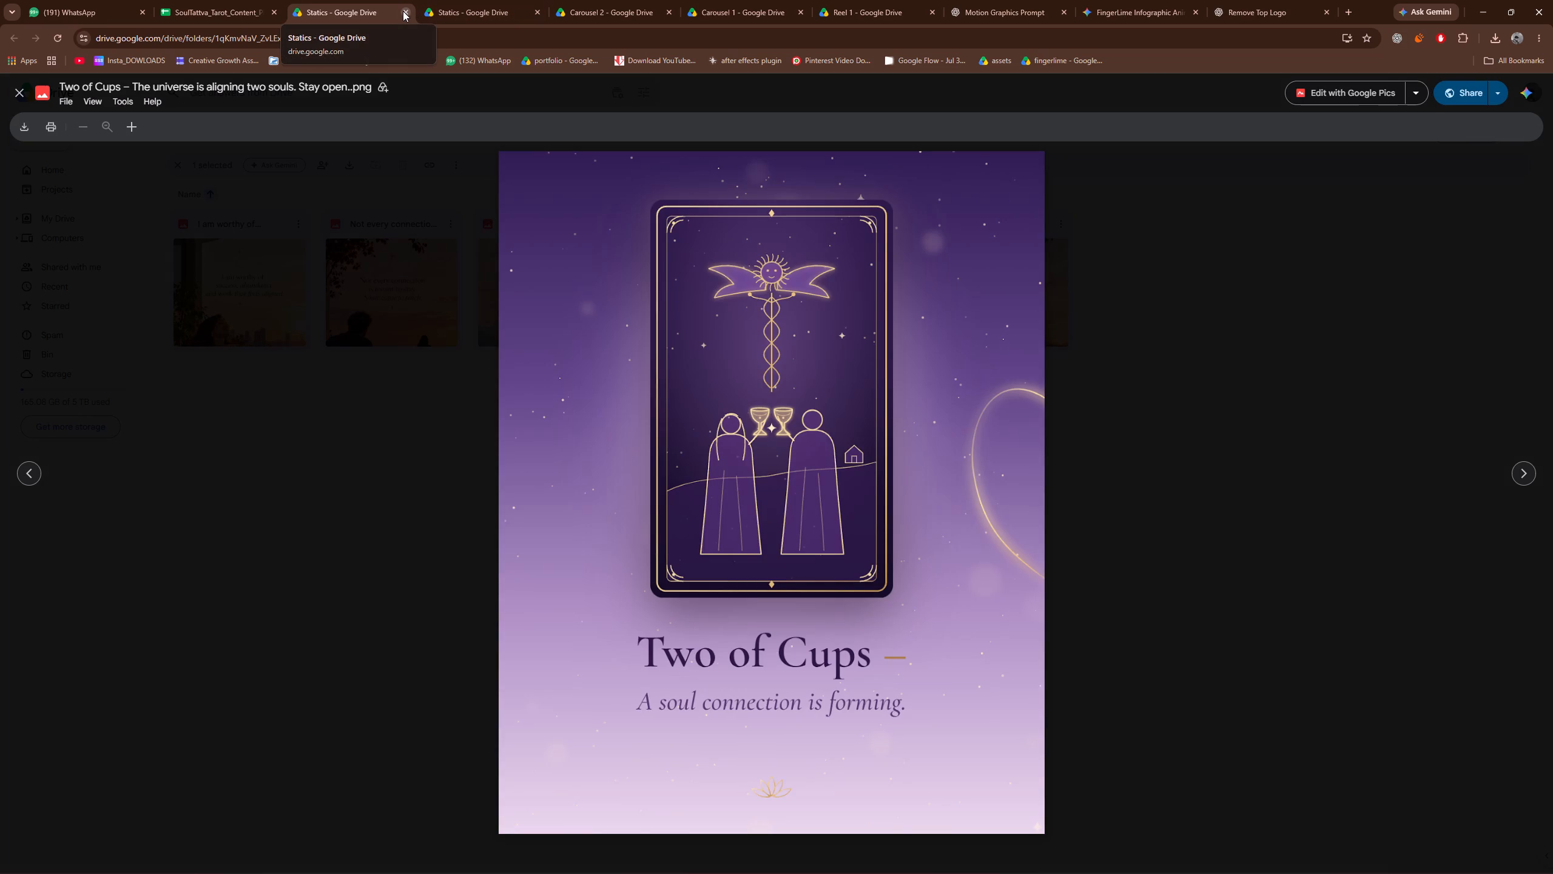
{"action": "left_click", "coordinate": [403, 11]}
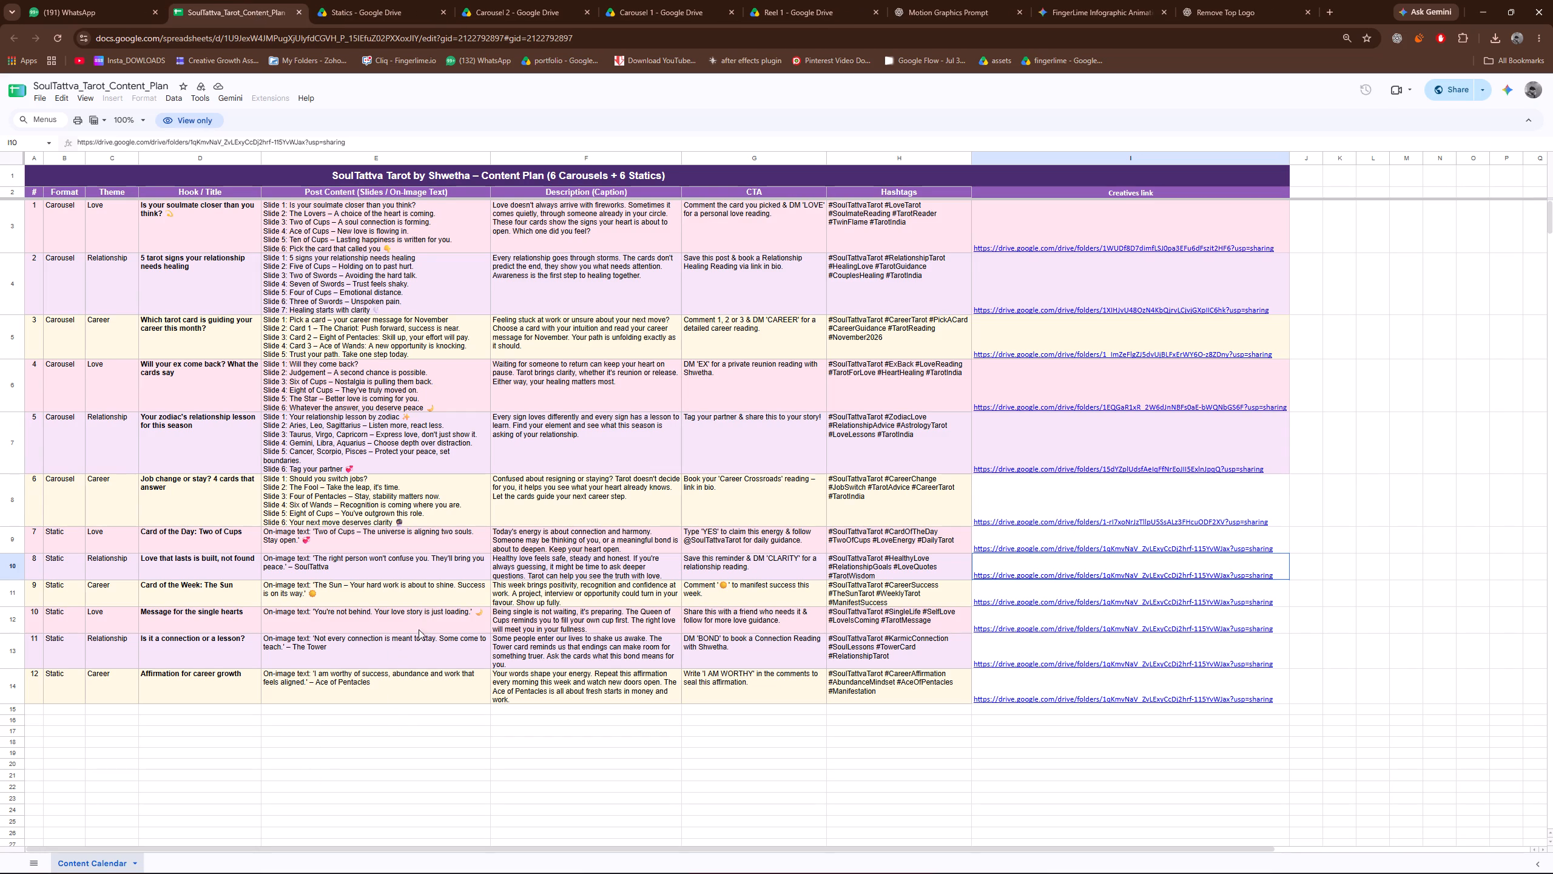
Open the Carousel 6 creatives folder linked for post 6, "Job change or stay? 4 cards that answer", and close the leftover Statics folder.
{"action": "left_click", "coordinate": [986, 526]}
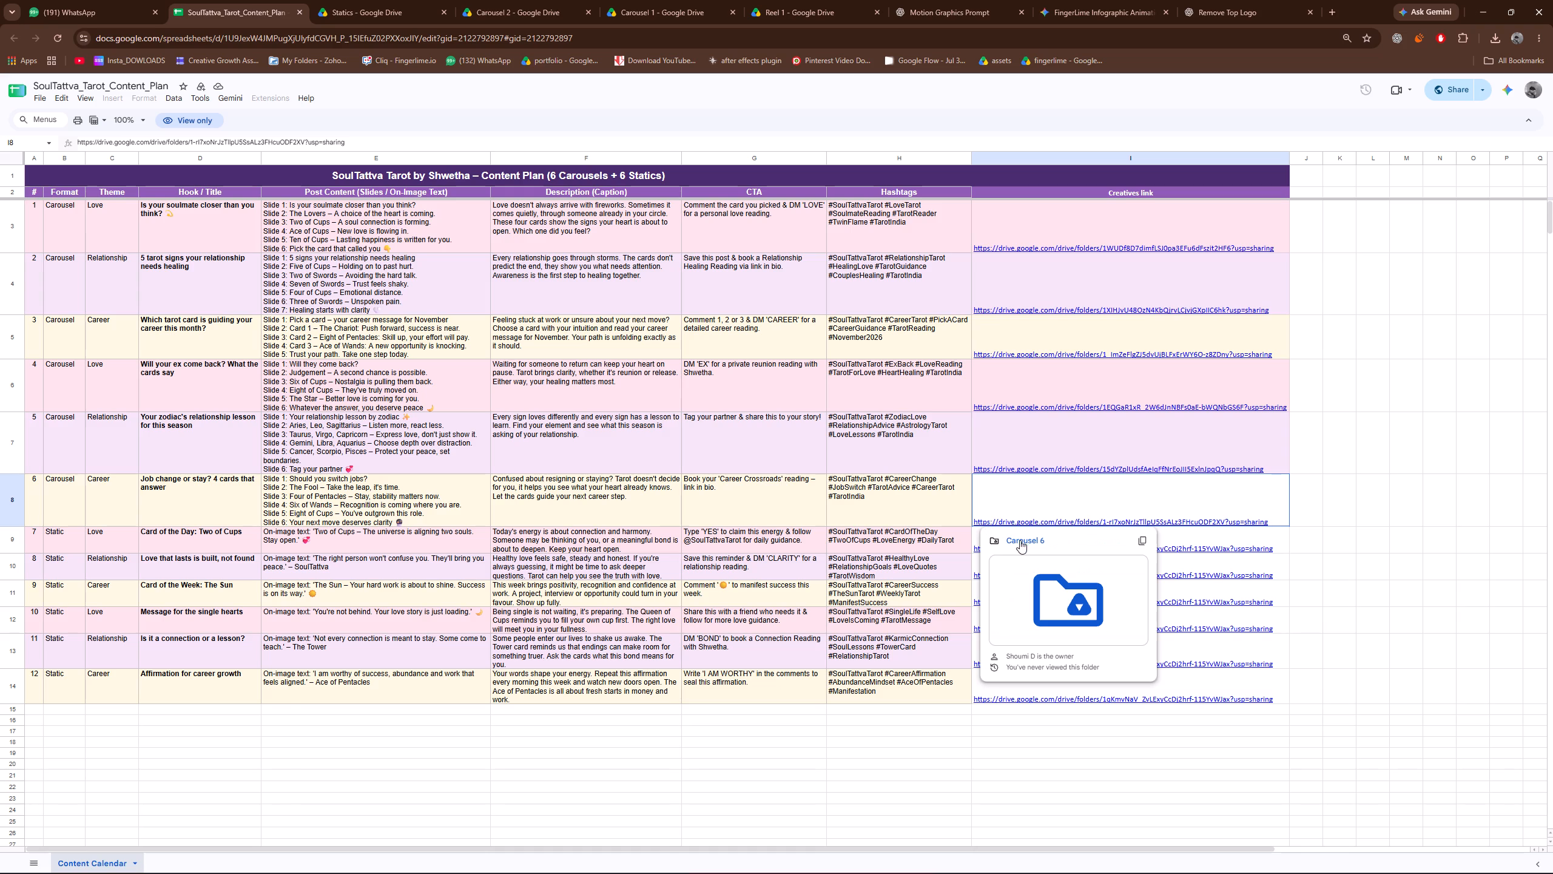
{"action": "left_click", "coordinate": [1020, 540]}
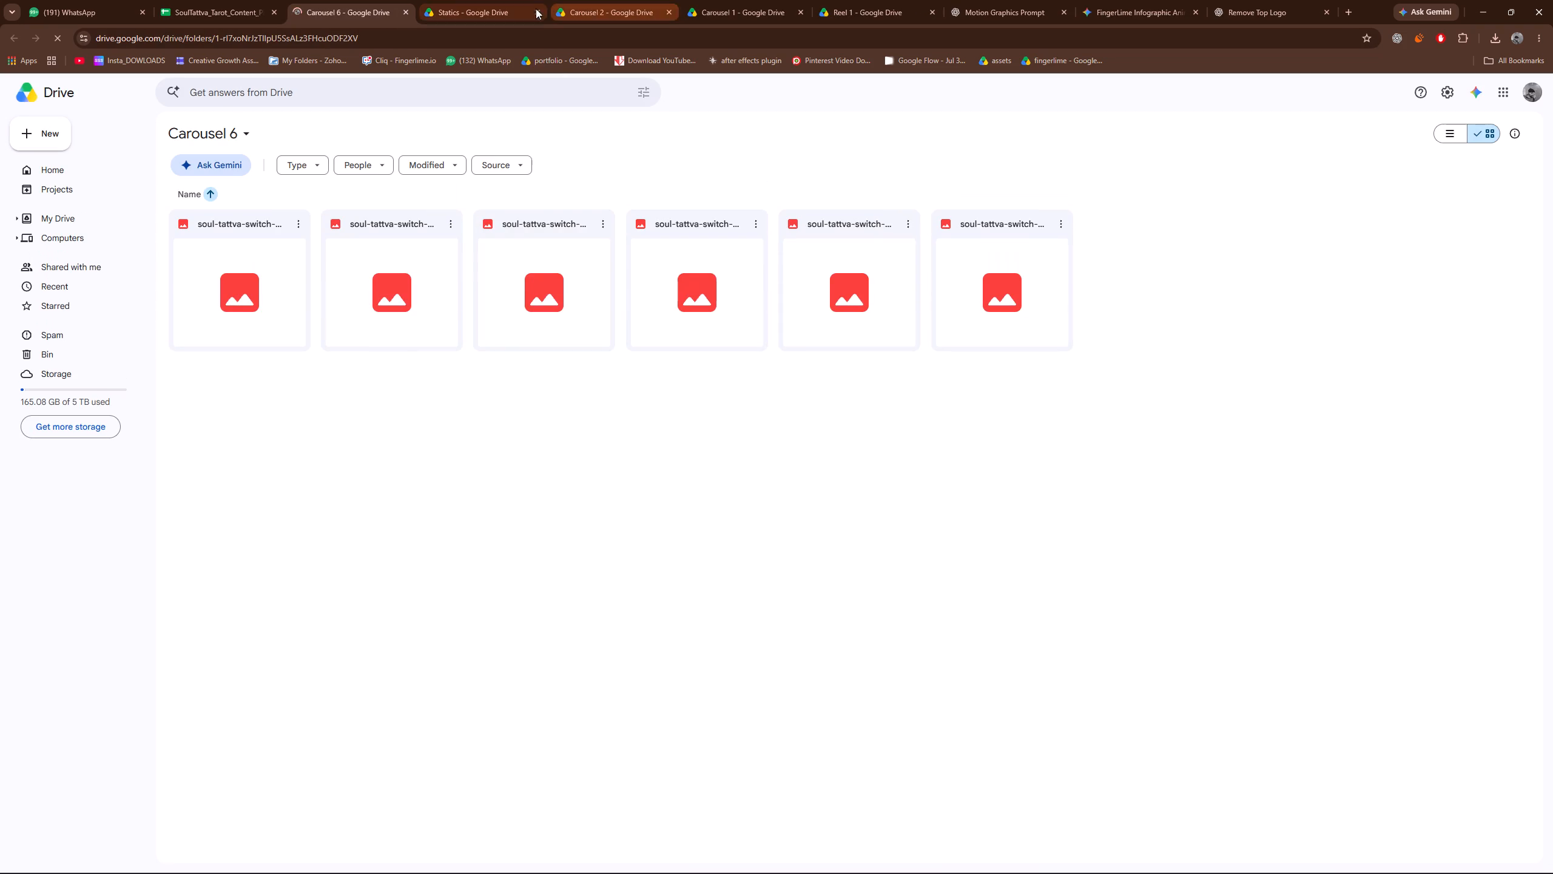
{"action": "left_click", "coordinate": [538, 12]}
Page through the Carousel 6 slides from soul-tattva-switch-jobs-01-switch-jobs.png to soul-tattva-switch-jobs-06-next-move-clarity.png, examining each design.
{"action": "double_click", "coordinate": [283, 305]}
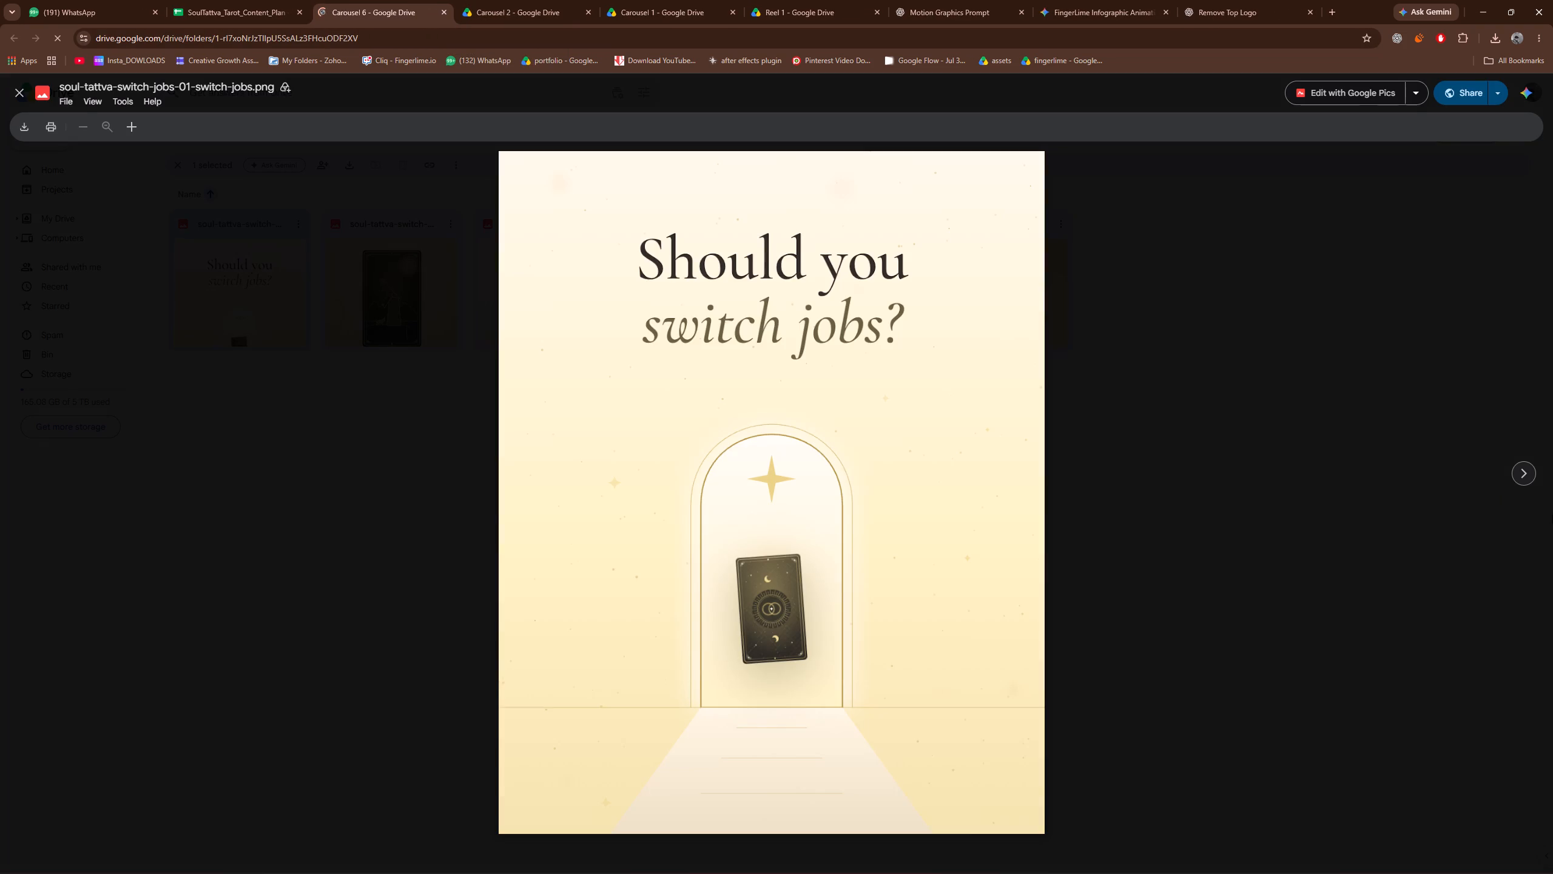
{"action": "left_click", "coordinate": [1527, 472]}
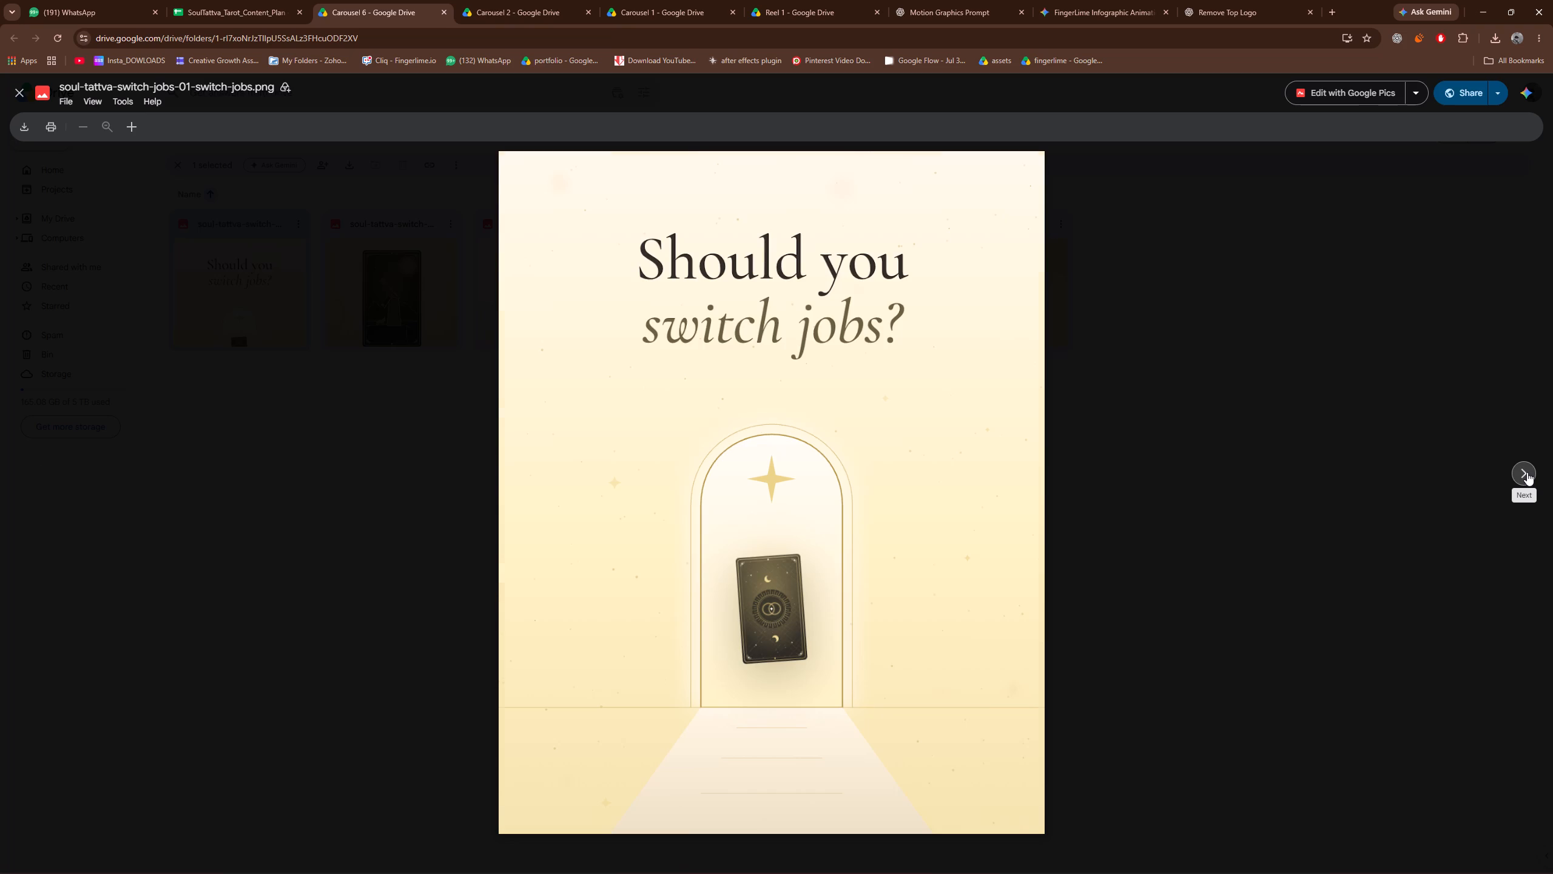
{"action": "left_click", "coordinate": [1527, 472]}
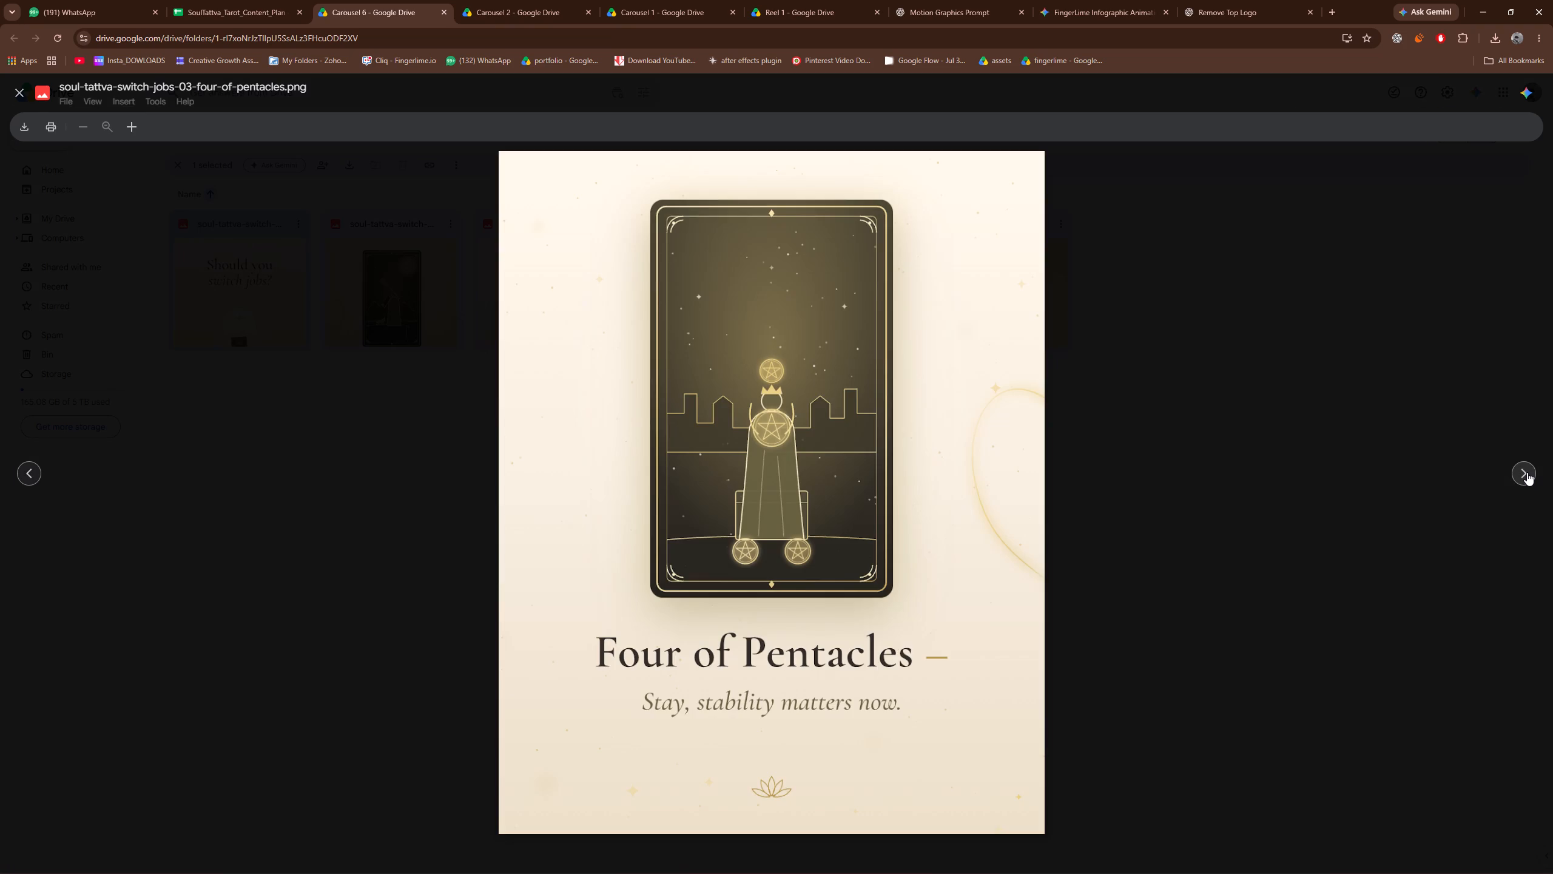
{"action": "left_click", "coordinate": [1527, 472]}
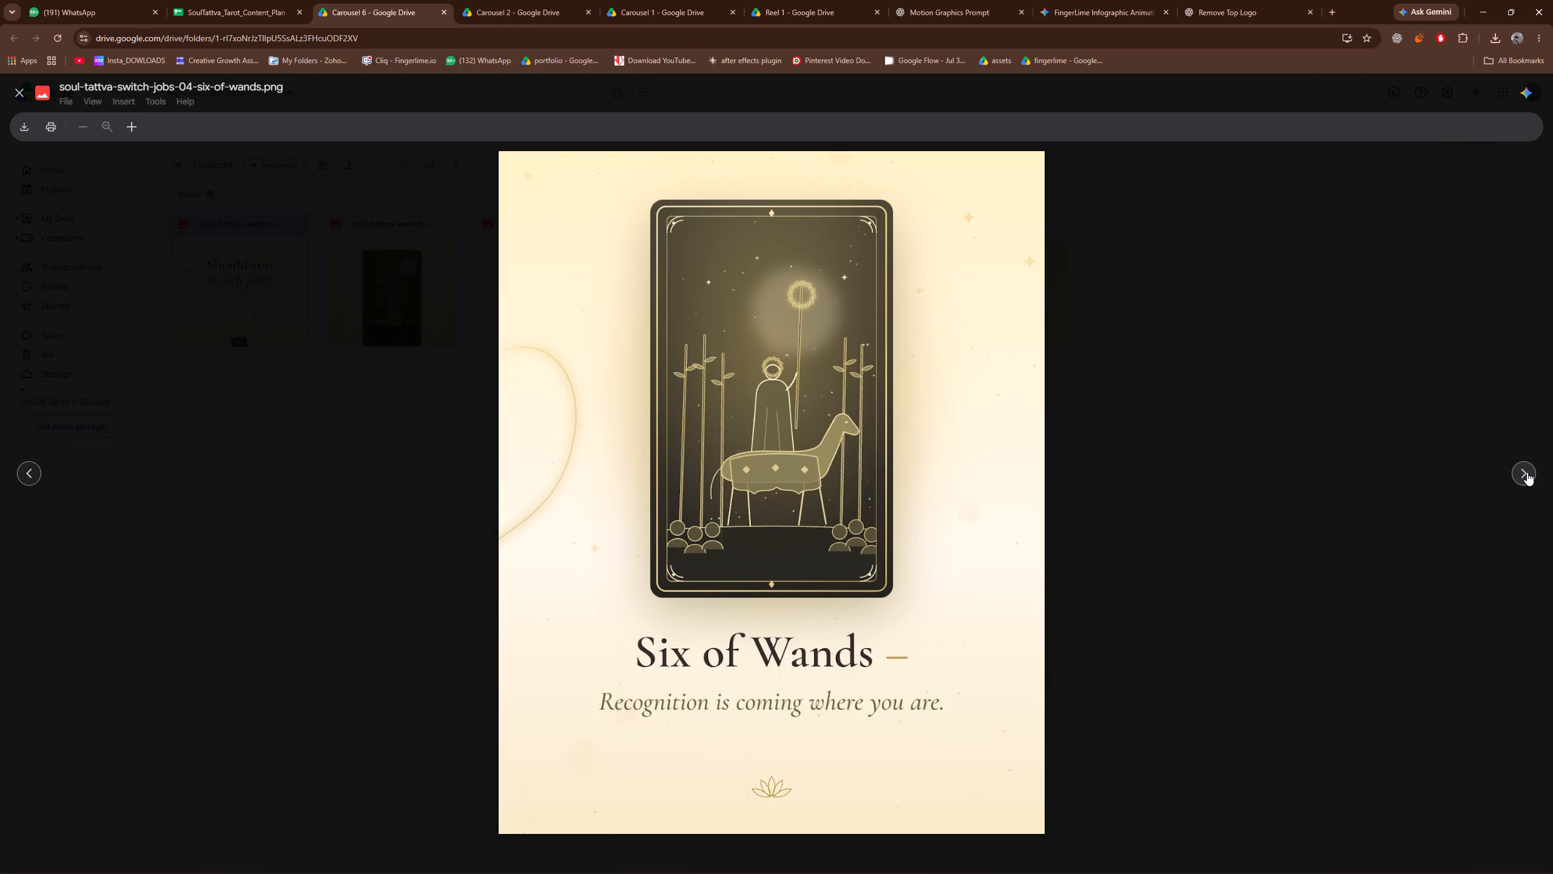
{"action": "left_click", "coordinate": [1527, 472]}
{"action": "left_click", "coordinate": [1527, 472]}
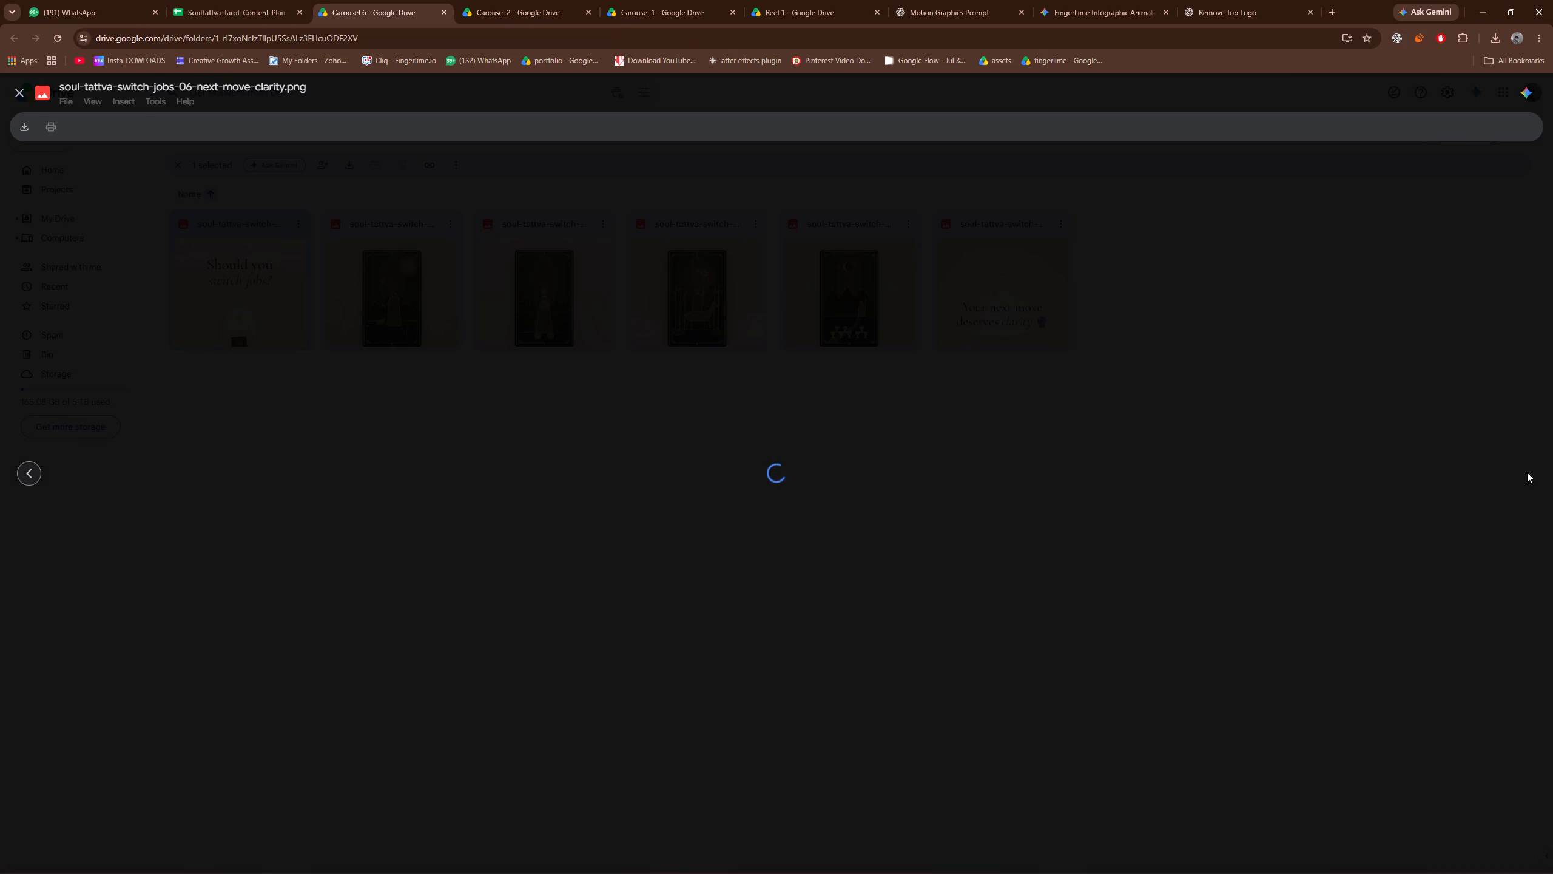